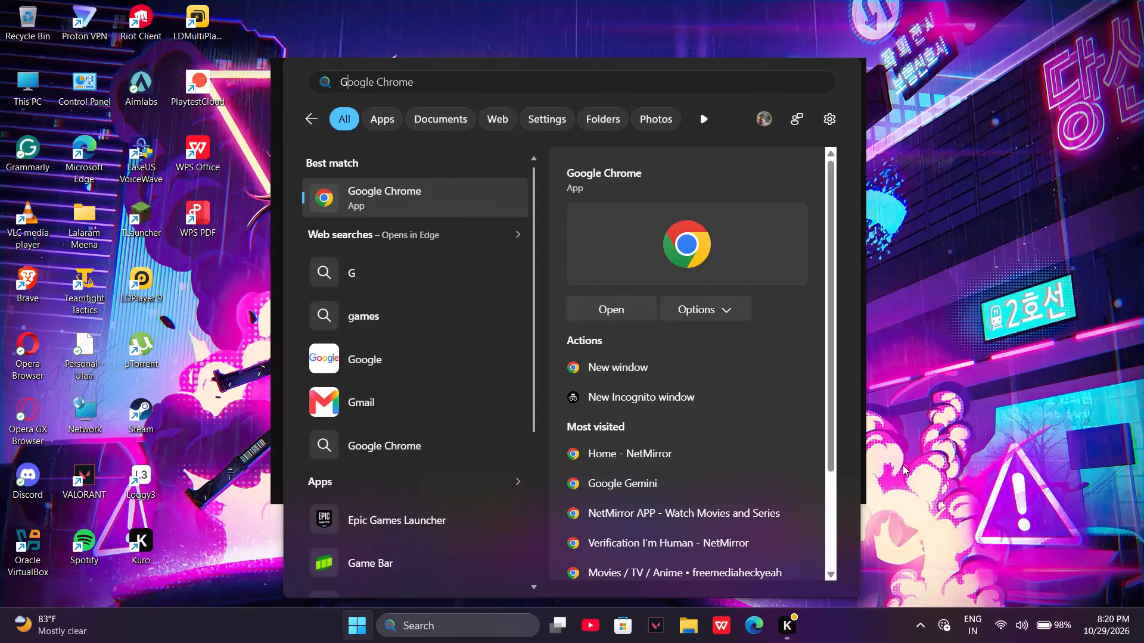
Open Google Chrome with the first profile and load the Canva home page.
key(Return)
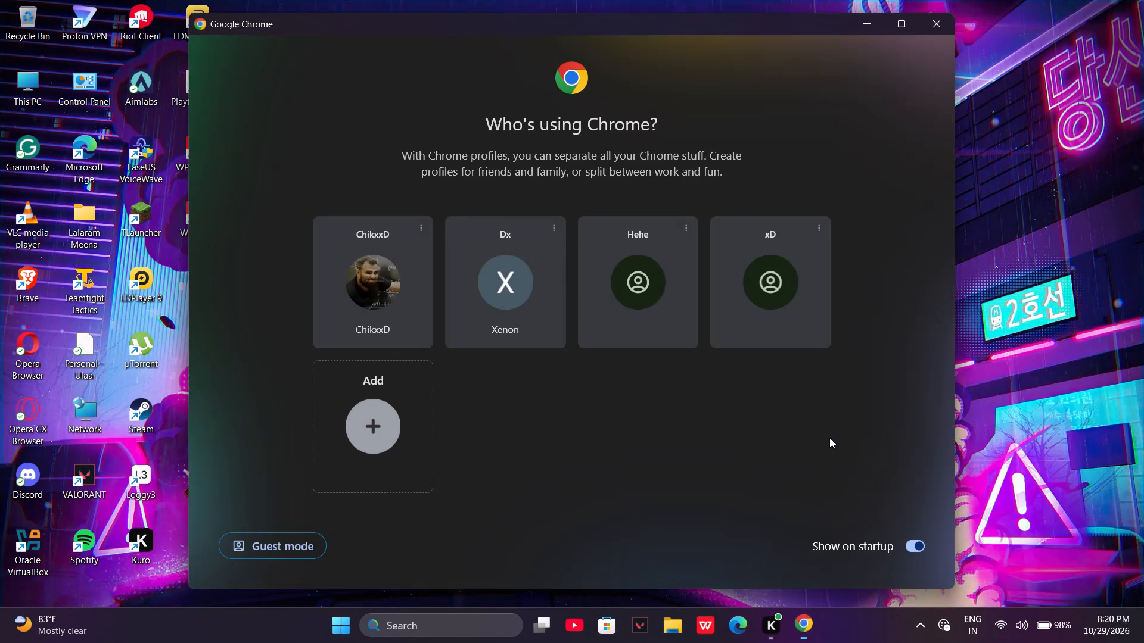
click(377, 276)
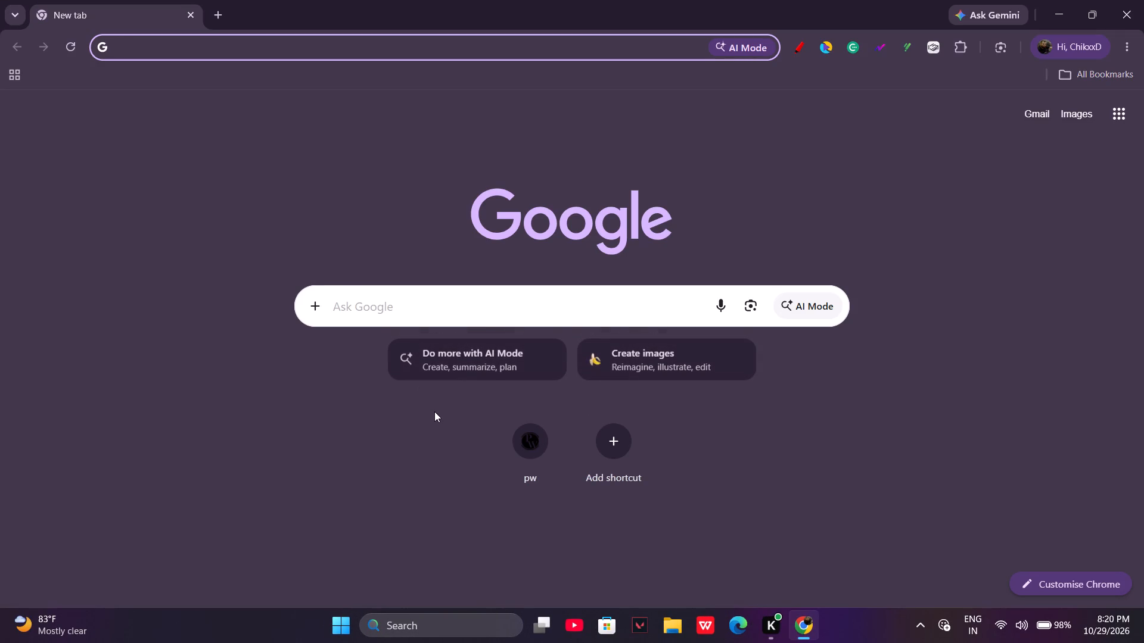
text(CA)
key(Return)
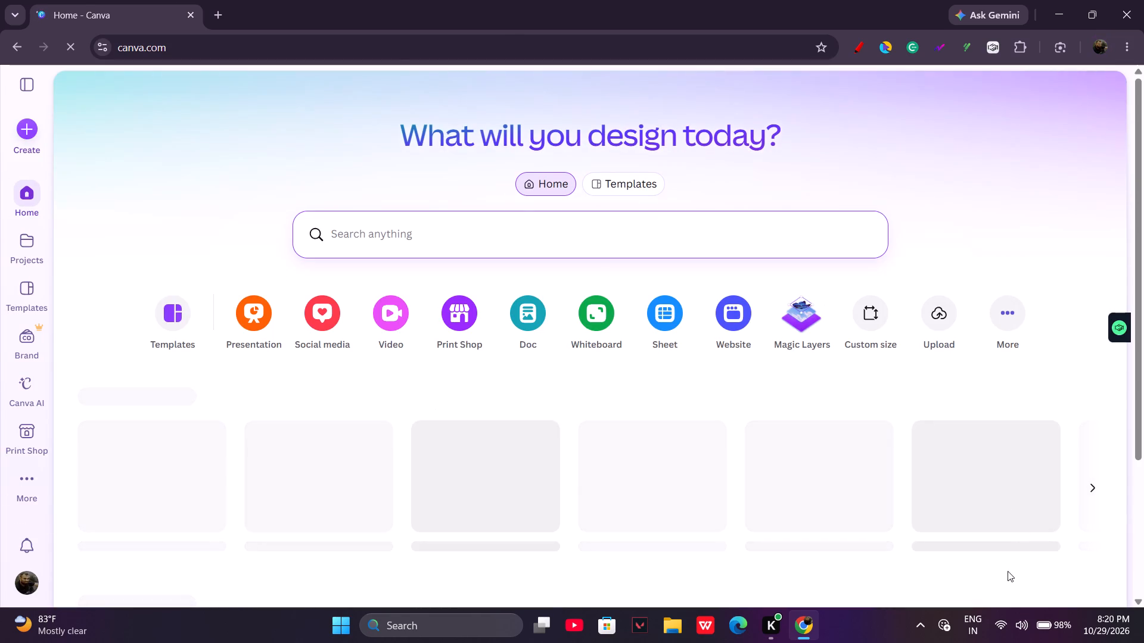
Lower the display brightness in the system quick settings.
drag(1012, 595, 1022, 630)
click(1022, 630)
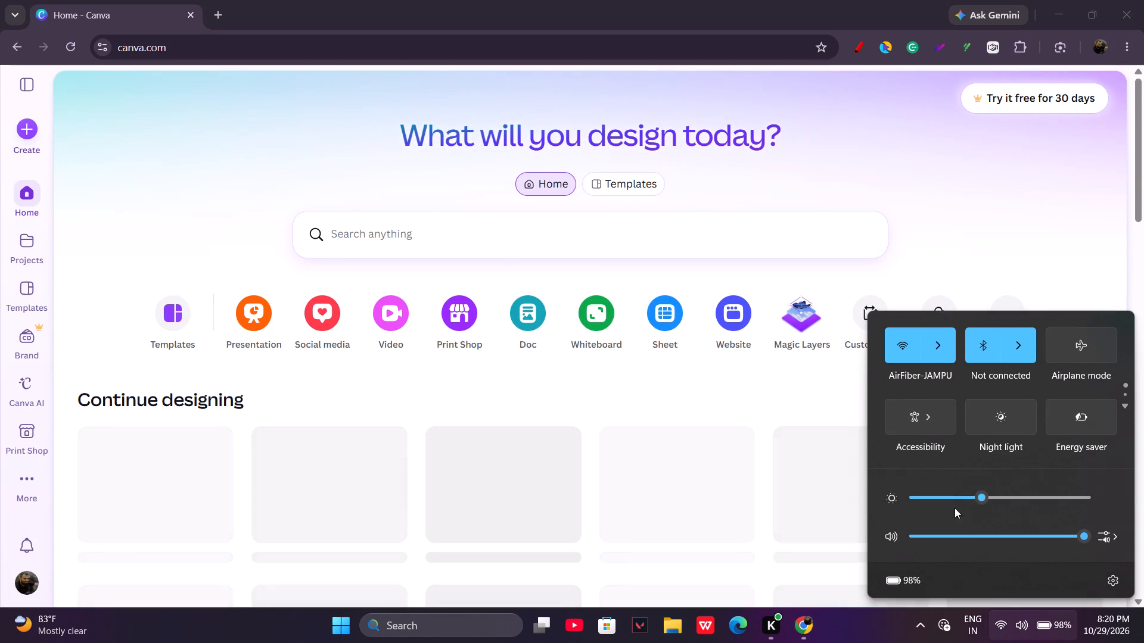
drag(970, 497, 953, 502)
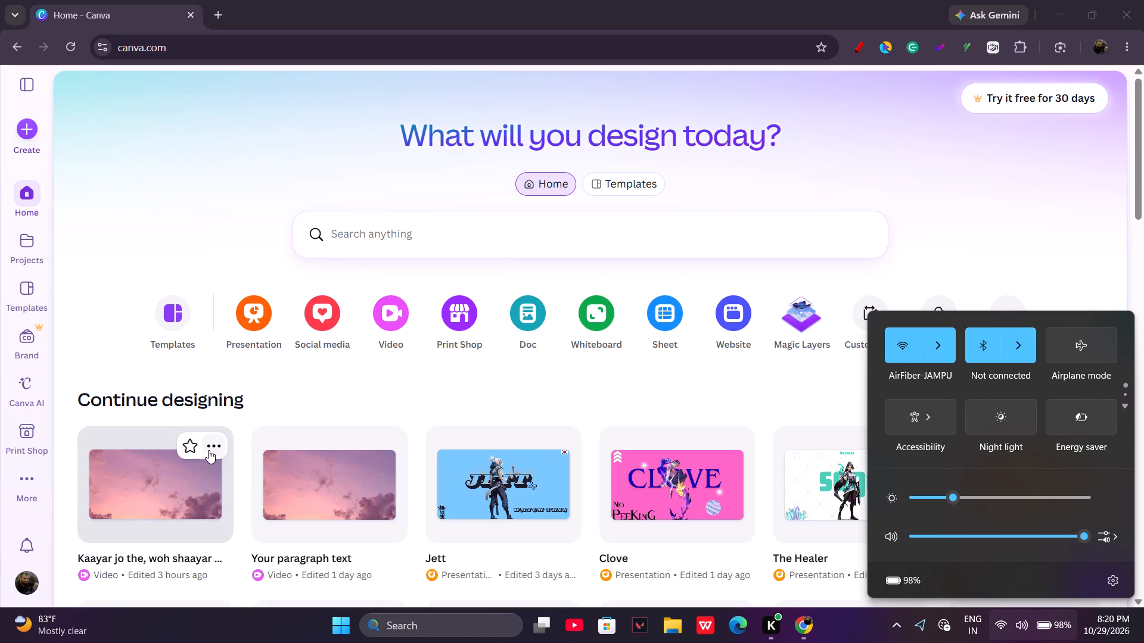
Move the two video designs, "Kaayar jo the, woh shaayar ..." and "Your paragraph text", to Trash.
click(215, 445)
click(310, 571)
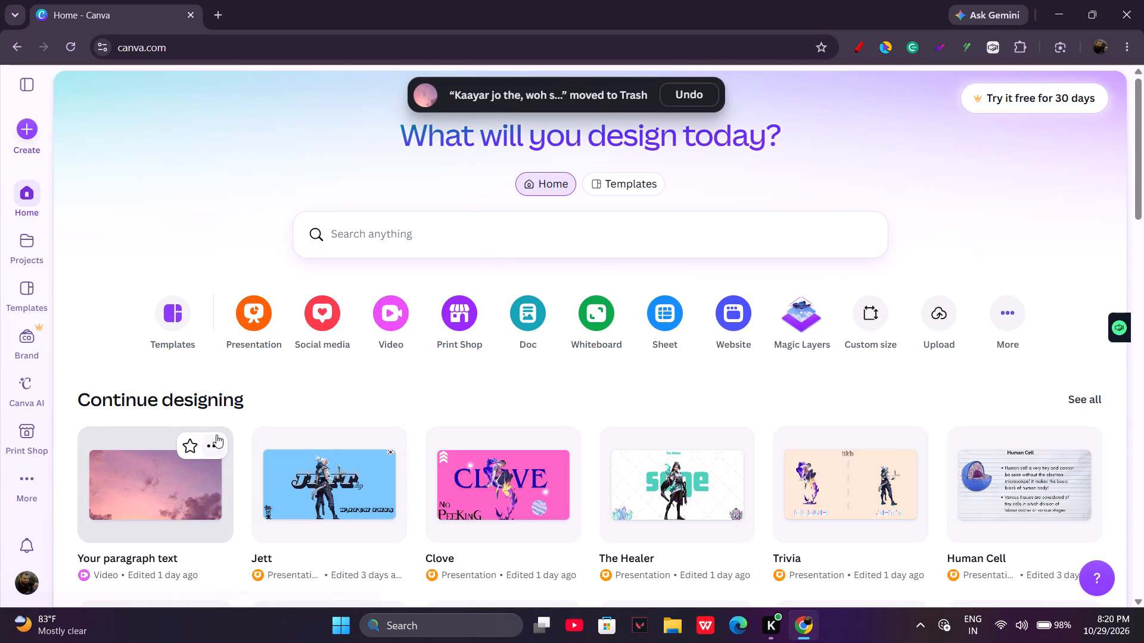
click(216, 435)
click(291, 572)
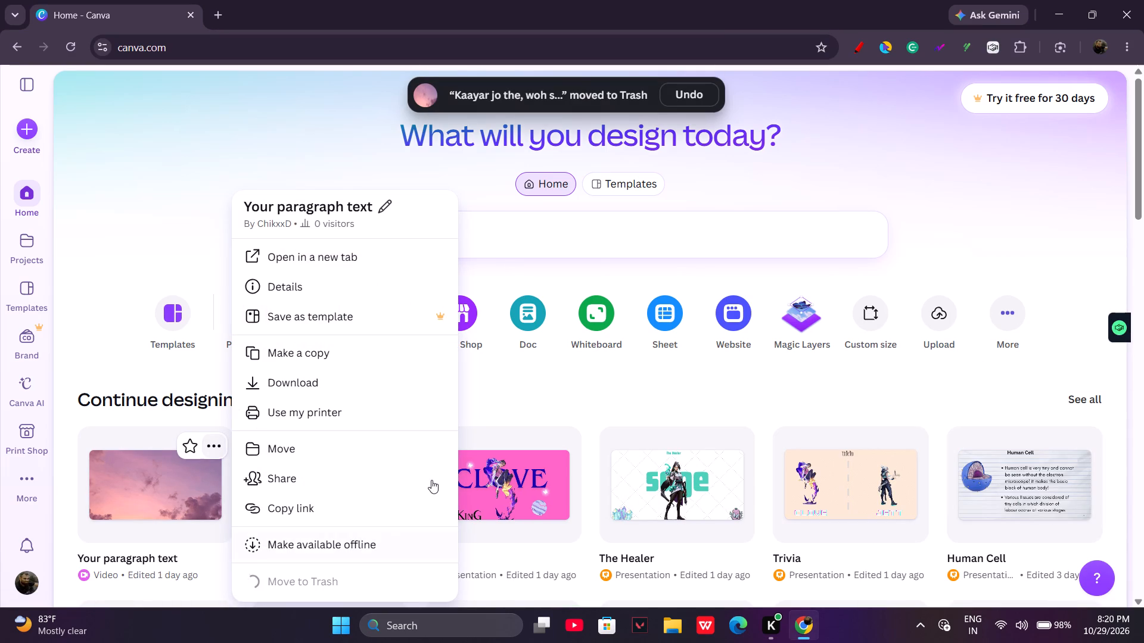
Search Google in a new tab for "hush valorant" and show the image results.
click(217, 12)
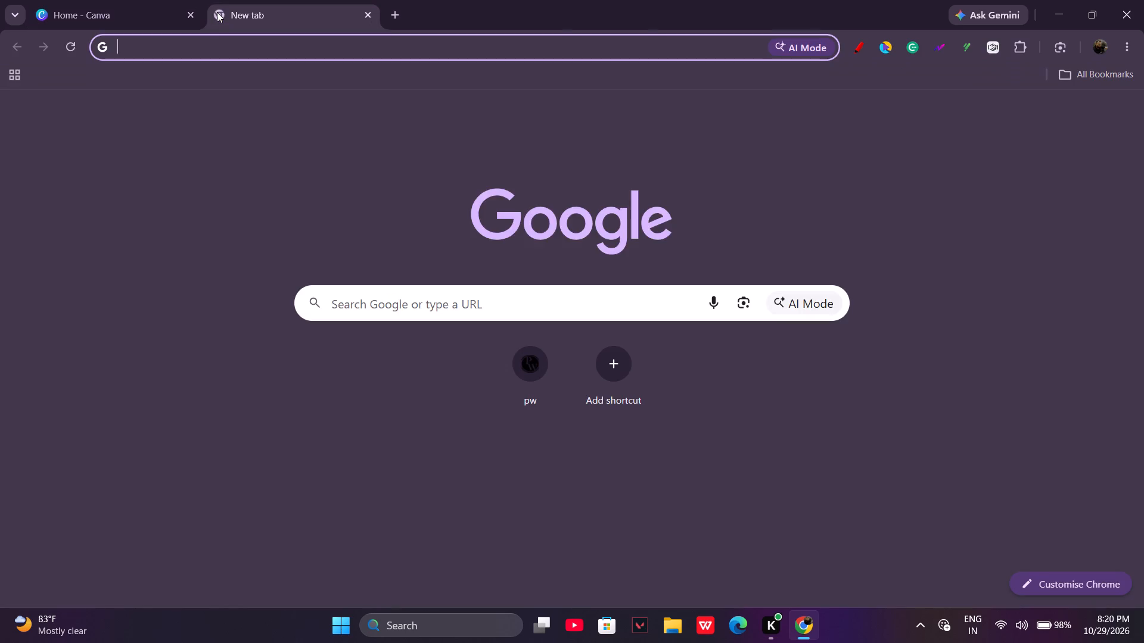
text(HUSH)
key(space)
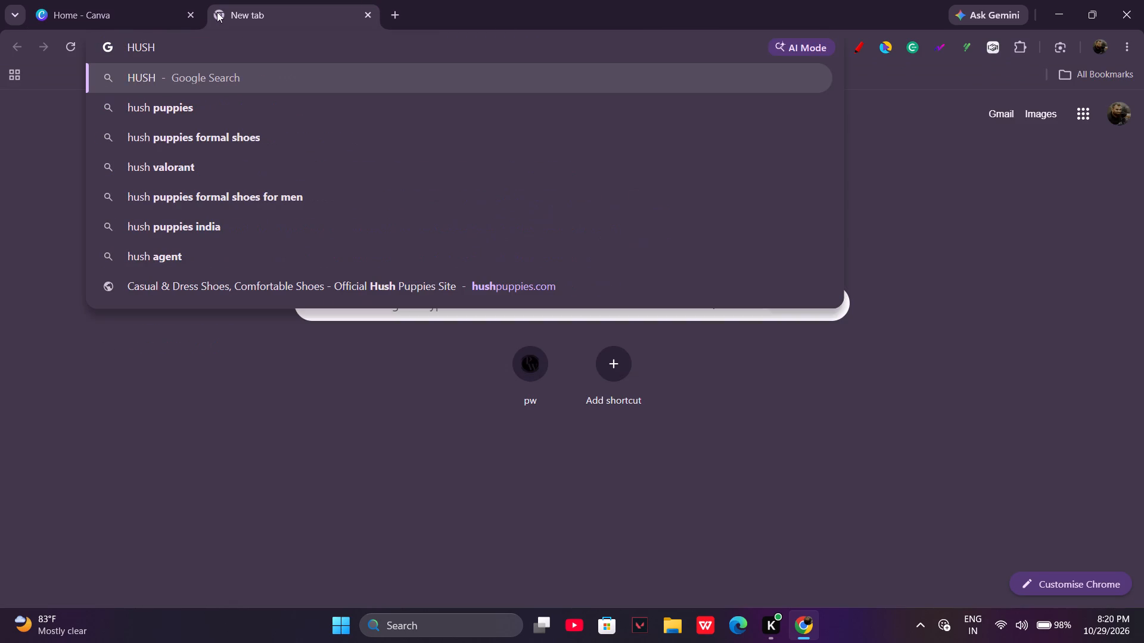
key(Down)
key(Down)
key(Down)
key(Return)
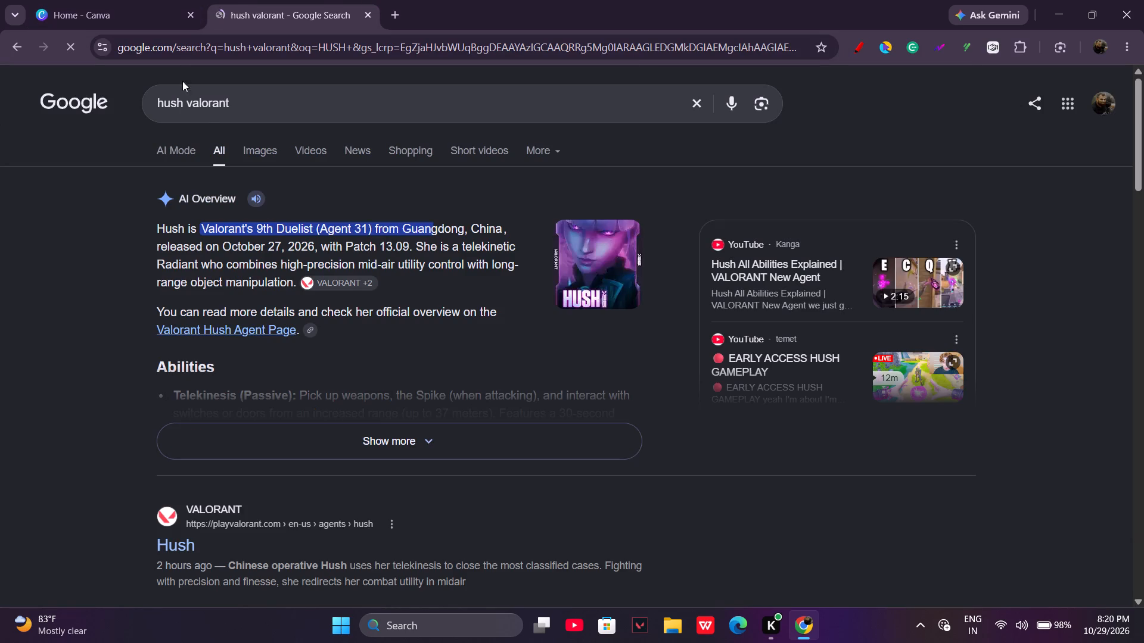
click(254, 148)
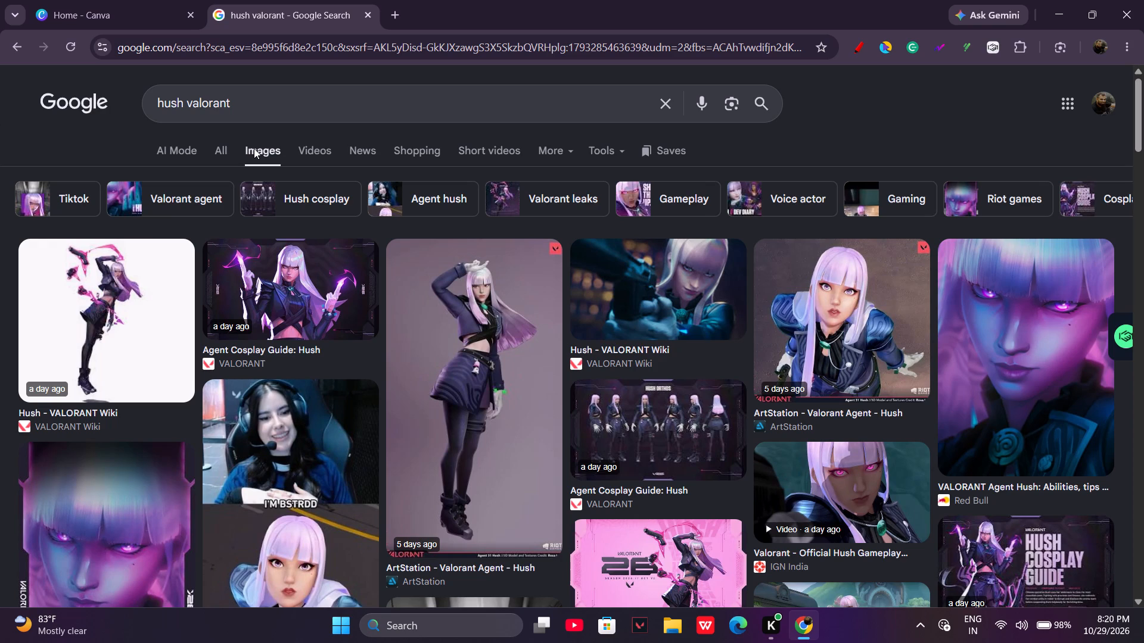
Copy the full-body Hush image from the VALORANT Wiki result.
click(76, 304)
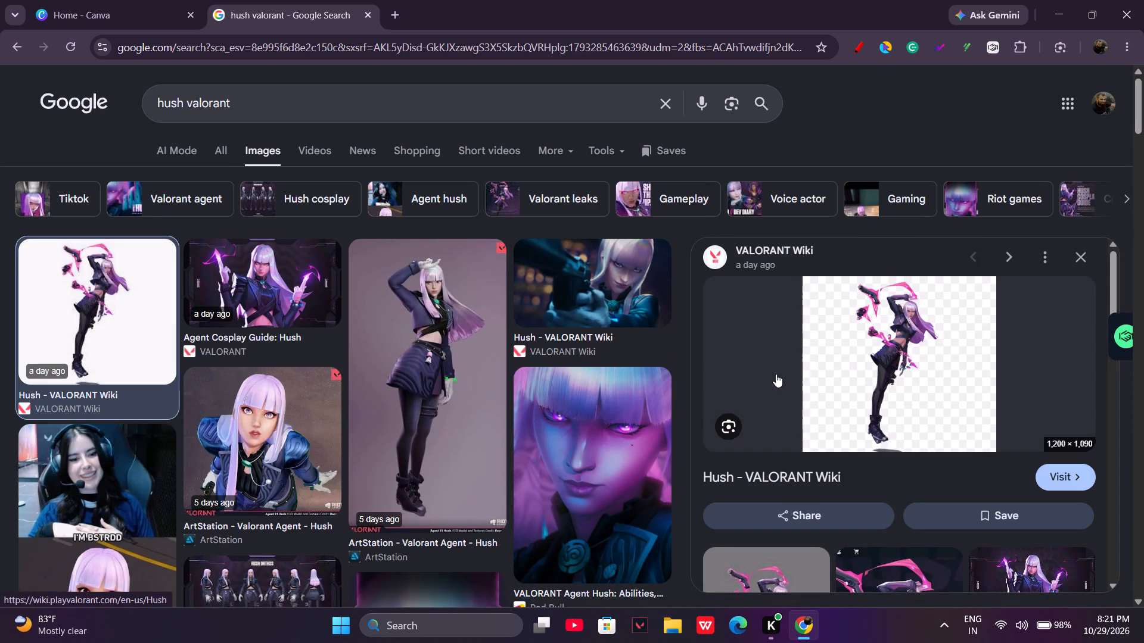
right_click(864, 377)
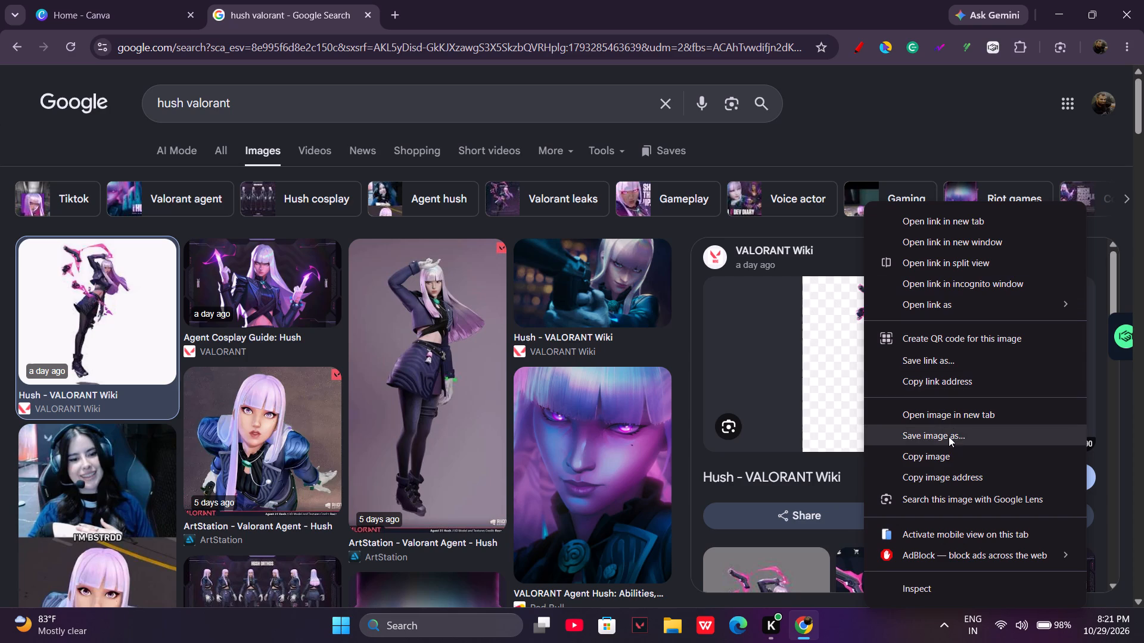
click(921, 451)
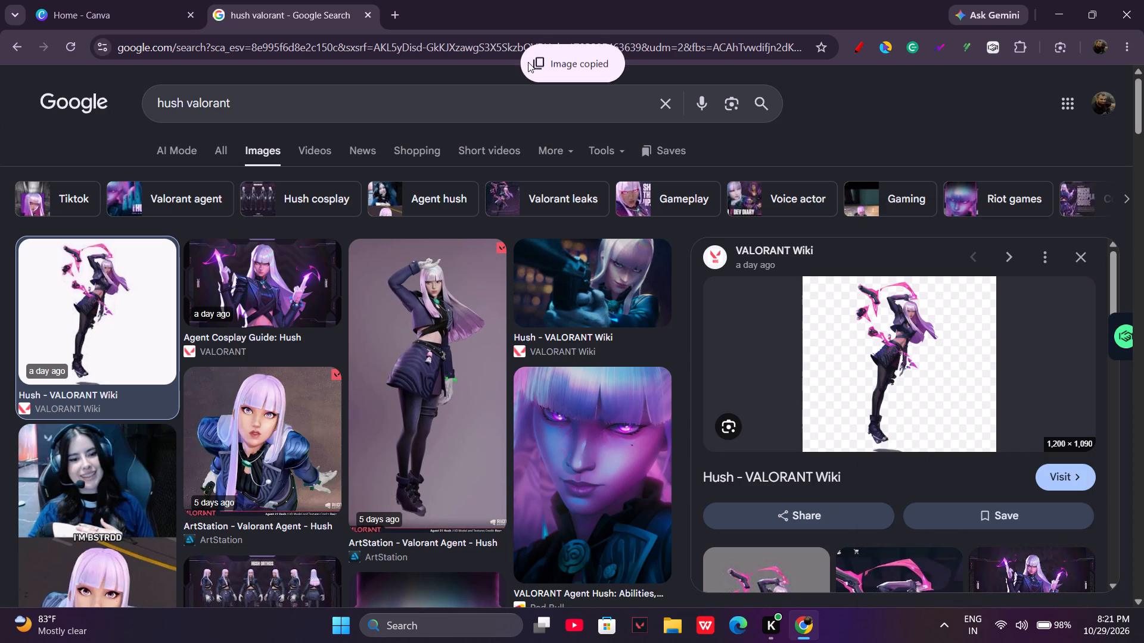
Create a blank presentation in Canva and paste the copied Hush image onto the first page.
click(54, 0)
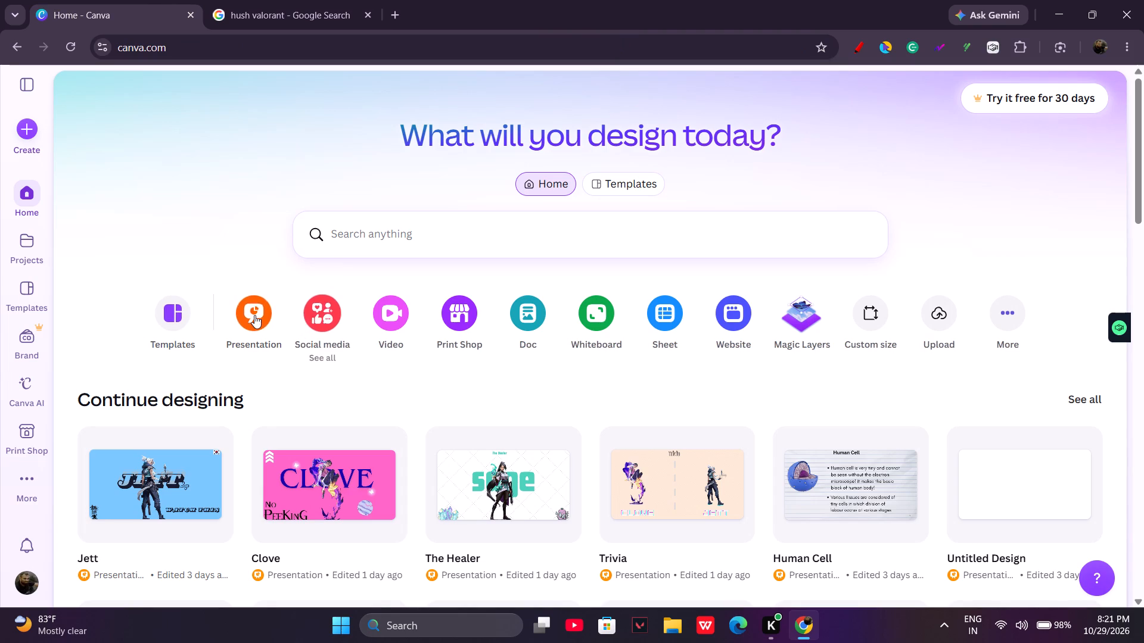
click(254, 315)
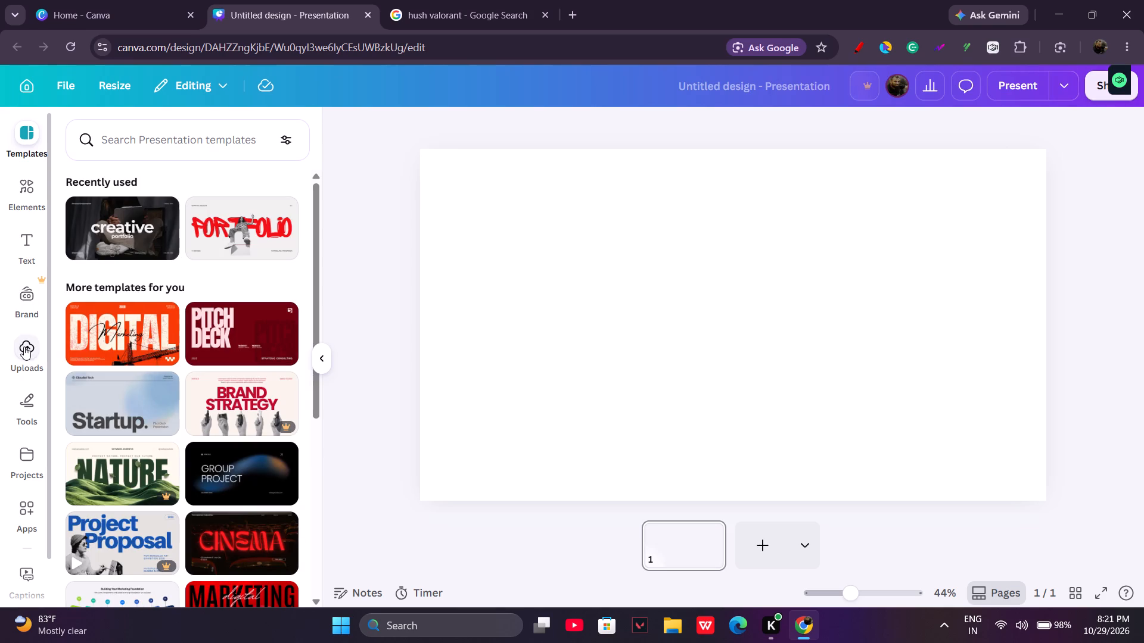
key(ctrl+v)
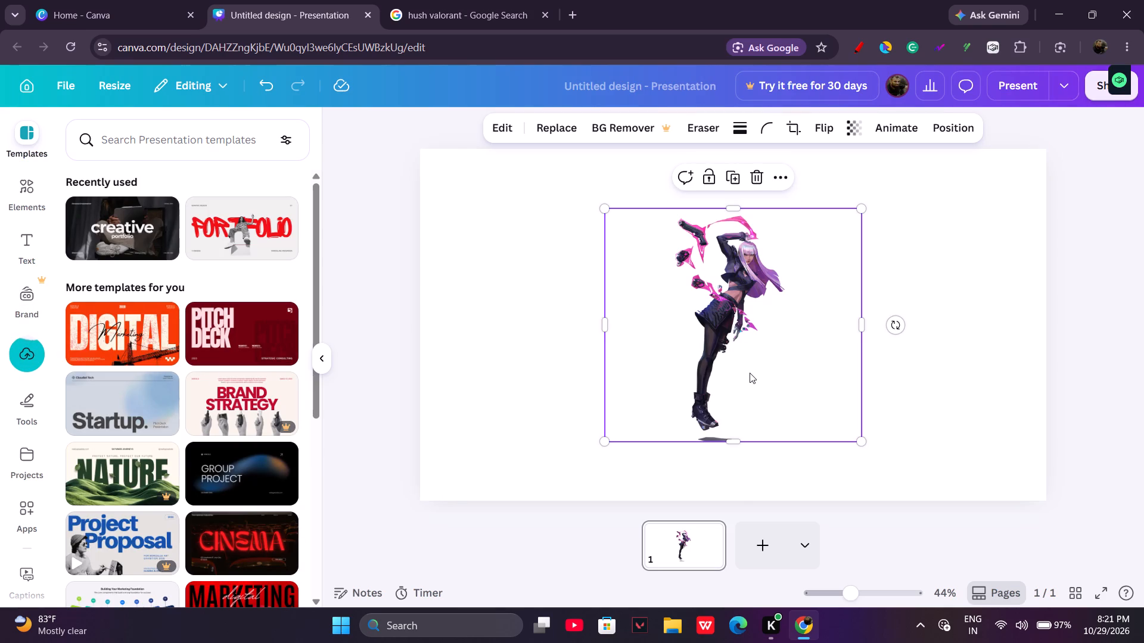
Move the Hush image to the lower middle of the page so its feet extend past the bottom edge.
drag(747, 379, 747, 388)
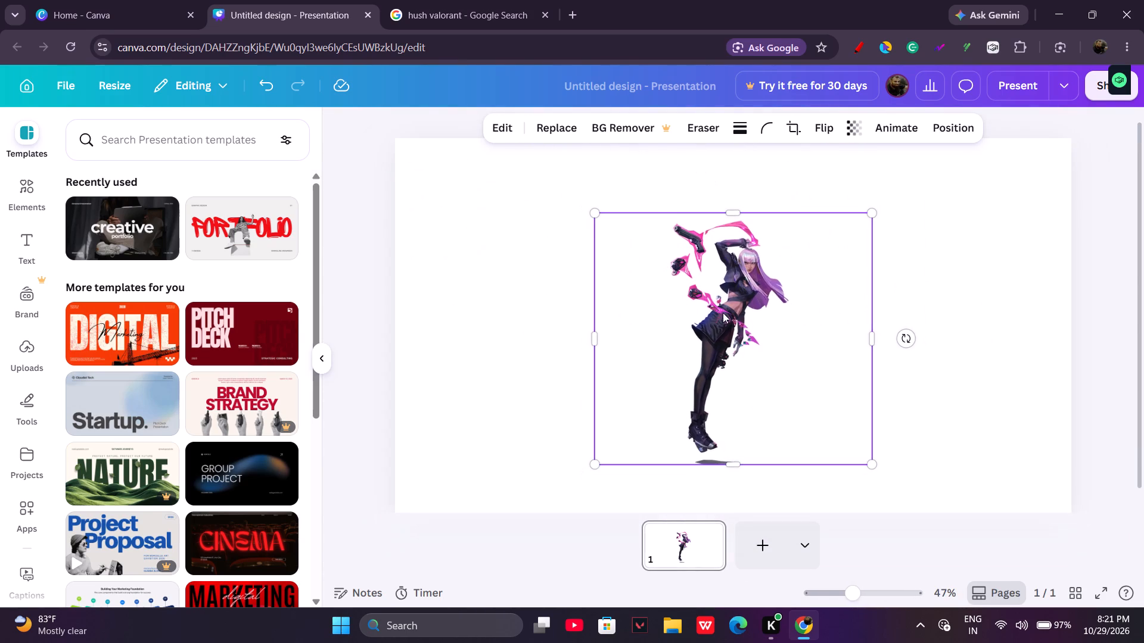
drag(710, 341, 704, 447)
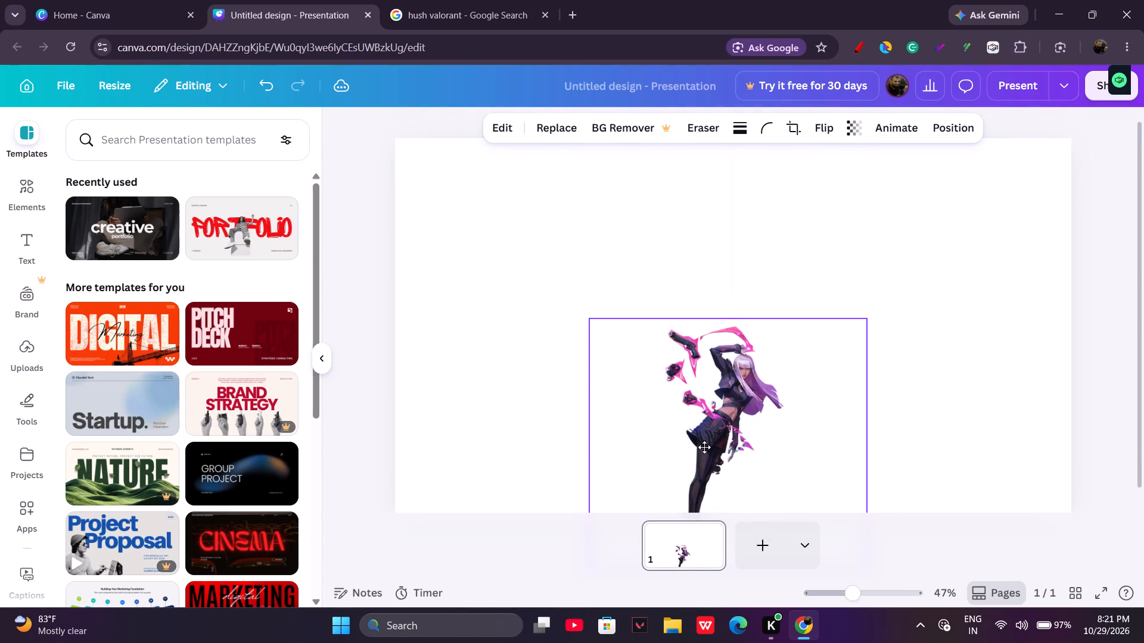
drag(704, 447, 705, 422)
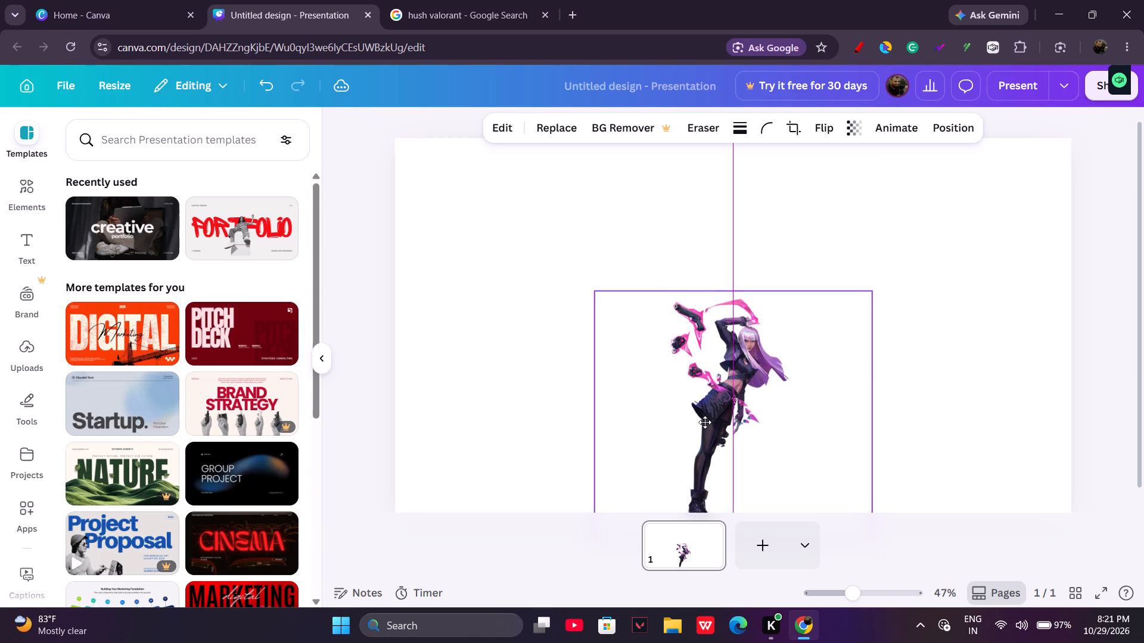
drag(705, 422, 707, 419)
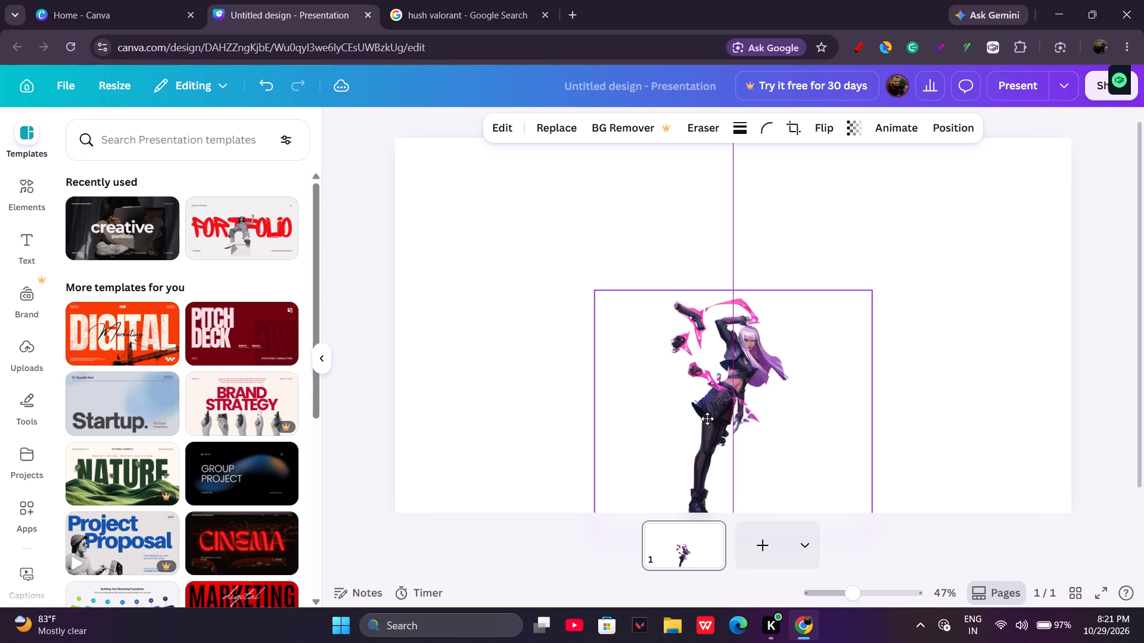
drag(707, 419, 713, 444)
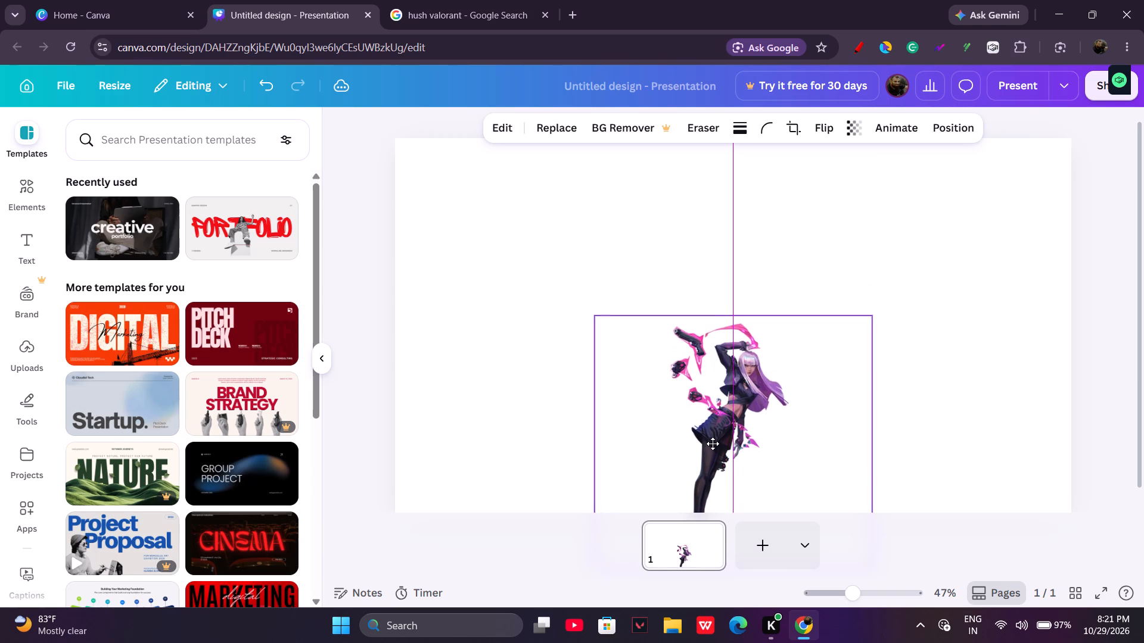
drag(713, 444, 717, 432)
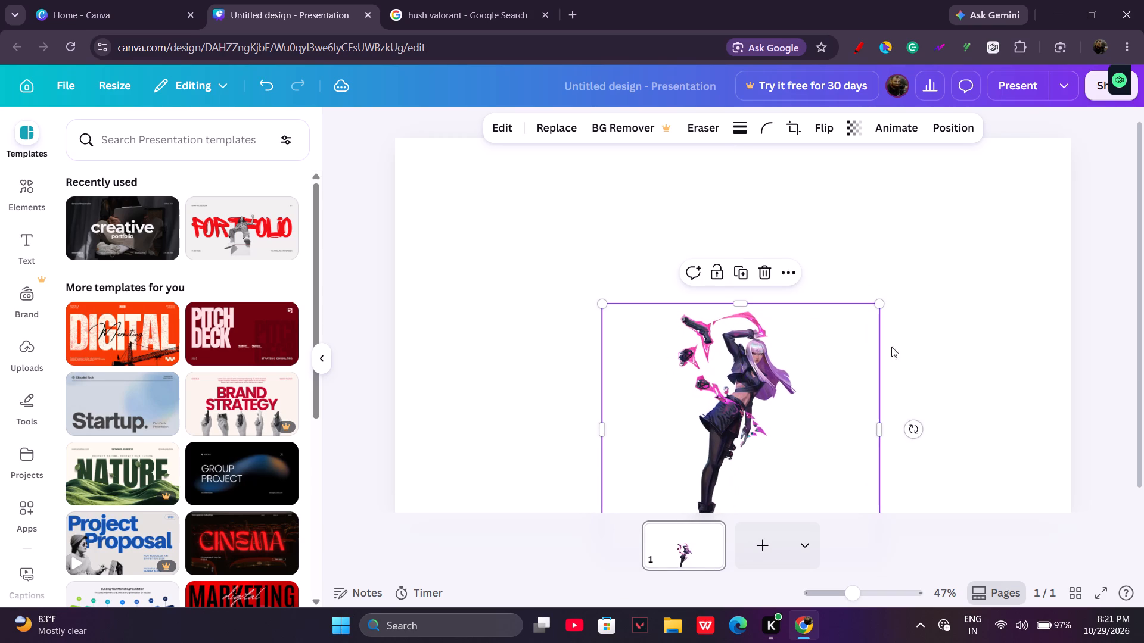
click(906, 338)
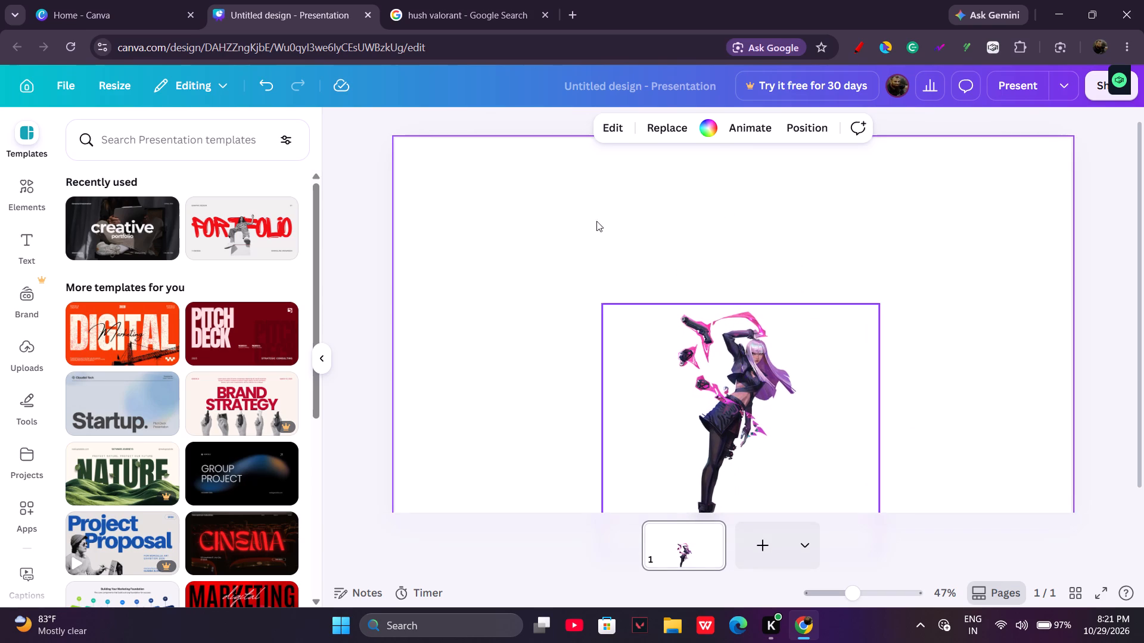
Open the text options and look through the available text styles.
click(28, 244)
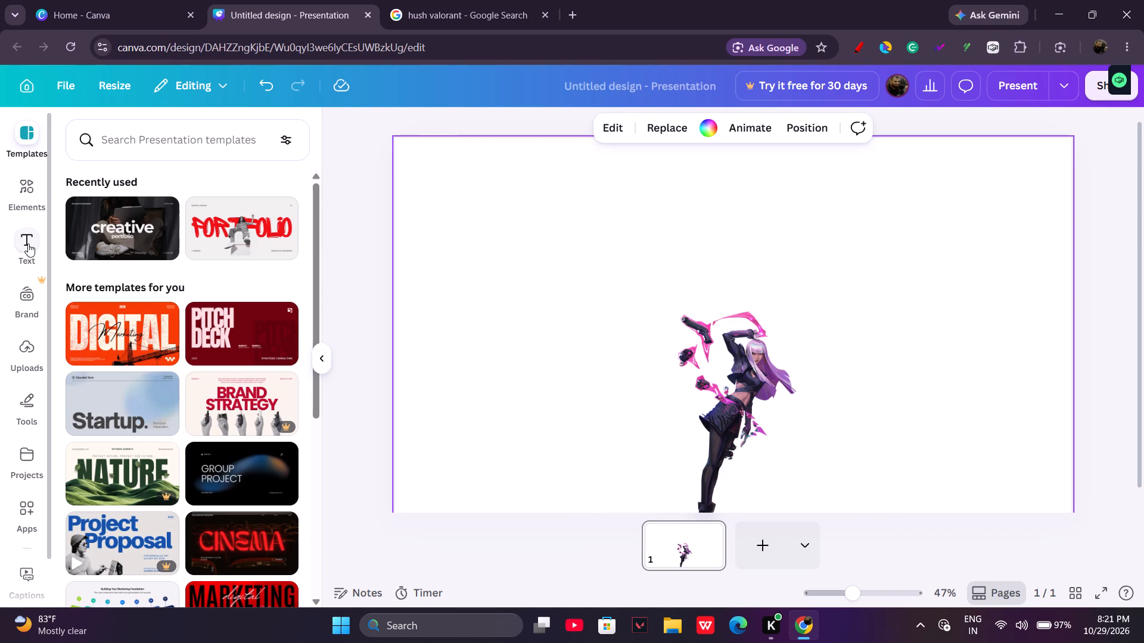
scroll(178, 364, down, 4)
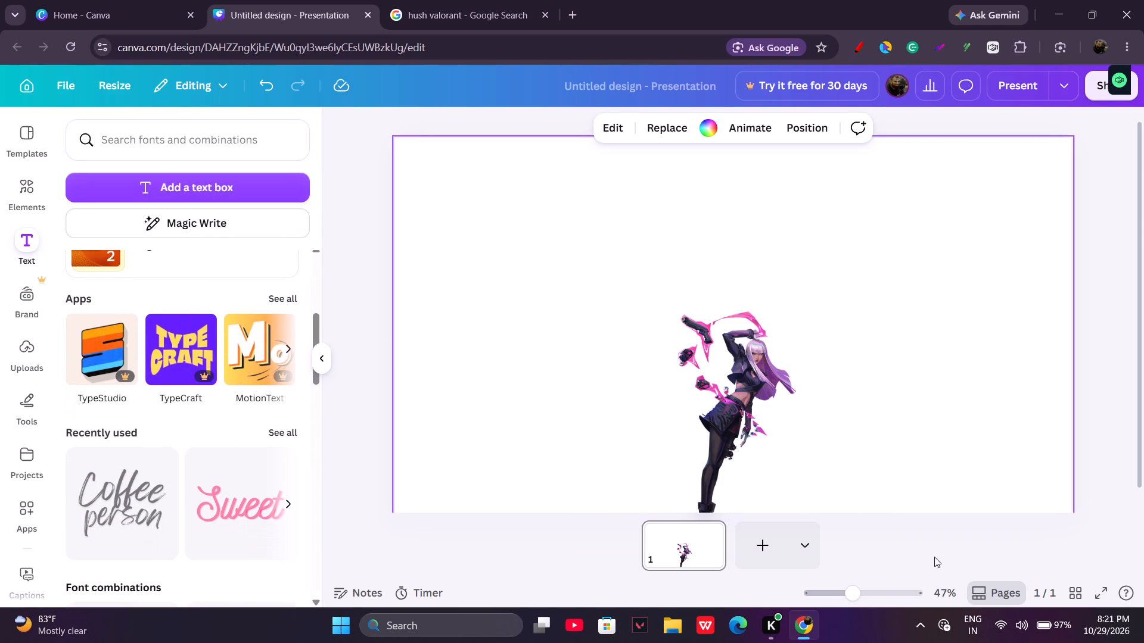
Set the display brightness to 16 in the system quick settings and return to the Canva design.
click(1012, 635)
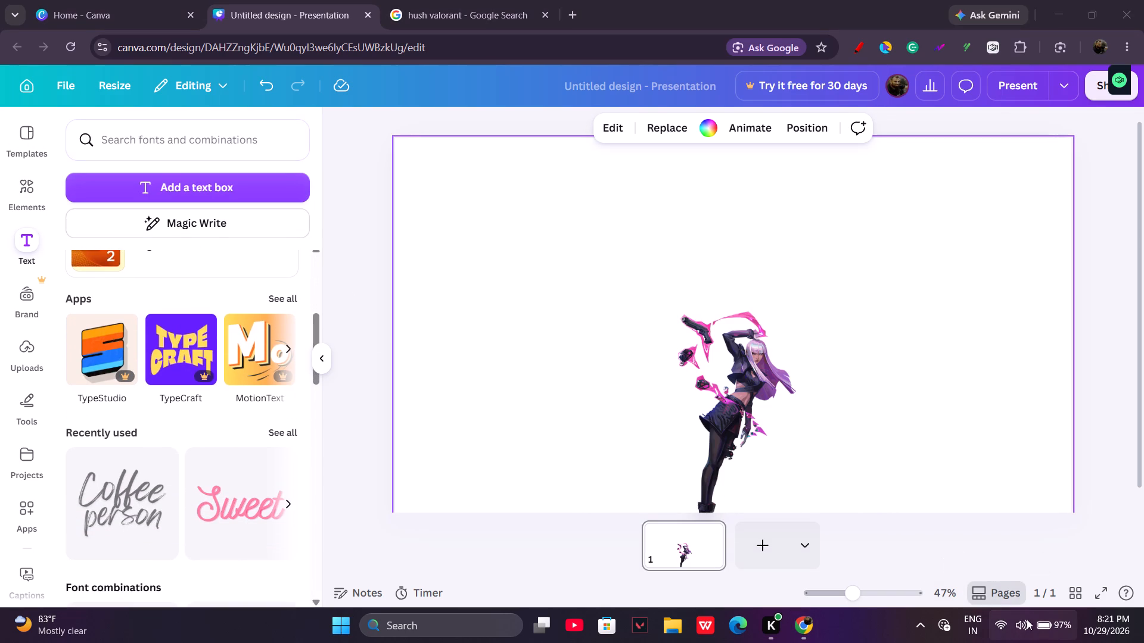
click(1024, 610)
drag(953, 497, 942, 495)
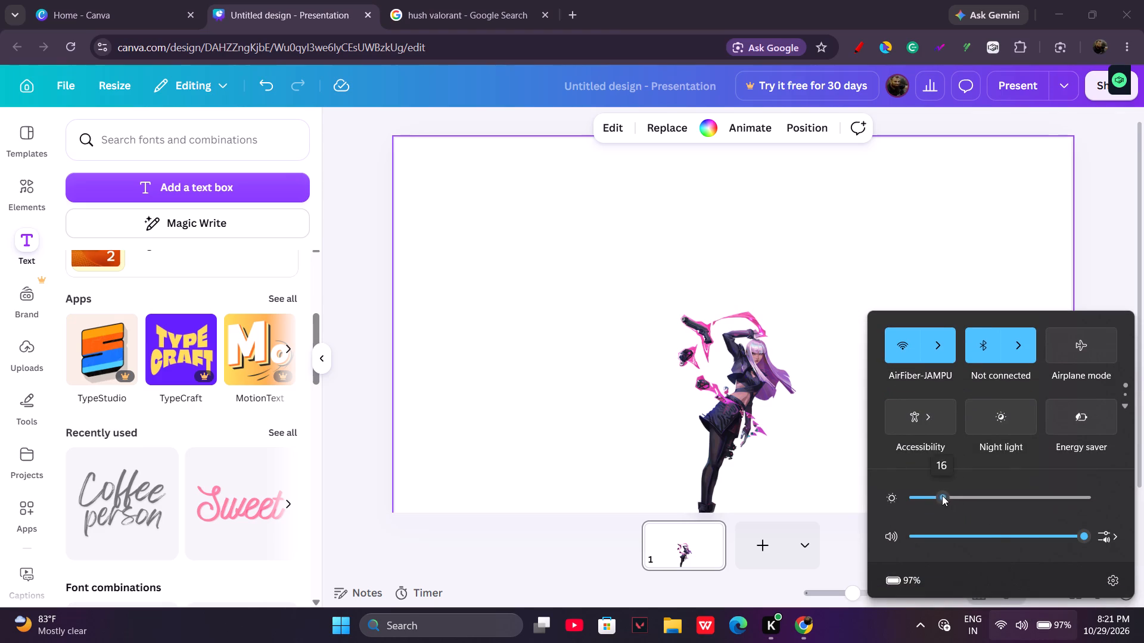
drag(942, 495, 941, 496)
click(708, 0)
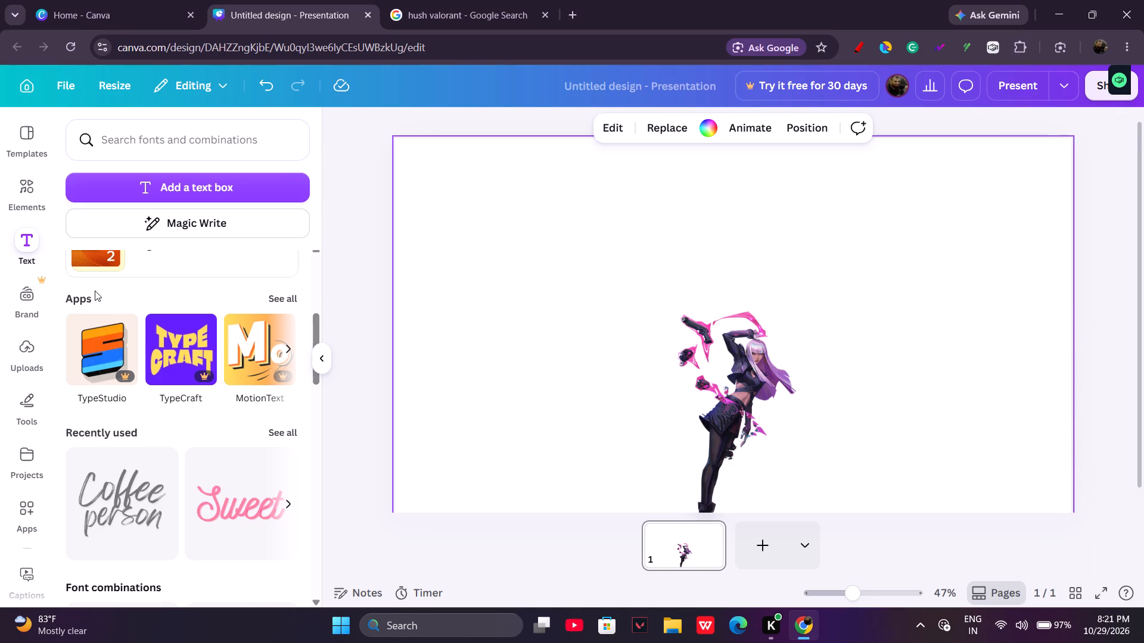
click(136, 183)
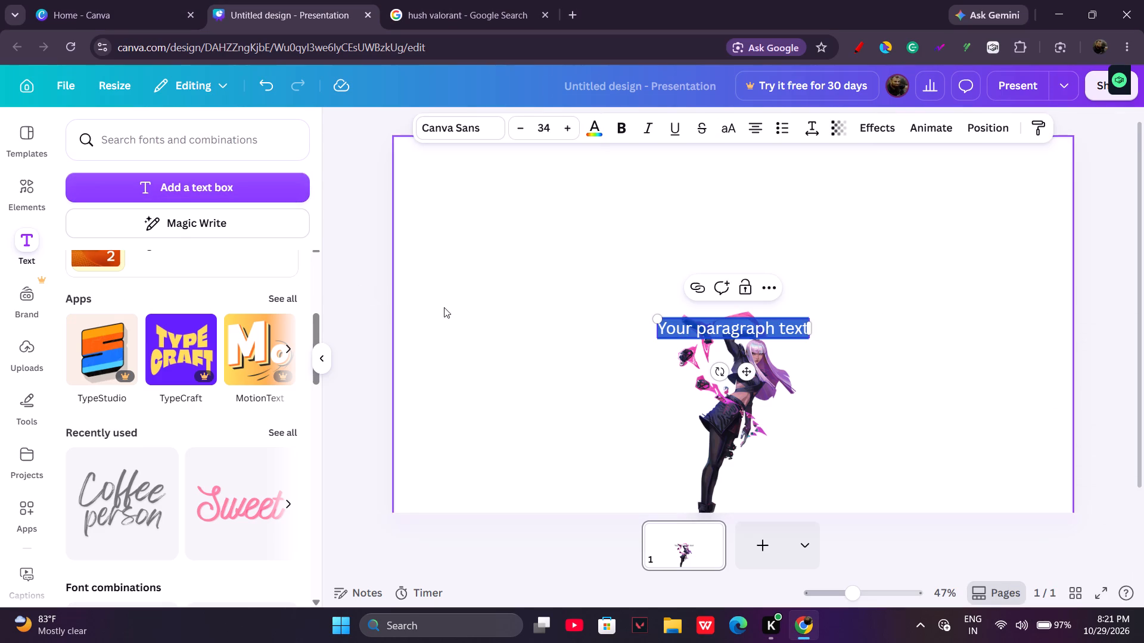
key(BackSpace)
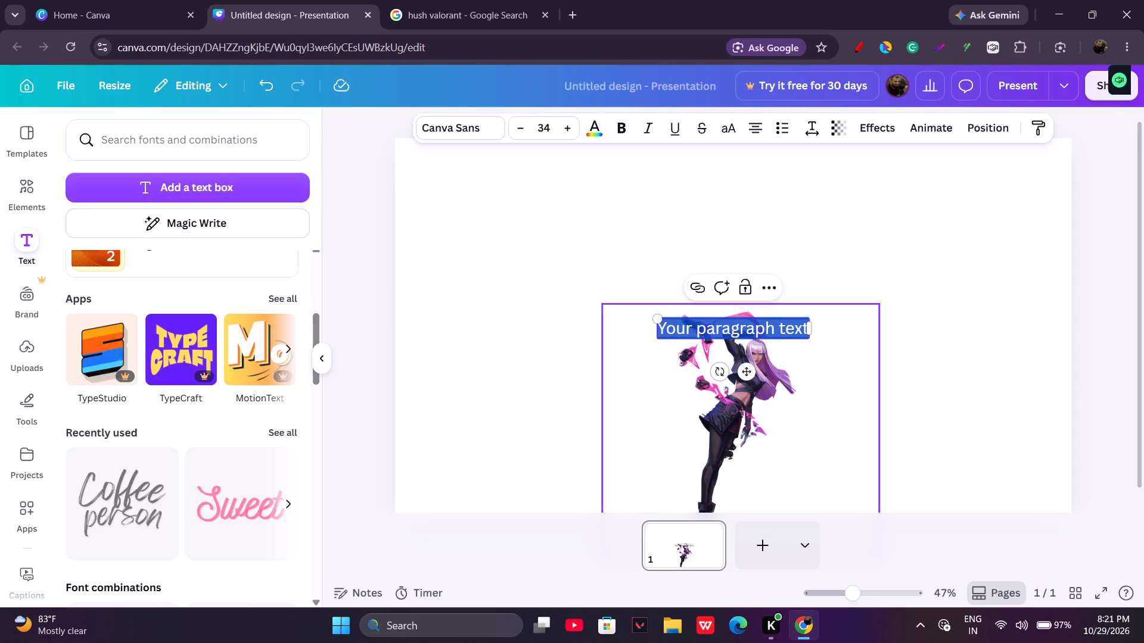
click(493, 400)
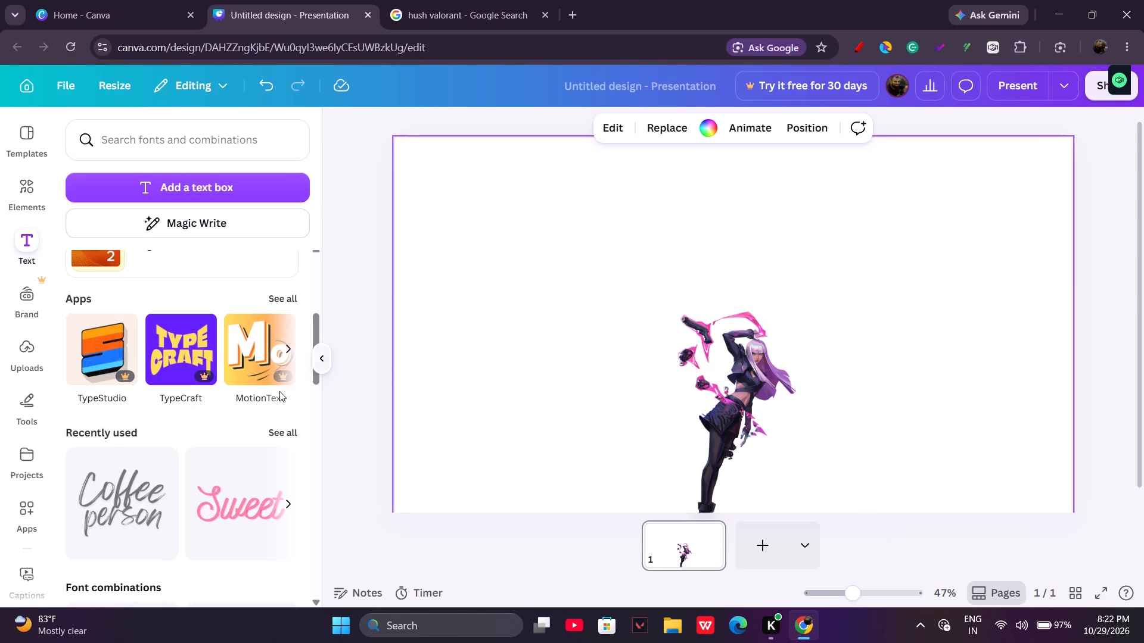
Browse the font combinations and add the arched "TATTOO studio" design to the page.
scroll(272, 398, down, 2)
scroll(268, 504, down, 1)
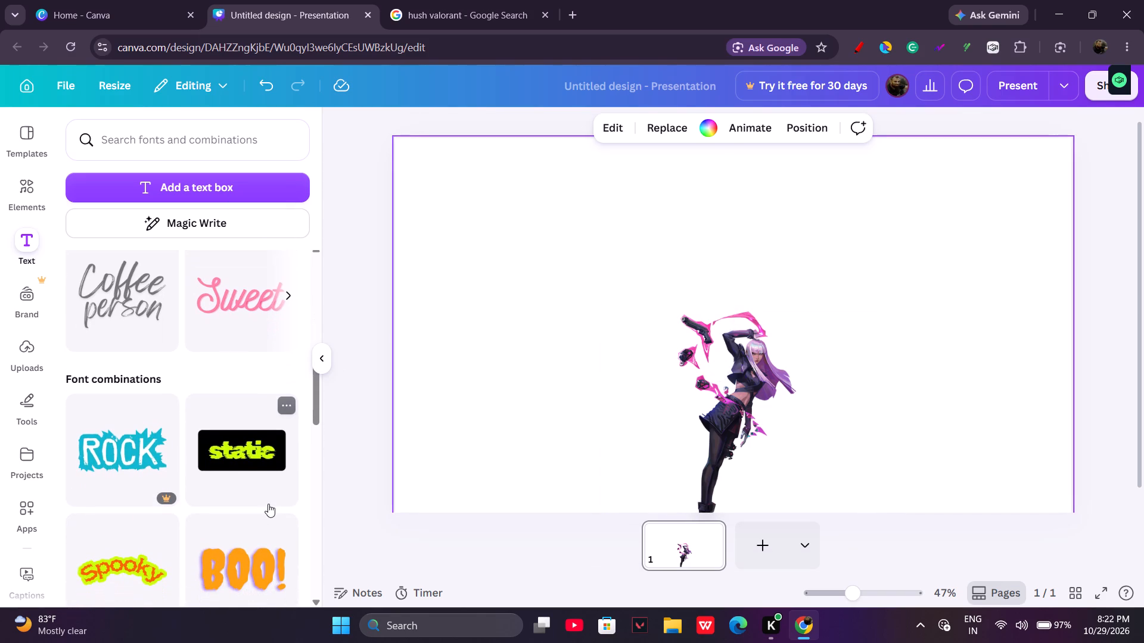
scroll(268, 504, down, 4)
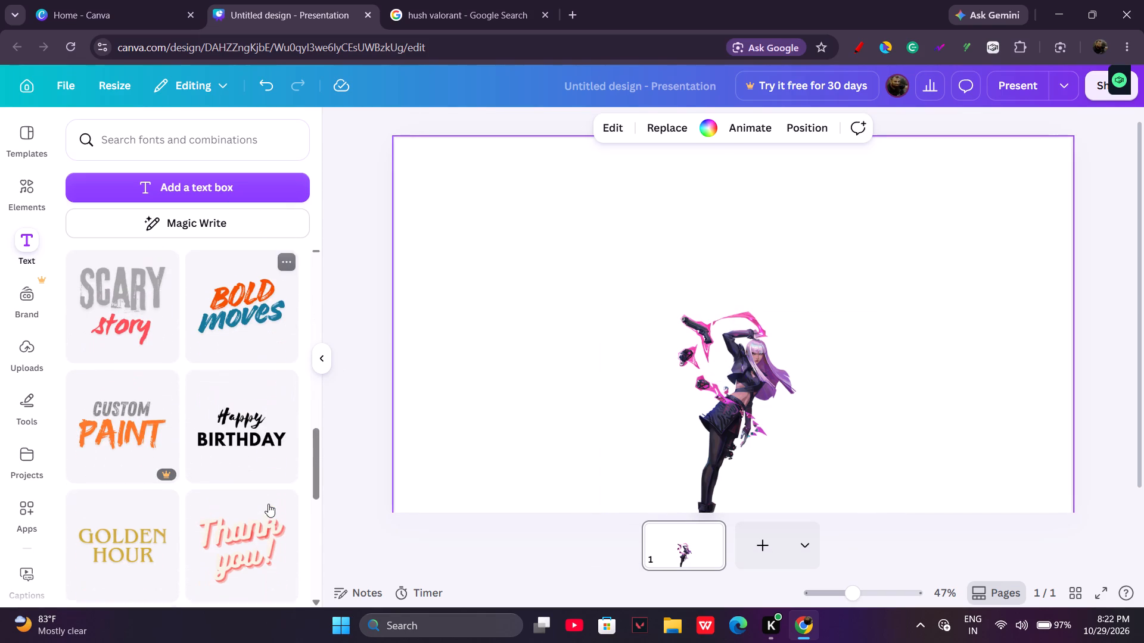
scroll(268, 504, down, 6)
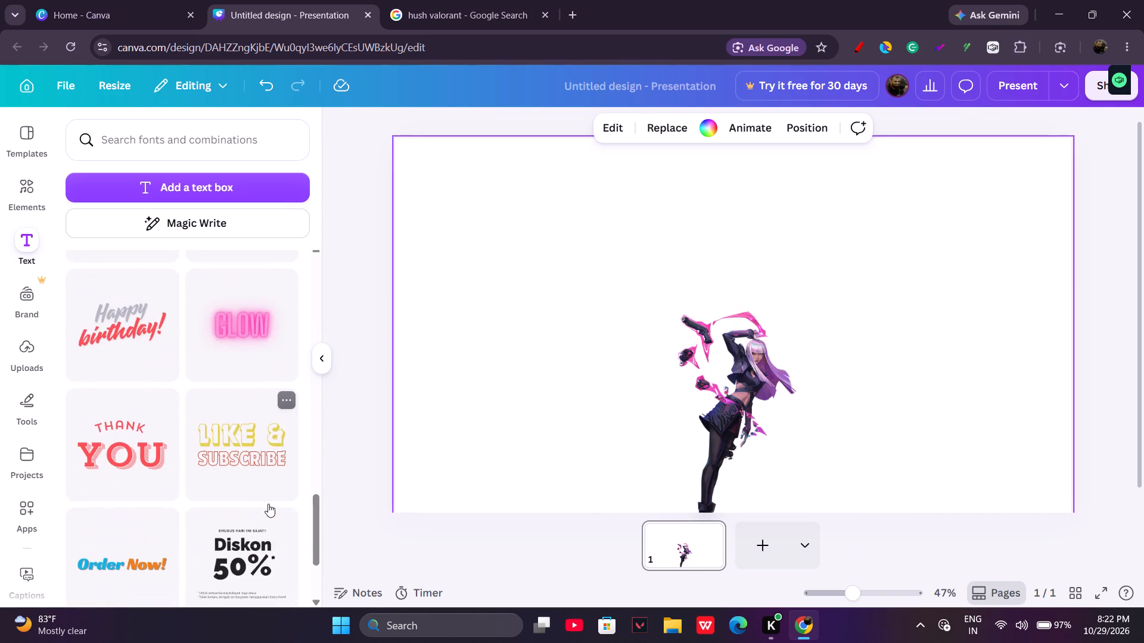
scroll(268, 504, down, 6)
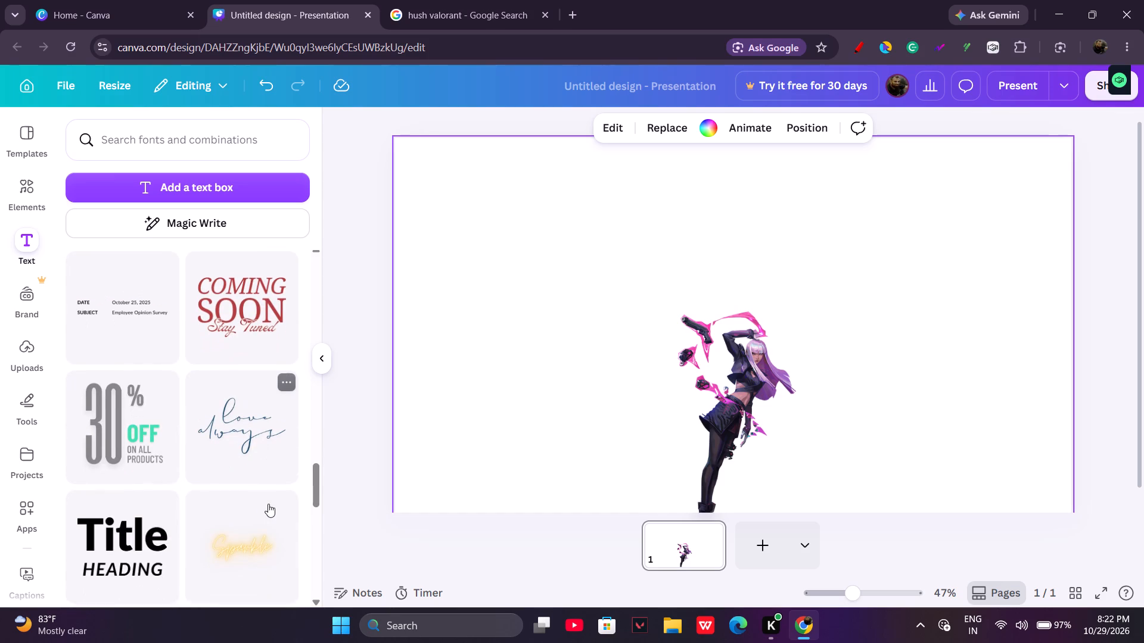
scroll(268, 504, down, 4)
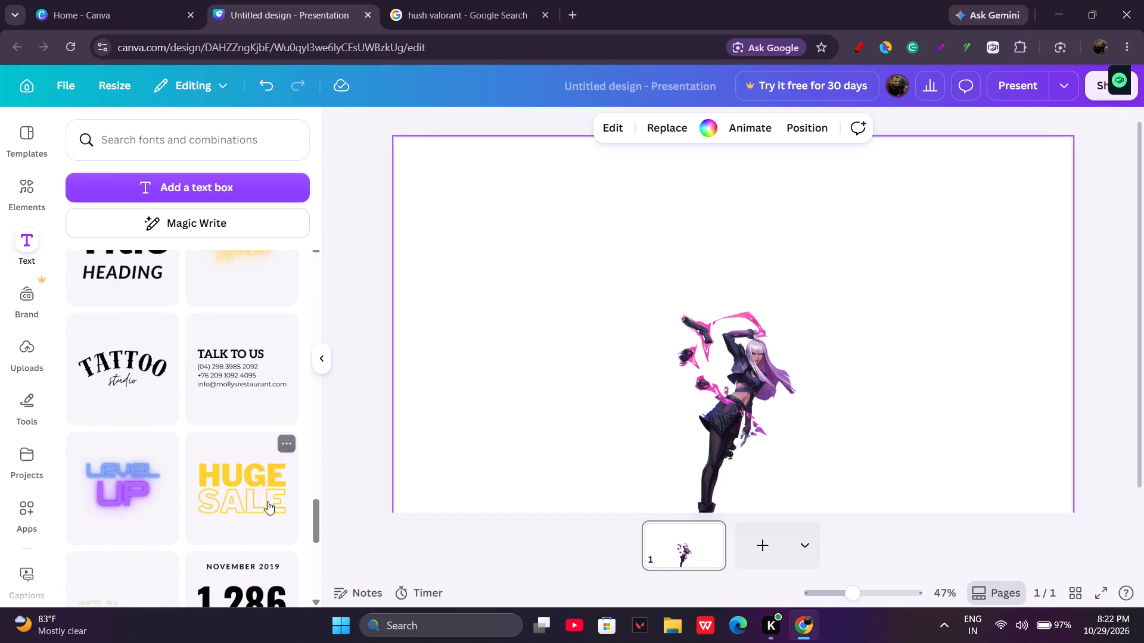
click(94, 349)
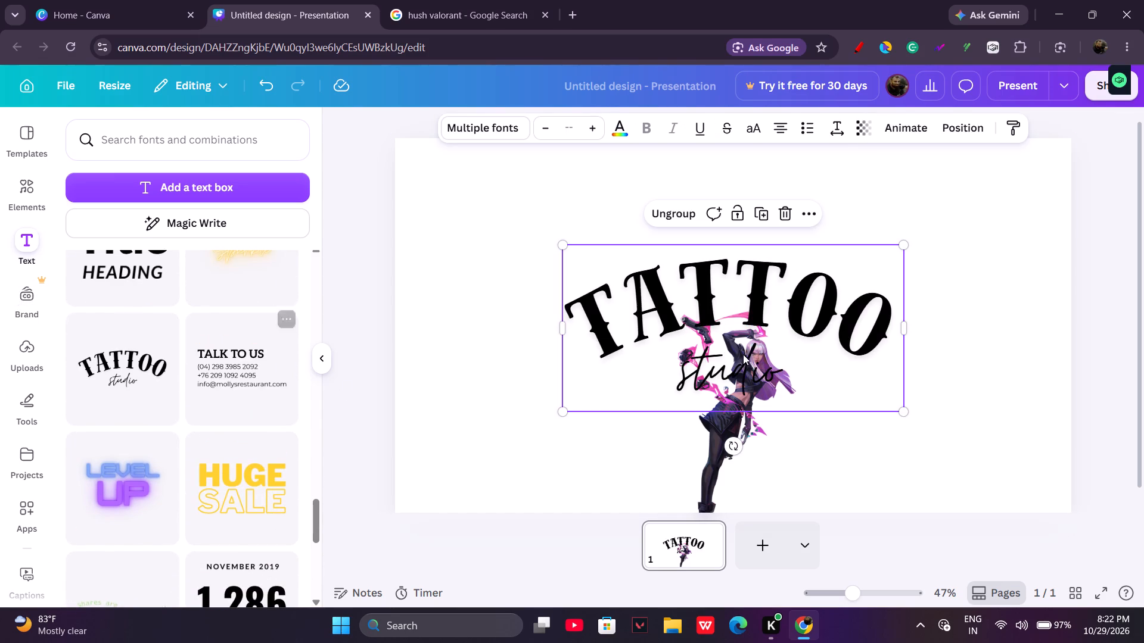
Delete the script "studio" line from the added text group.
click(778, 378)
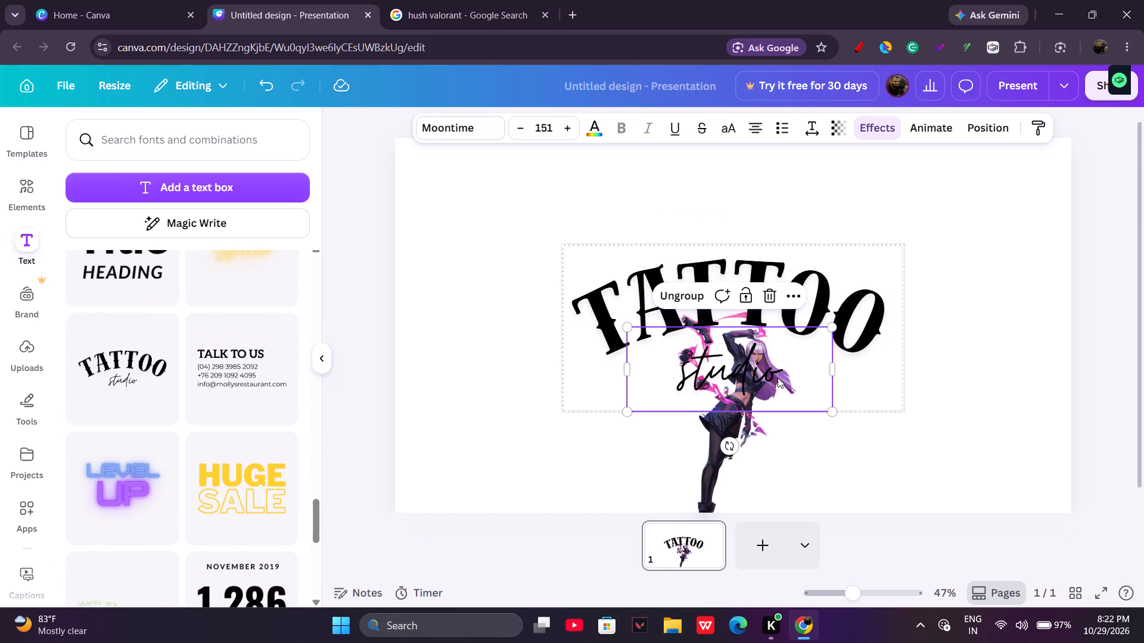
click(774, 292)
Replace the arched "TATTOO" wording with "HUSH".
click(853, 307)
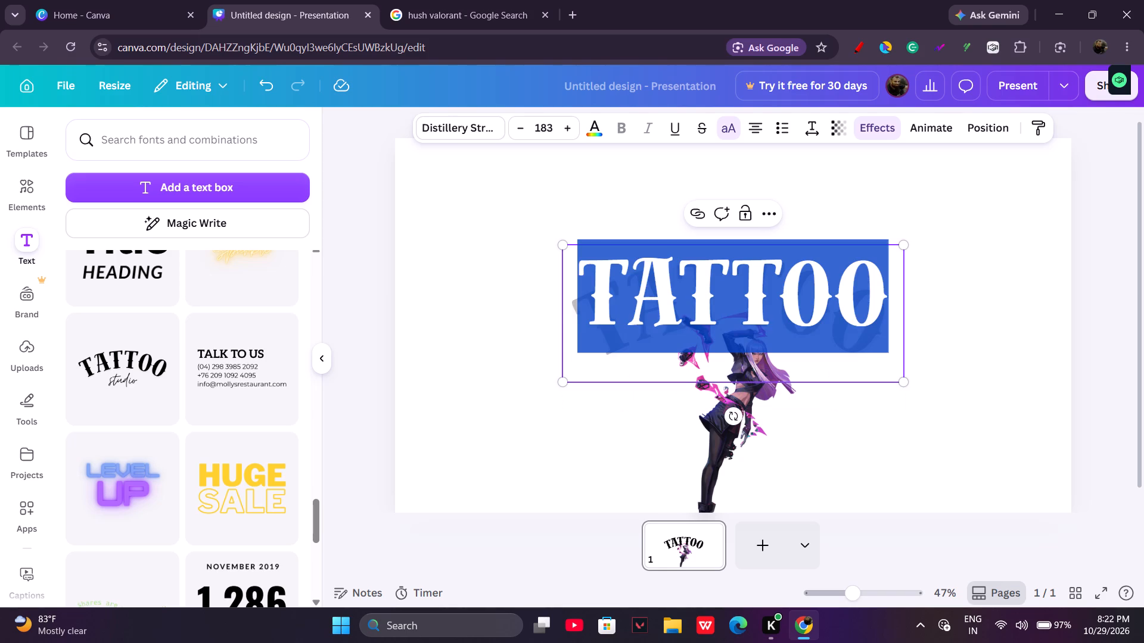
key(BackSpace)
text(HS)
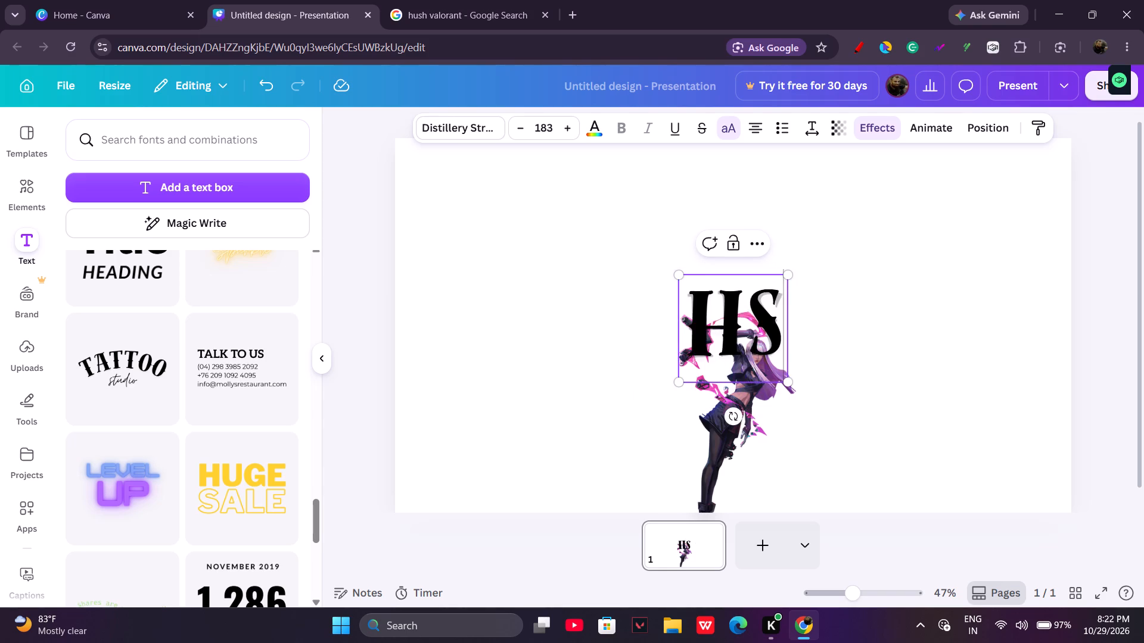
key(BackSpace)
text(USH)
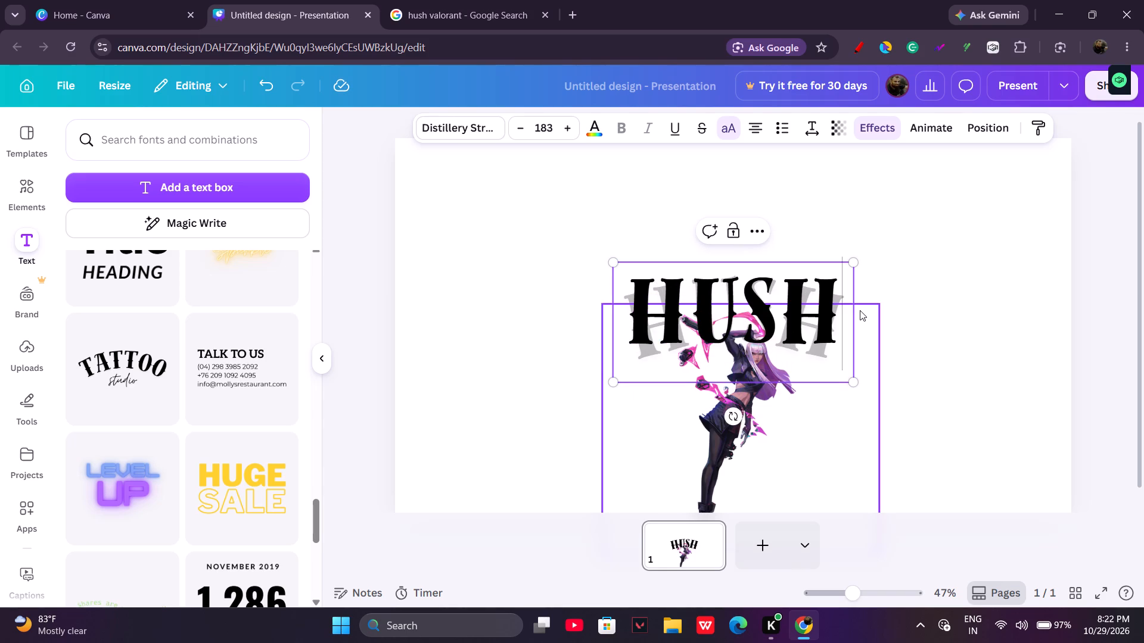
Move the HUSH text down so it overlaps the middle of the character image.
drag(788, 316, 791, 362)
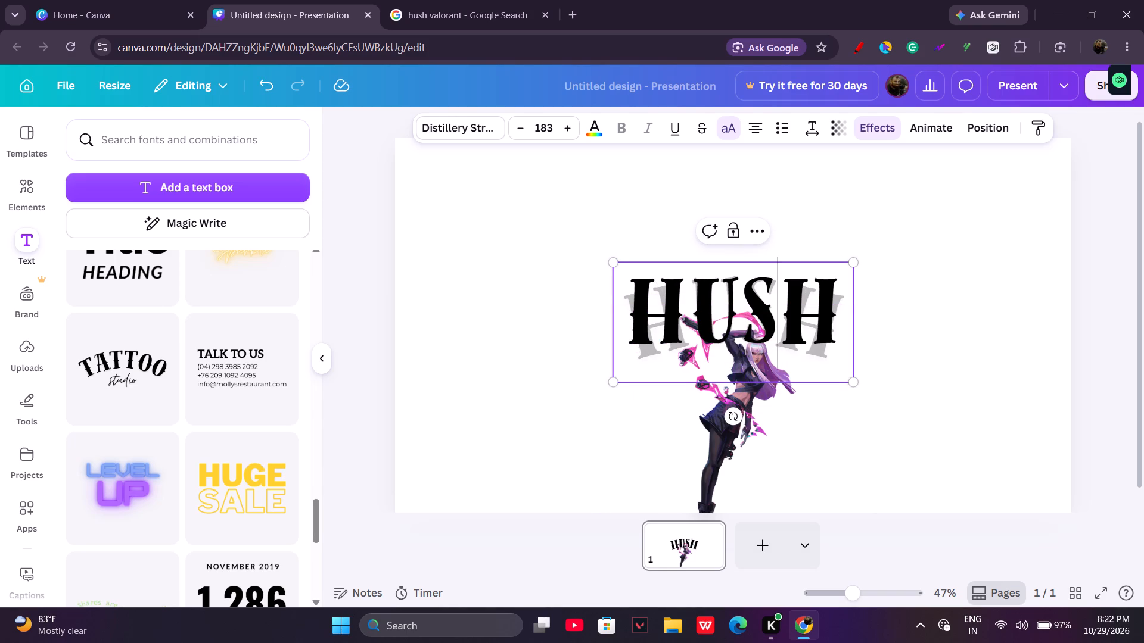
drag(791, 362, 921, 359)
click(921, 359)
drag(783, 305, 783, 327)
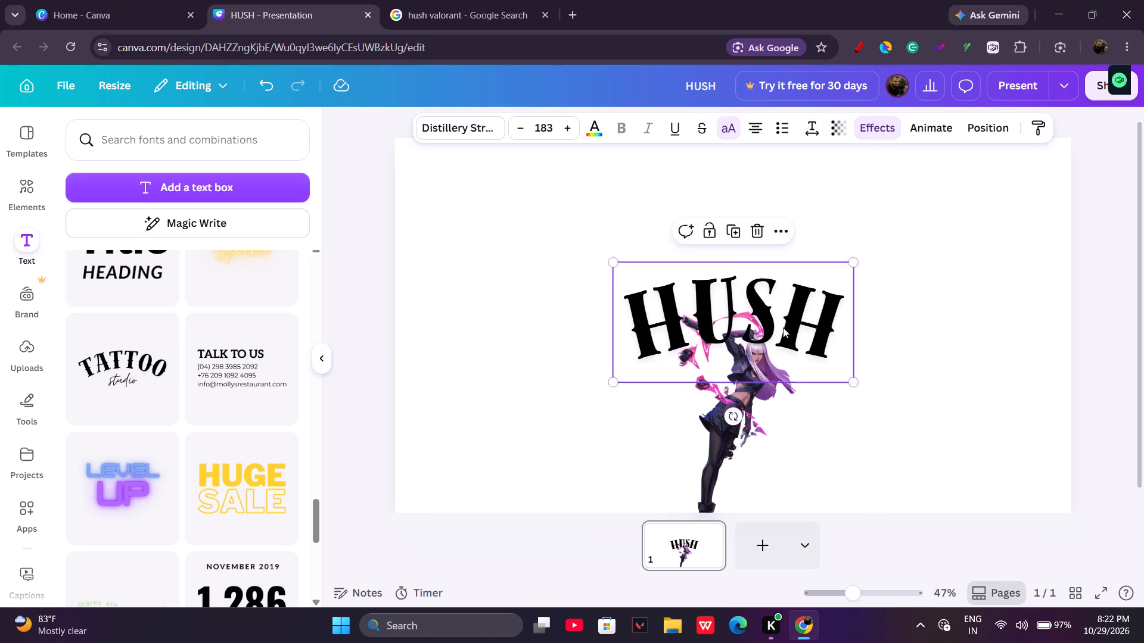
drag(783, 327, 787, 373)
drag(787, 378, 792, 402)
Send the HUSH text one layer backward so it sits behind the character image.
right_click(773, 397)
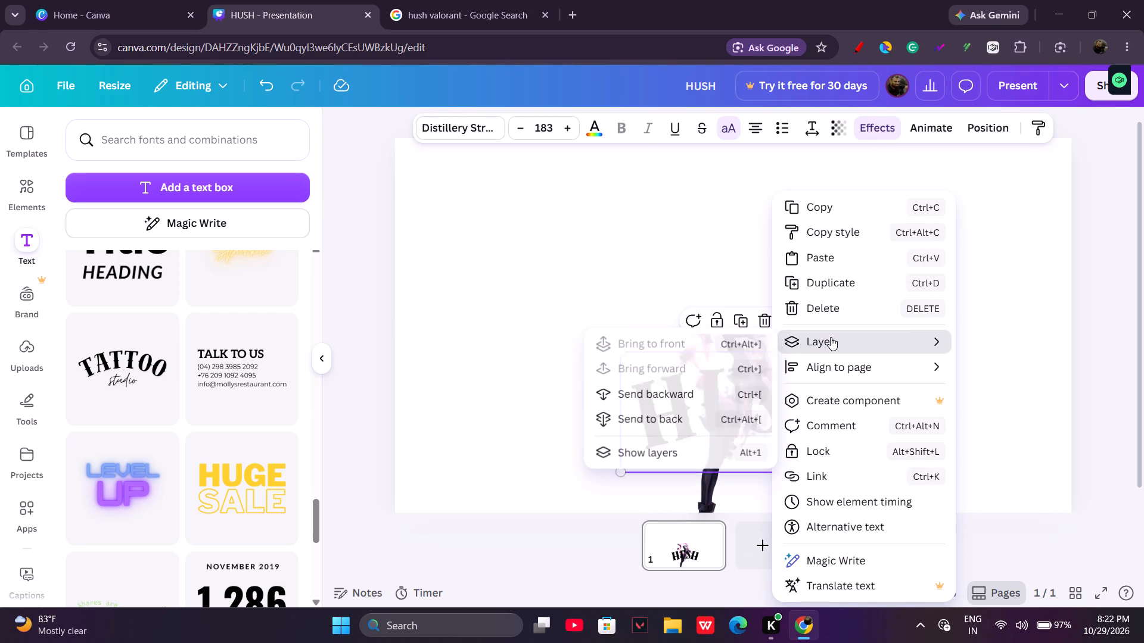
click(670, 283)
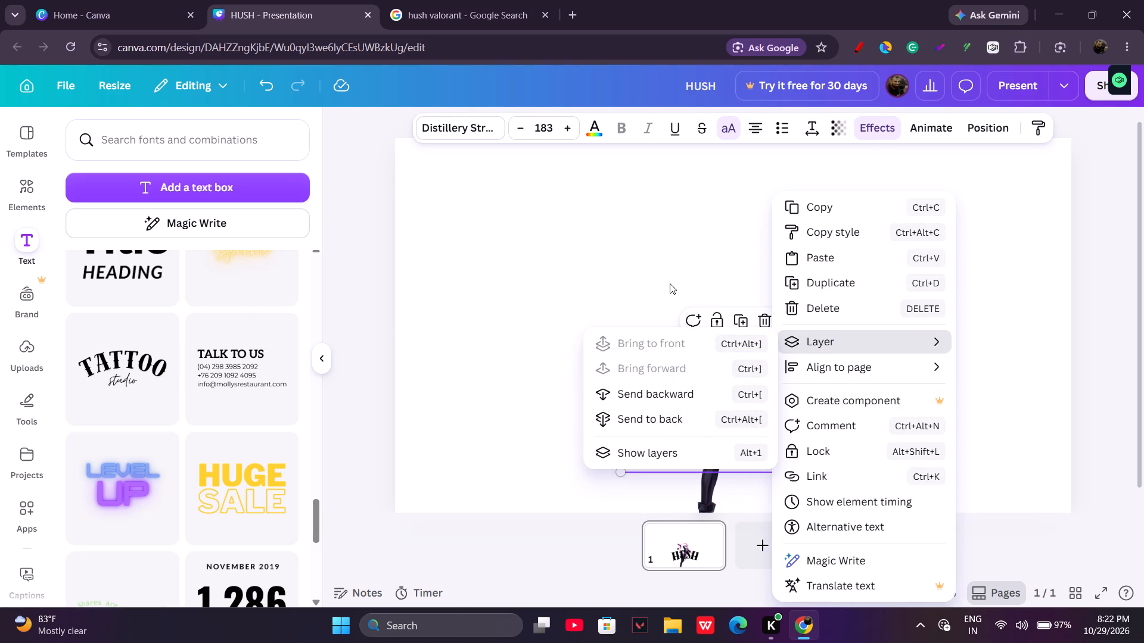
key(ctrl+bracketleft)
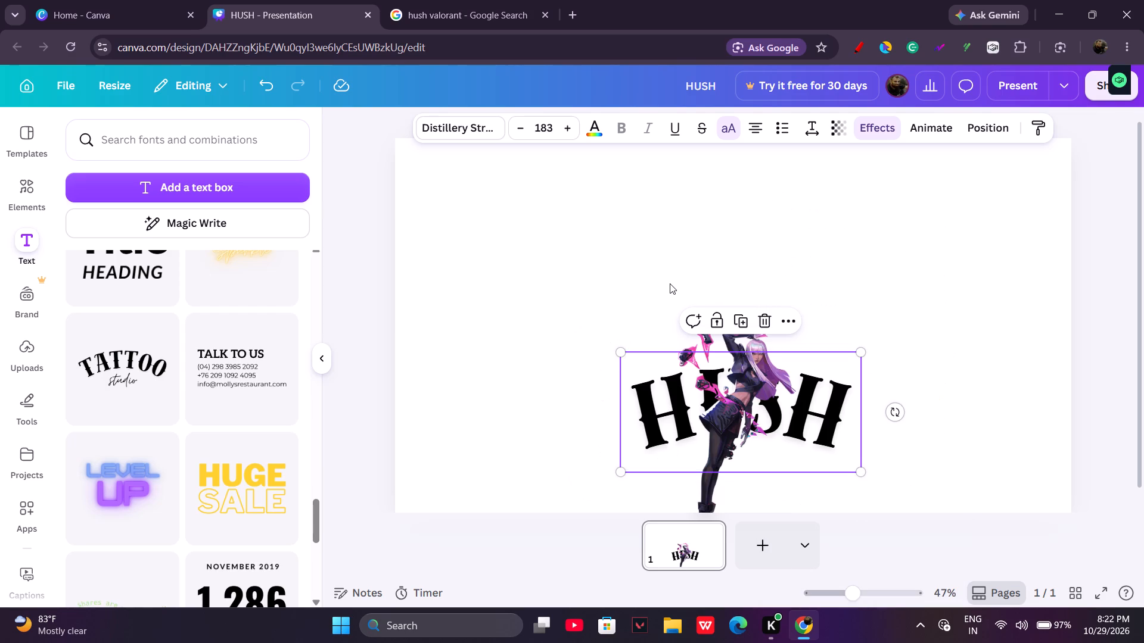
key(ctrl+bracketright)
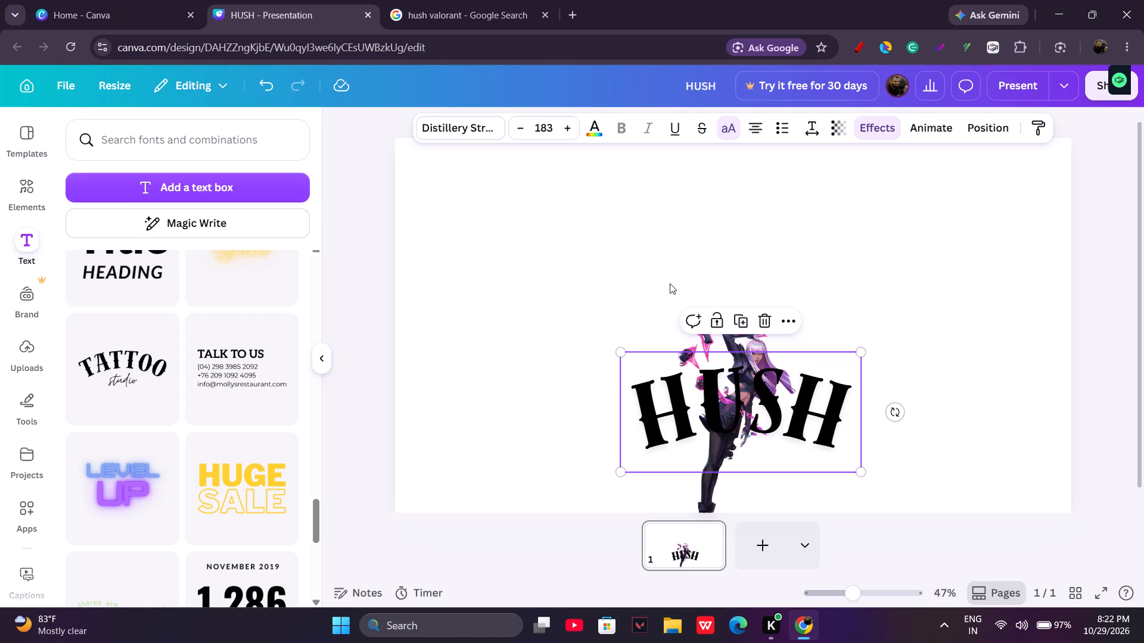
key(ctrl+bracketright)
key(ctrl+bracketleft)
key(ctrl+bracketright)
key(ctrl+bracketleft)
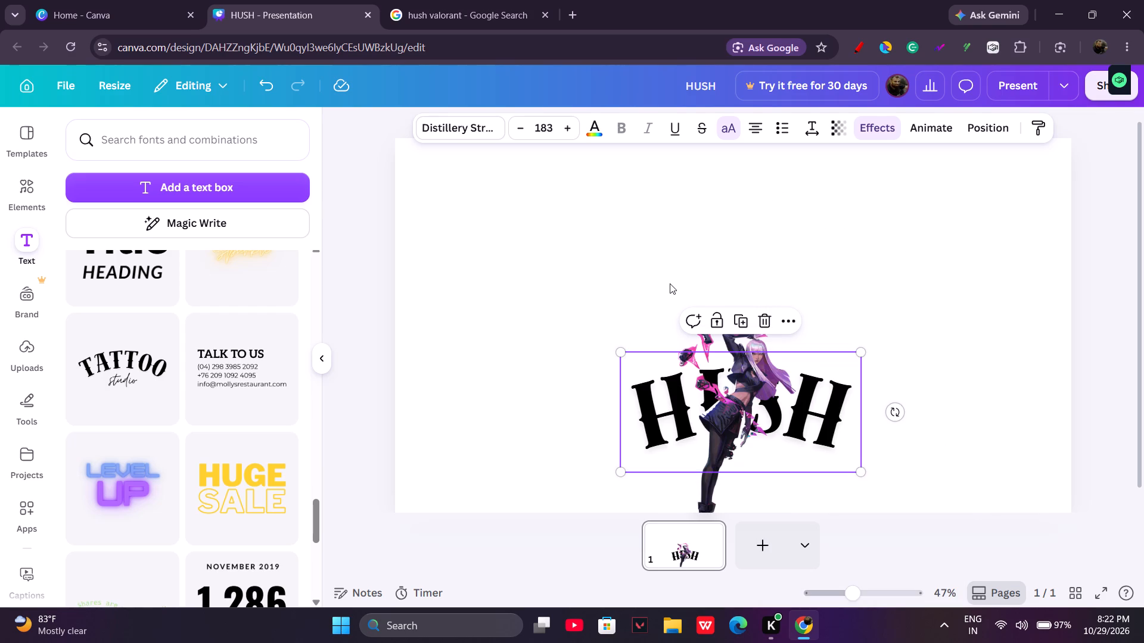
Enlarge the Hush character image upward so it fills most of the page height.
click(942, 221)
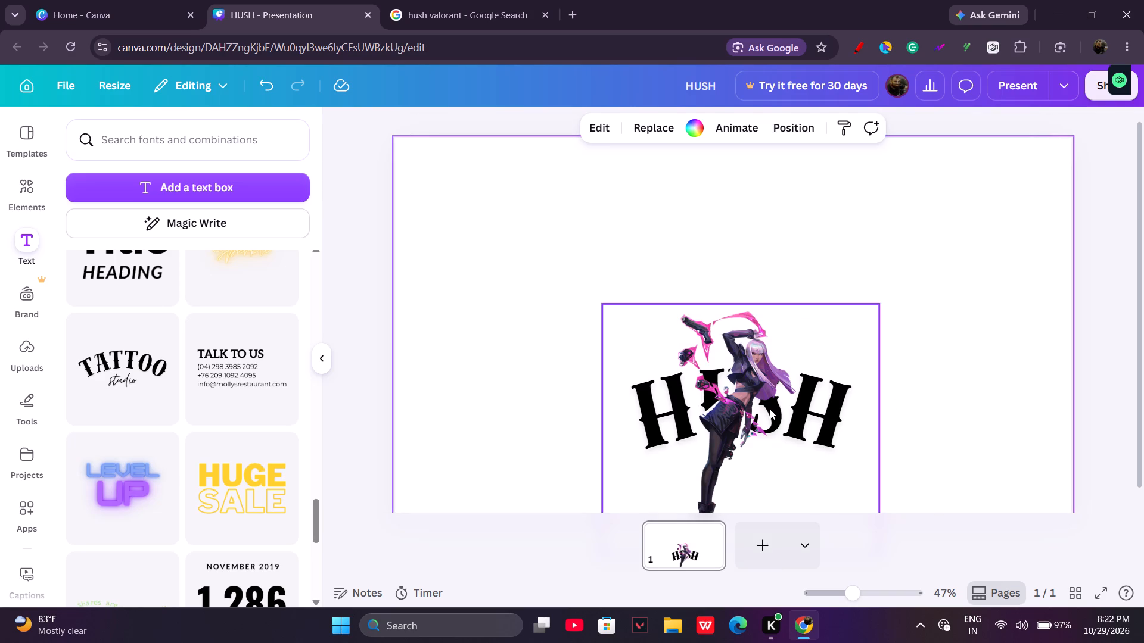
click(755, 388)
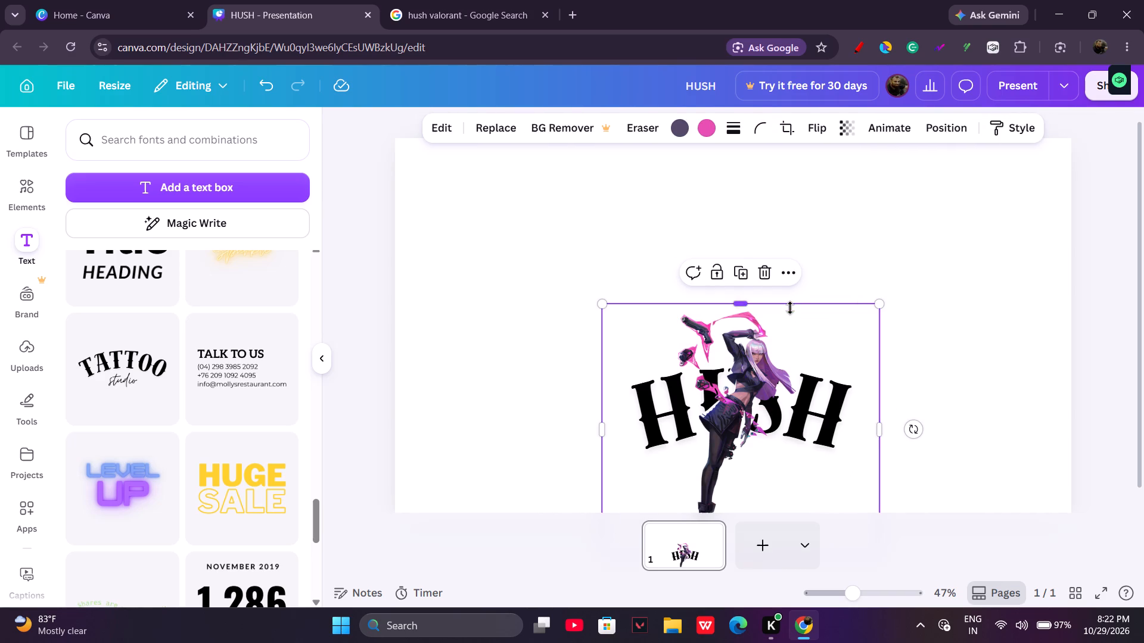
click(764, 345)
drag(745, 304, 732, 173)
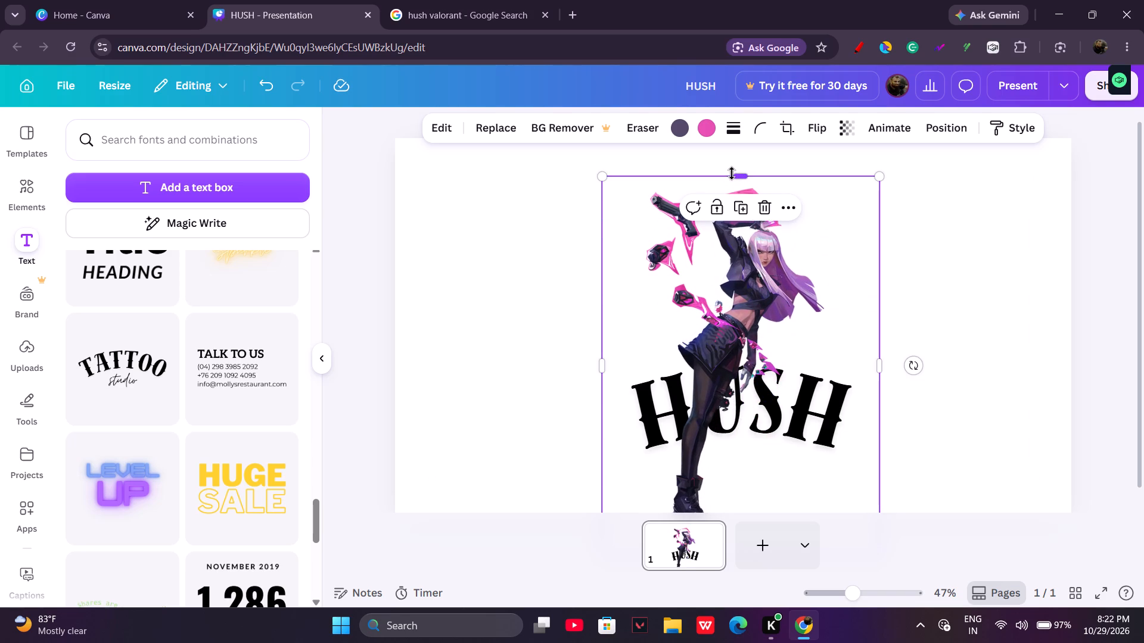
click(710, 350)
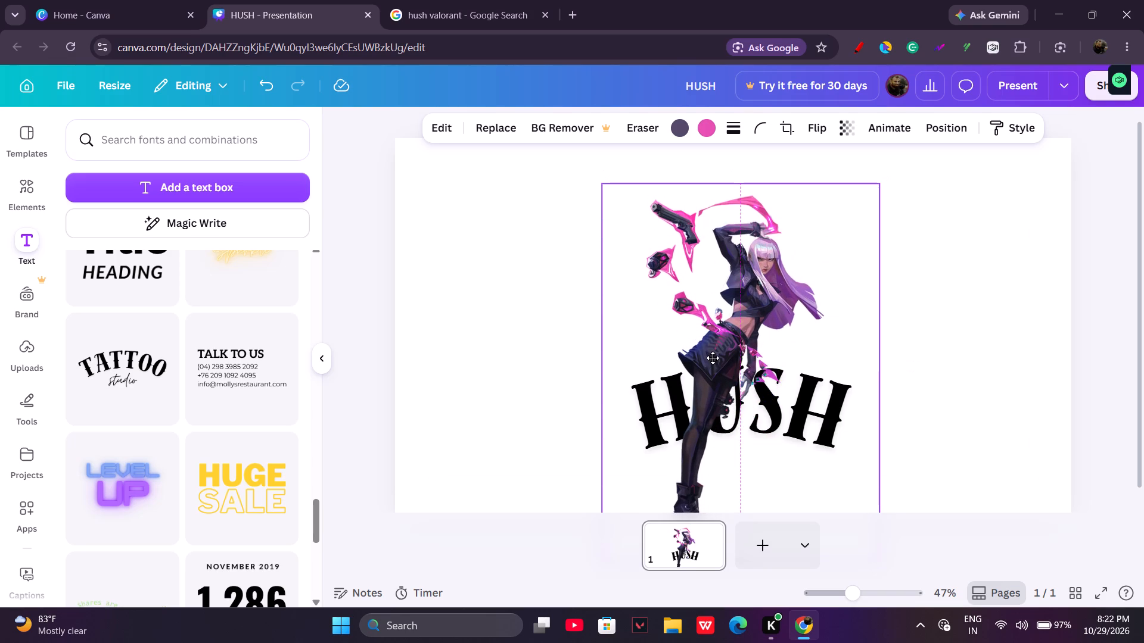
Move the HUSH text clear to the page's upper right and reposition the character just right of centre, feet past the bottom edge.
click(810, 416)
click(840, 386)
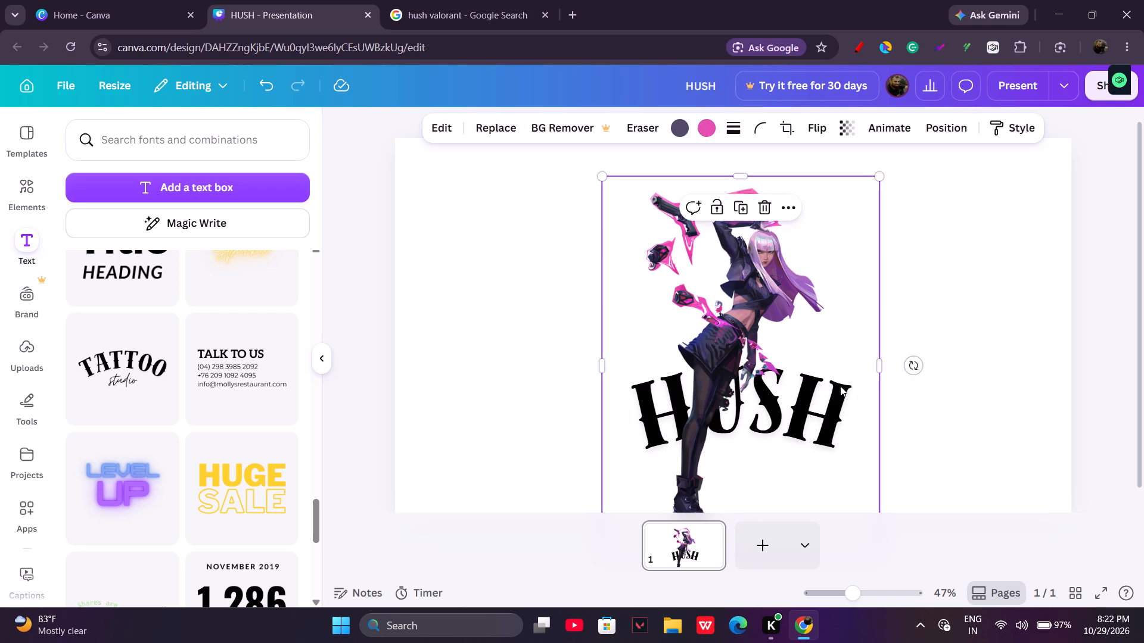
drag(840, 386, 745, 392)
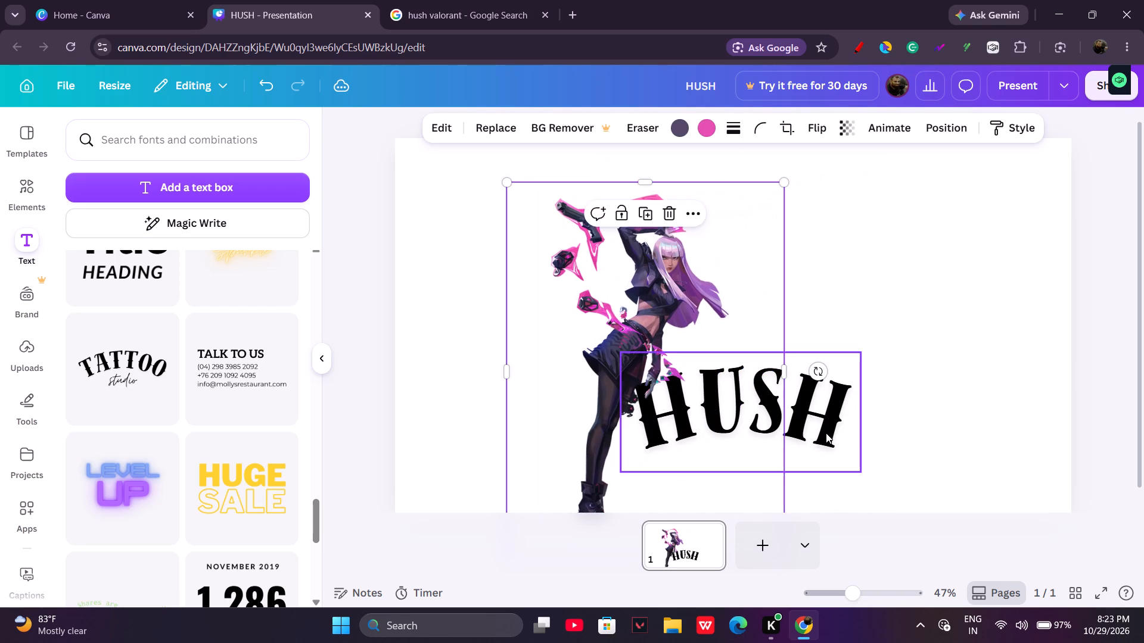
drag(825, 430, 987, 273)
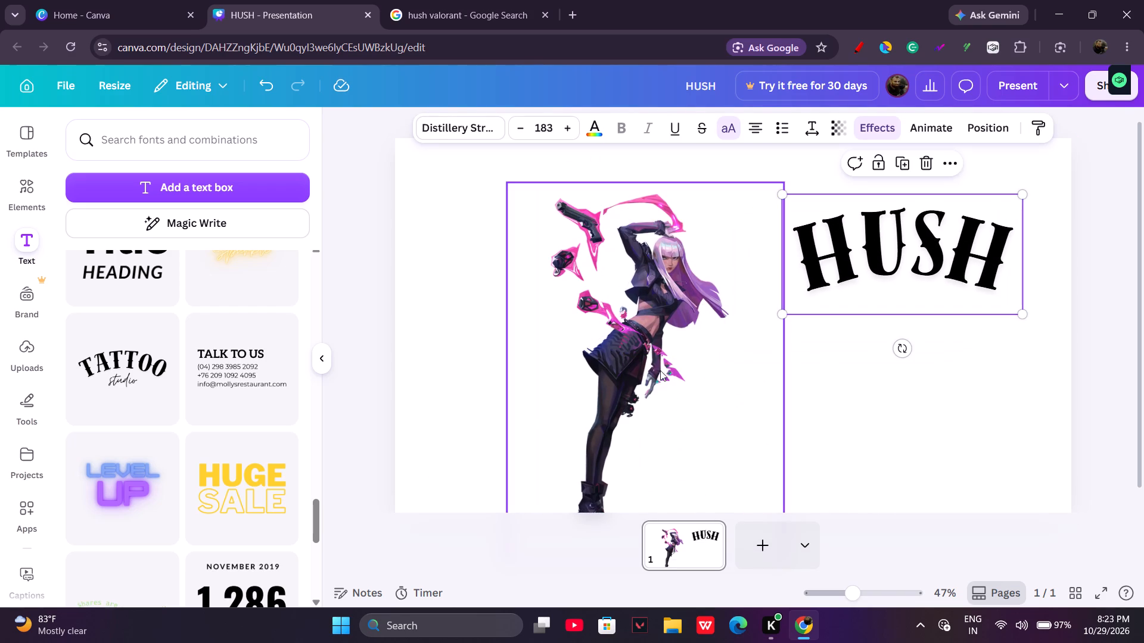
drag(643, 373, 750, 394)
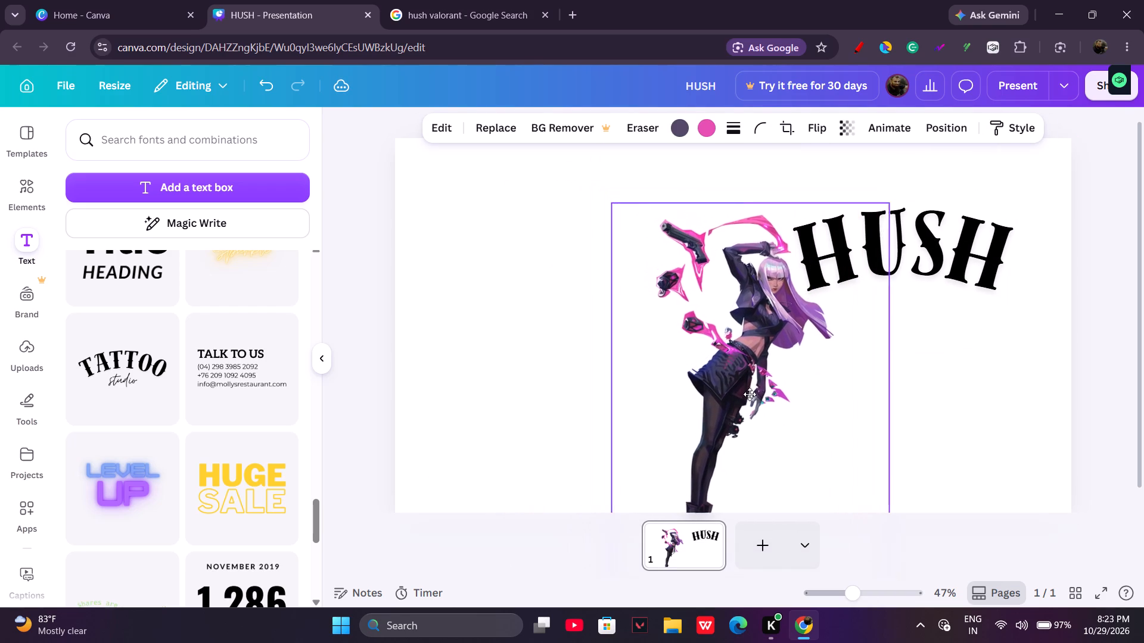
drag(750, 394, 748, 398)
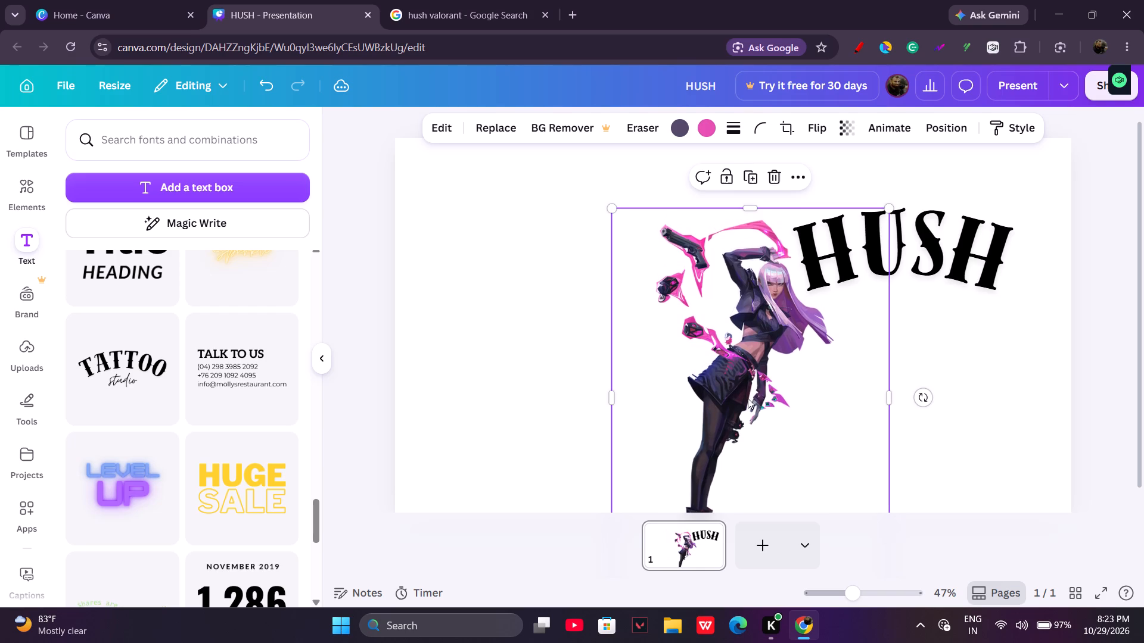
drag(745, 398, 747, 404)
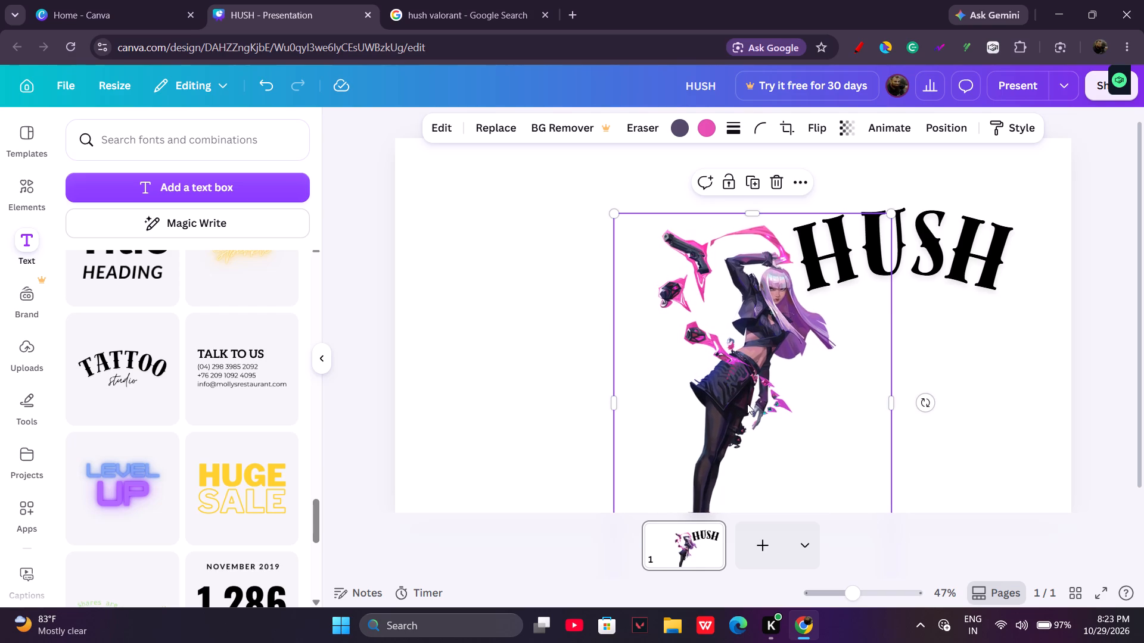
Place the HUSH text behind the character's upper body and enlarge it to font size 245, extending past both sides.
drag(954, 247, 782, 372)
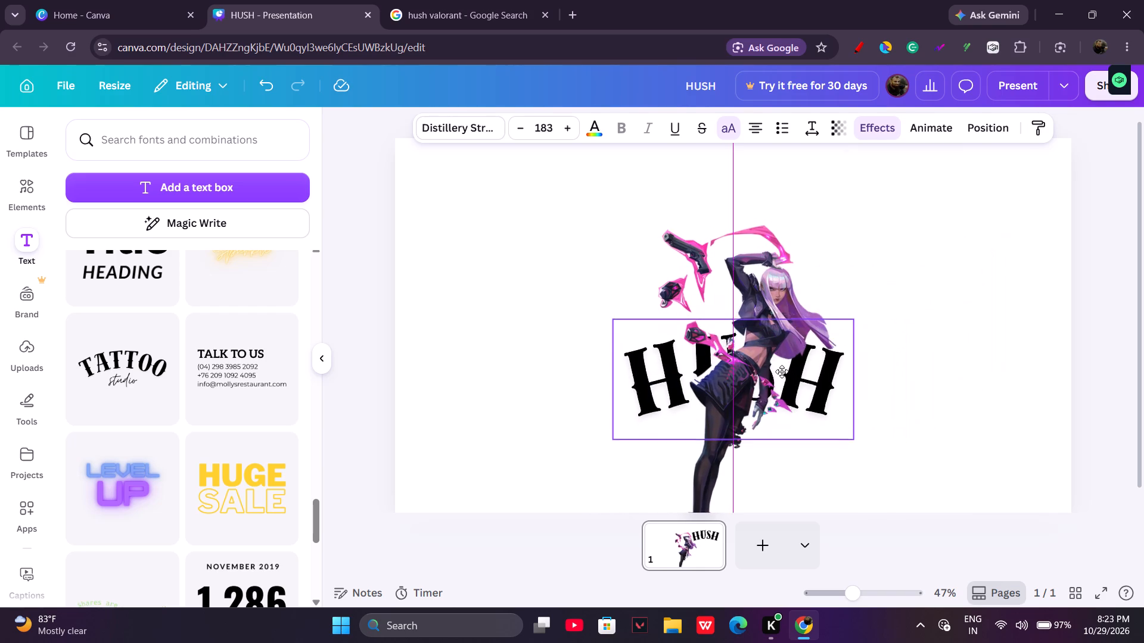
drag(782, 372, 811, 335)
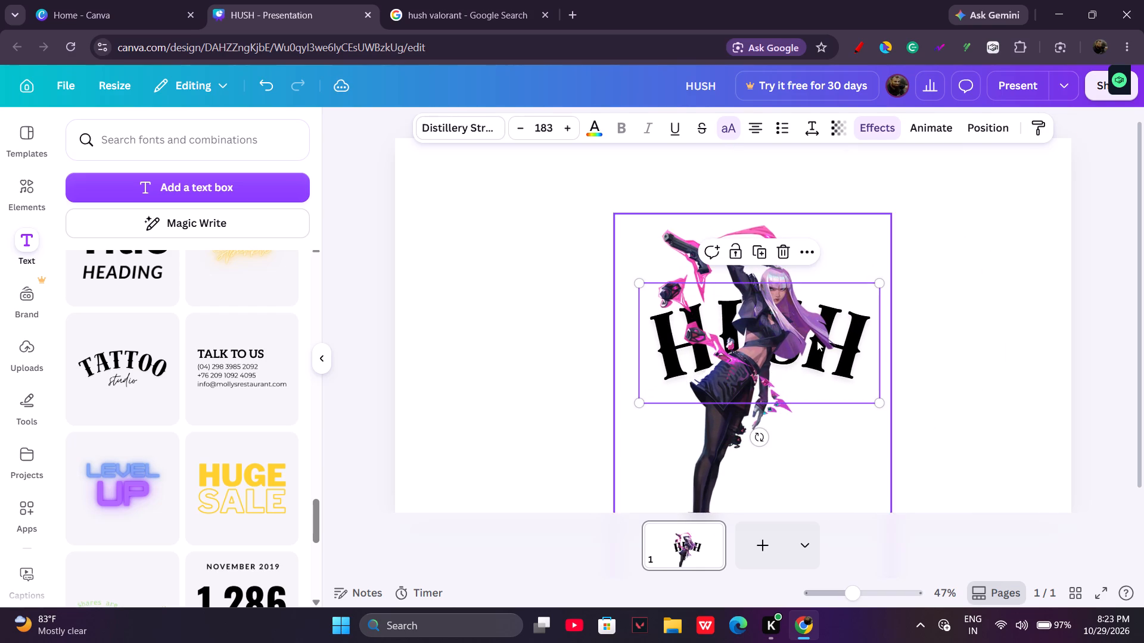
drag(881, 408, 973, 429)
drag(887, 370, 848, 354)
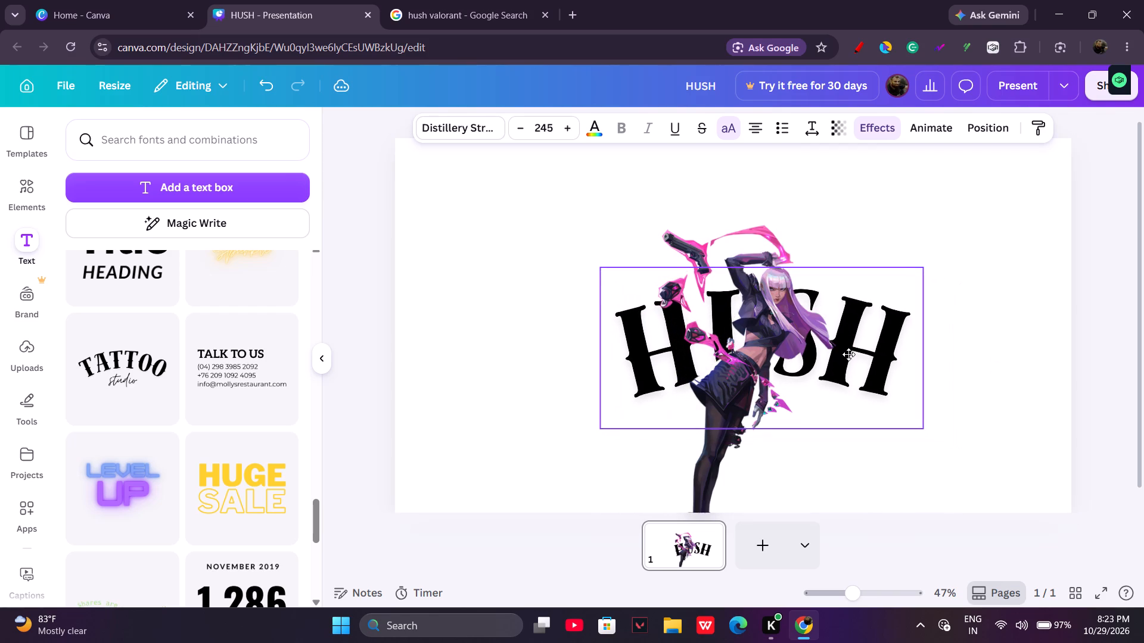
drag(848, 354, 848, 359)
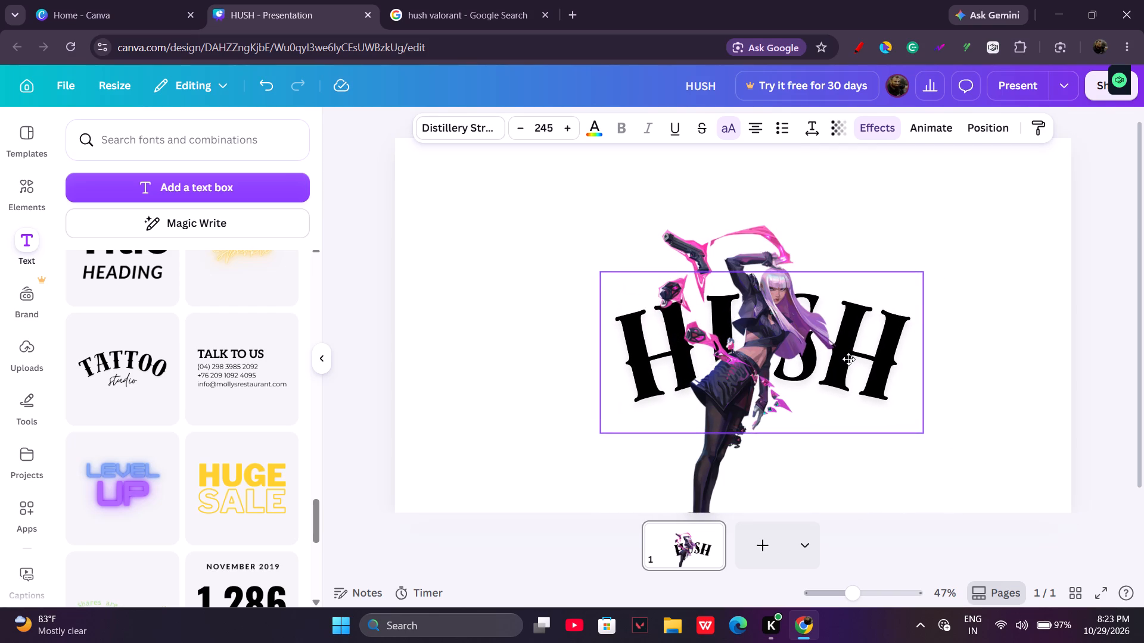
drag(848, 359, 848, 357)
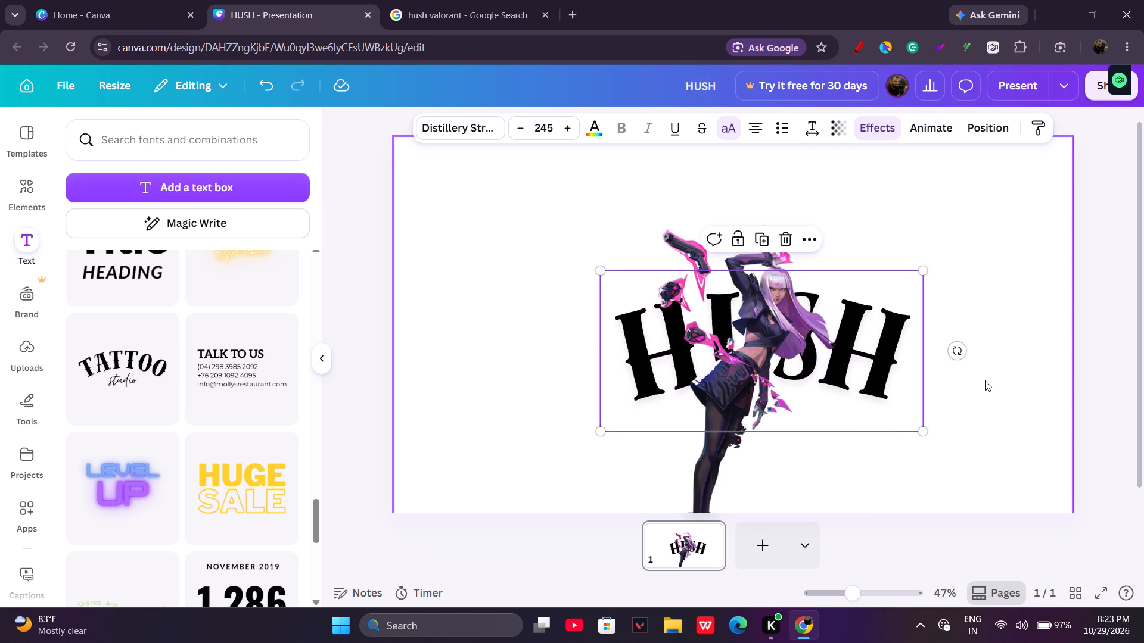
click(1018, 385)
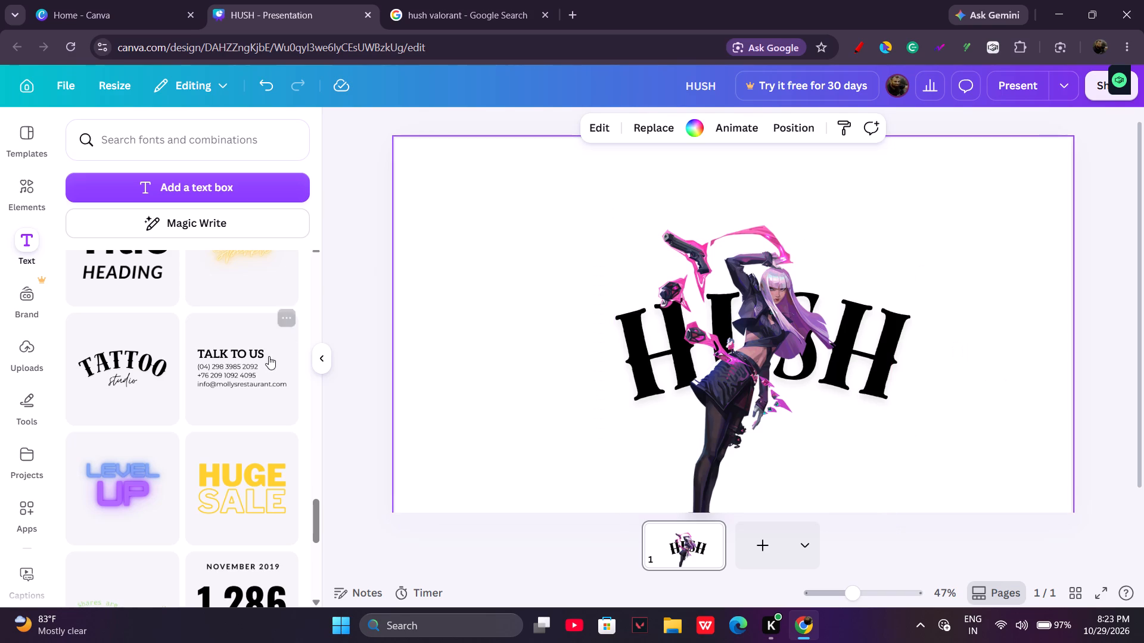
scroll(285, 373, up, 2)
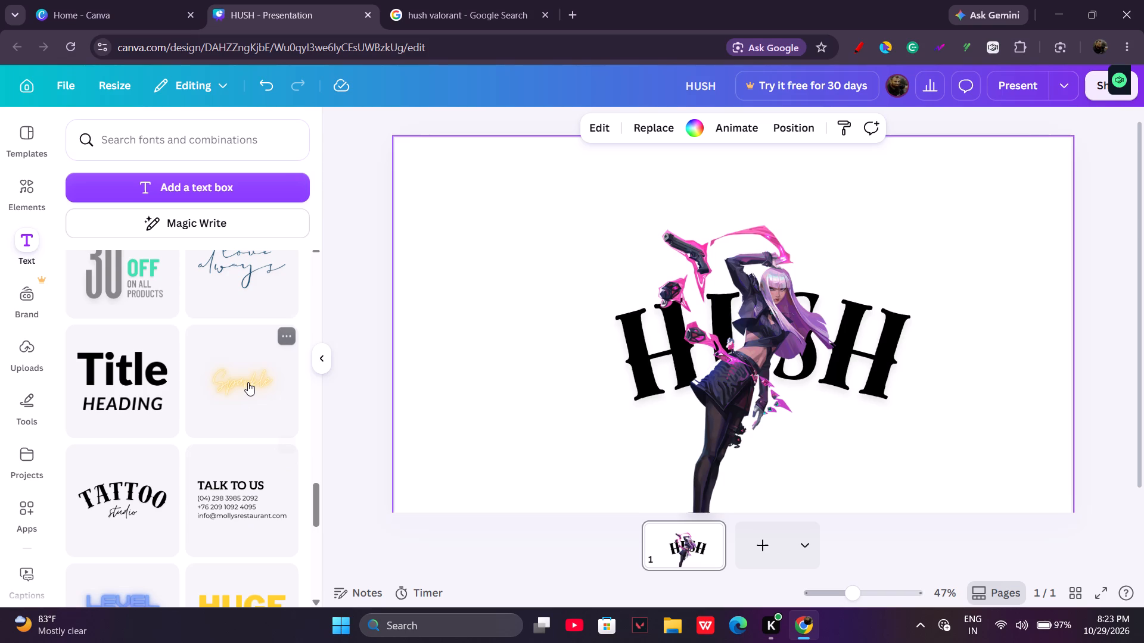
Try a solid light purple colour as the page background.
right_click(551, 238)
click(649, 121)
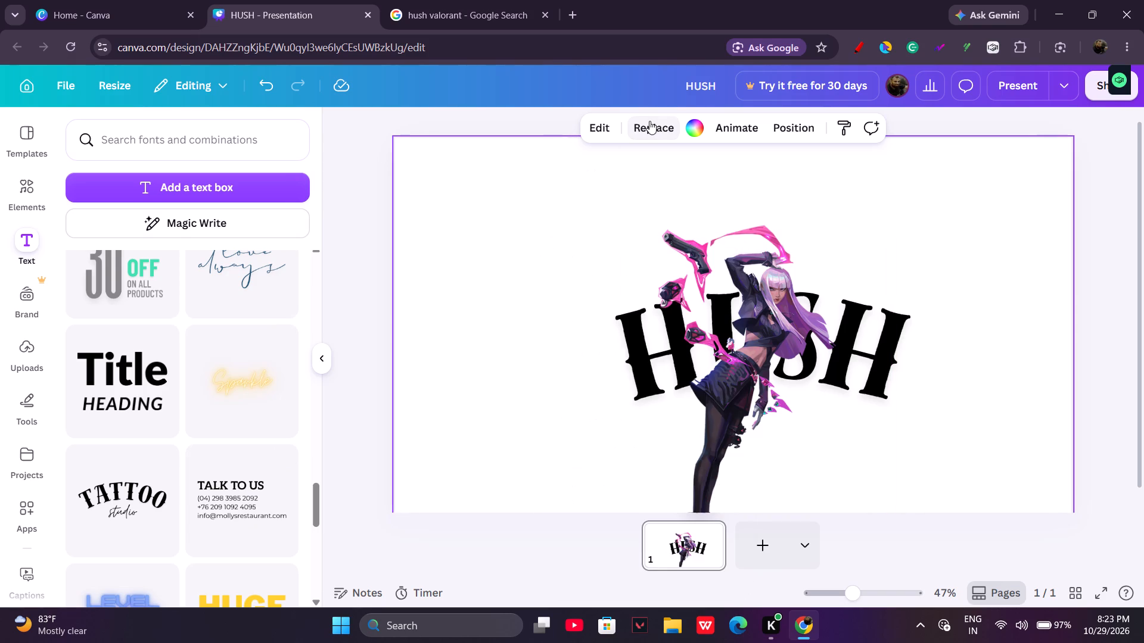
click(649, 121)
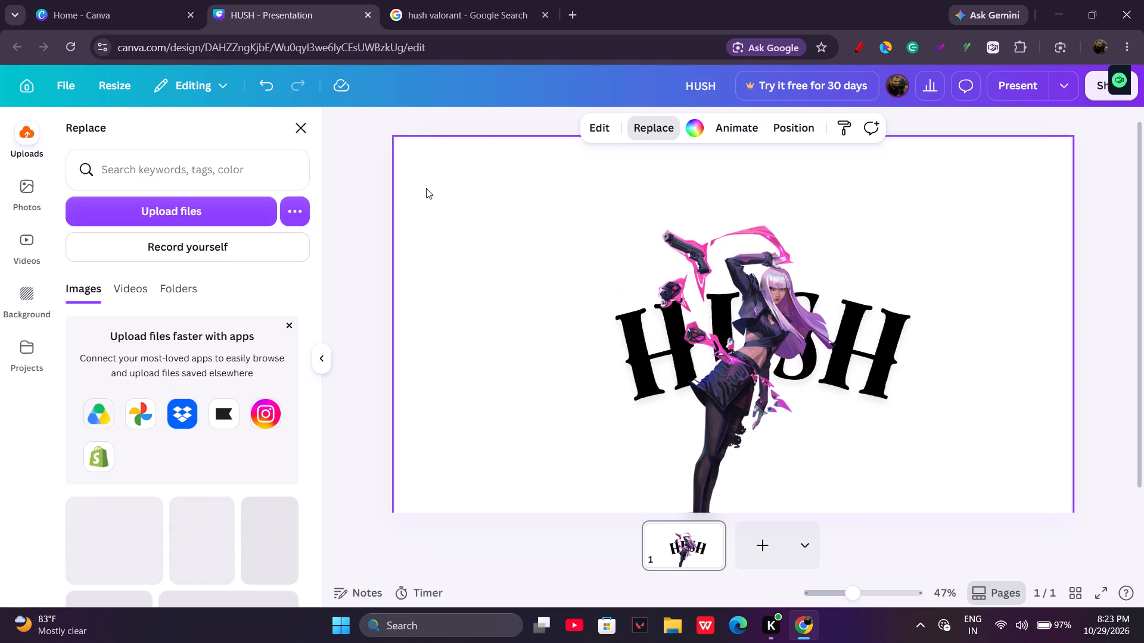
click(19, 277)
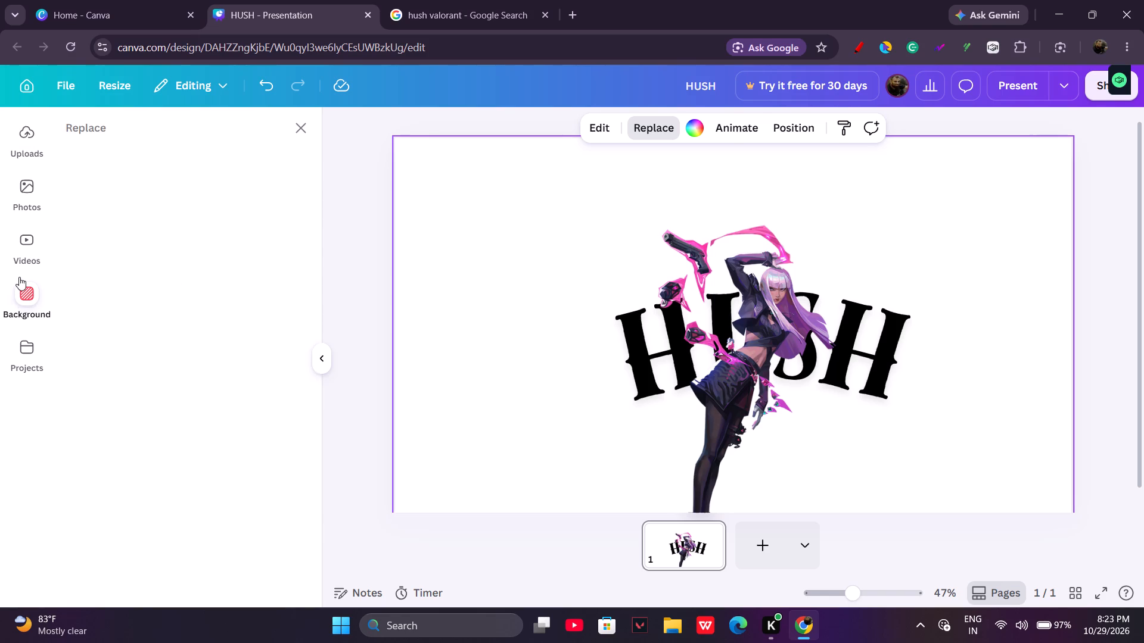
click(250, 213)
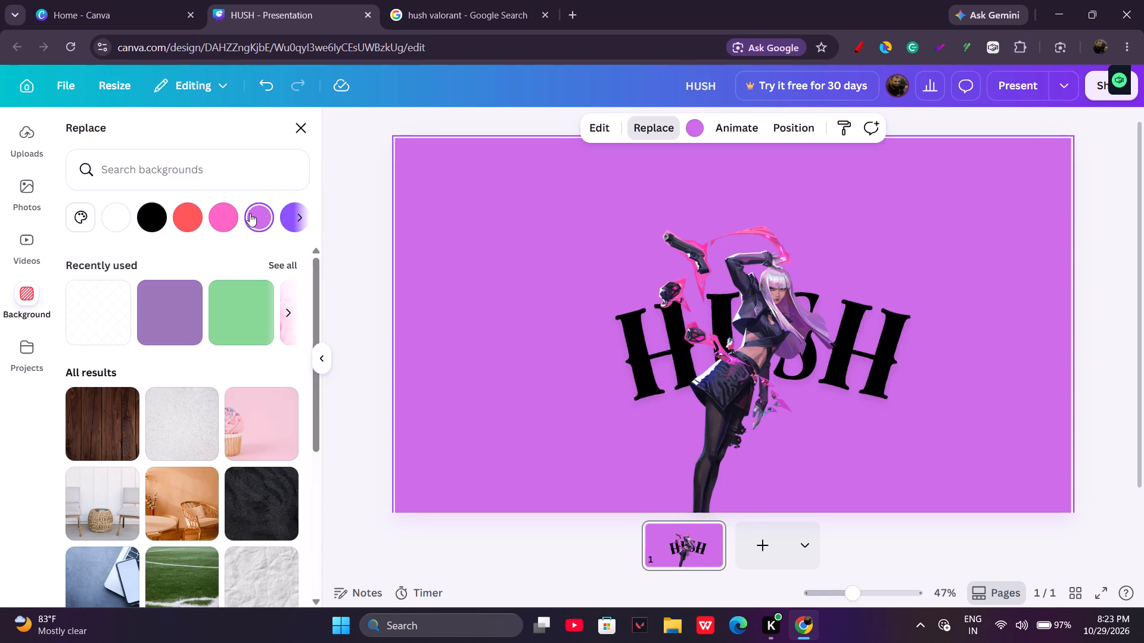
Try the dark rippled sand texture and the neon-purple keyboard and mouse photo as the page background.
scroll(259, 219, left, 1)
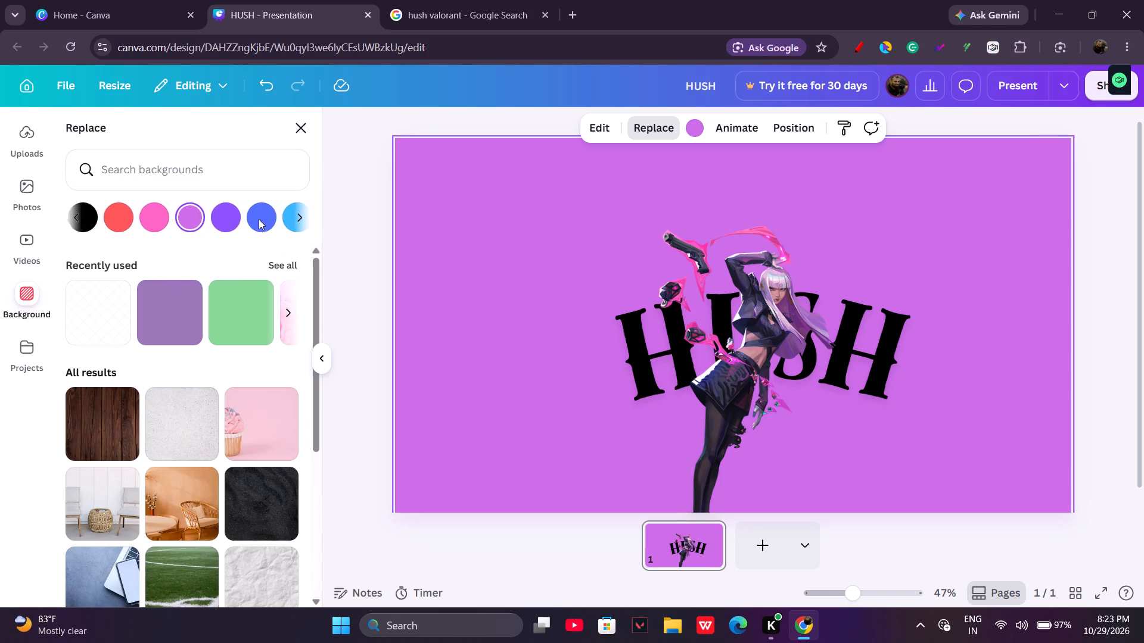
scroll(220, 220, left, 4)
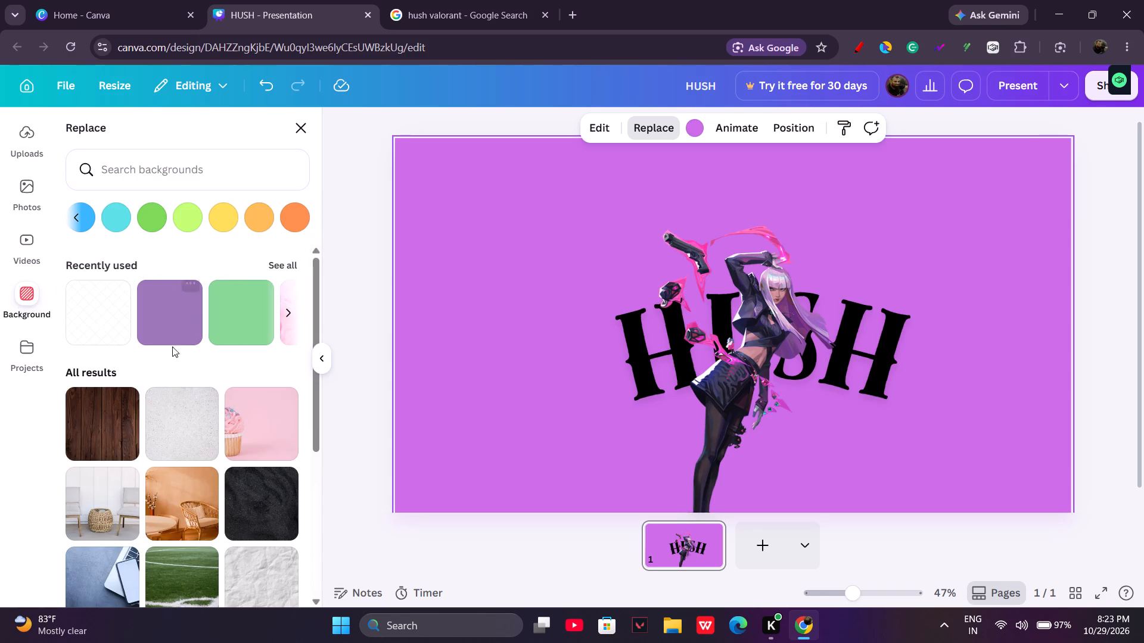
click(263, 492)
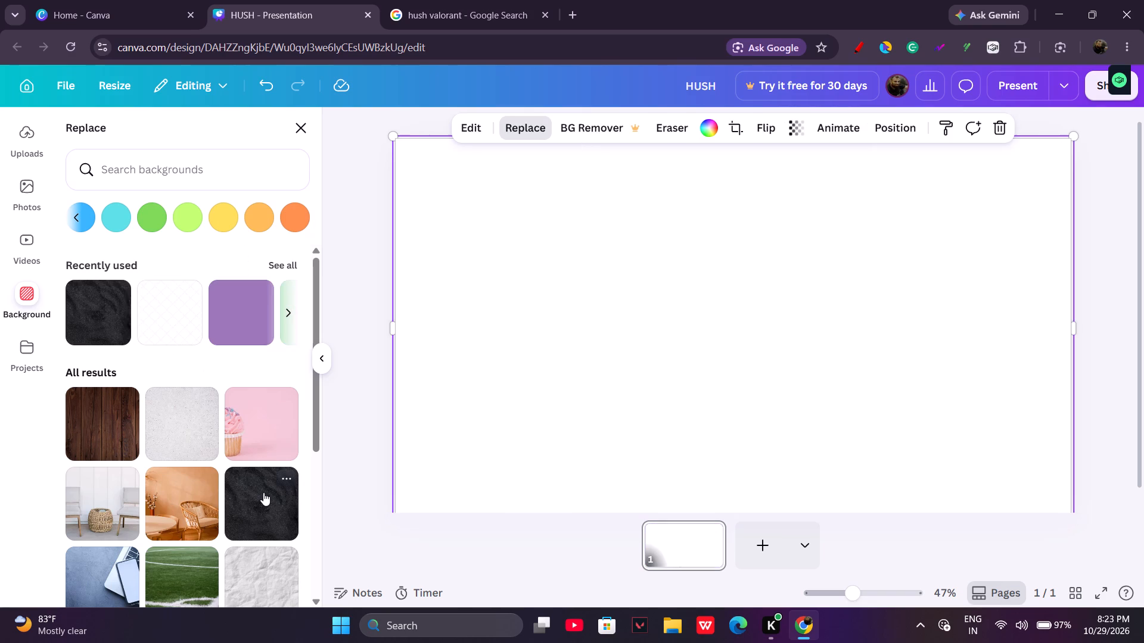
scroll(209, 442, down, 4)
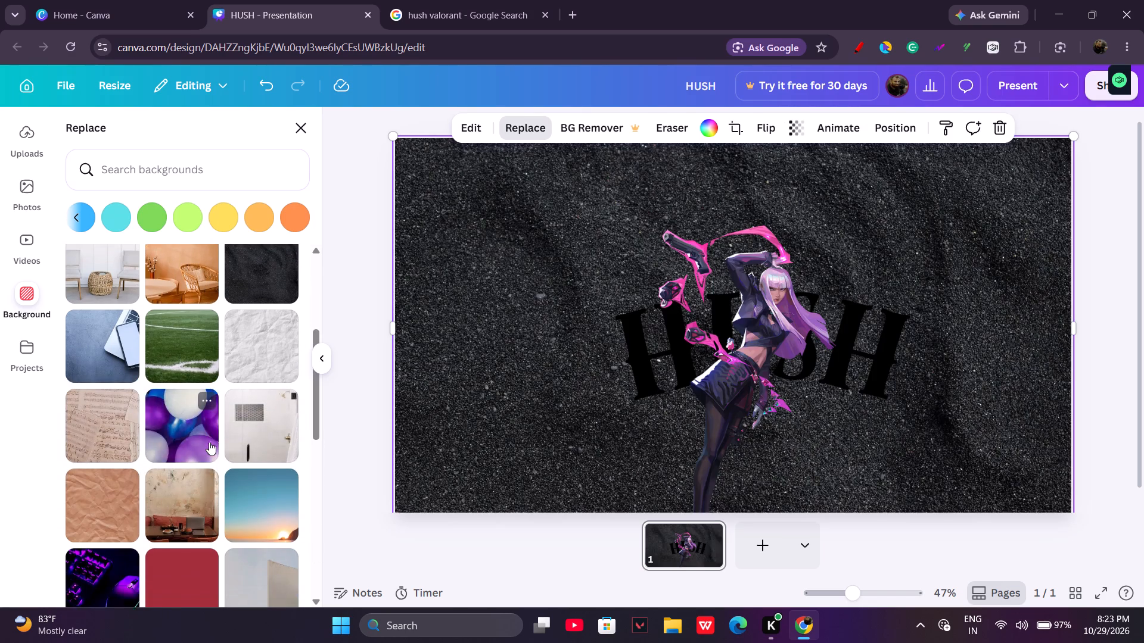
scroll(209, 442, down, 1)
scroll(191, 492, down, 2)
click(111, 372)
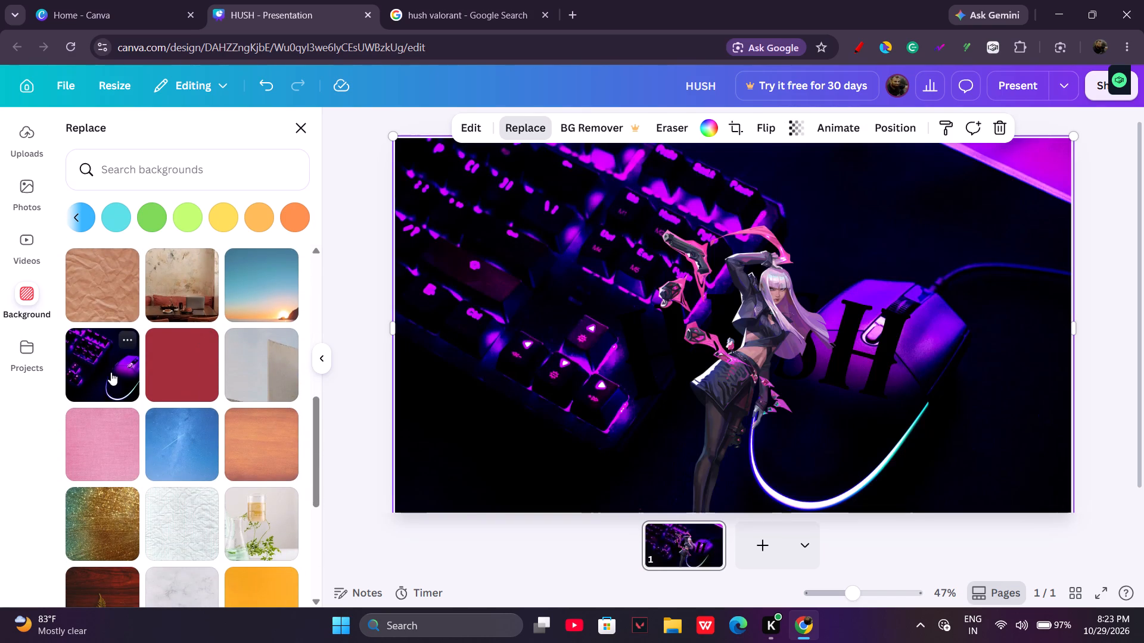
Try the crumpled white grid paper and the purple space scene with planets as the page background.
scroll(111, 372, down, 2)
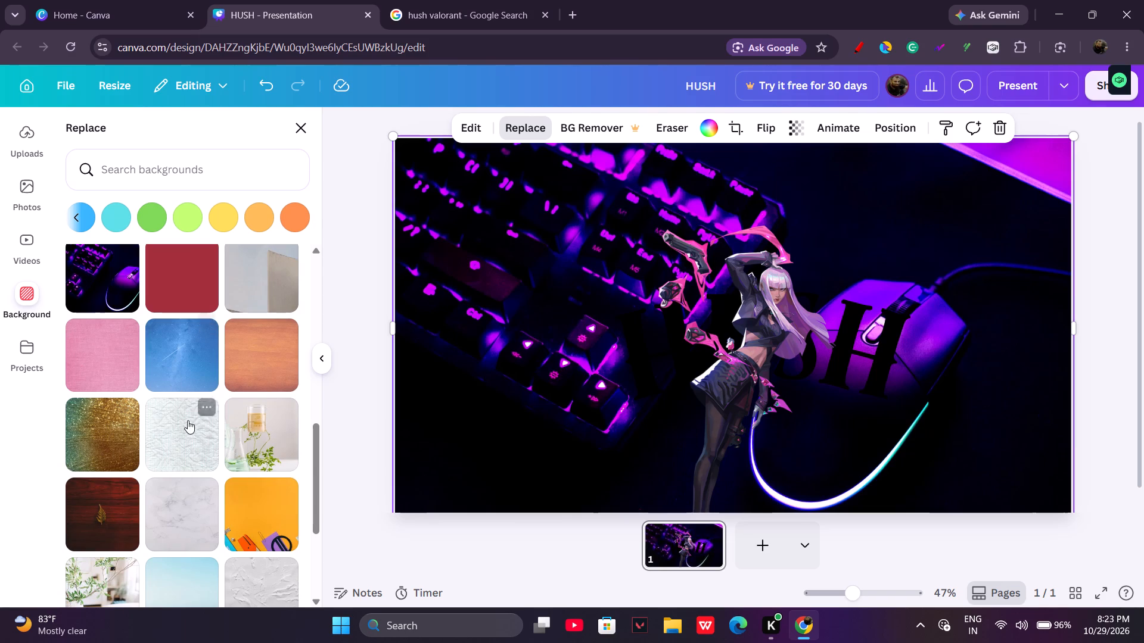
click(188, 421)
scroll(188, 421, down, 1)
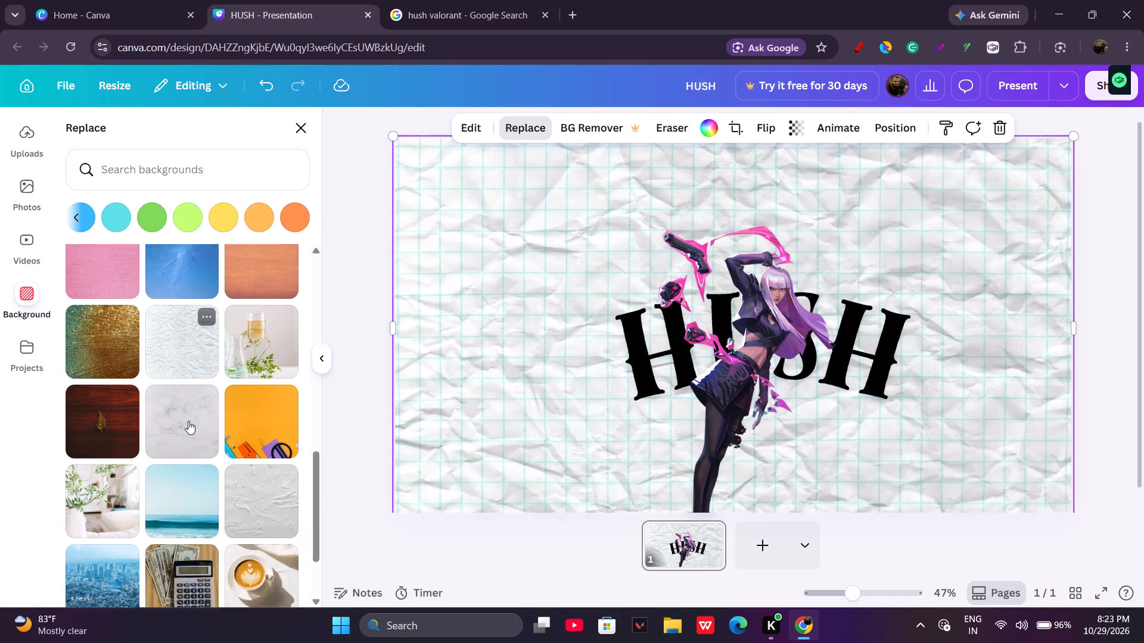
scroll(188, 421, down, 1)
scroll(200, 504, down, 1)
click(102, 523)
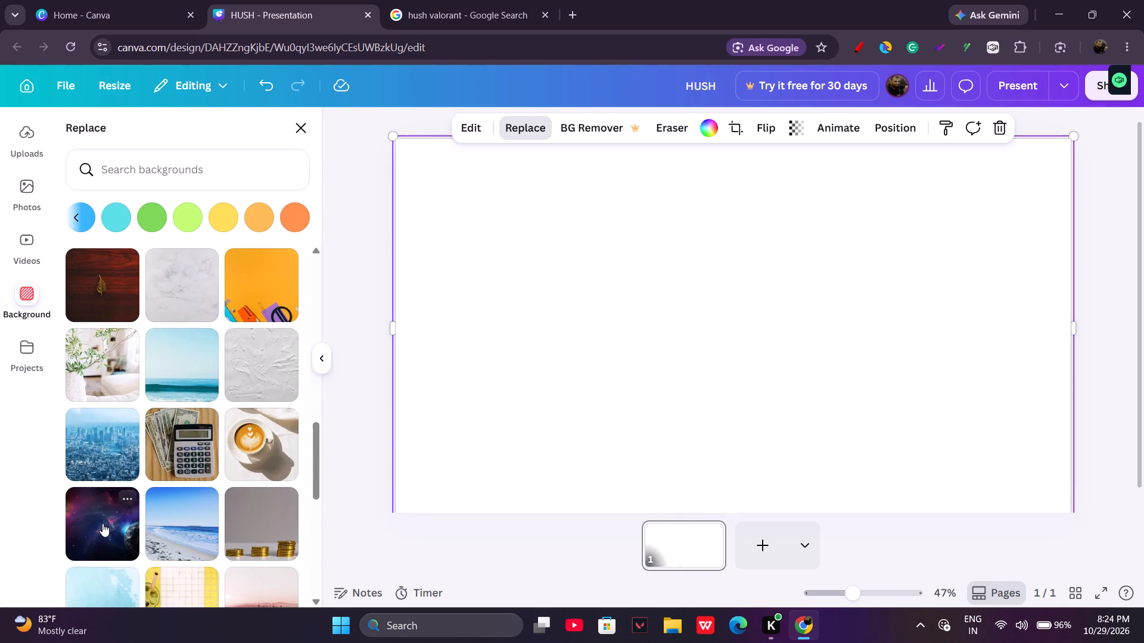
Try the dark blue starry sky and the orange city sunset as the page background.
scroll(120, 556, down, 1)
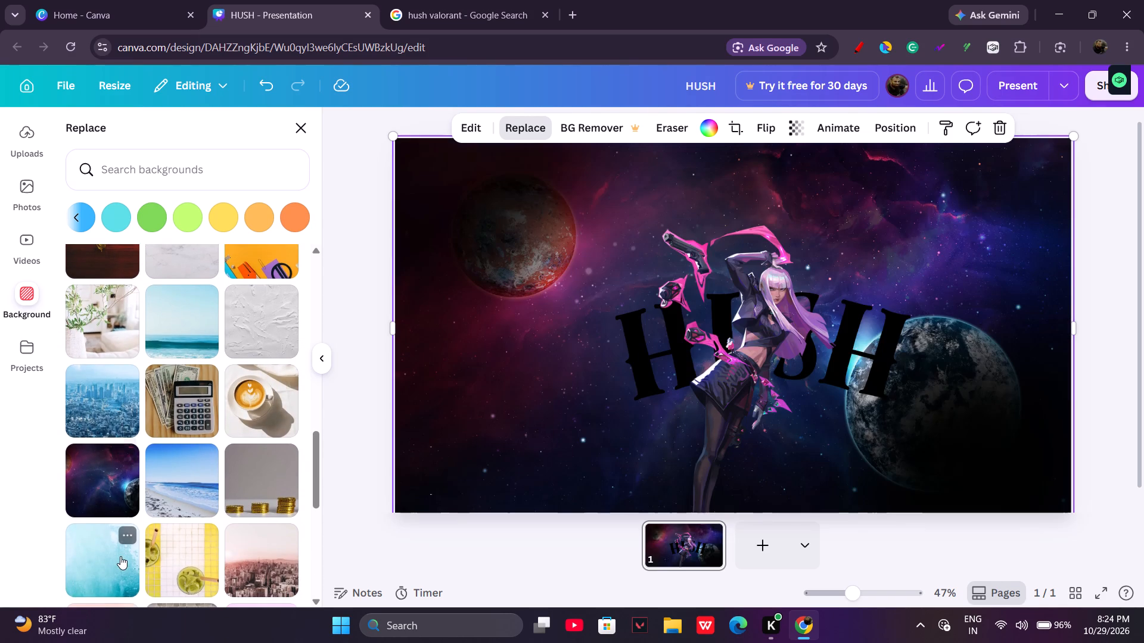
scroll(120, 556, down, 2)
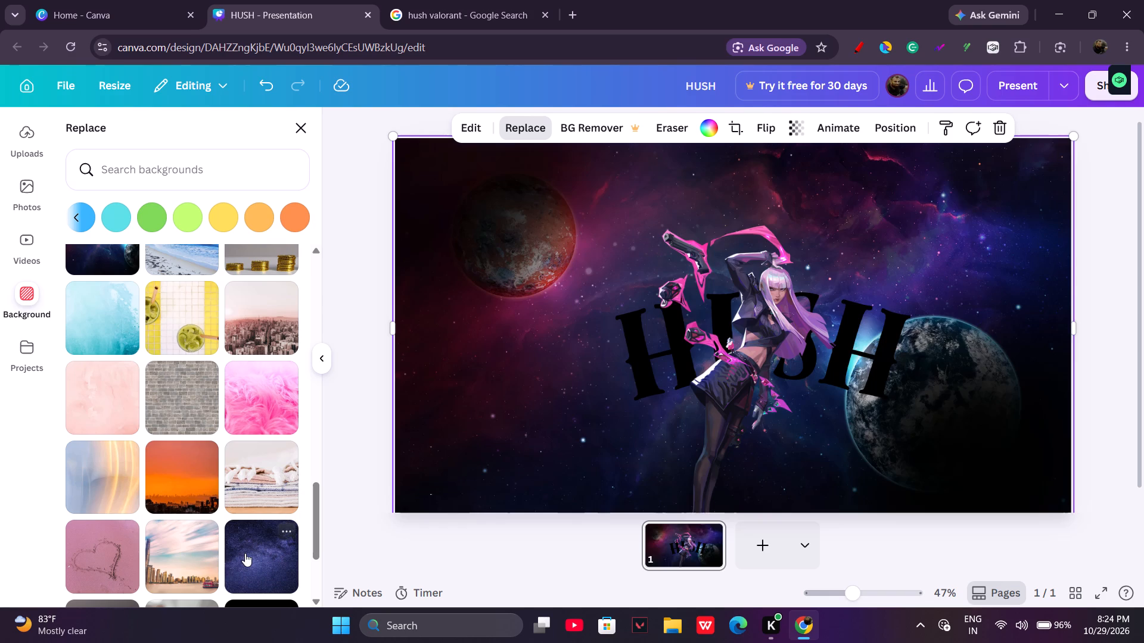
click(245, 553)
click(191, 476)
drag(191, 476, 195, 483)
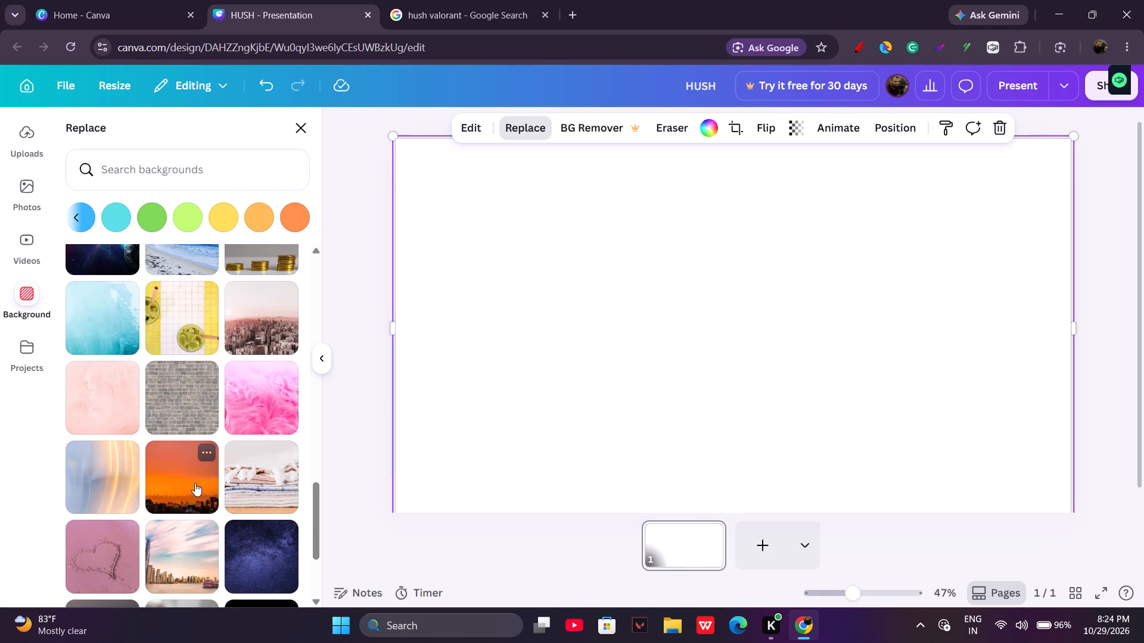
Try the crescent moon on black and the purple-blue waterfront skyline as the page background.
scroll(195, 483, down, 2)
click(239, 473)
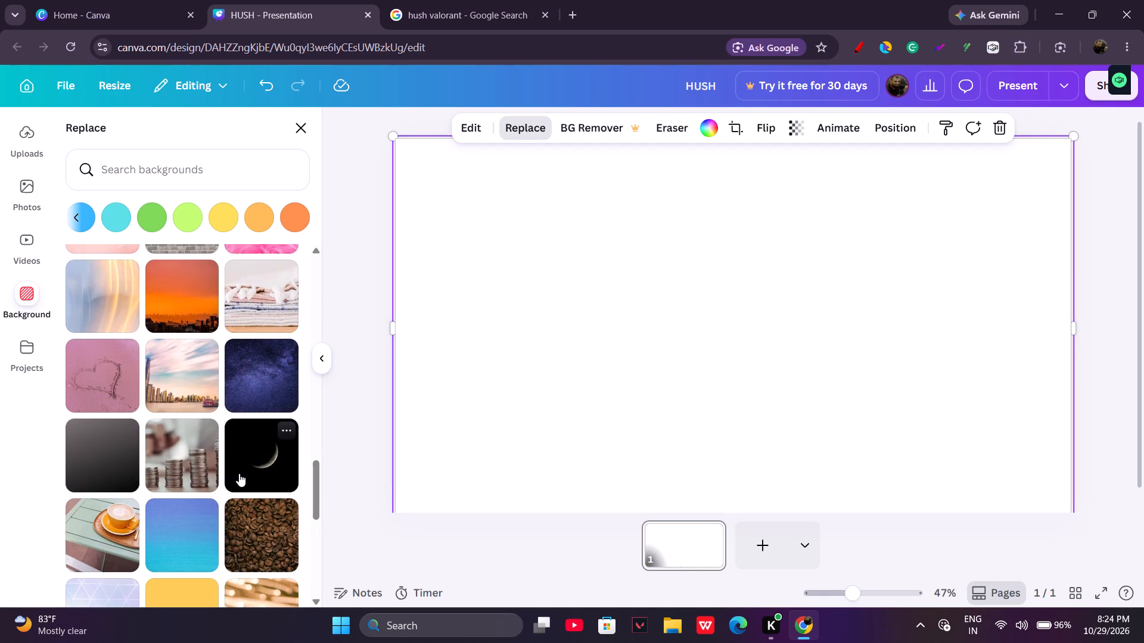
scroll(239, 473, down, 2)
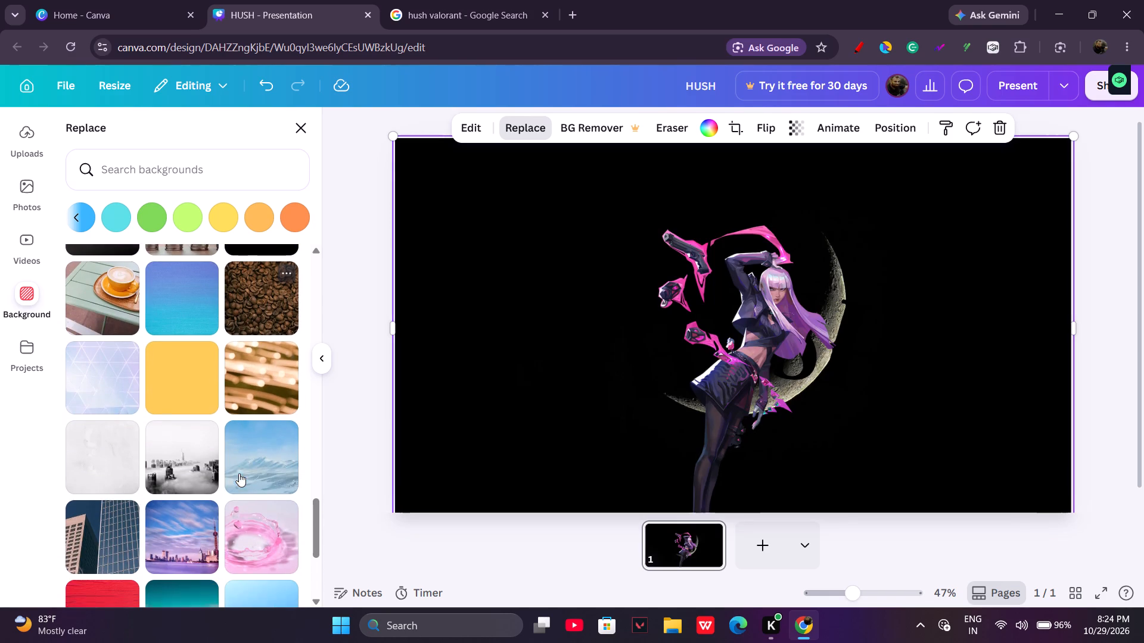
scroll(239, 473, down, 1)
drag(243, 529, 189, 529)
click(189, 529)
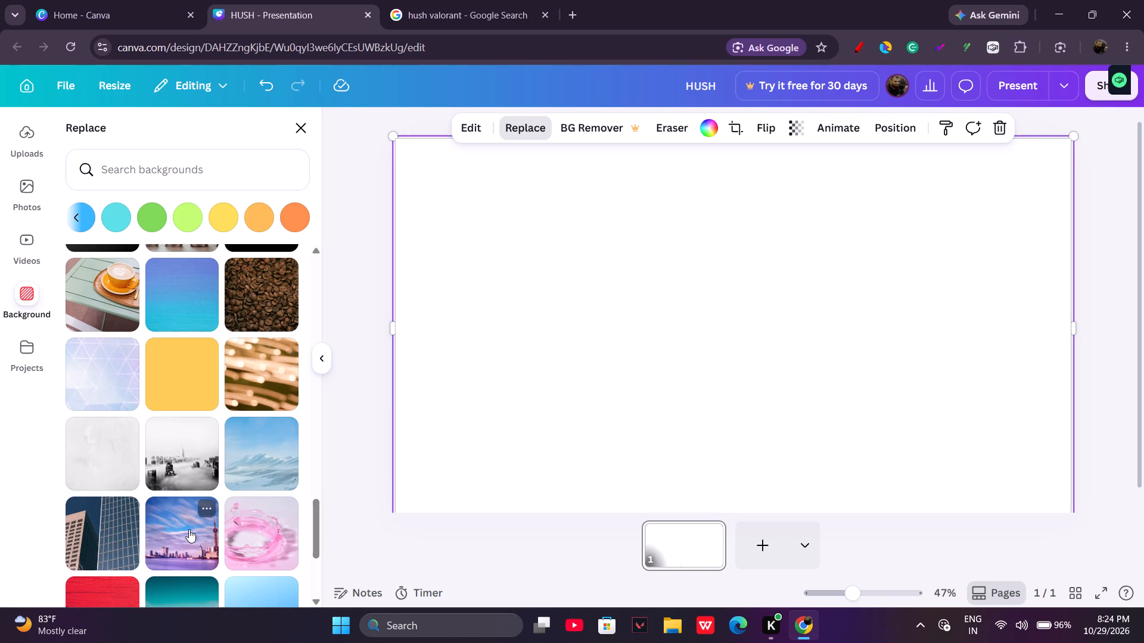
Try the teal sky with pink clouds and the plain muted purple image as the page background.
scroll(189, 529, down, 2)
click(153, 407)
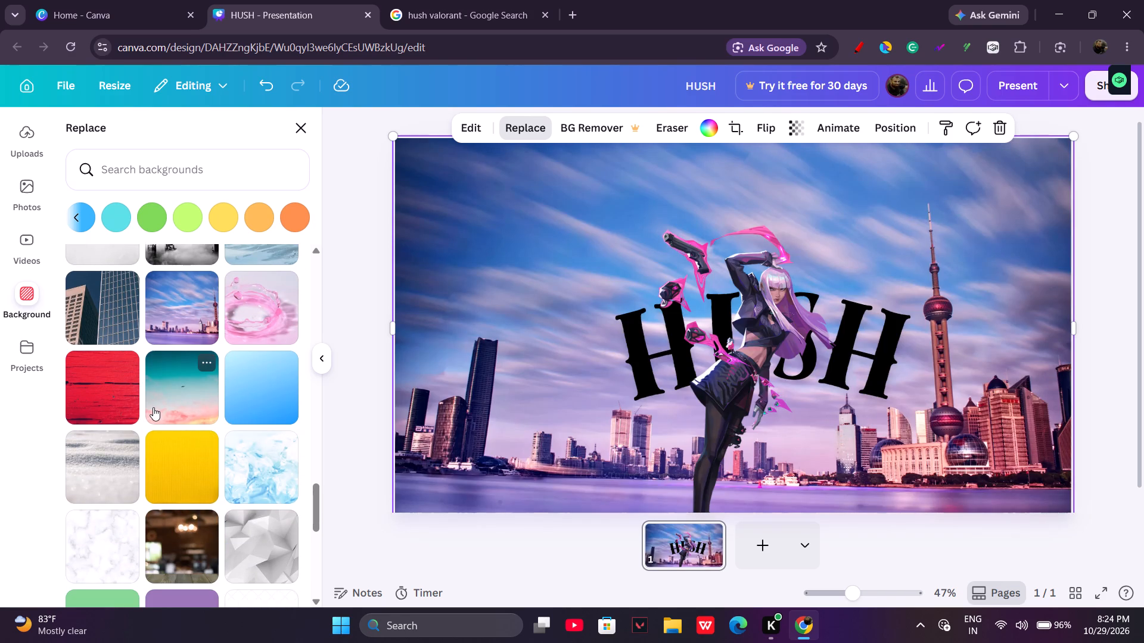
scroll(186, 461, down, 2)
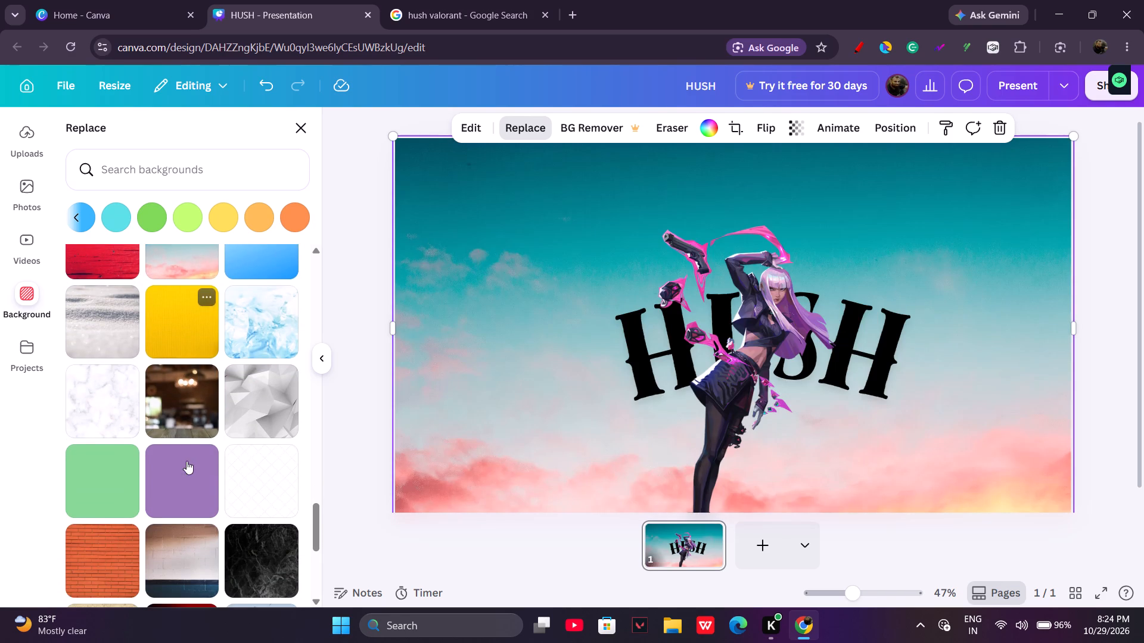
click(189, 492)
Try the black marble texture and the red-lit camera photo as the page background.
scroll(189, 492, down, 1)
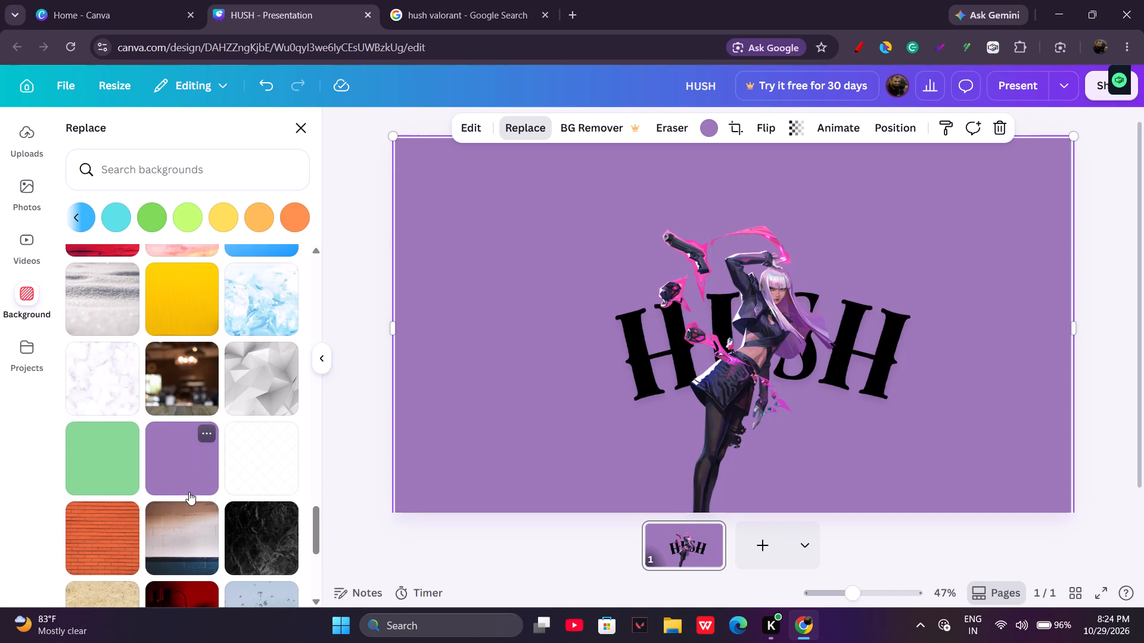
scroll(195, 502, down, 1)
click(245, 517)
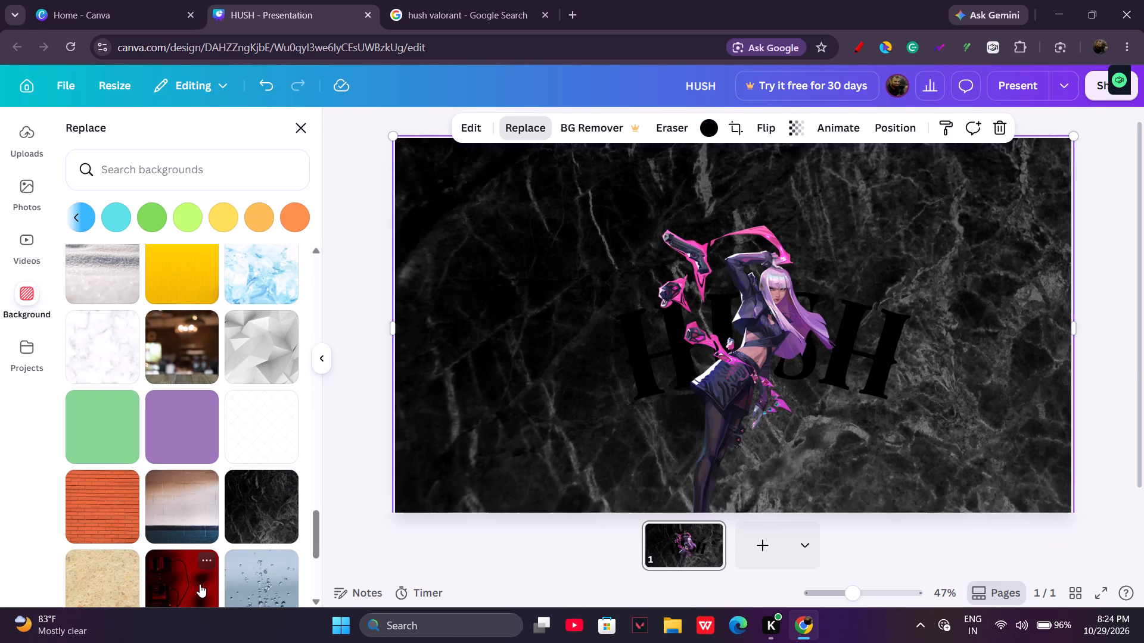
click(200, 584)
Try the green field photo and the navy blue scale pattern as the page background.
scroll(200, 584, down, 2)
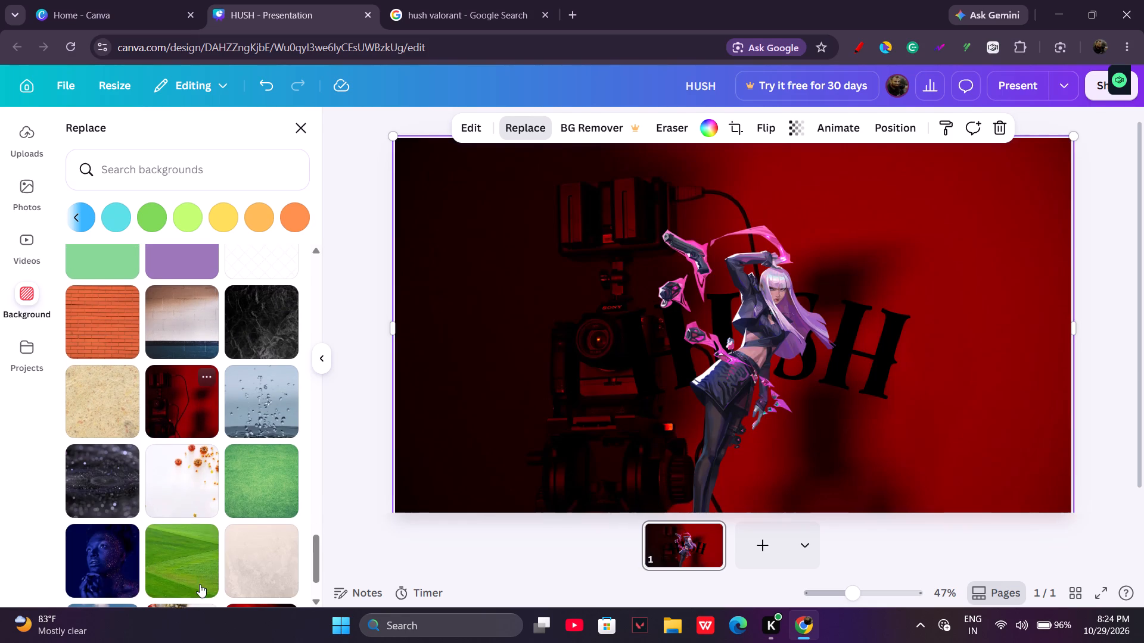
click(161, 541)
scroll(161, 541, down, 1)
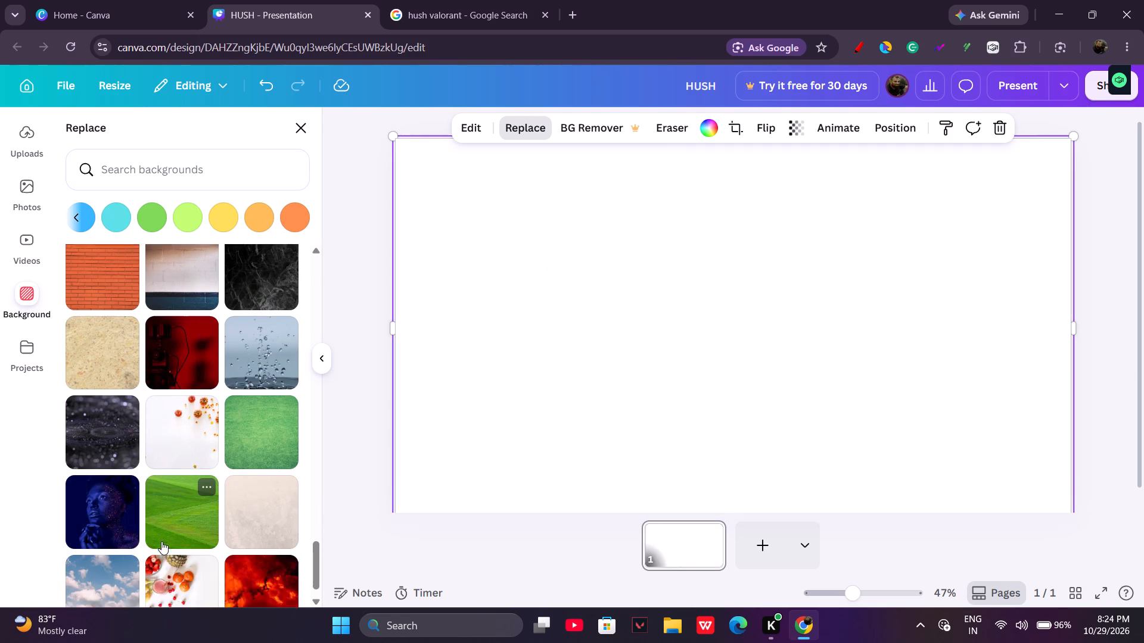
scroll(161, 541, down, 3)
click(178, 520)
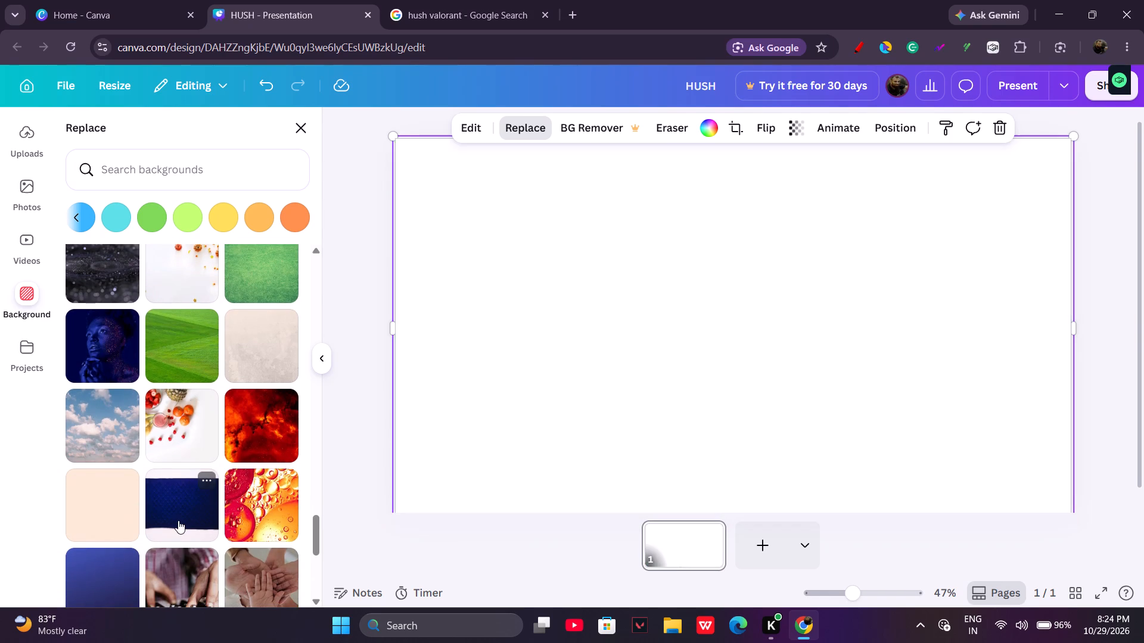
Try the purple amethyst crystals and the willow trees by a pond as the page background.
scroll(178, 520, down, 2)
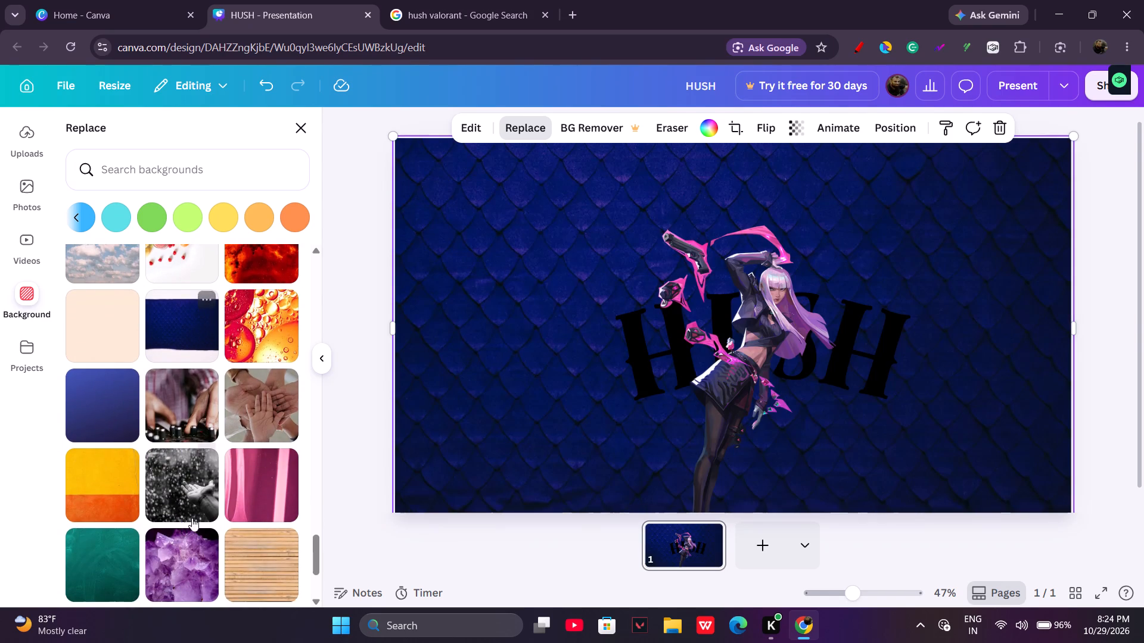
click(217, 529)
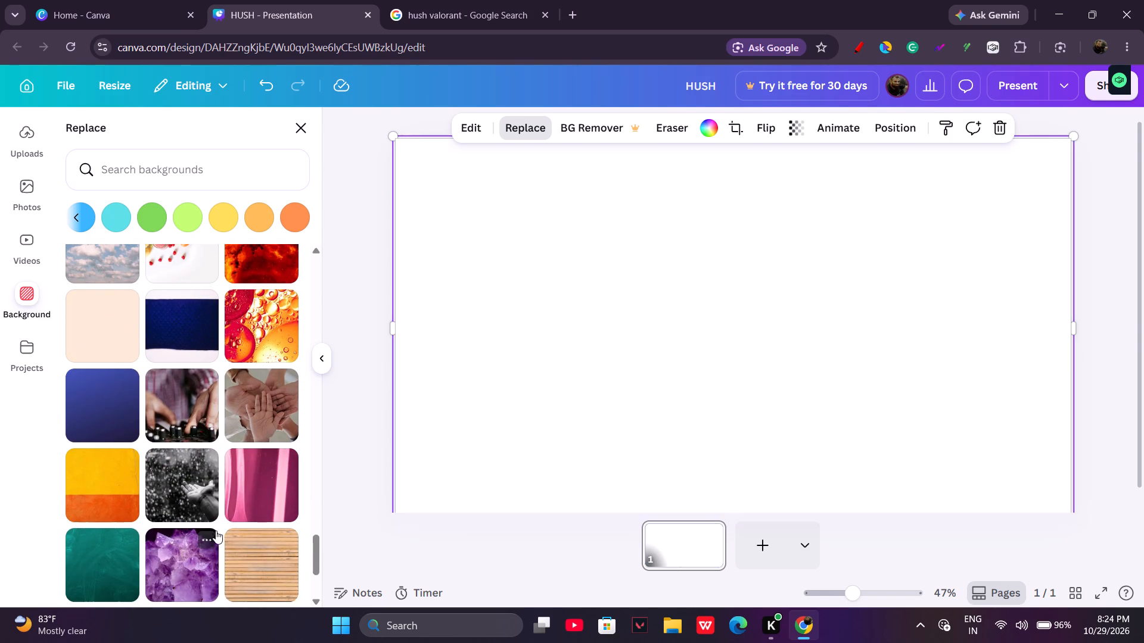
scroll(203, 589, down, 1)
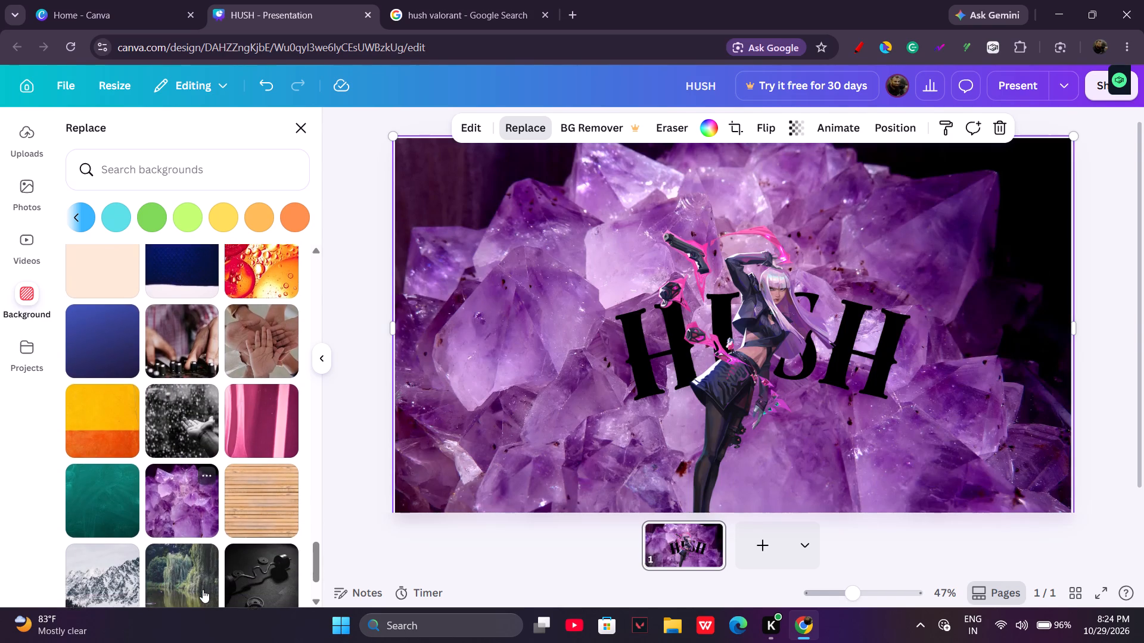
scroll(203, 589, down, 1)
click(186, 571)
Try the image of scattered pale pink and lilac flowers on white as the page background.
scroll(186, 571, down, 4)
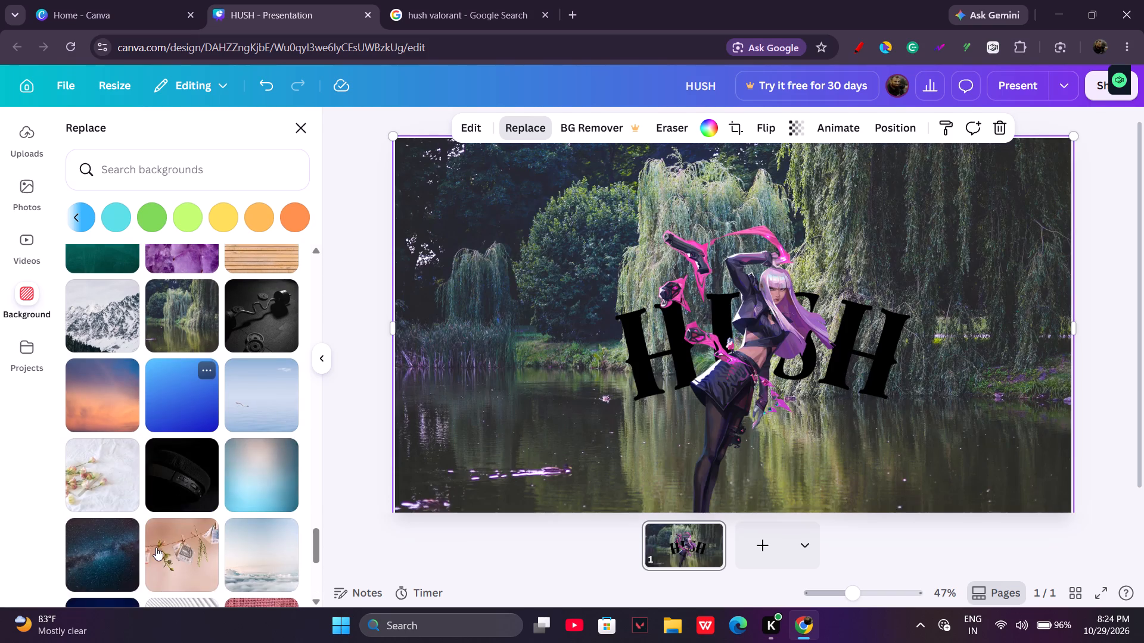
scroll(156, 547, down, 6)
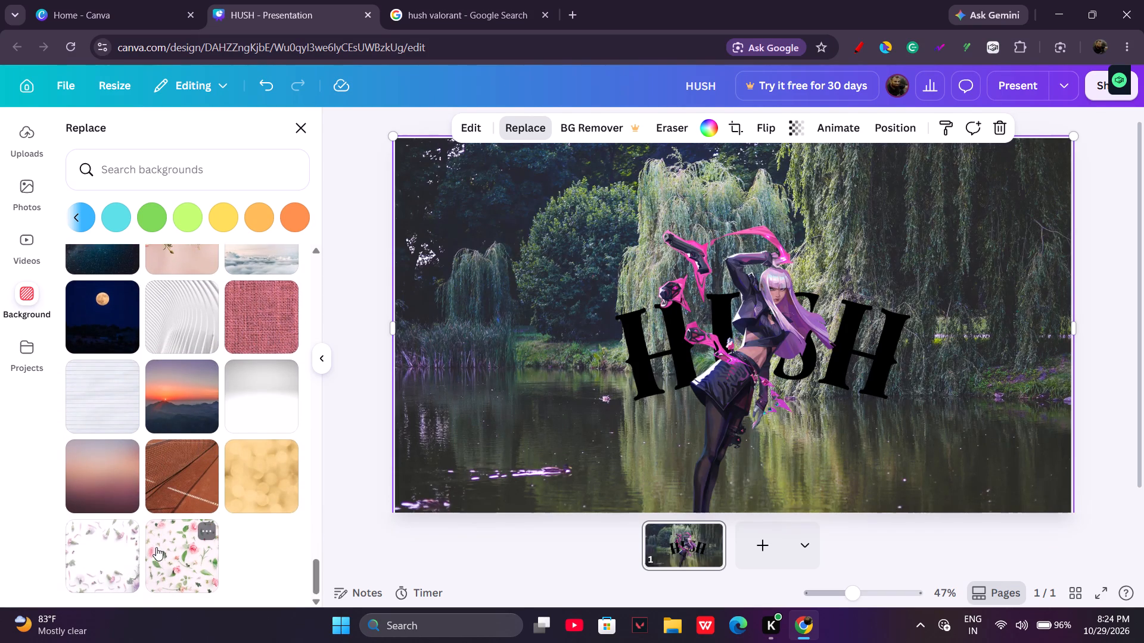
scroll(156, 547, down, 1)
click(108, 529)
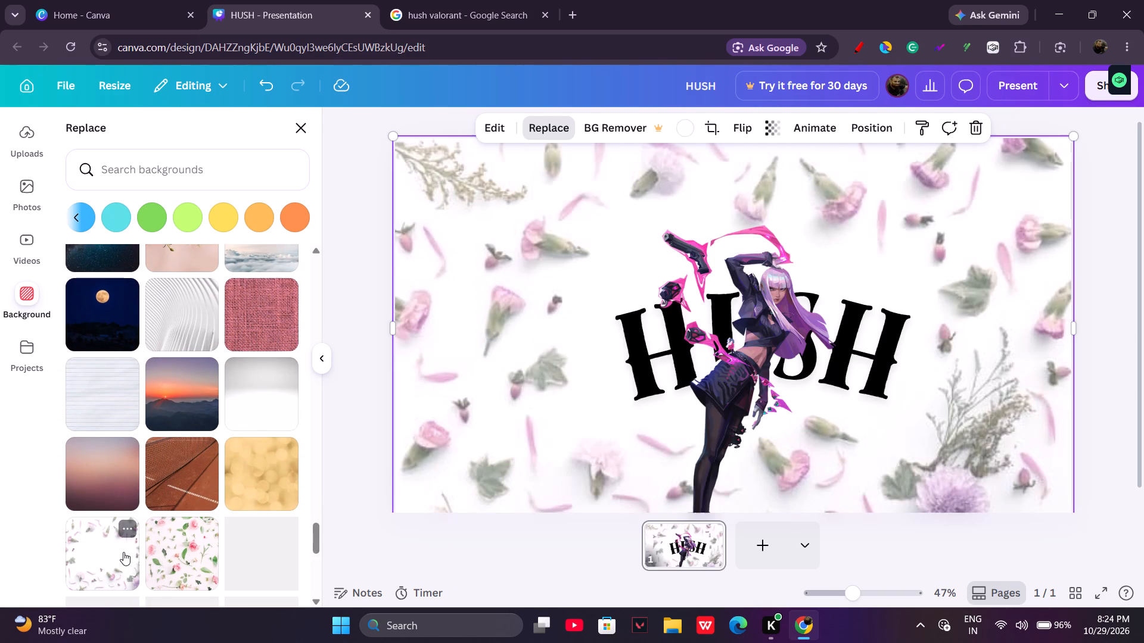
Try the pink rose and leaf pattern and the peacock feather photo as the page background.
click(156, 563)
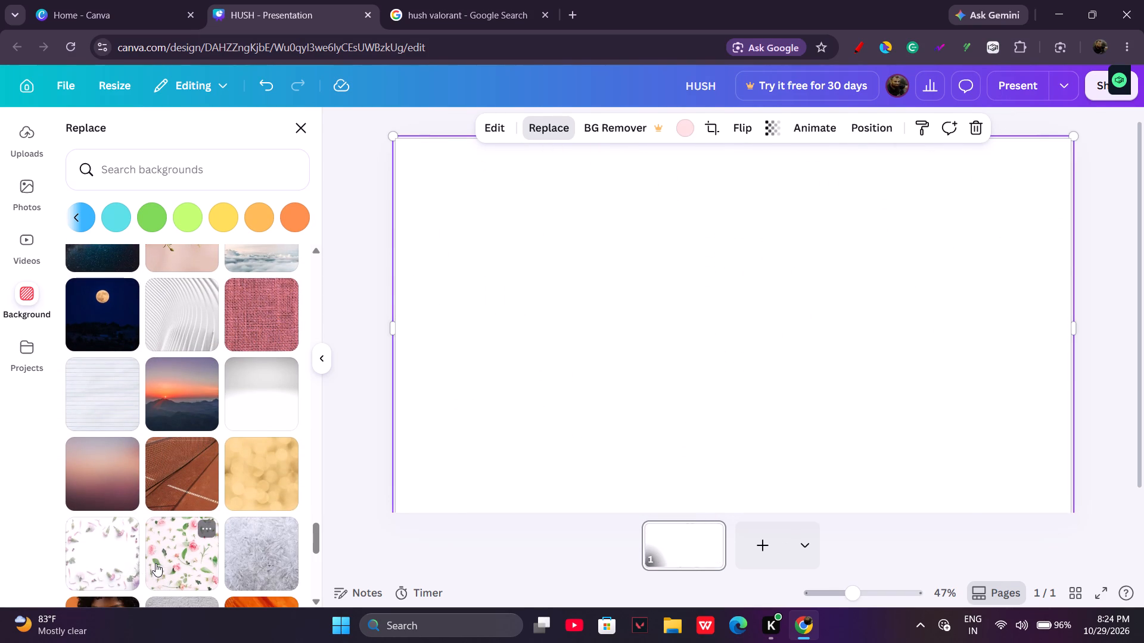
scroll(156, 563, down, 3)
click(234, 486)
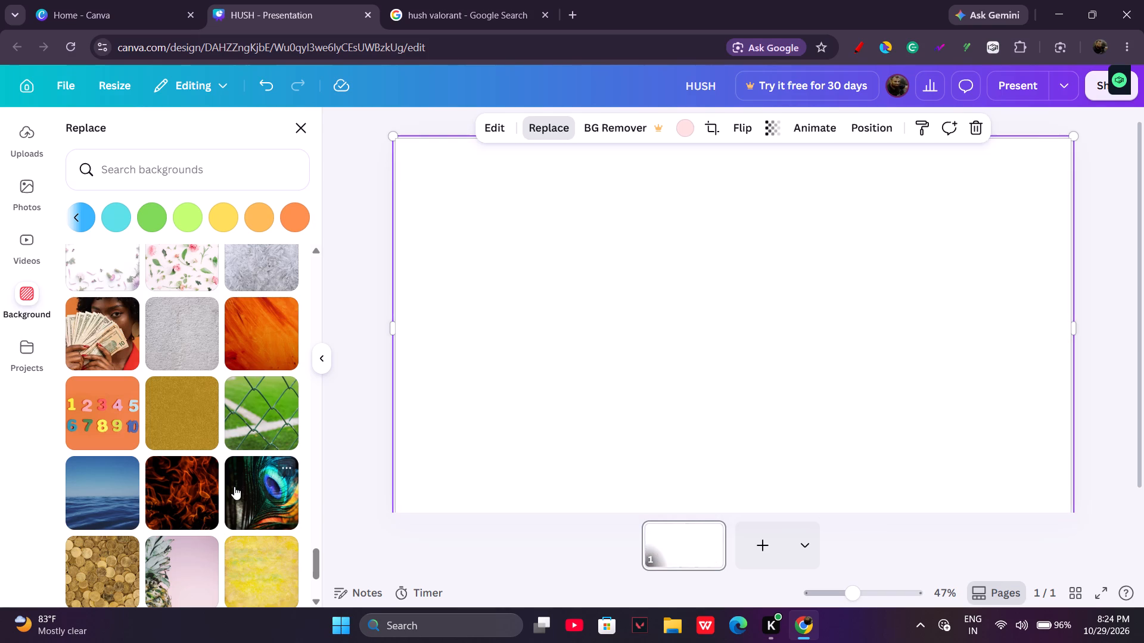
Set the dark purple basketball close-up as the page background.
scroll(205, 532, down, 3)
click(266, 477)
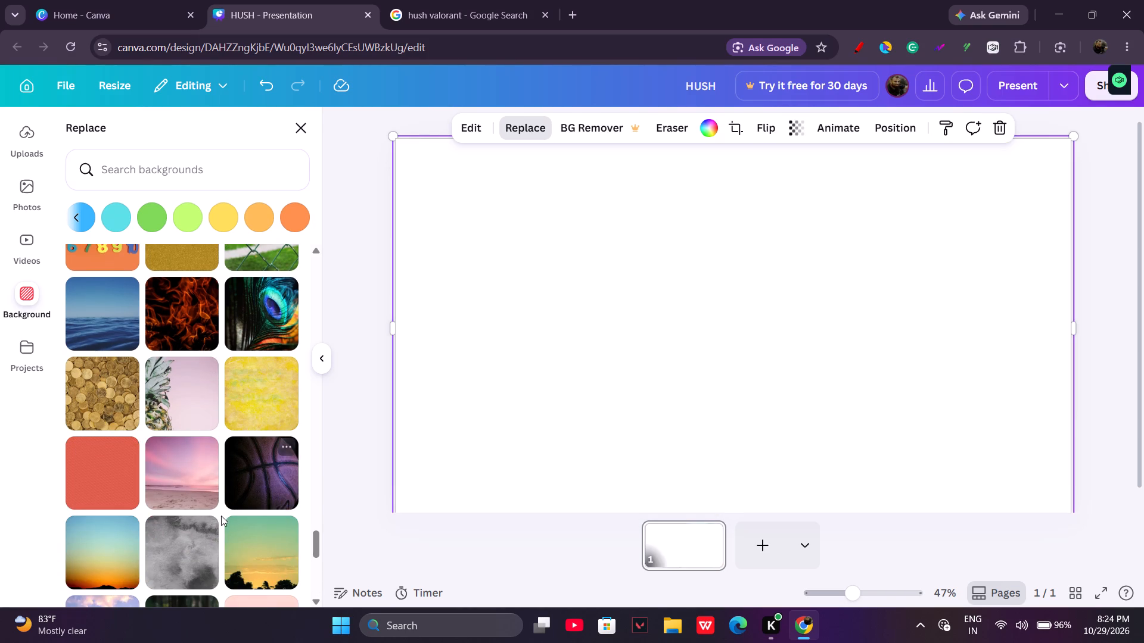
scroll(221, 516, down, 6)
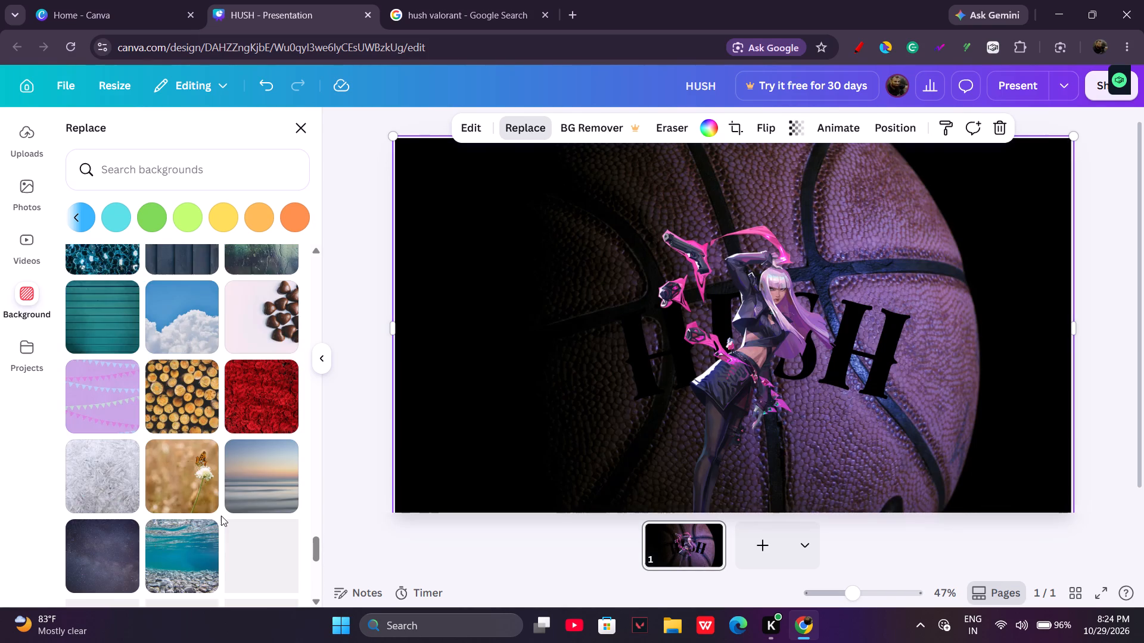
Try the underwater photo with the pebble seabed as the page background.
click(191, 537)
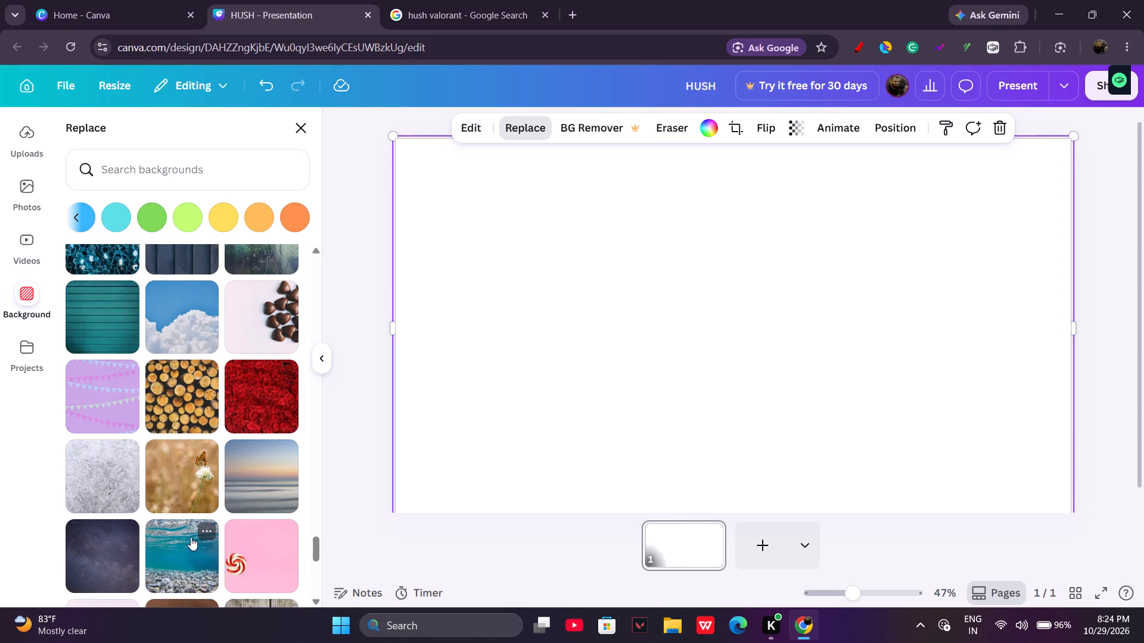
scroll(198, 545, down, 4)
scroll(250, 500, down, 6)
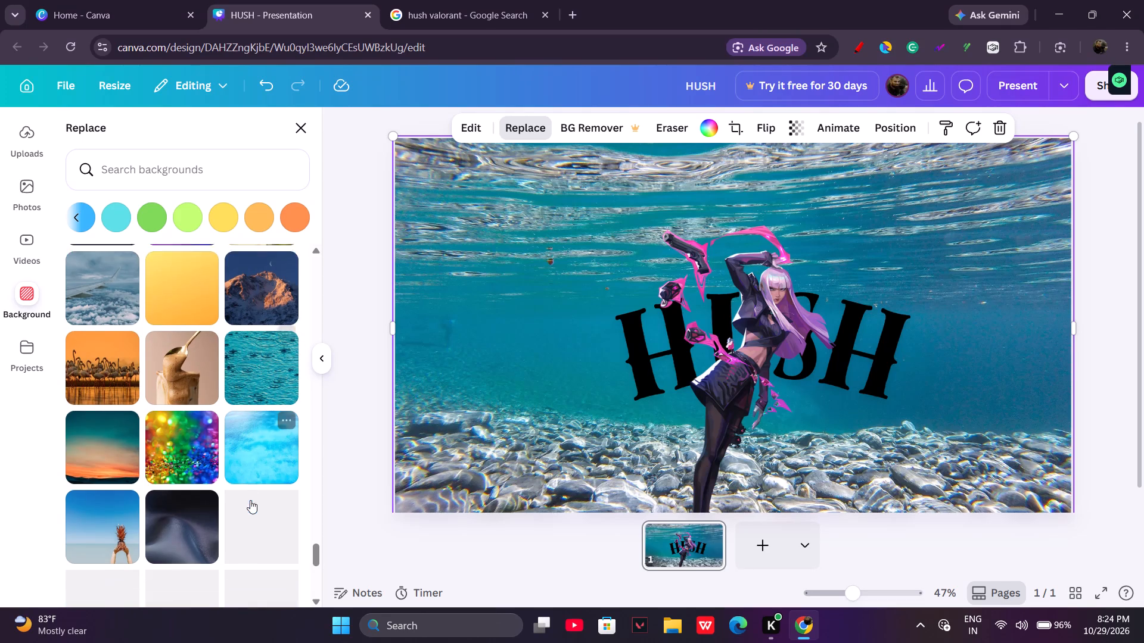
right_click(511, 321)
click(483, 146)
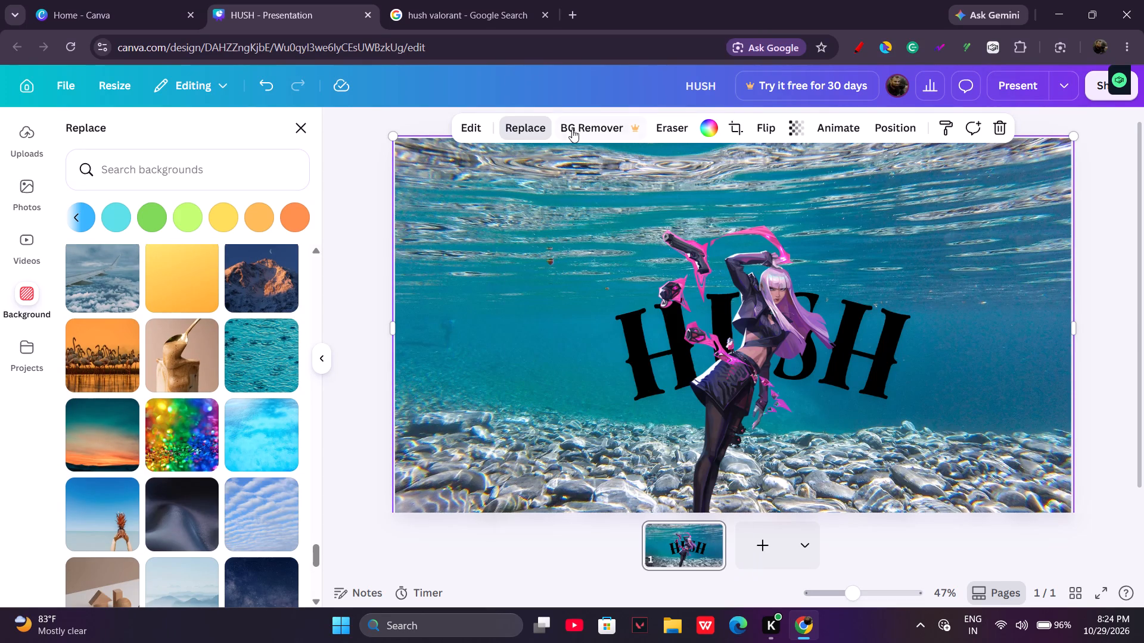
Replace the page's background photo with a solid colour, trying yellow before choosing light purple.
scroll(240, 233, up, 5)
click(210, 210)
scroll(210, 210, right, 4)
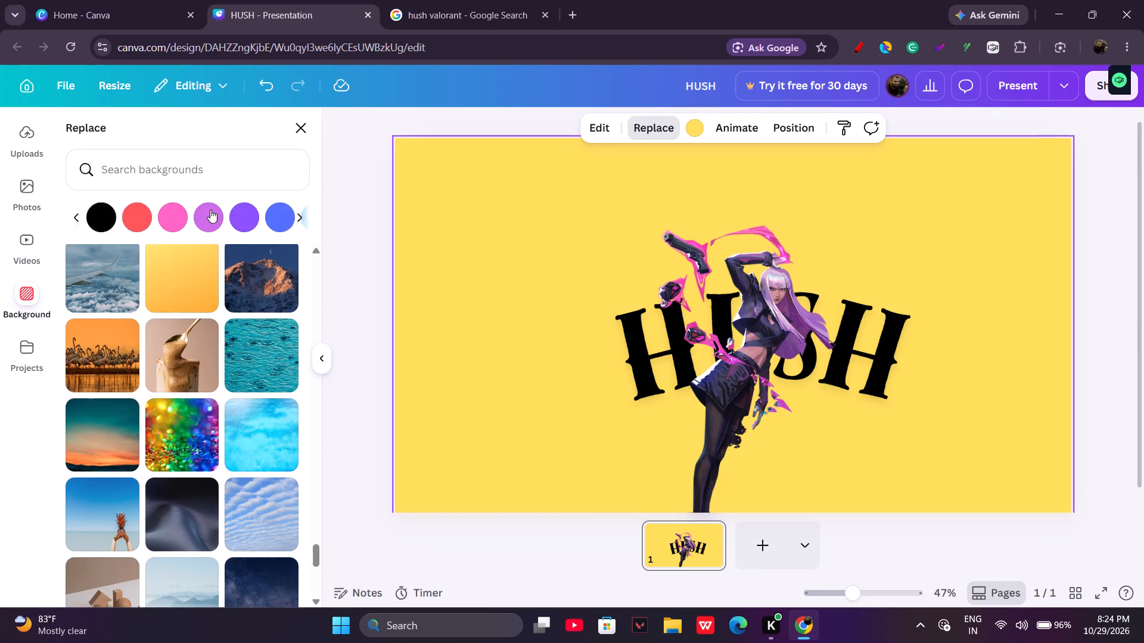
scroll(210, 210, right, 2)
drag(125, 220, 160, 220)
click(195, 220)
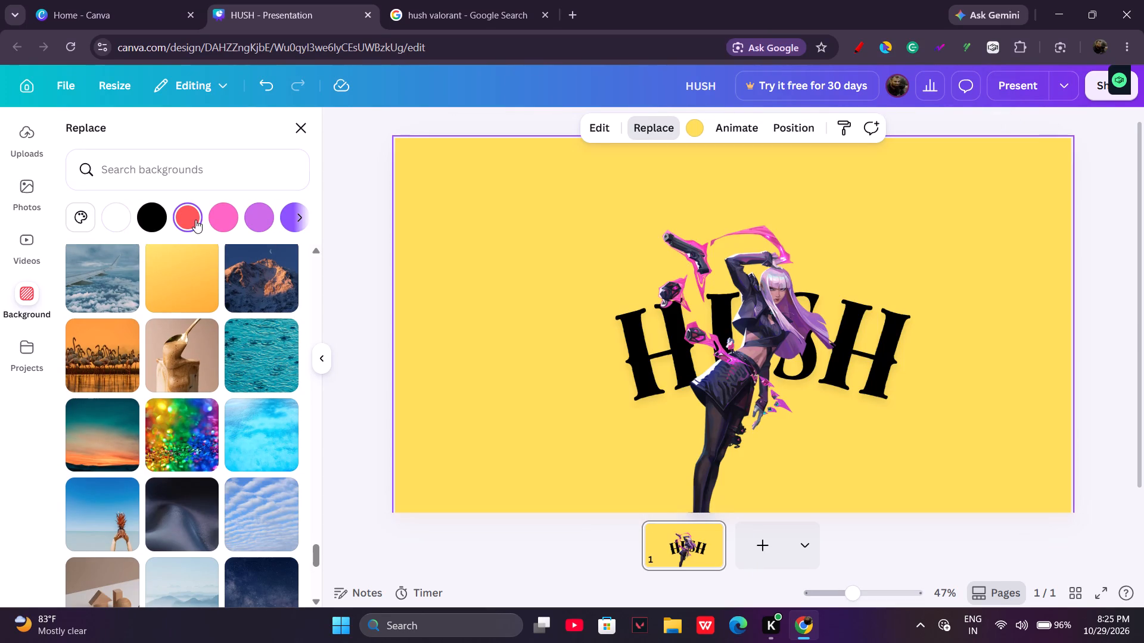
click(209, 220)
click(256, 217)
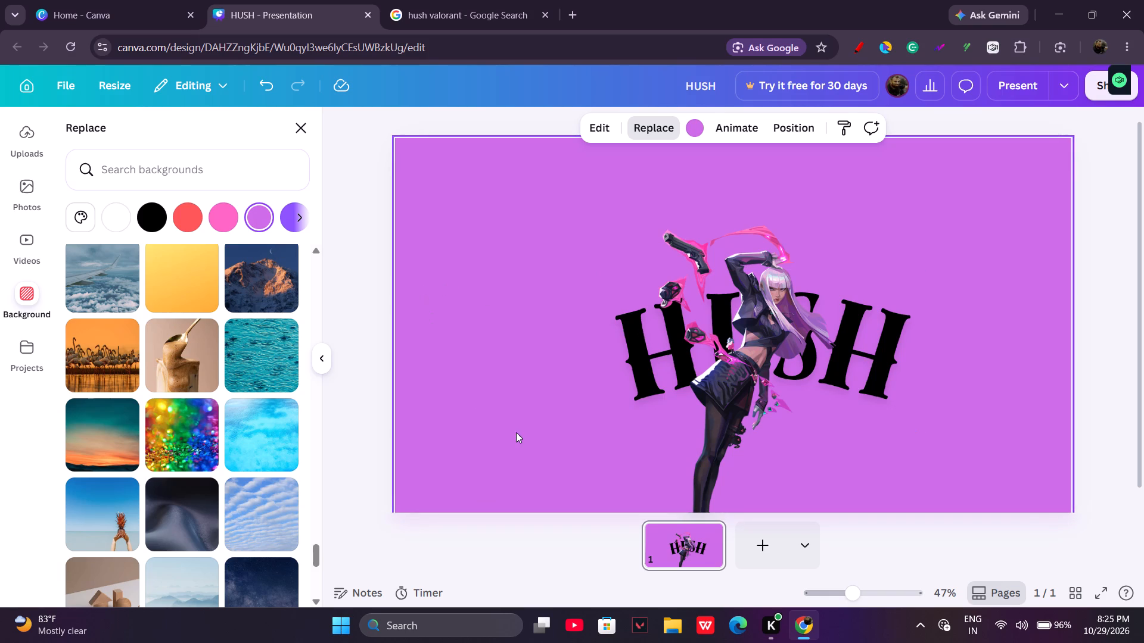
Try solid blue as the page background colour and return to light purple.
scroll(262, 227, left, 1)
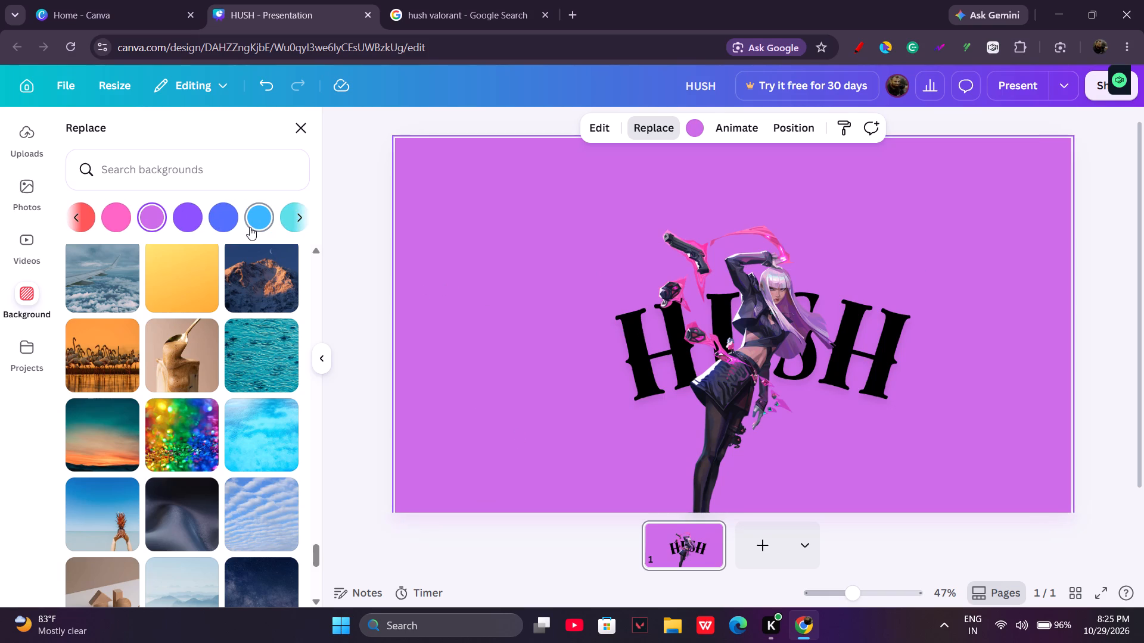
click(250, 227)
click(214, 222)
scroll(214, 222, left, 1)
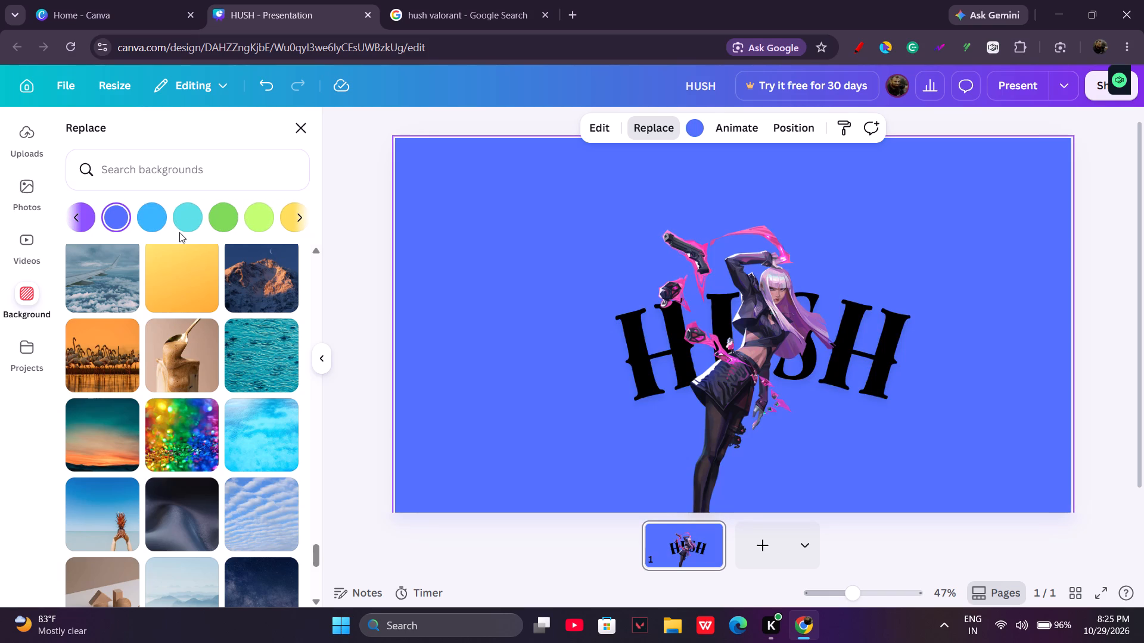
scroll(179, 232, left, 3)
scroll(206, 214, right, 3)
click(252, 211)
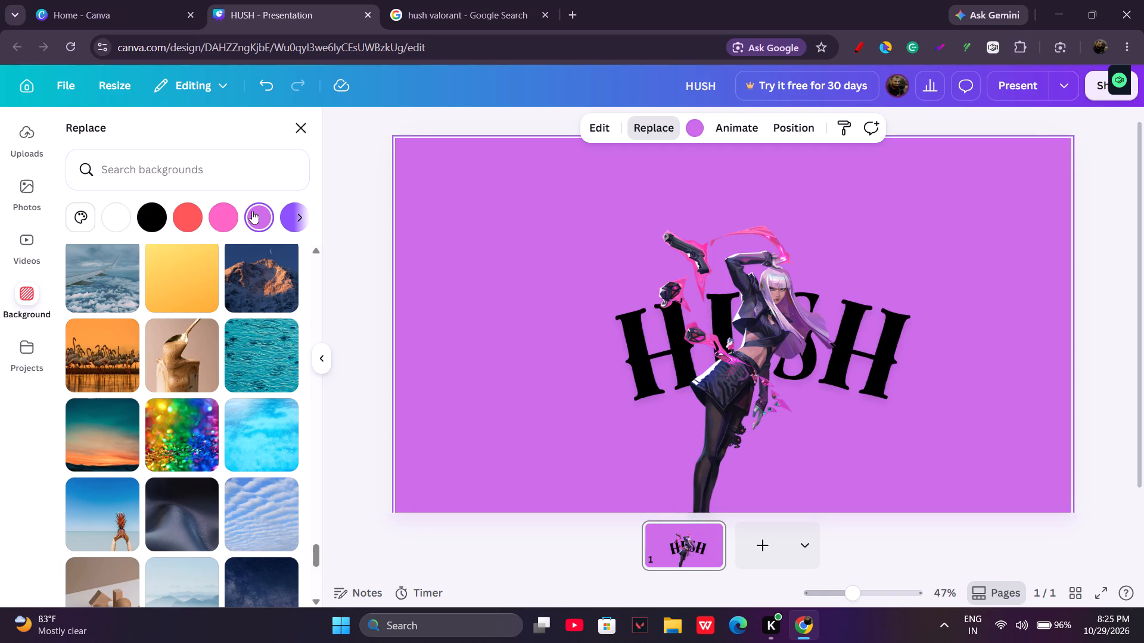
Move the Hush character image slightly higher on the page, horizontally centred over the arched HUSH text.
drag(681, 345, 691, 336)
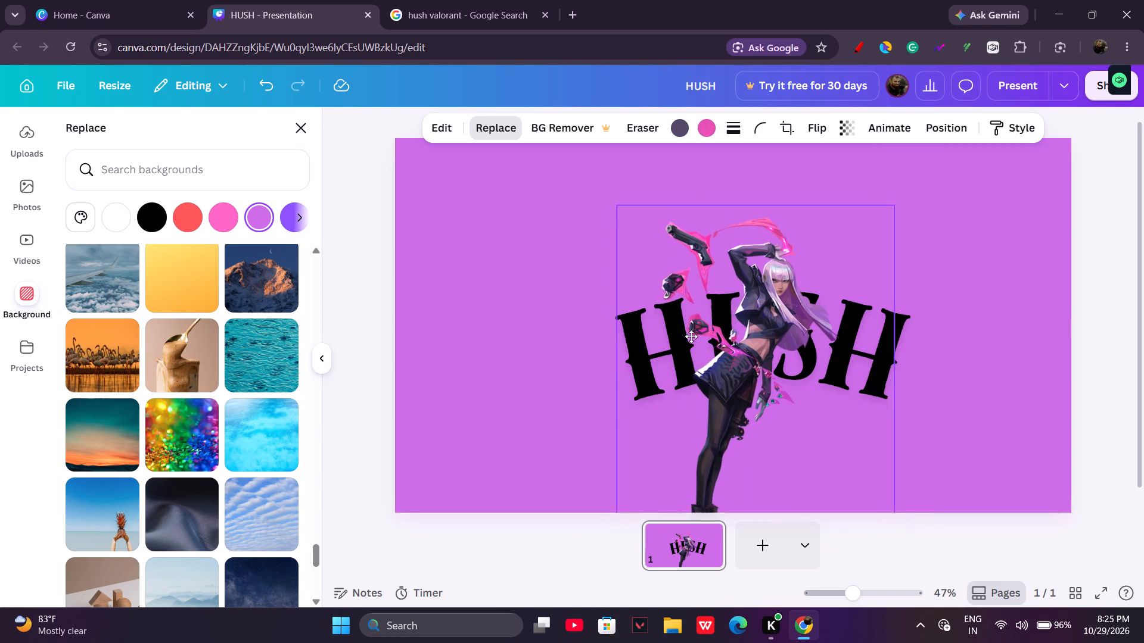
drag(691, 336, 700, 272)
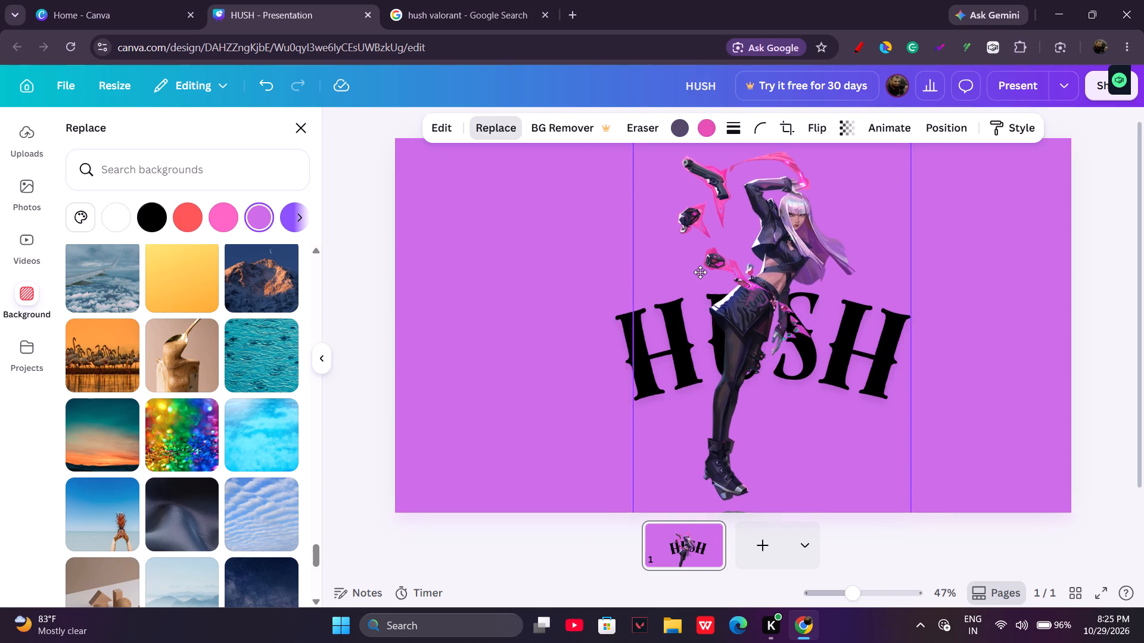
drag(700, 272, 695, 259)
drag(714, 269, 715, 273)
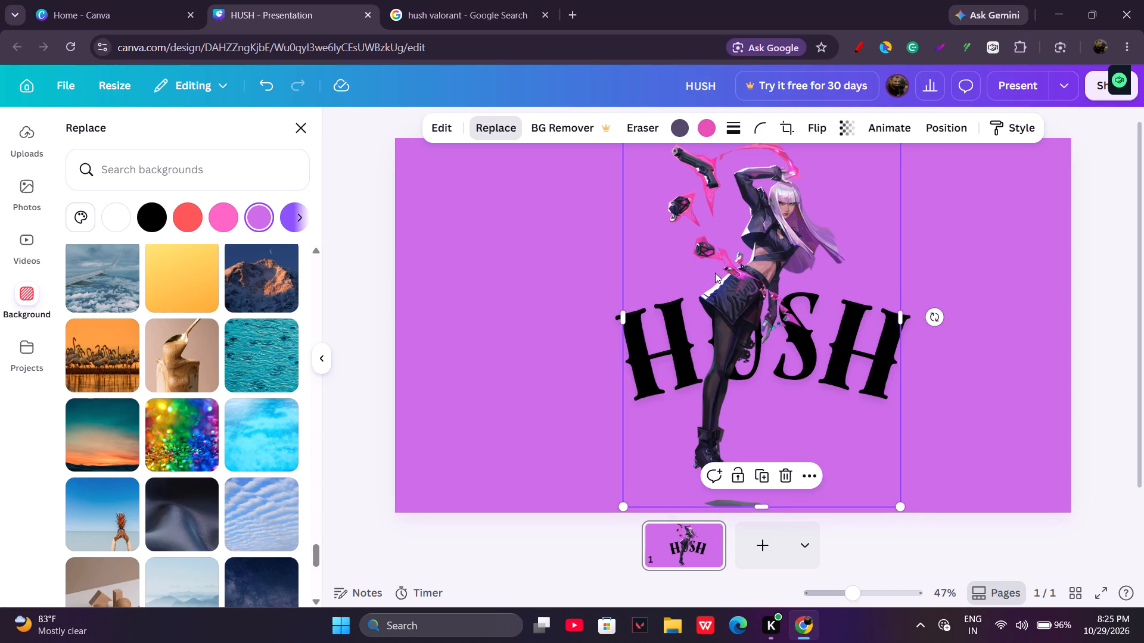
drag(715, 273, 716, 274)
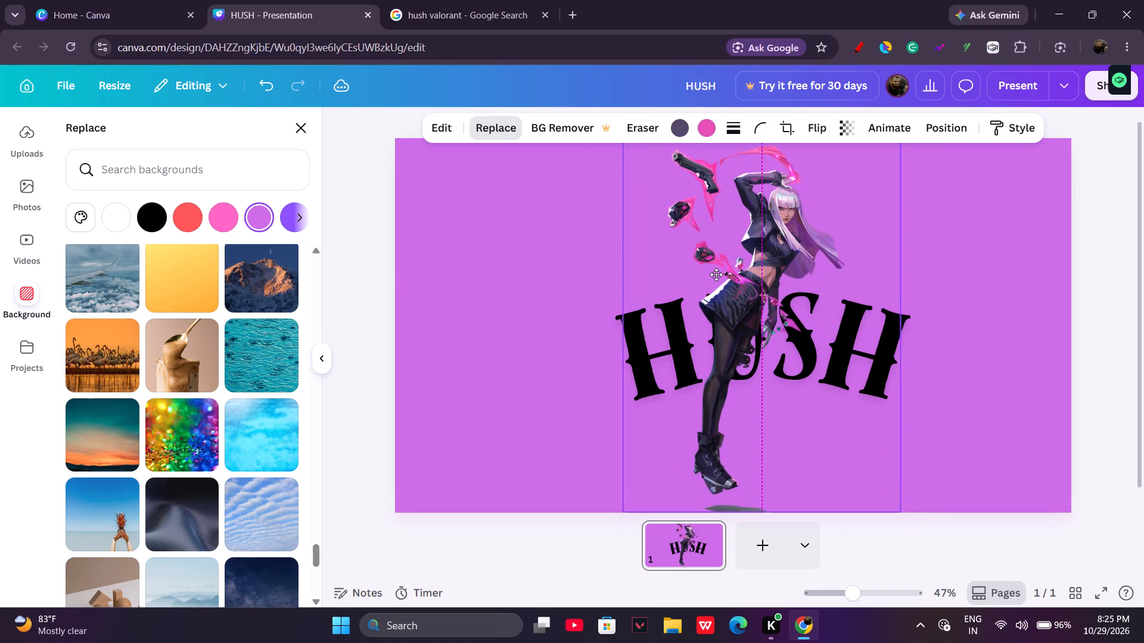
drag(716, 274, 718, 339)
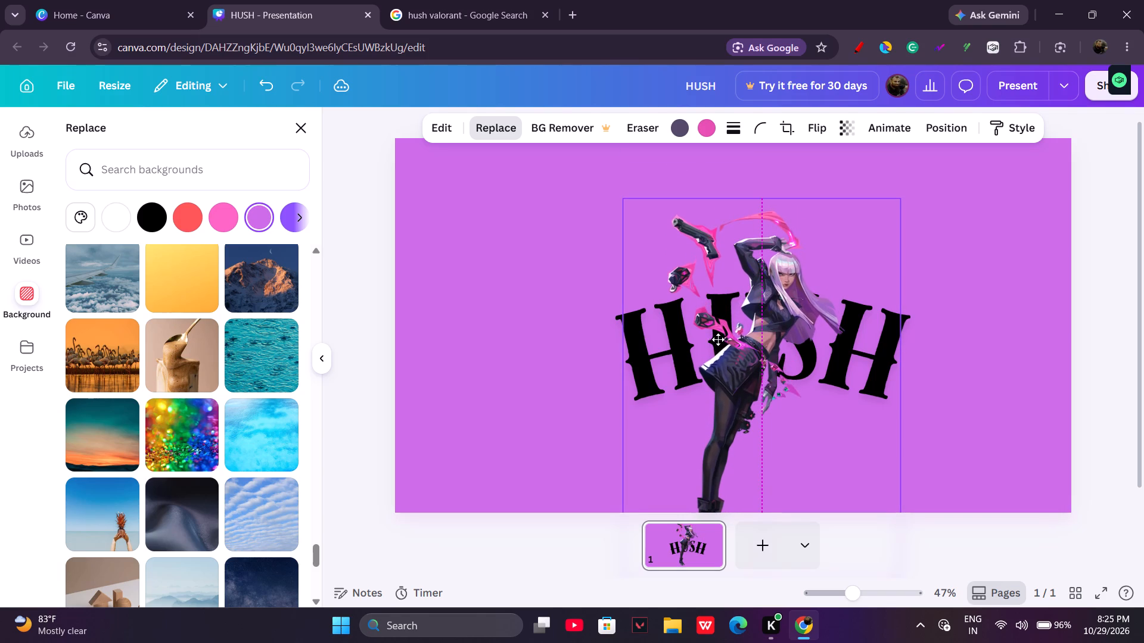
drag(718, 339, 718, 331)
click(865, 357)
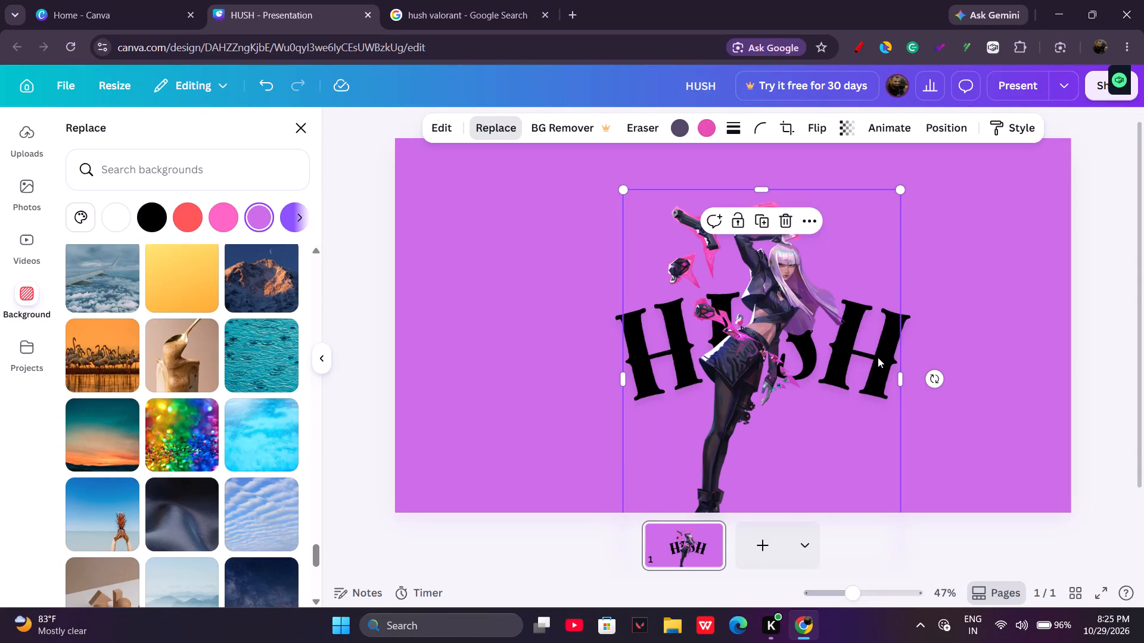
click(667, 353)
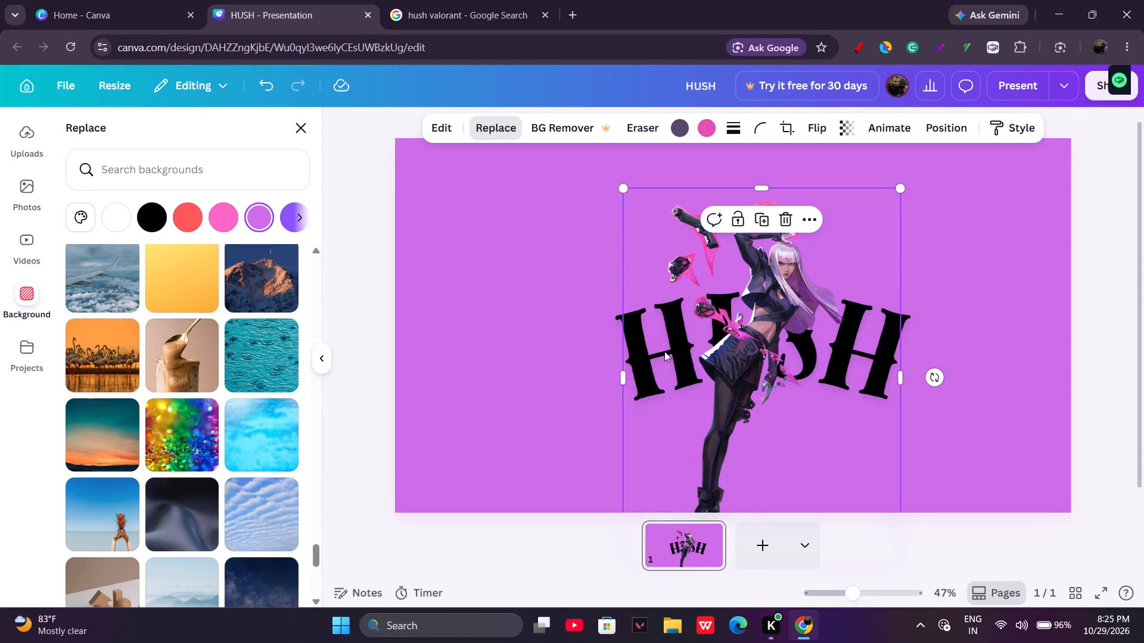
click(732, 346)
Apply the Baseline animation to the Hush character image.
click(776, 274)
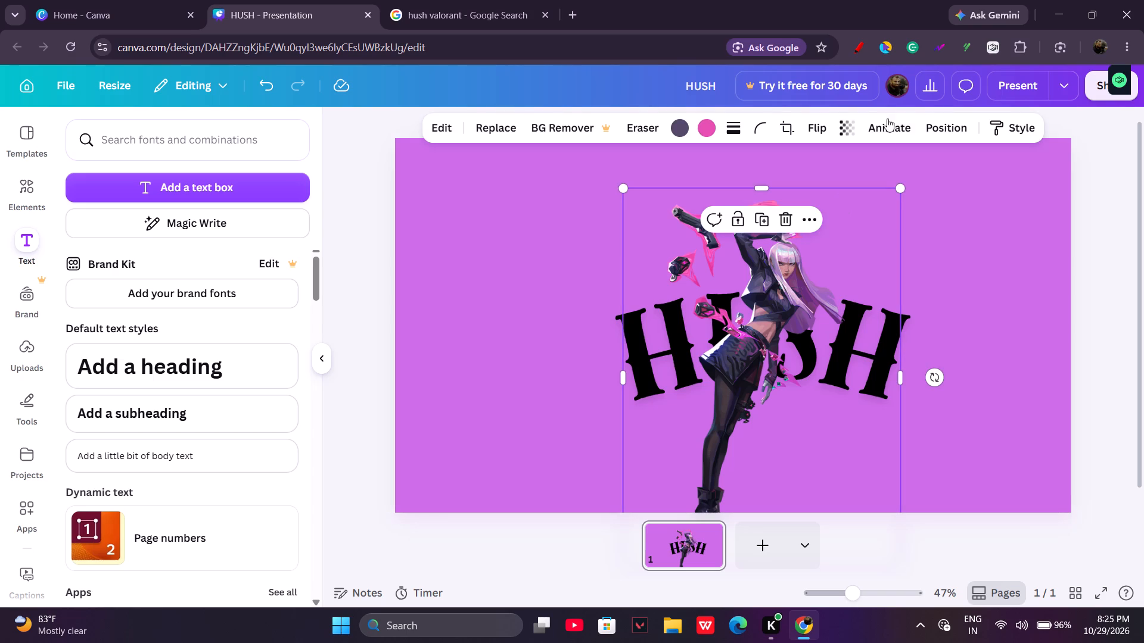
click(871, 125)
scroll(217, 479, down, 4)
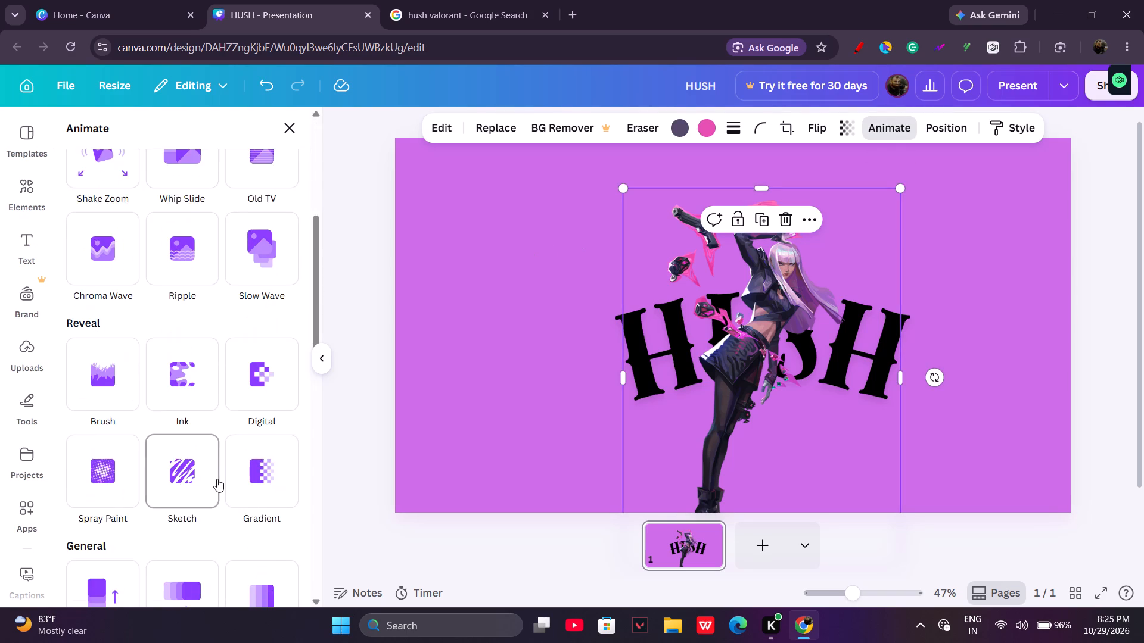
scroll(217, 479, down, 3)
click(264, 451)
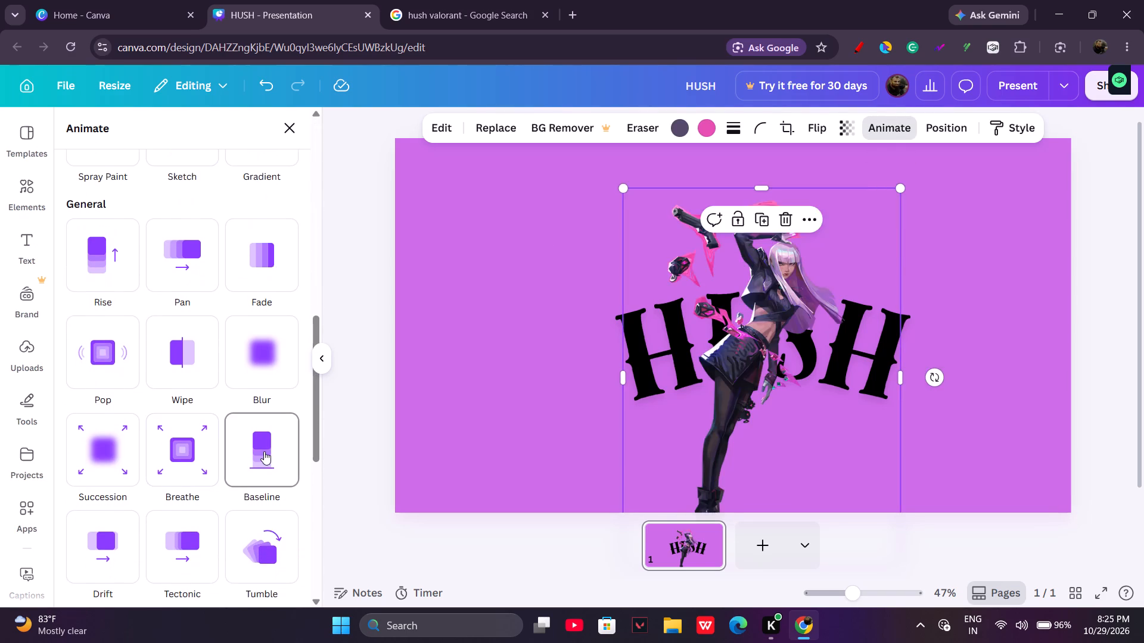
scroll(237, 429, up, 2)
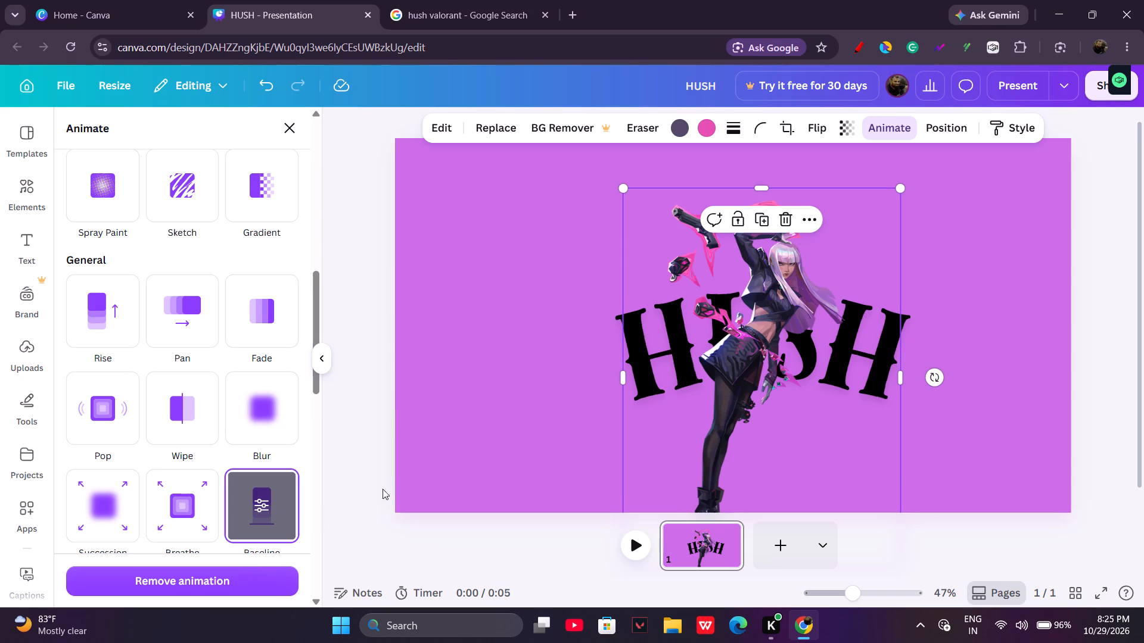
click(372, 471)
Select the arched HUSH text and look through the available text styles and font combinations.
click(627, 324)
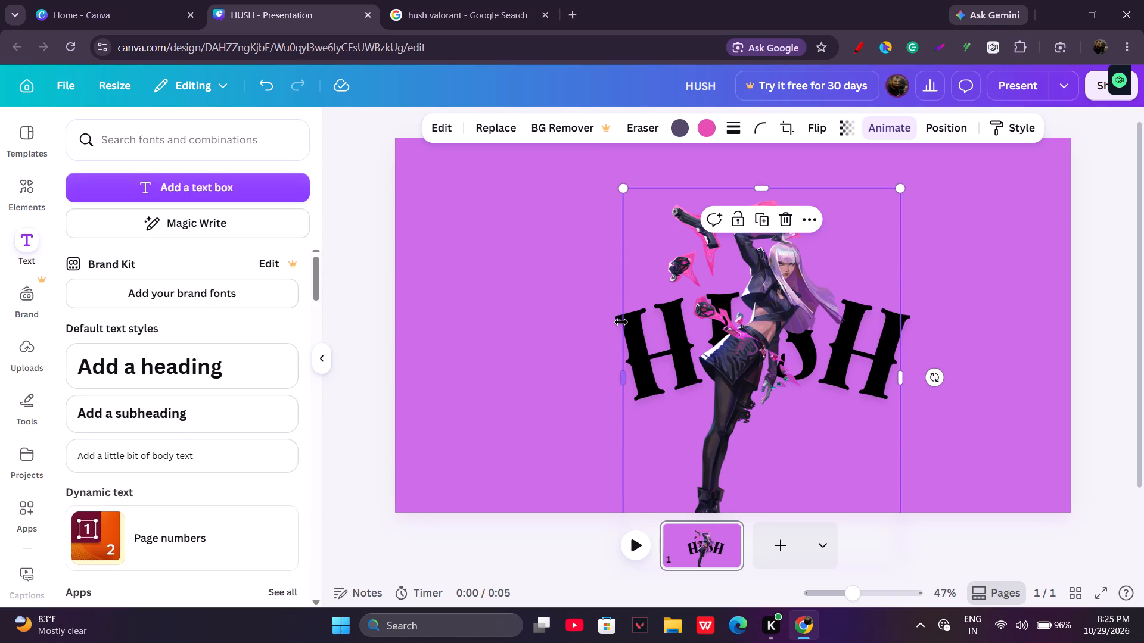
click(618, 320)
click(916, 312)
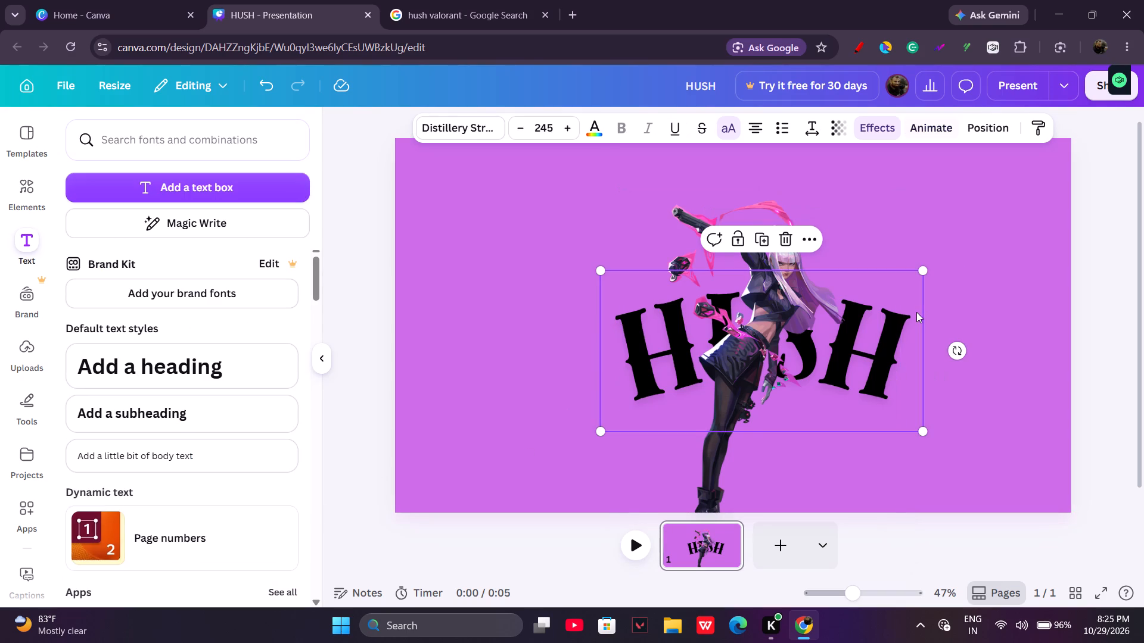
scroll(223, 336, down, 1)
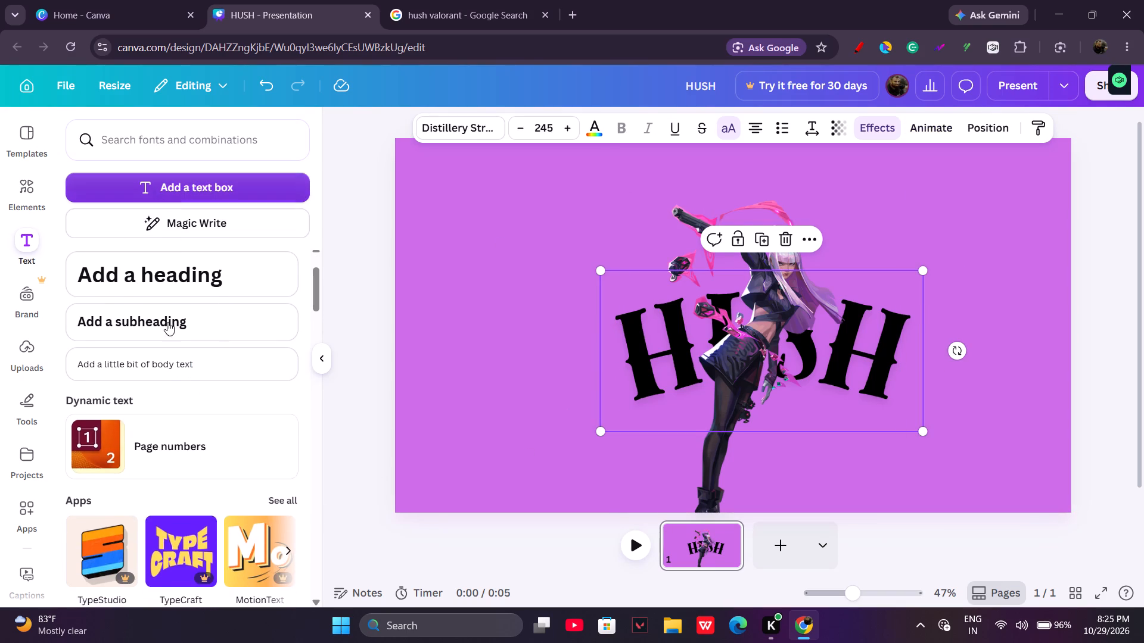
scroll(169, 338, up, 4)
scroll(129, 348, down, 5)
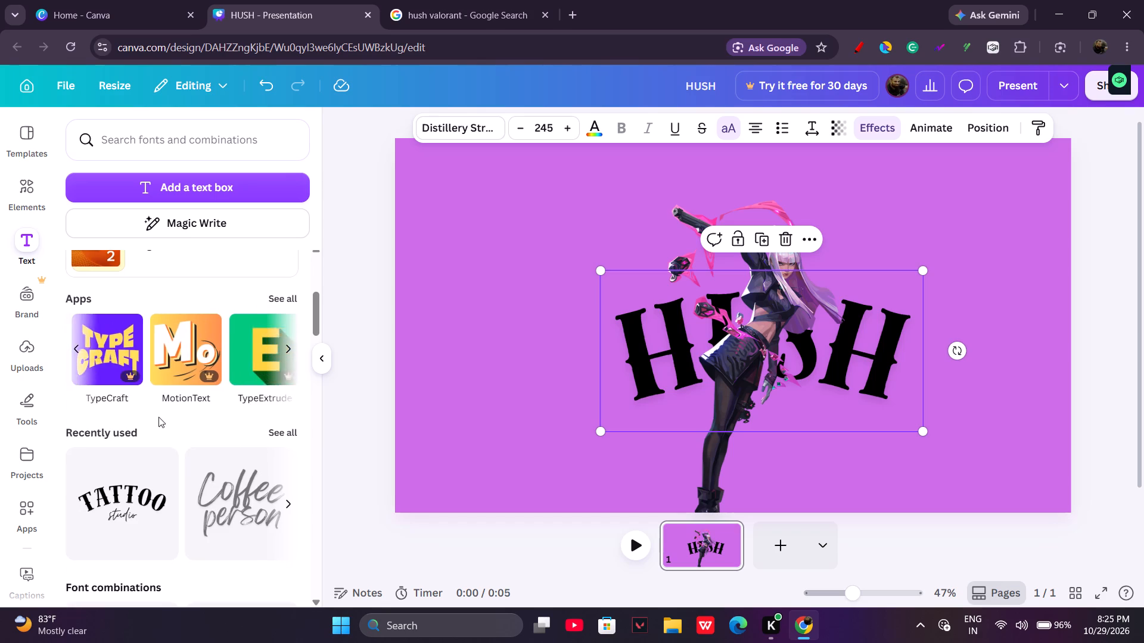
scroll(158, 417, down, 4)
scroll(158, 417, up, 7)
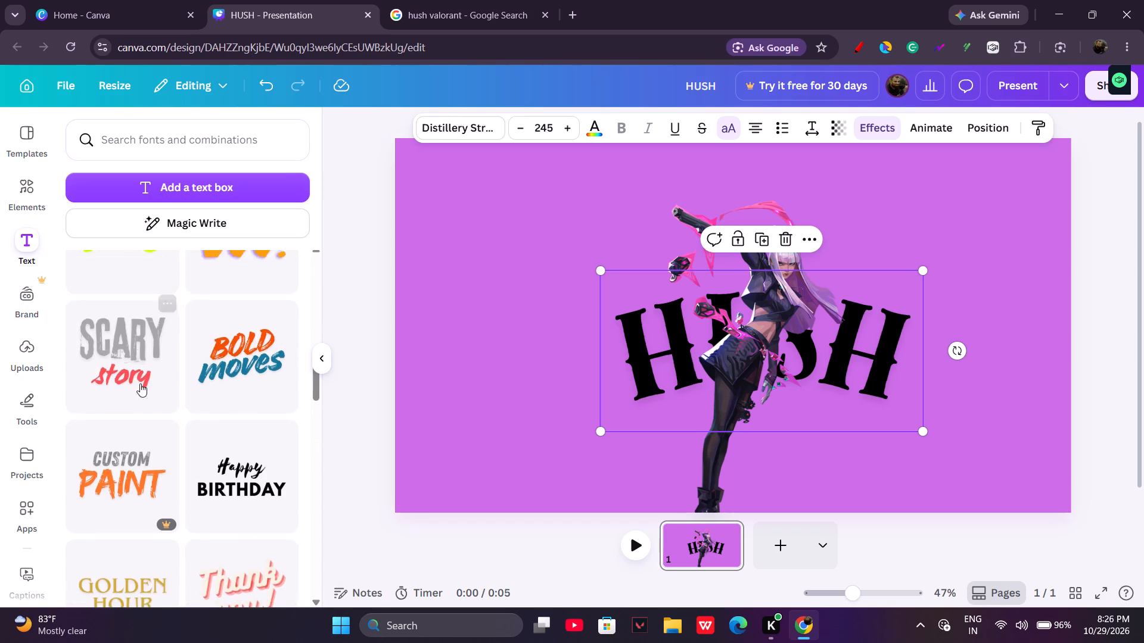
scroll(140, 383, up, 3)
scroll(232, 335, up, 2)
scroll(218, 432, up, 2)
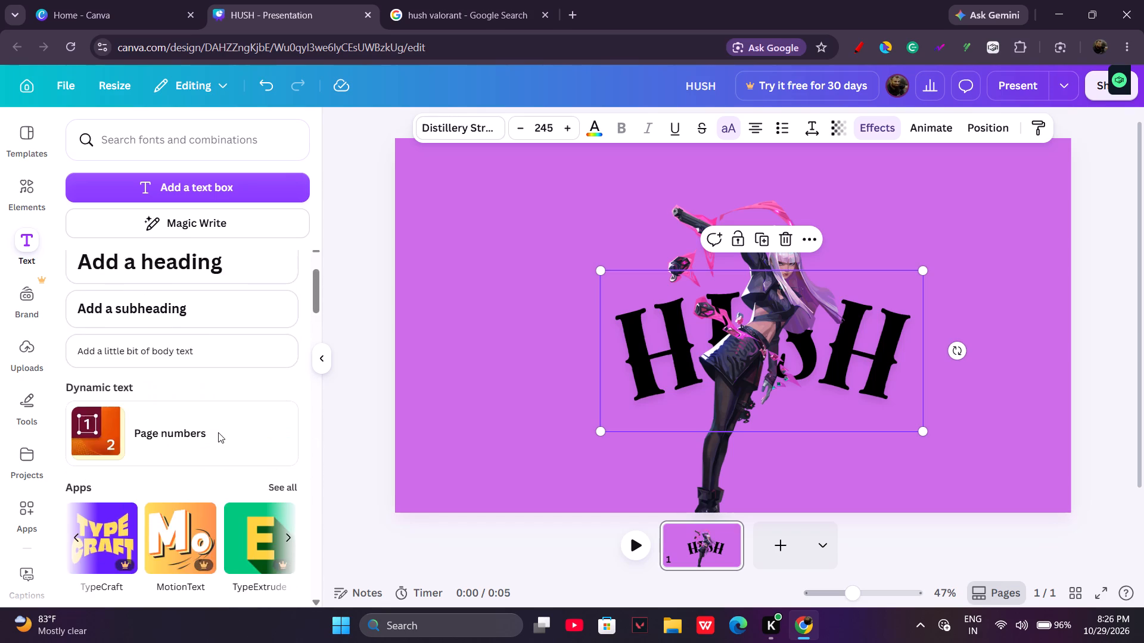
scroll(218, 432, up, 2)
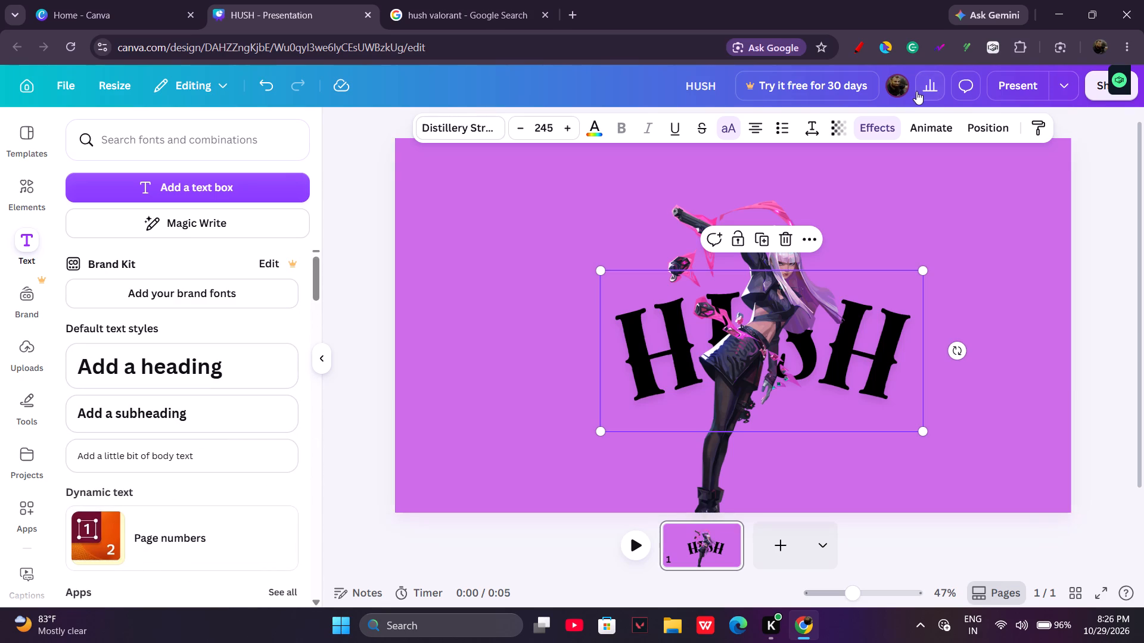
Apply the Blur animation to the arched HUSH text.
click(920, 124)
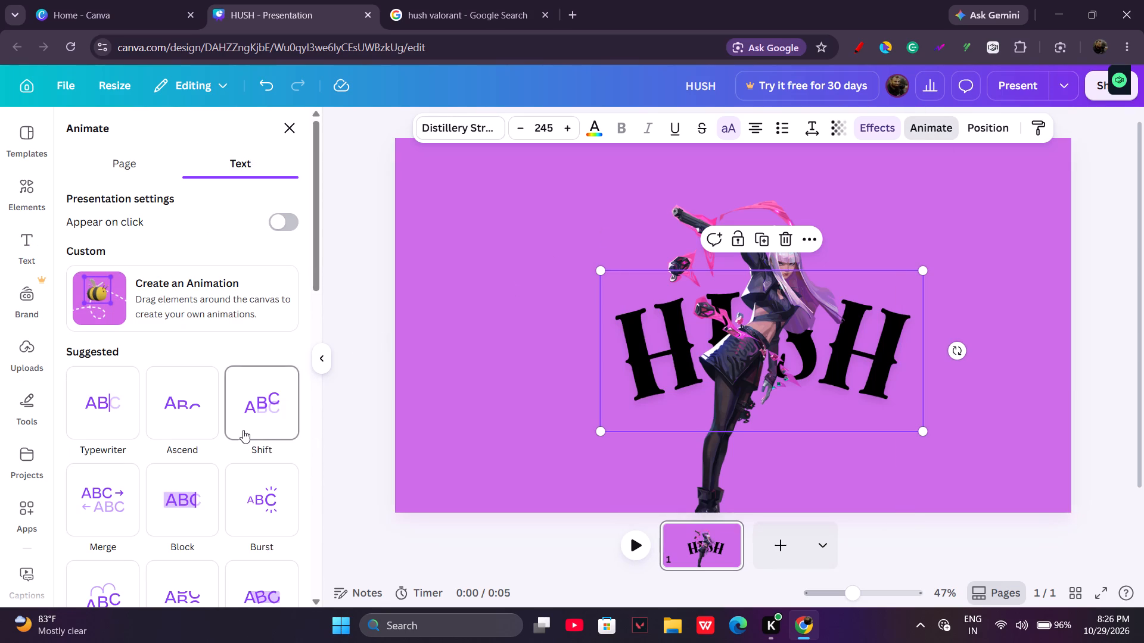
scroll(182, 218, down, 2)
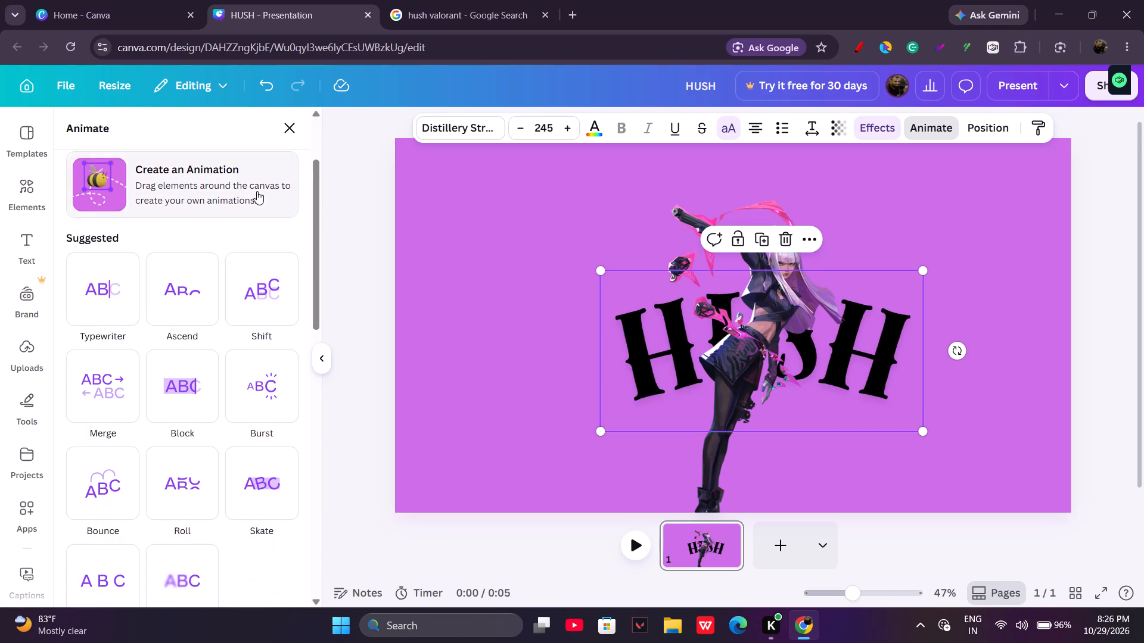
scroll(257, 191, down, 1)
scroll(235, 297, down, 2)
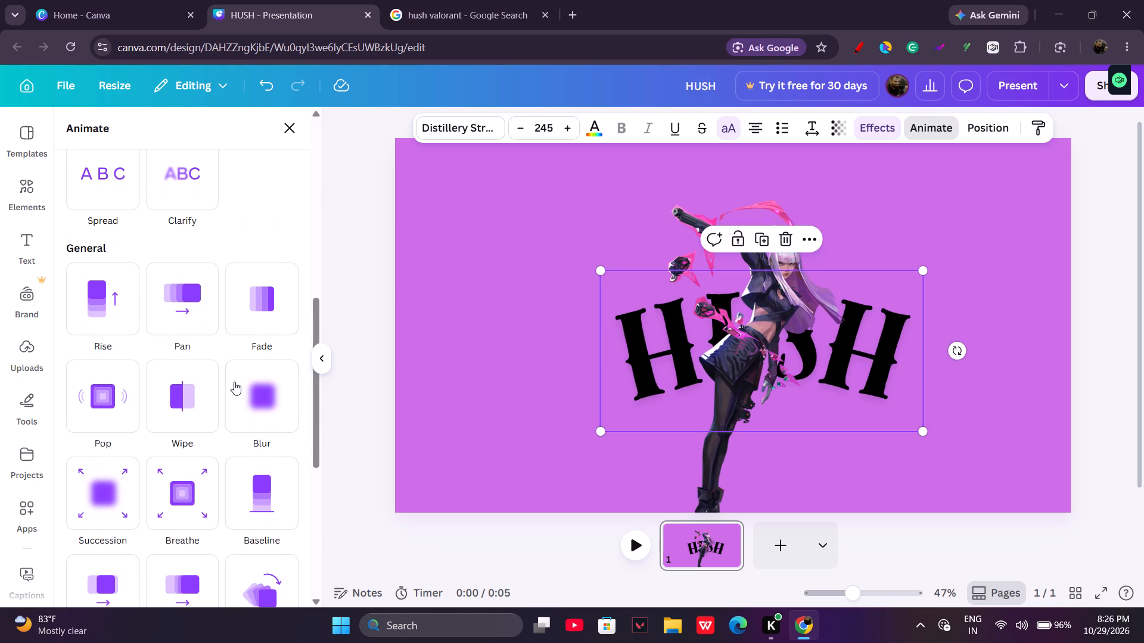
click(234, 382)
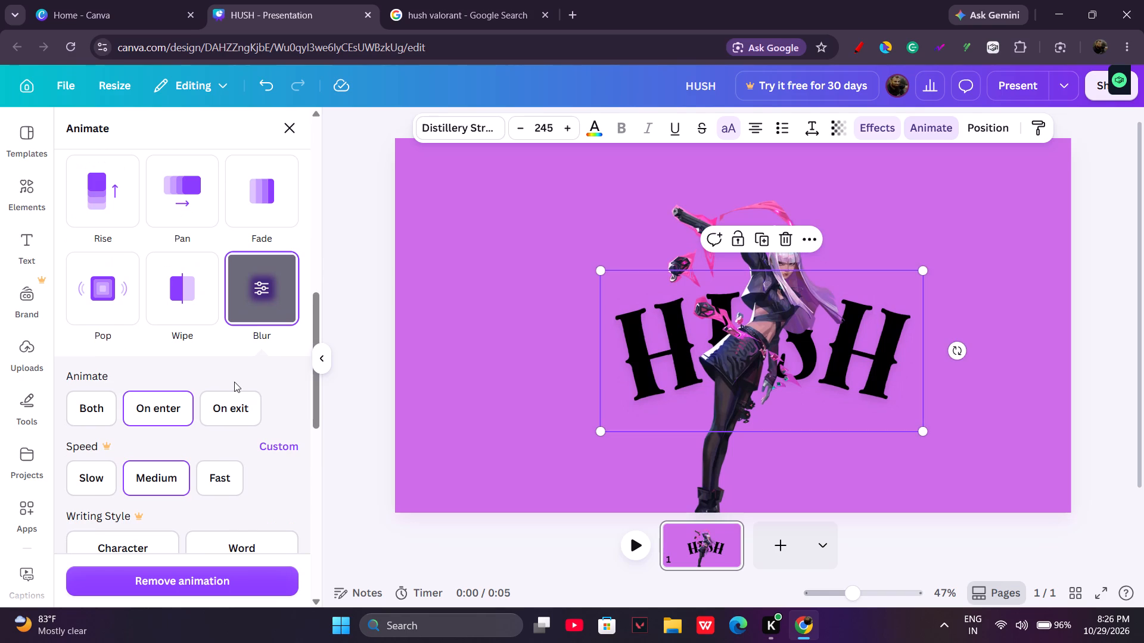
Add a second page to the presentation.
click(766, 546)
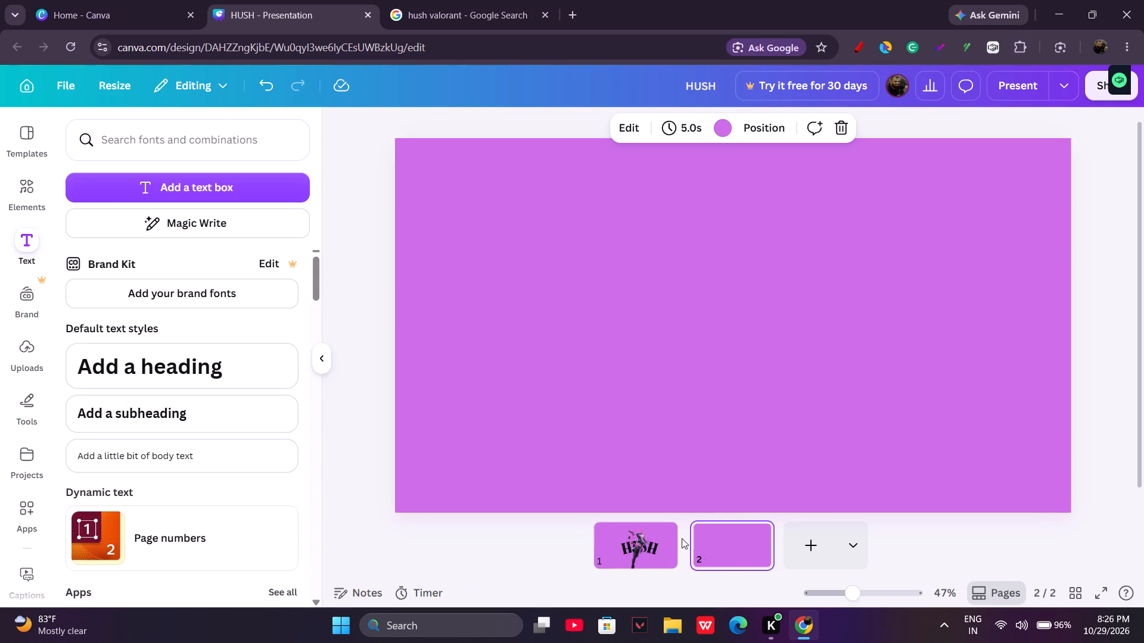
Apply the Match & Move transition between pages 1 and 2.
click(686, 553)
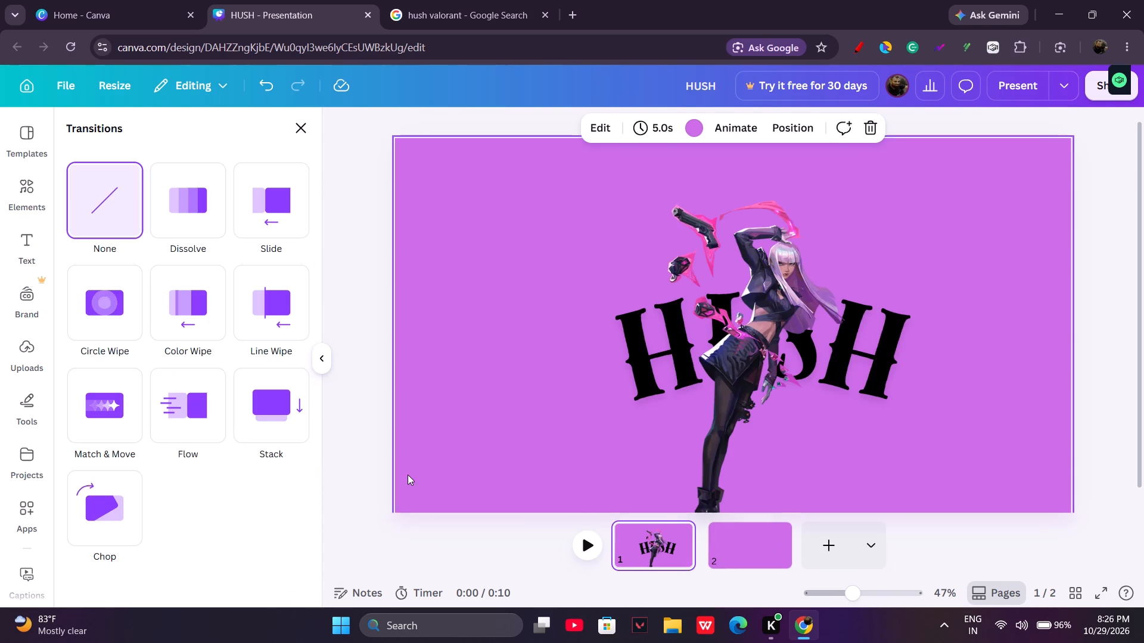
click(122, 415)
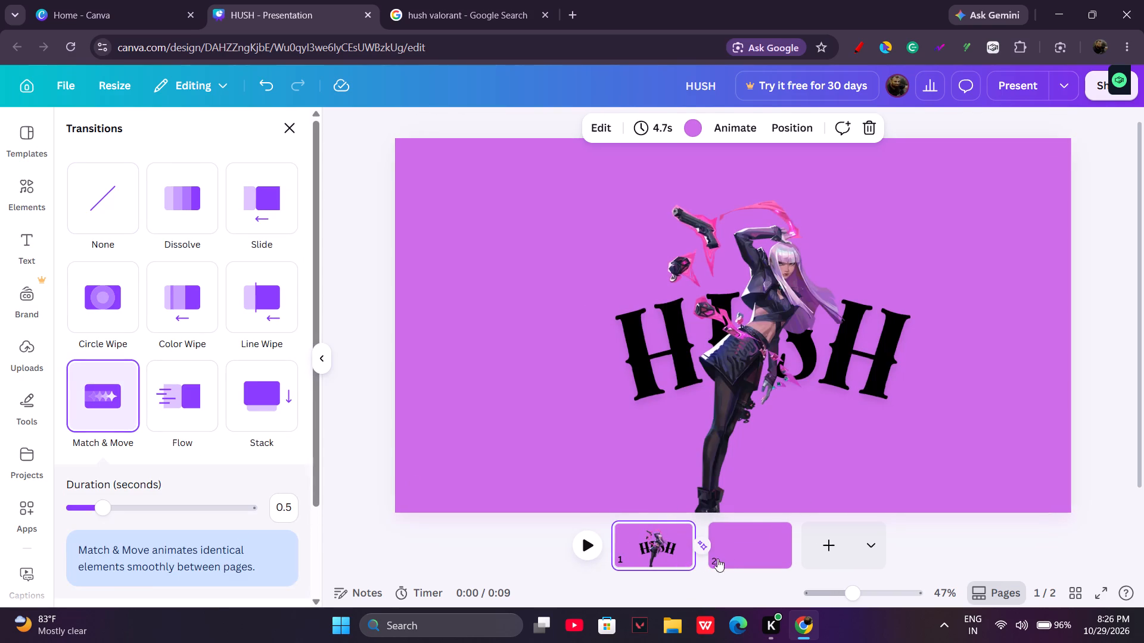
Paste the Hush character image onto page 2, enlarge it to nearly page height and place it along the page's left side.
click(728, 543)
key(ctrl+v)
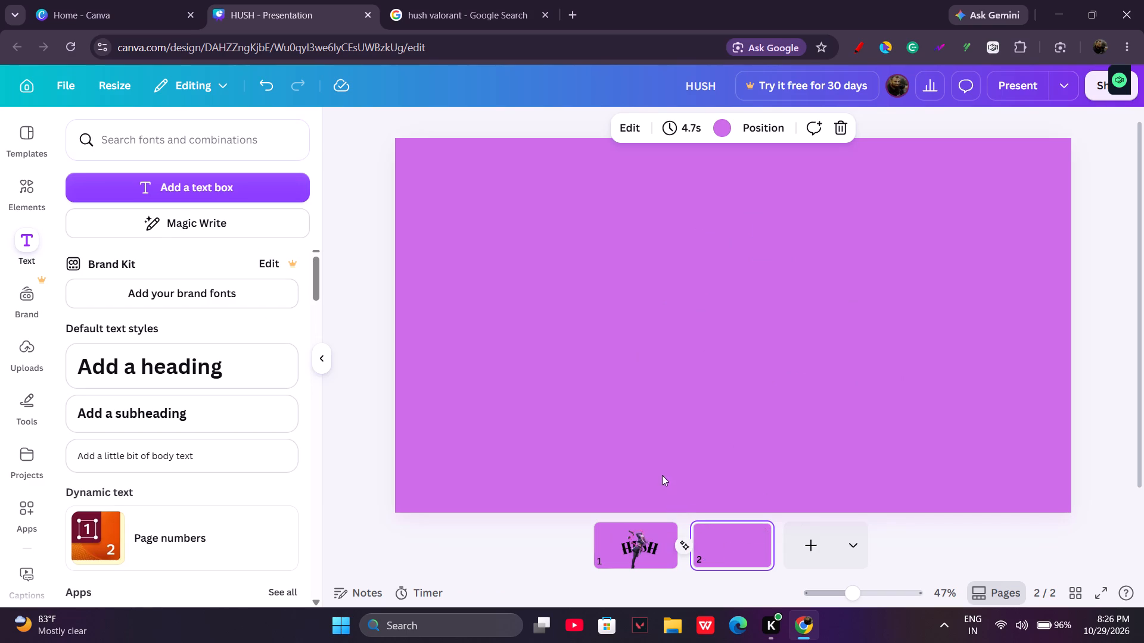
drag(727, 357, 730, 363)
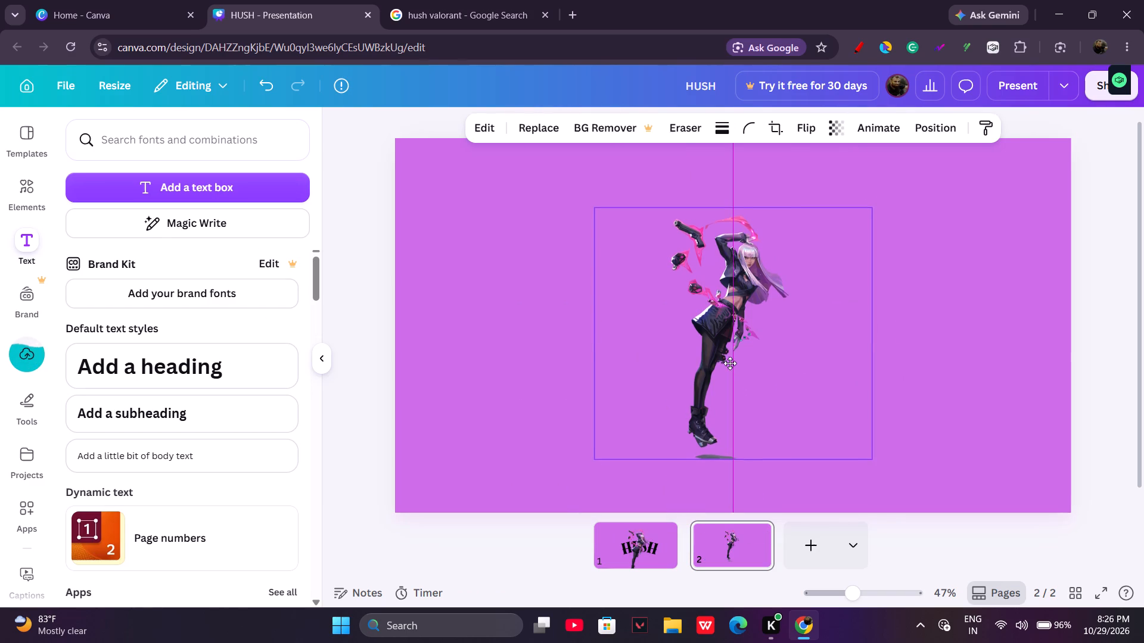
drag(730, 363, 720, 424)
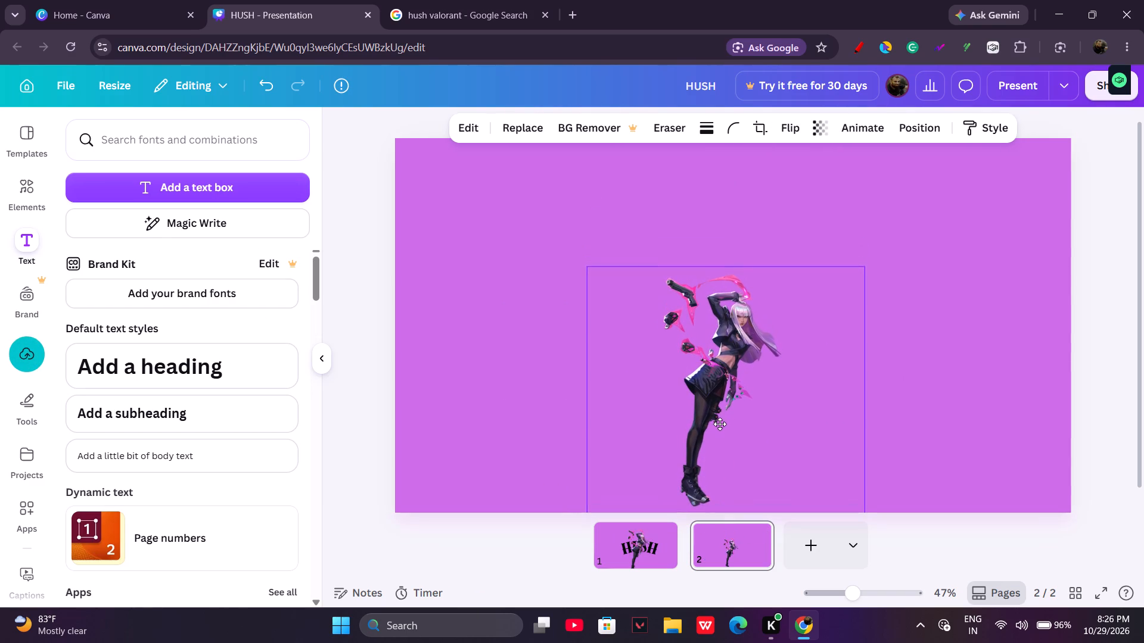
drag(720, 424, 719, 422)
drag(719, 422, 523, 333)
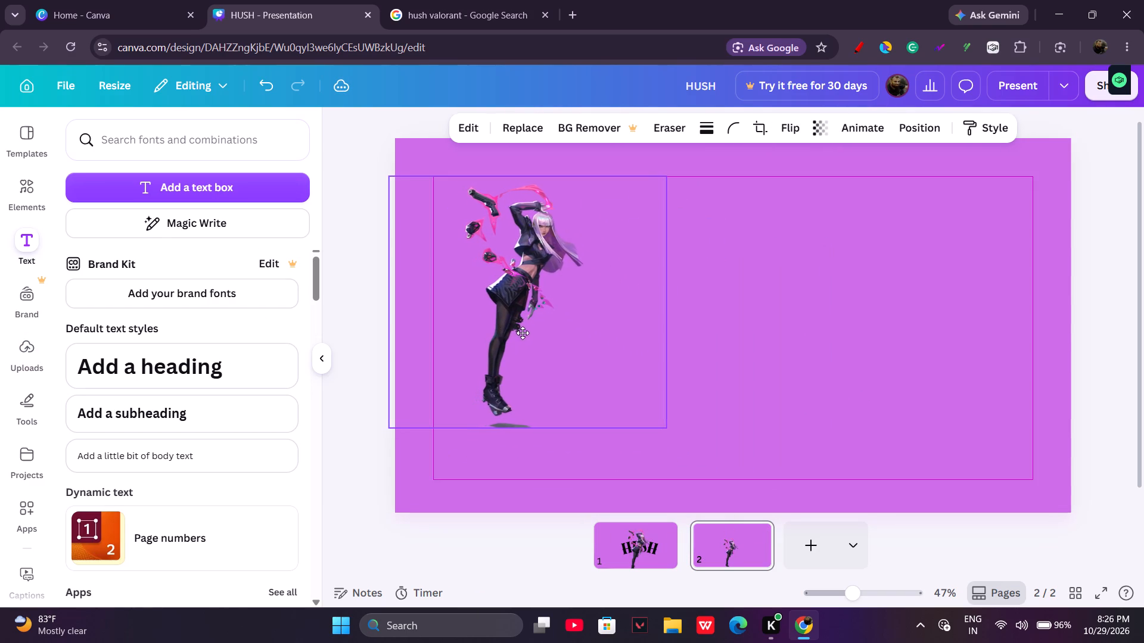
drag(523, 333, 531, 334)
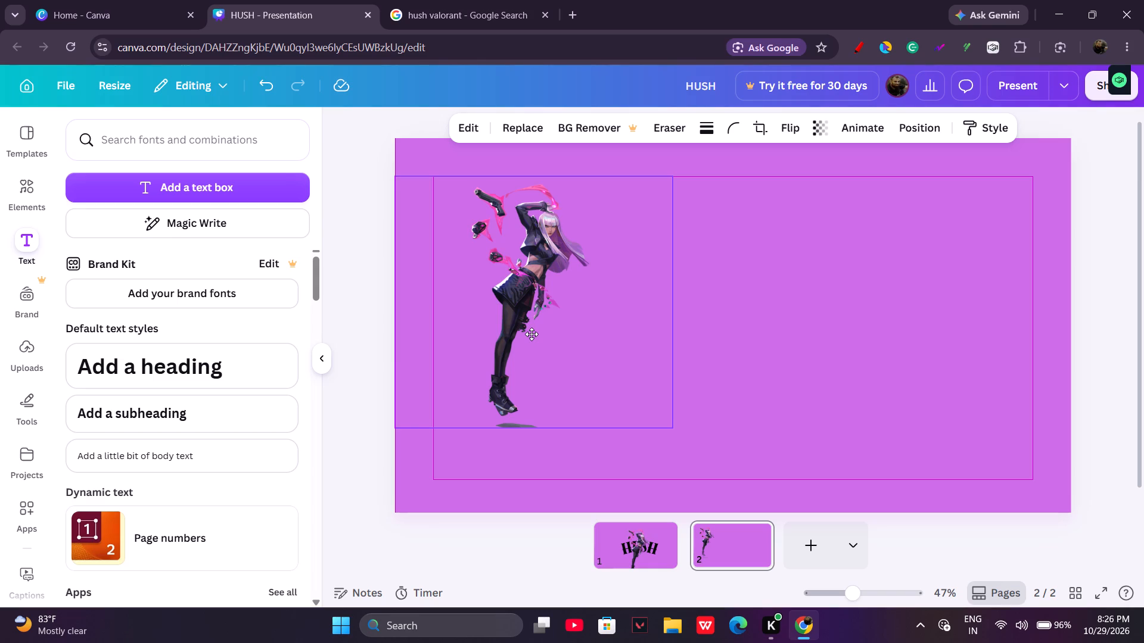
drag(531, 334, 512, 368)
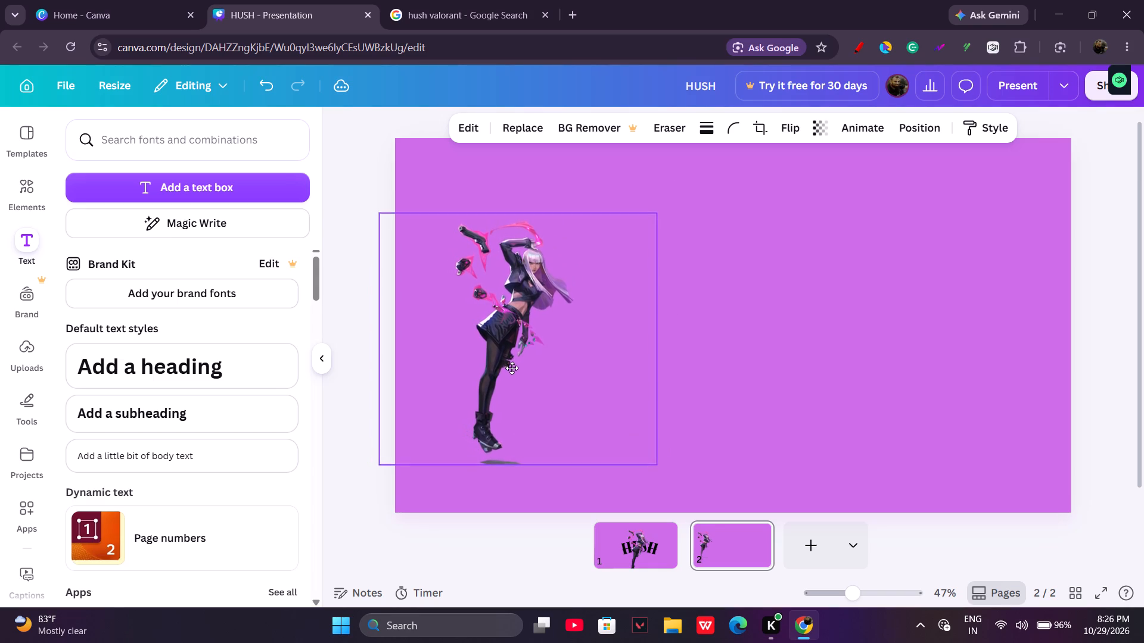
drag(512, 368, 518, 357)
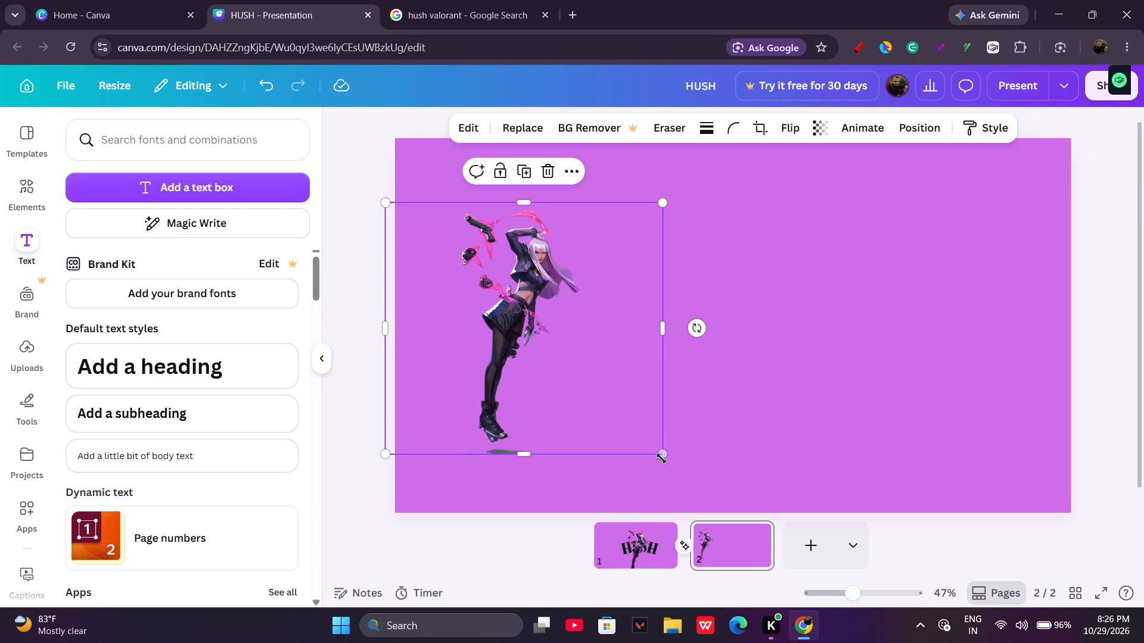
drag(664, 458, 728, 538)
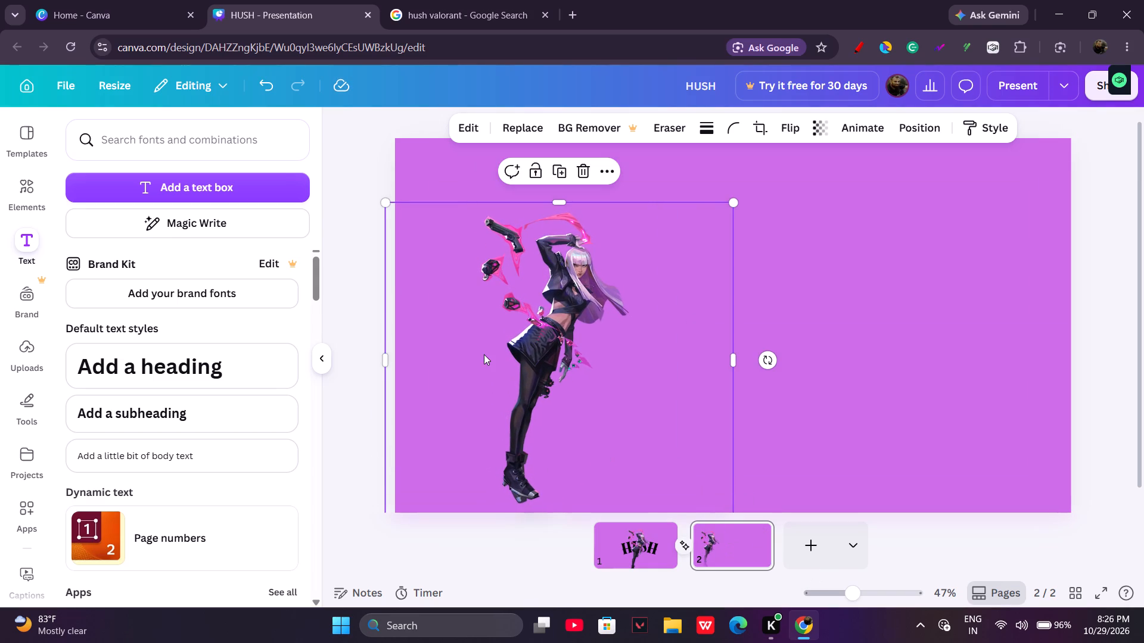
drag(484, 354, 427, 354)
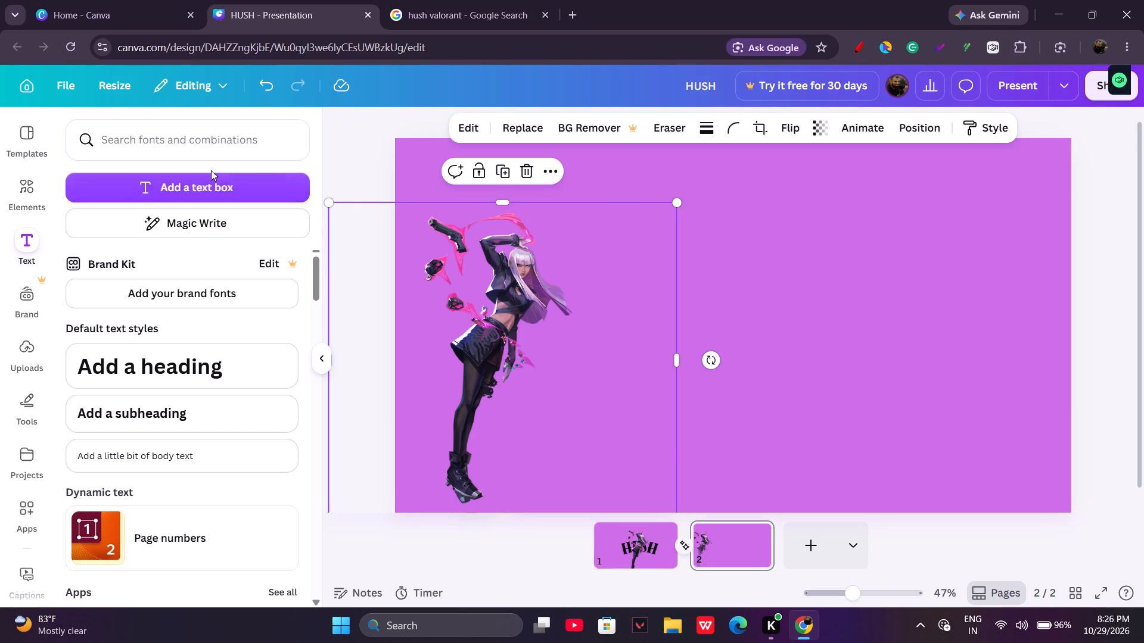
Add a text box to page 2, enlarge it to font size 43 and replace its placeholder with HUSH.
click(198, 173)
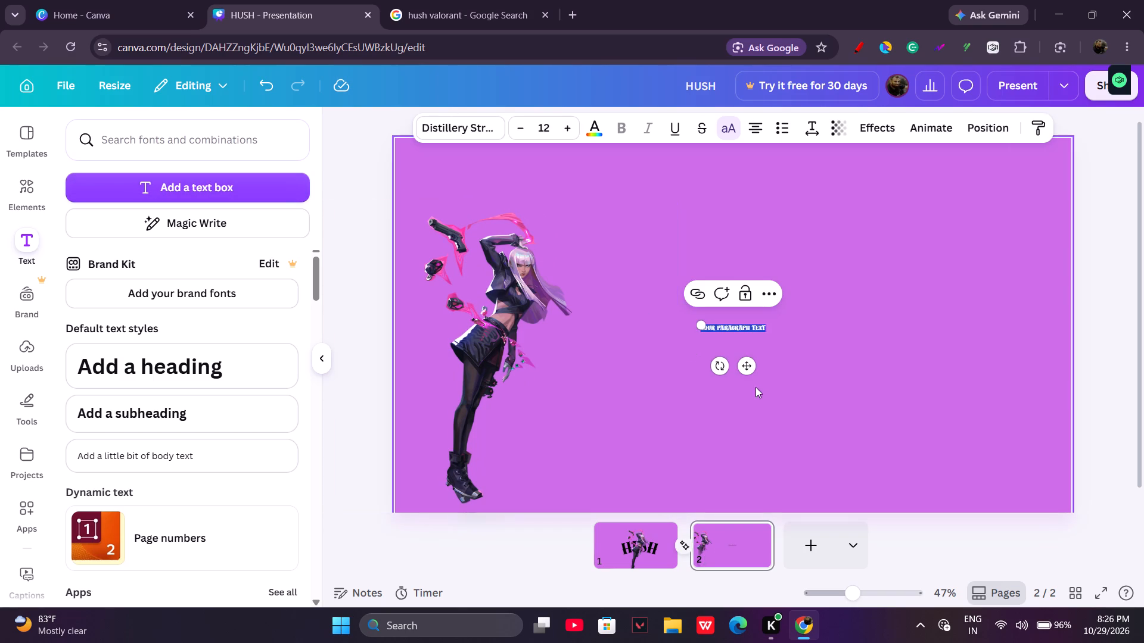
drag(744, 366, 739, 352)
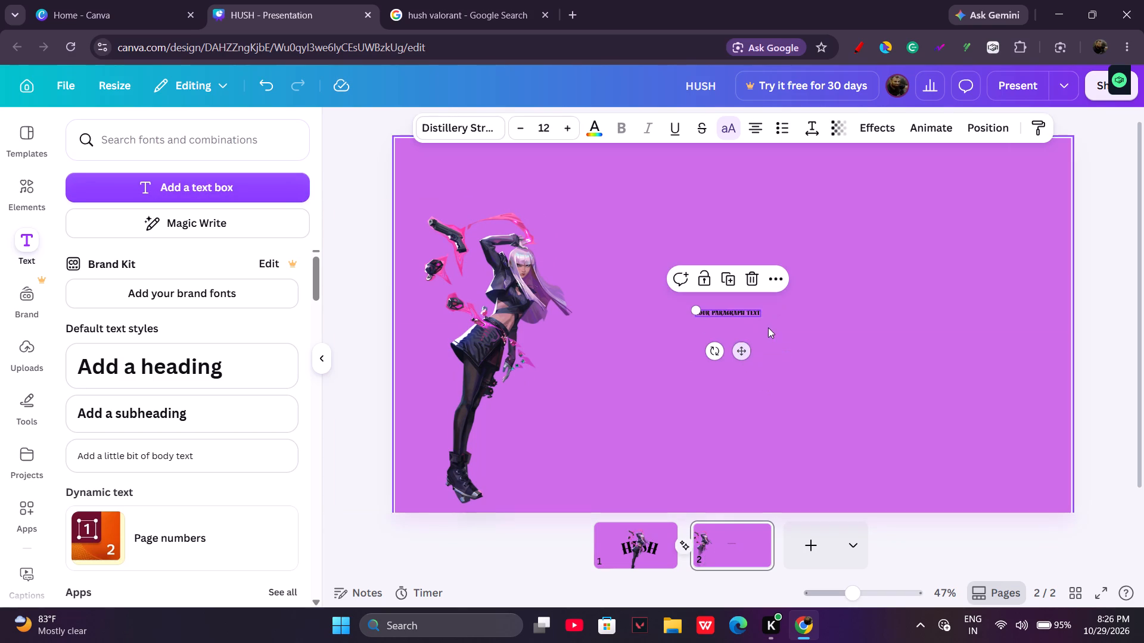
drag(760, 319, 910, 510)
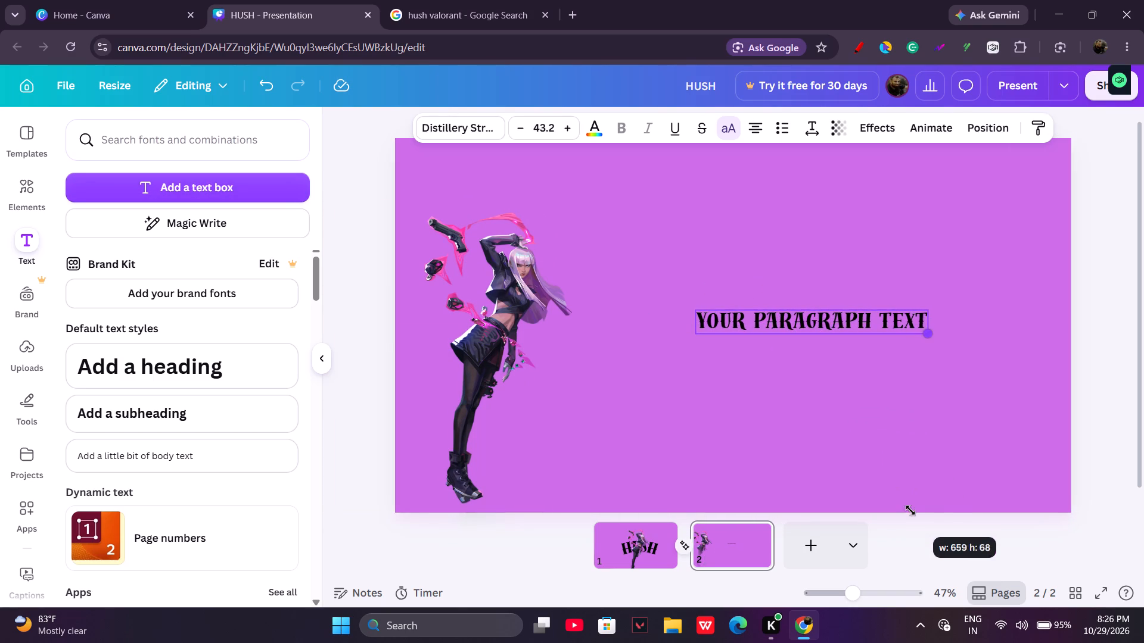
drag(910, 510, 909, 508)
drag(820, 360, 763, 333)
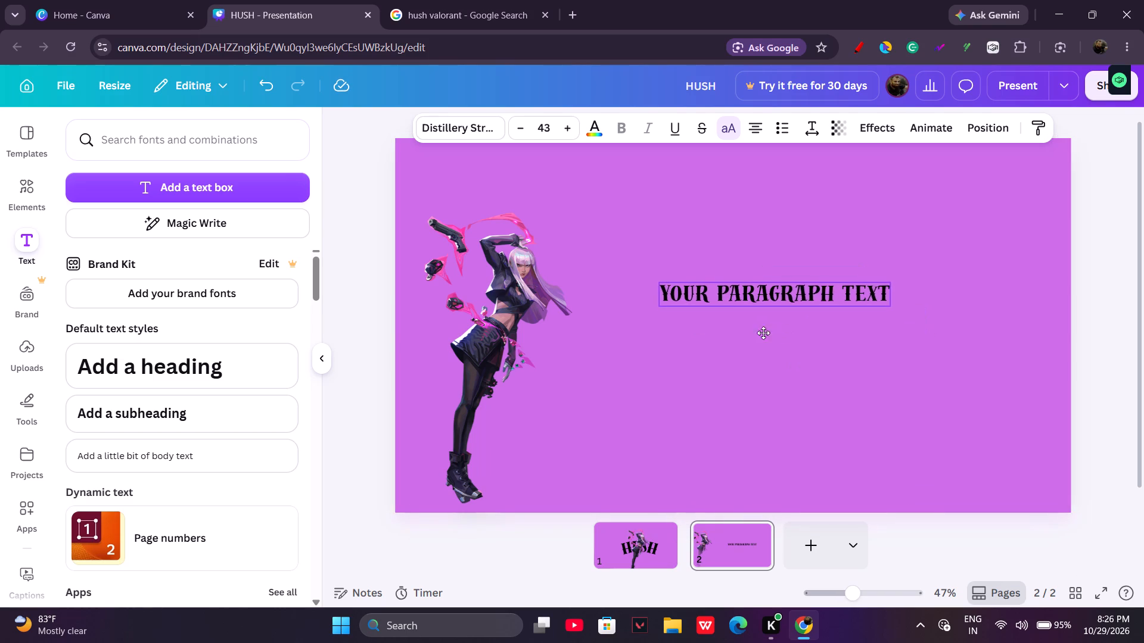
drag(763, 333, 738, 331)
double_click(809, 285)
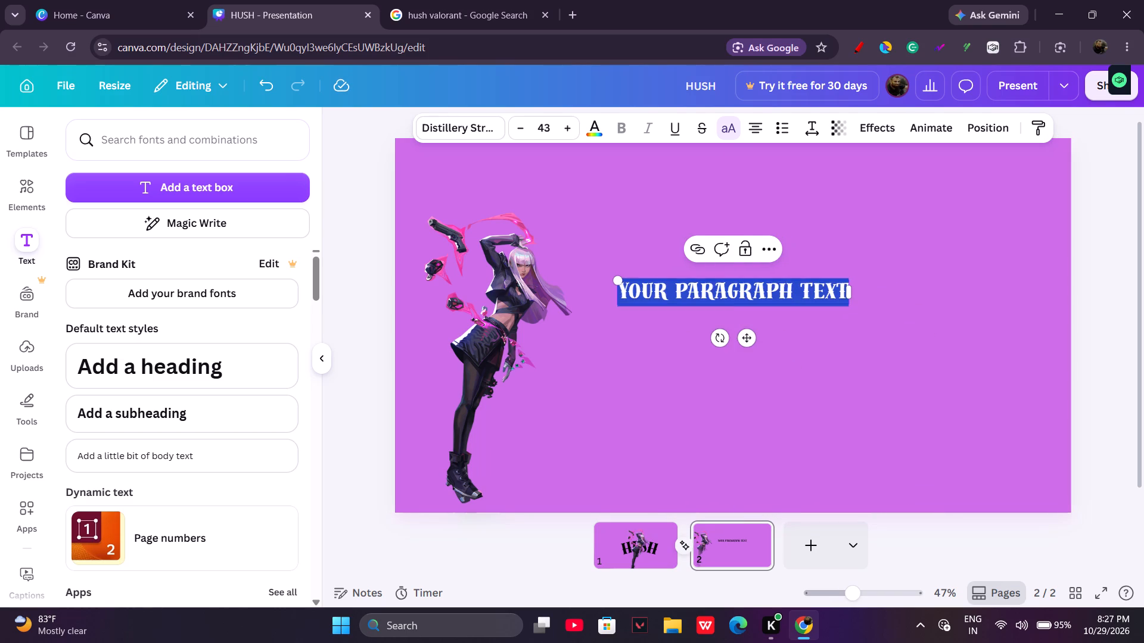
key(BackSpace)
text(HUSH)
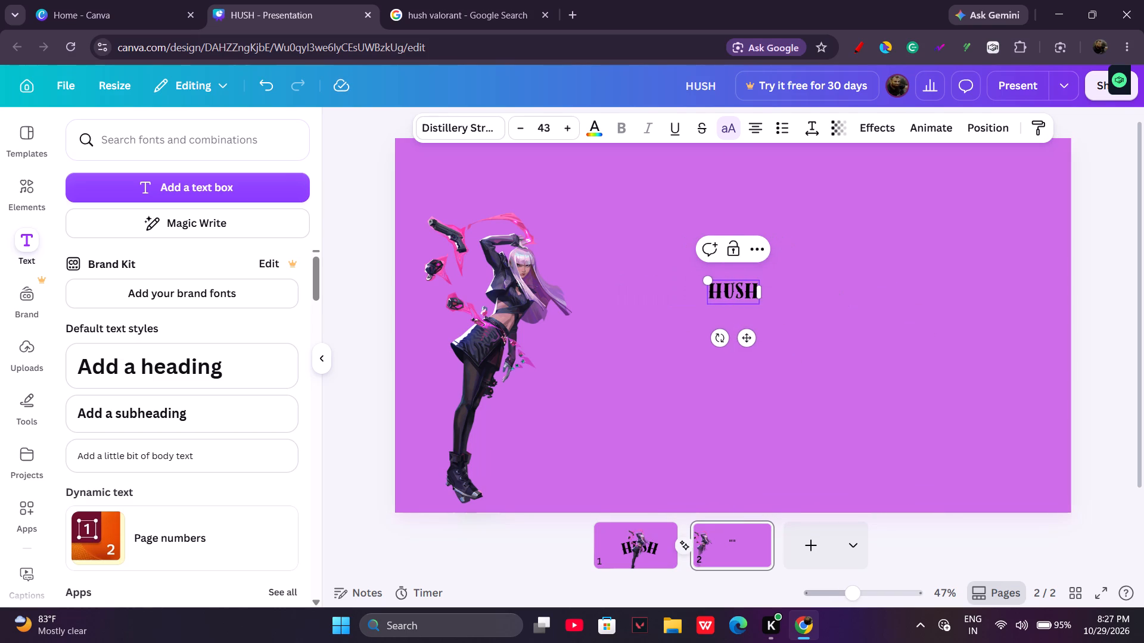
Set the page 2 HUSH text's font to Glass Antiqua, trying Distillery Script first.
click(498, 130)
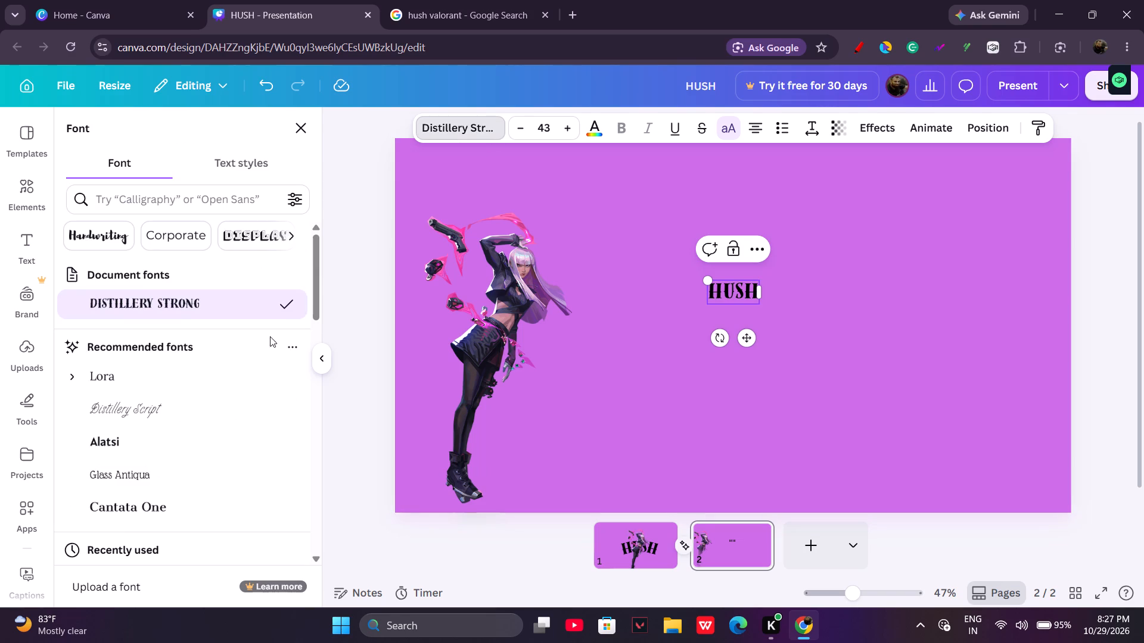
click(164, 404)
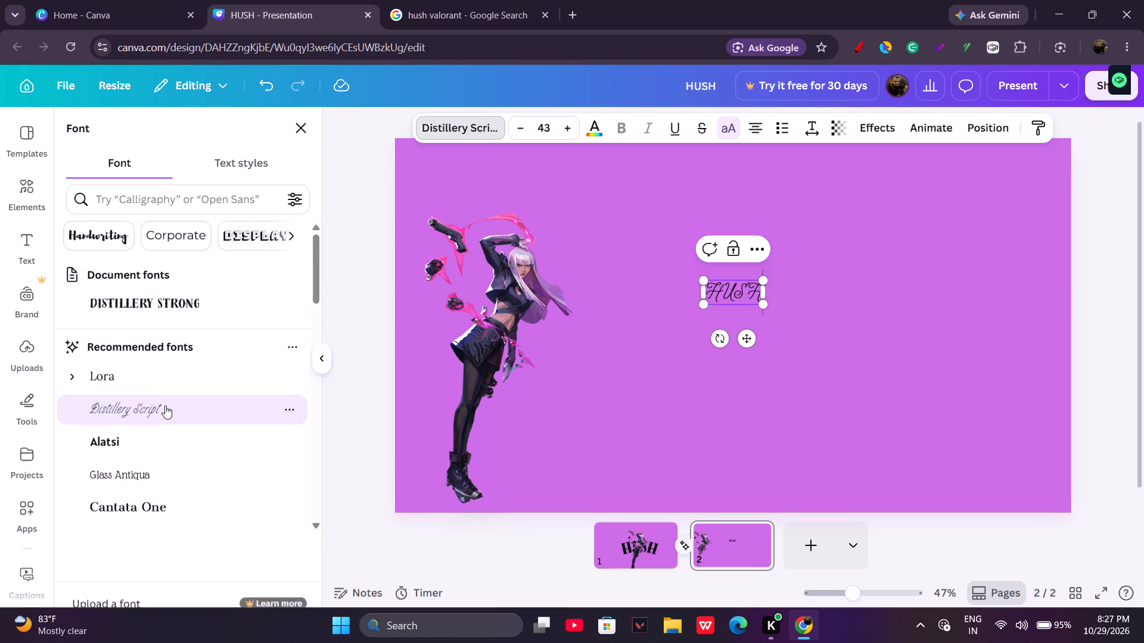
click(165, 405)
click(150, 469)
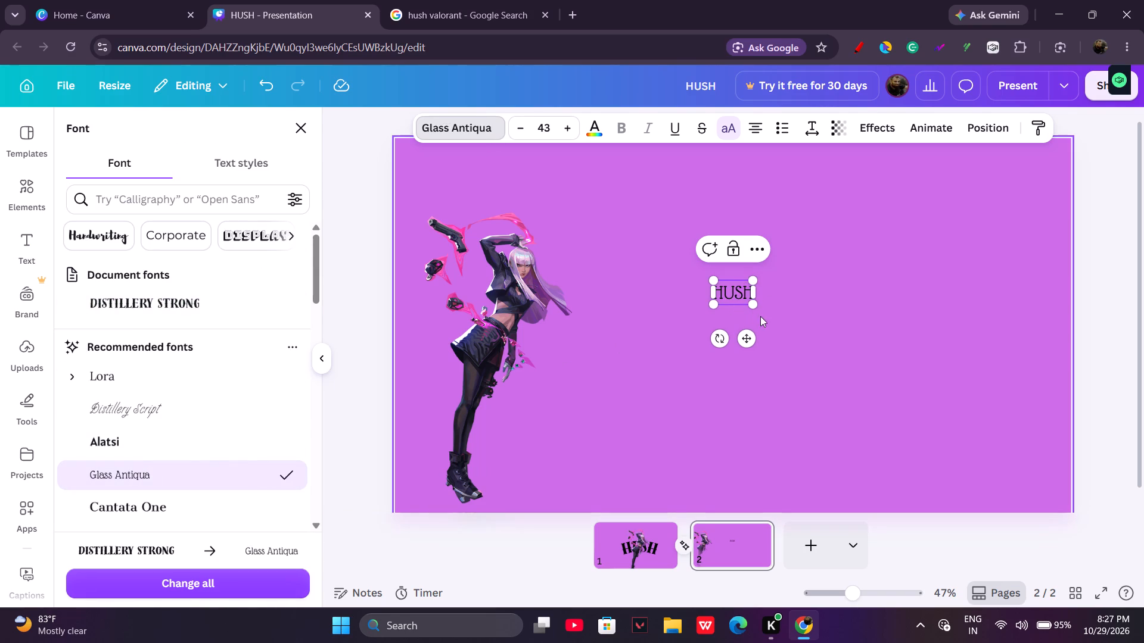
Enlarge the page 2 HUSH text to font size 114 and move it to the top of the page, near the centre.
drag(757, 301, 866, 371)
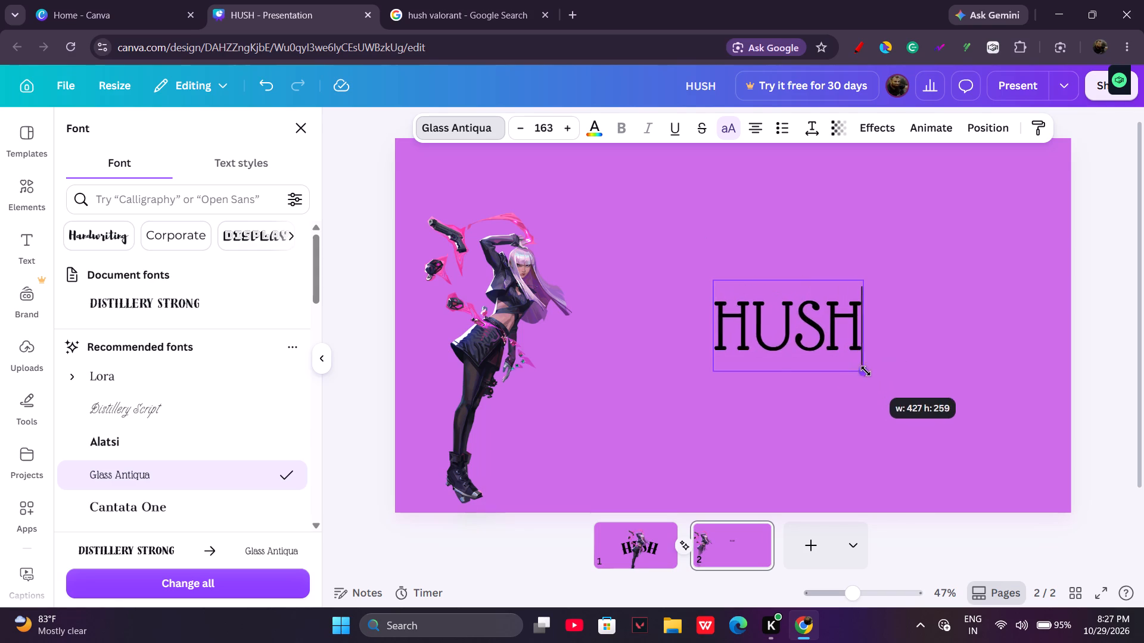
drag(866, 371, 825, 337)
click(841, 413)
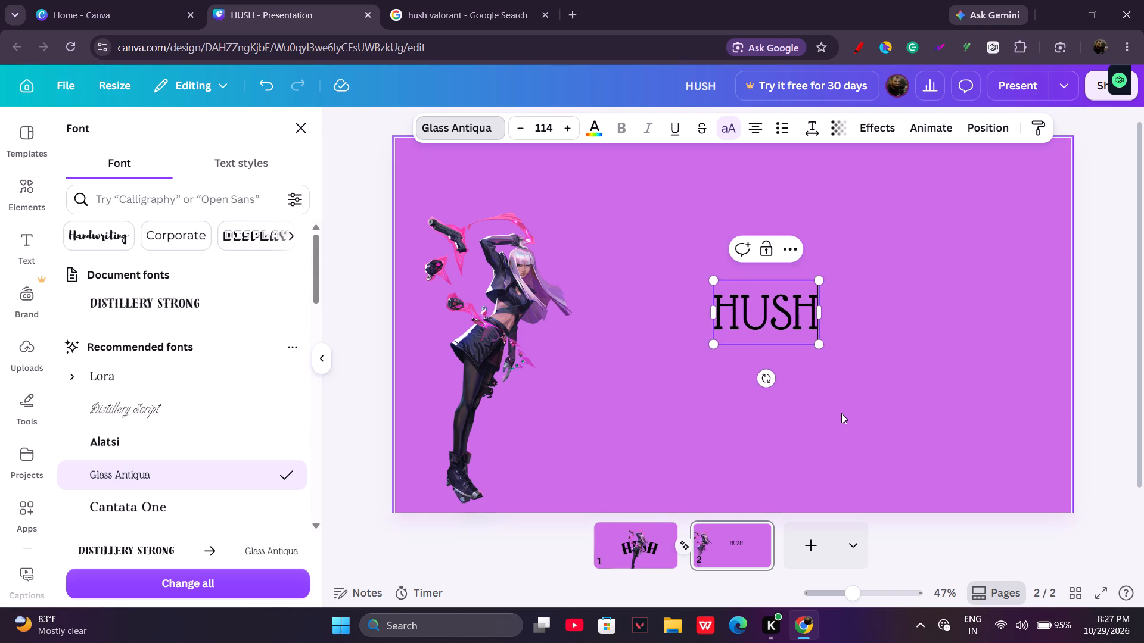
drag(772, 305, 715, 186)
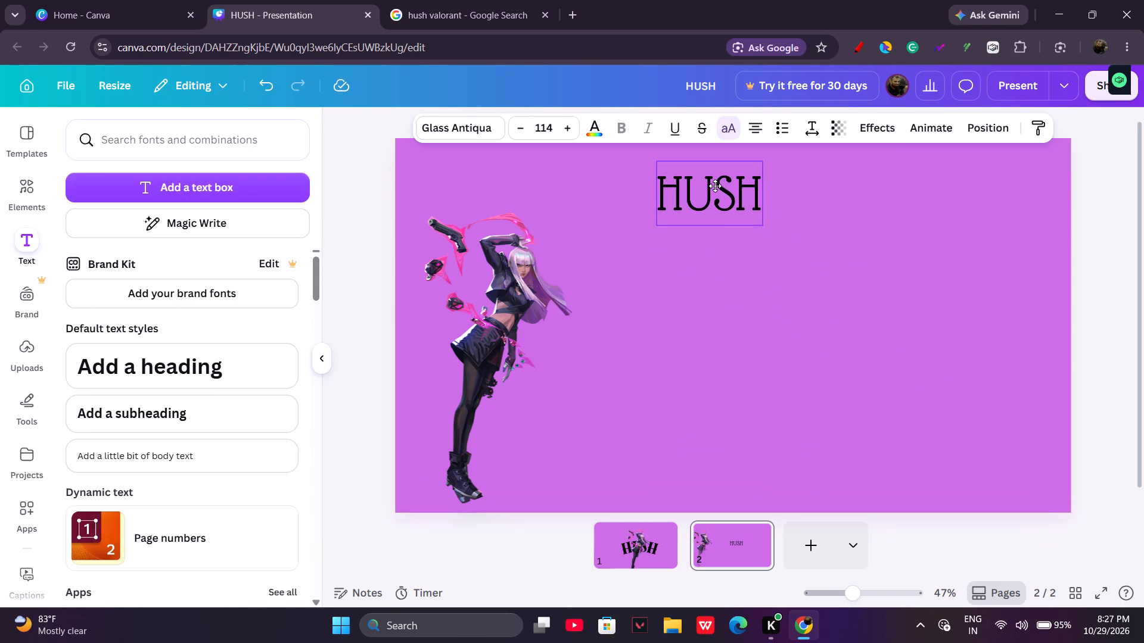
drag(715, 186, 716, 182)
drag(716, 182, 720, 173)
drag(720, 173, 723, 171)
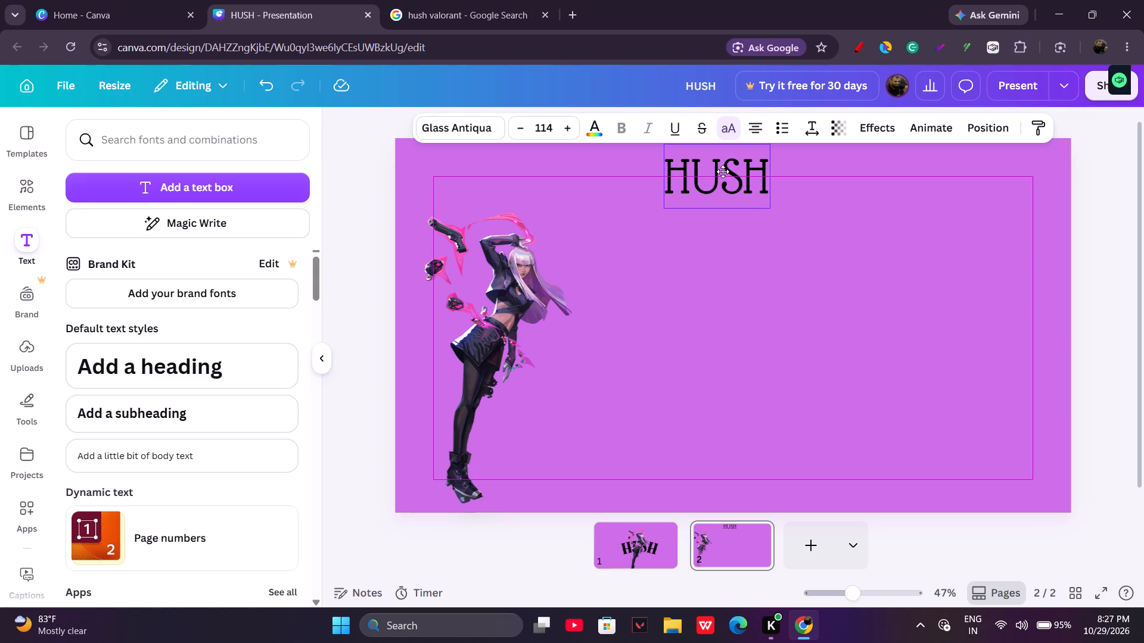
drag(723, 171, 726, 171)
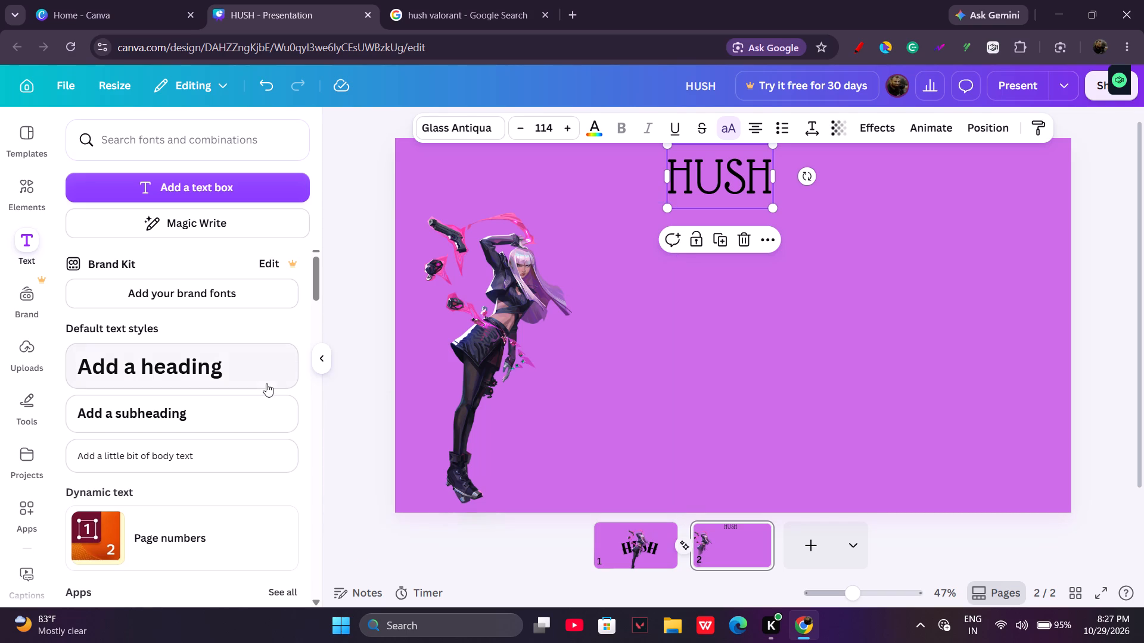
Add another text box to page 2 below the HUSH heading.
click(165, 191)
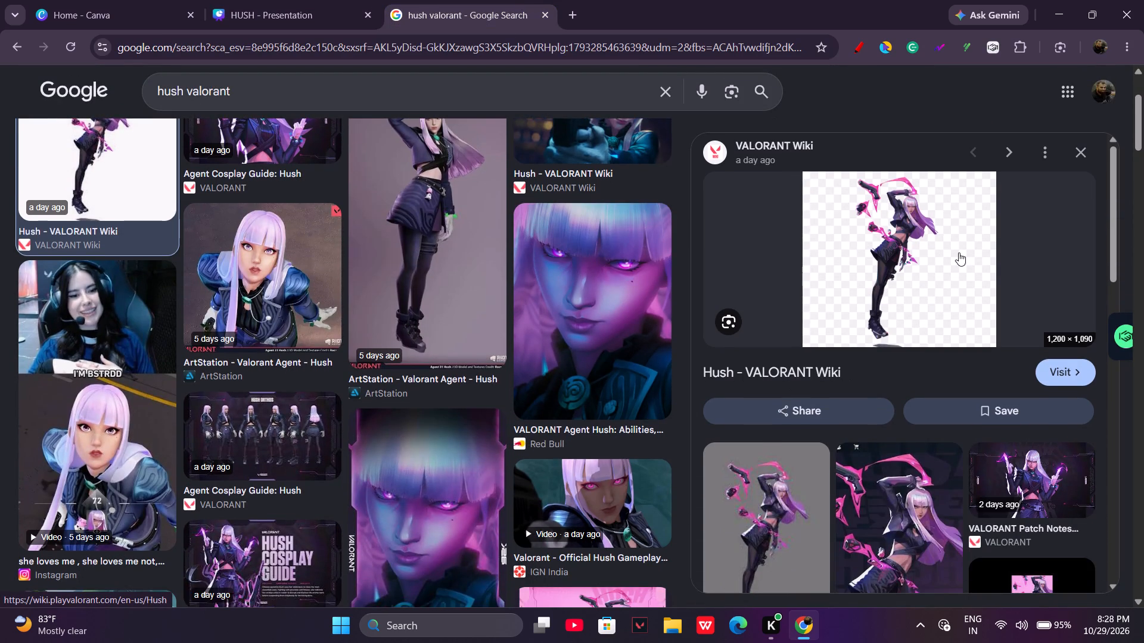
click(959, 252)
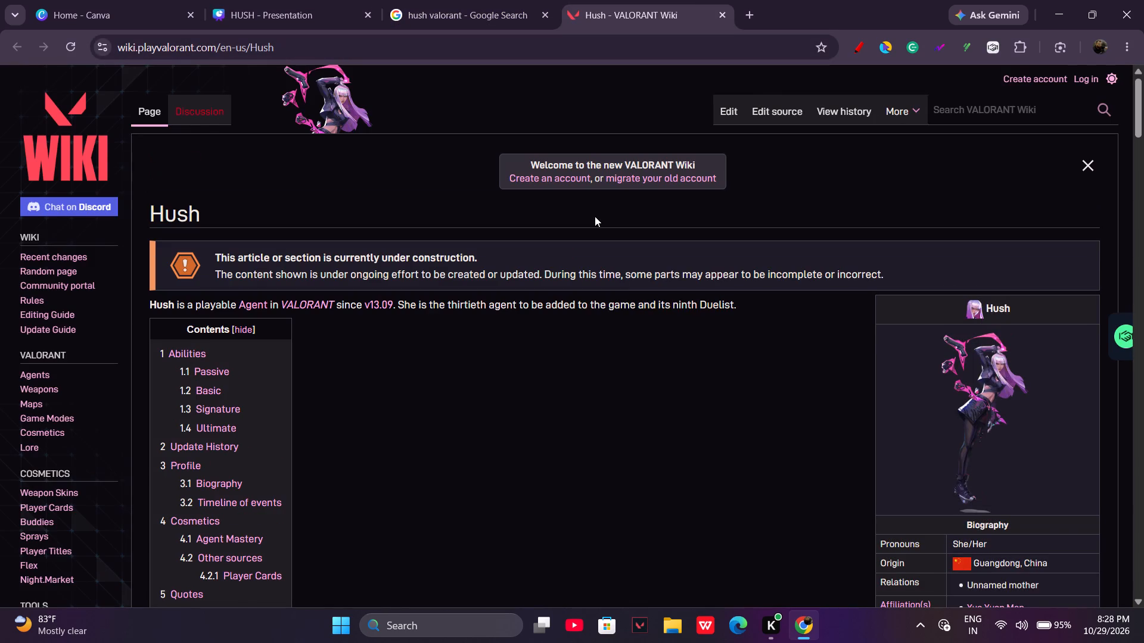
scroll(496, 316, down, 1)
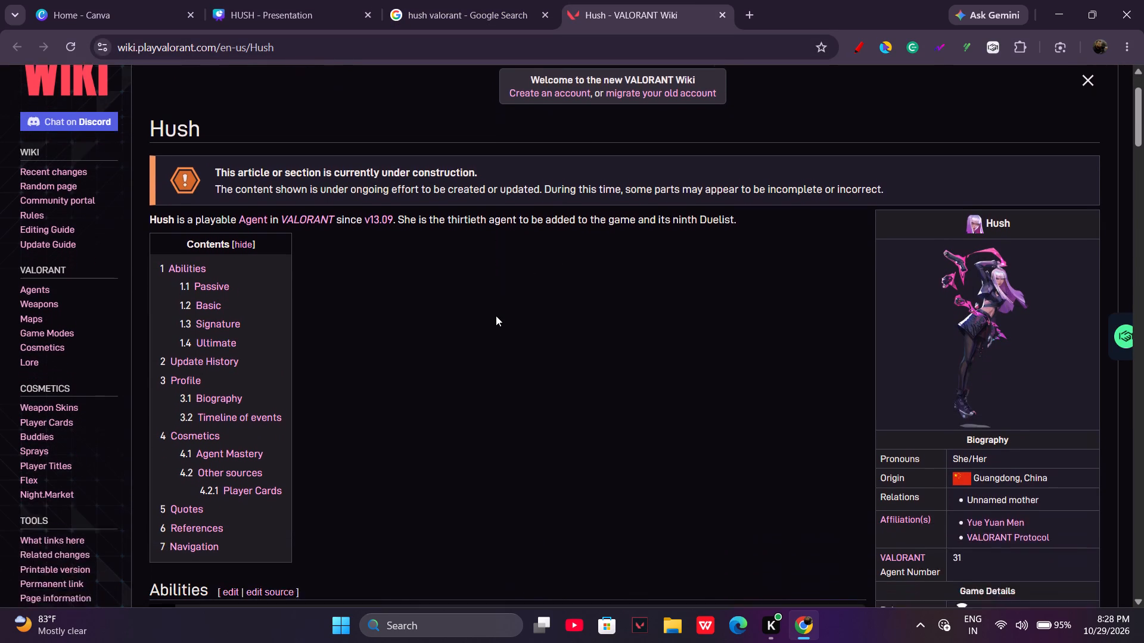
scroll(496, 316, down, 1)
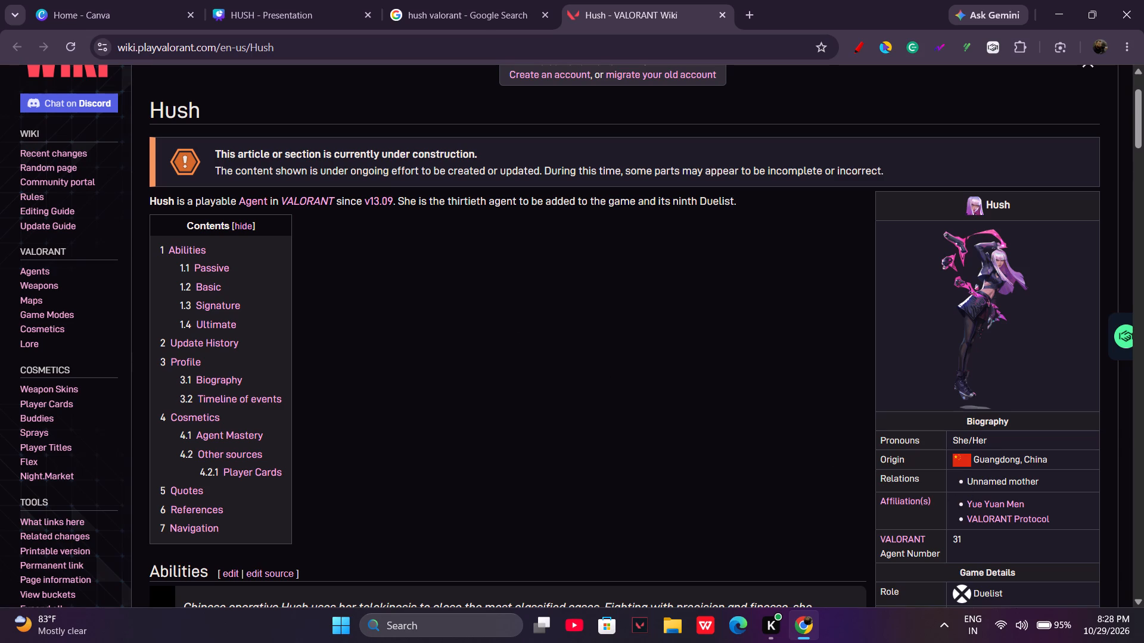
scroll(930, 564, down, 2)
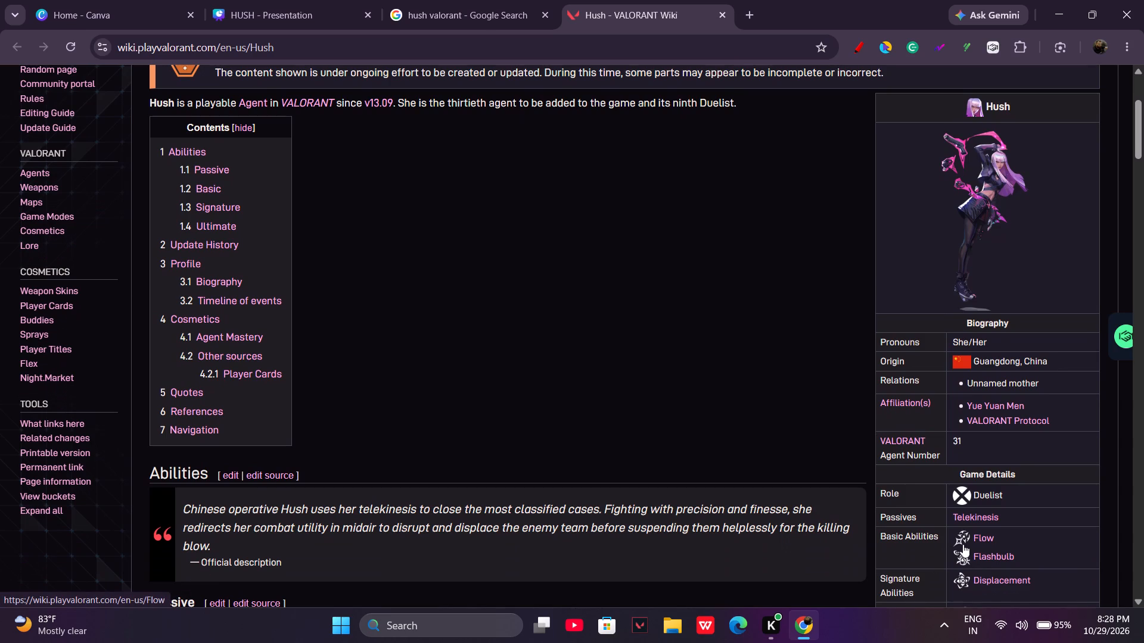
Open the wiki page of Hush's Flow ability in a new tab and examine its details and description.
drag(964, 540, 890, 217)
drag(890, 217, 889, 0)
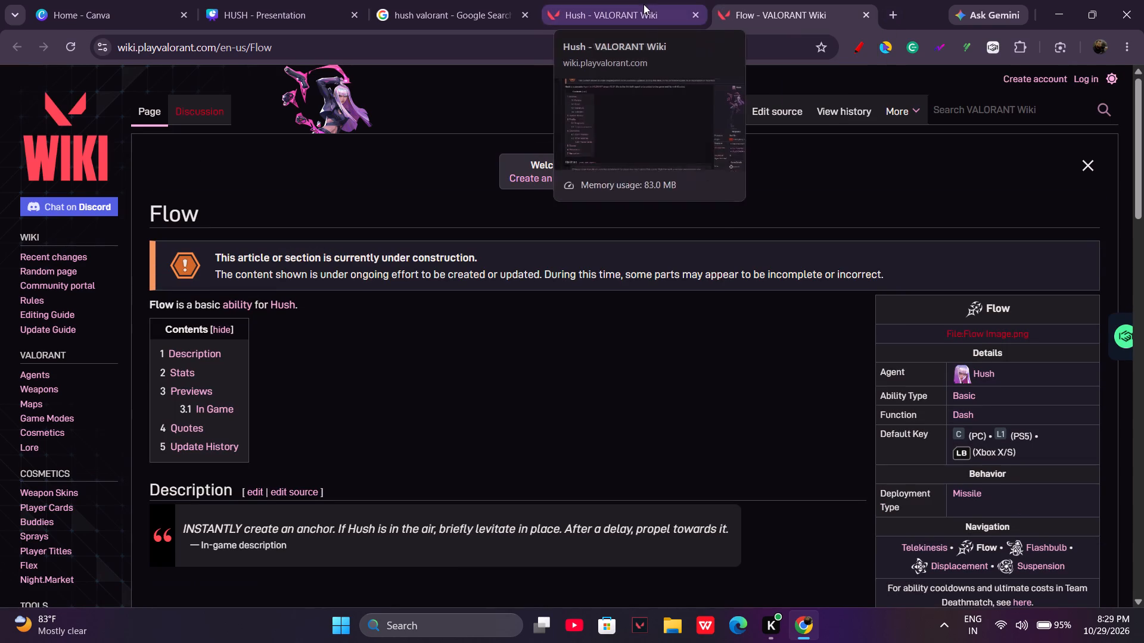
right_click(967, 545)
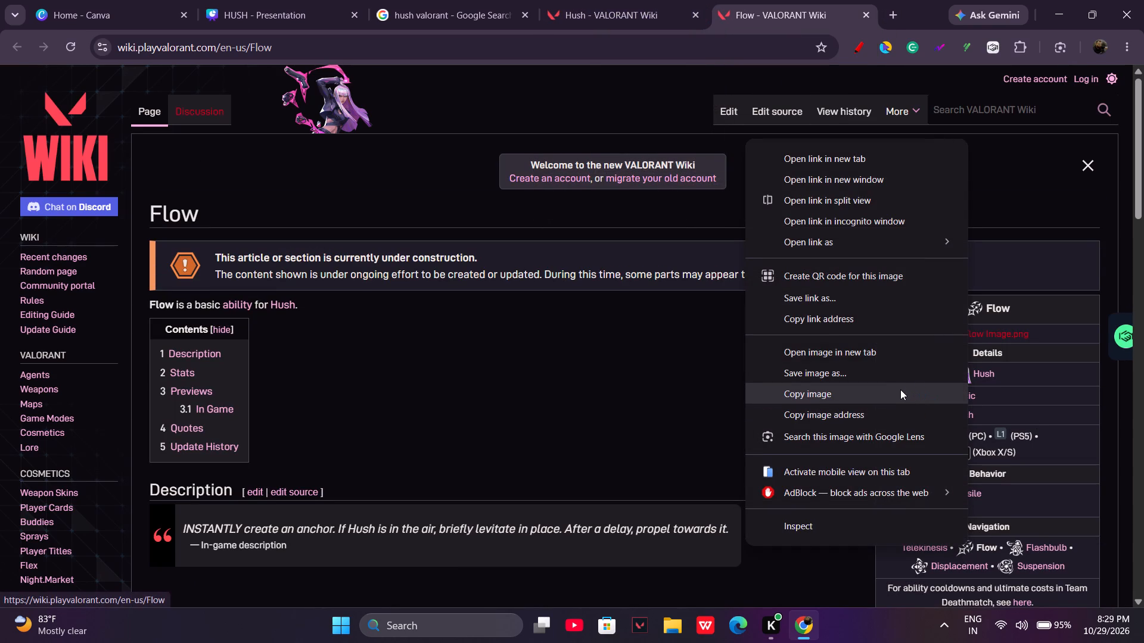
click(1097, 470)
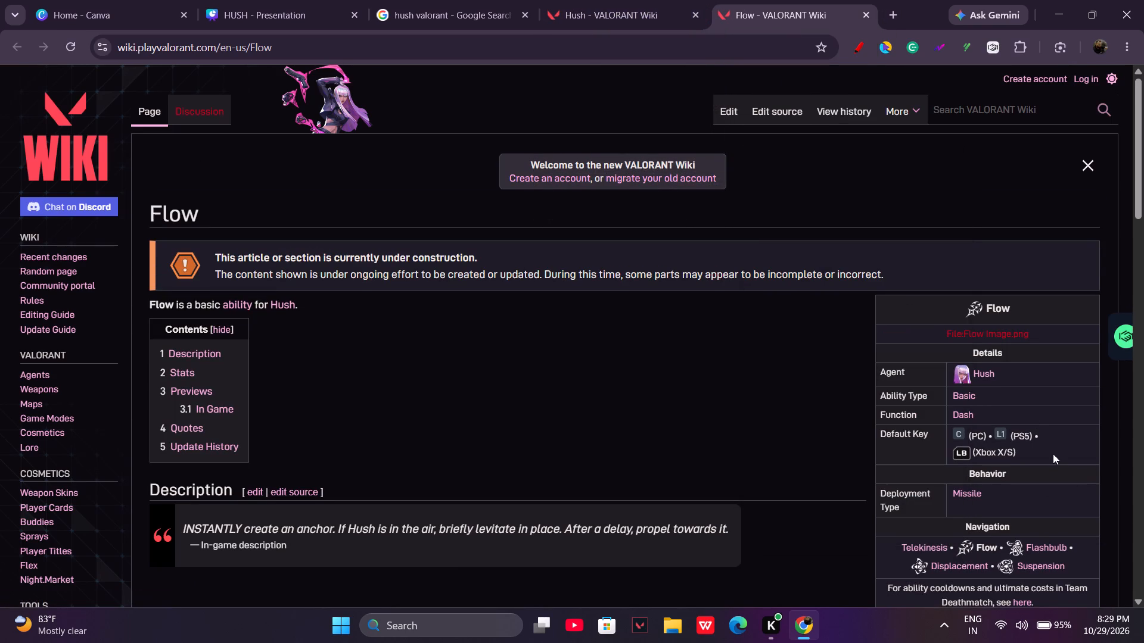
drag(953, 377, 967, 387)
scroll(954, 351, down, 2)
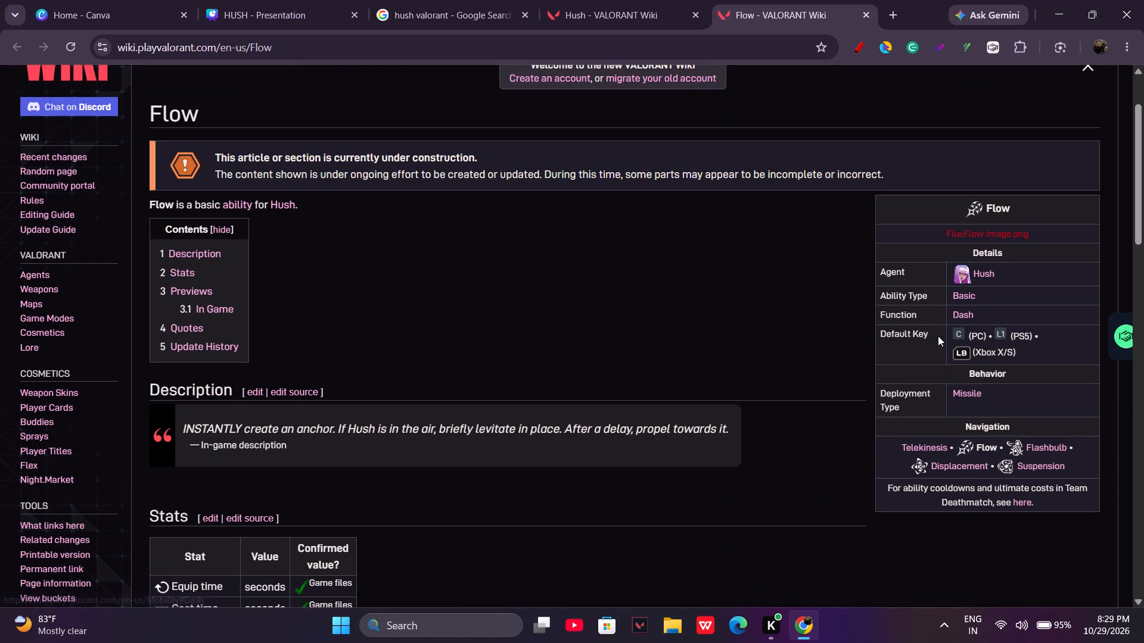
scroll(838, 359, down, 1)
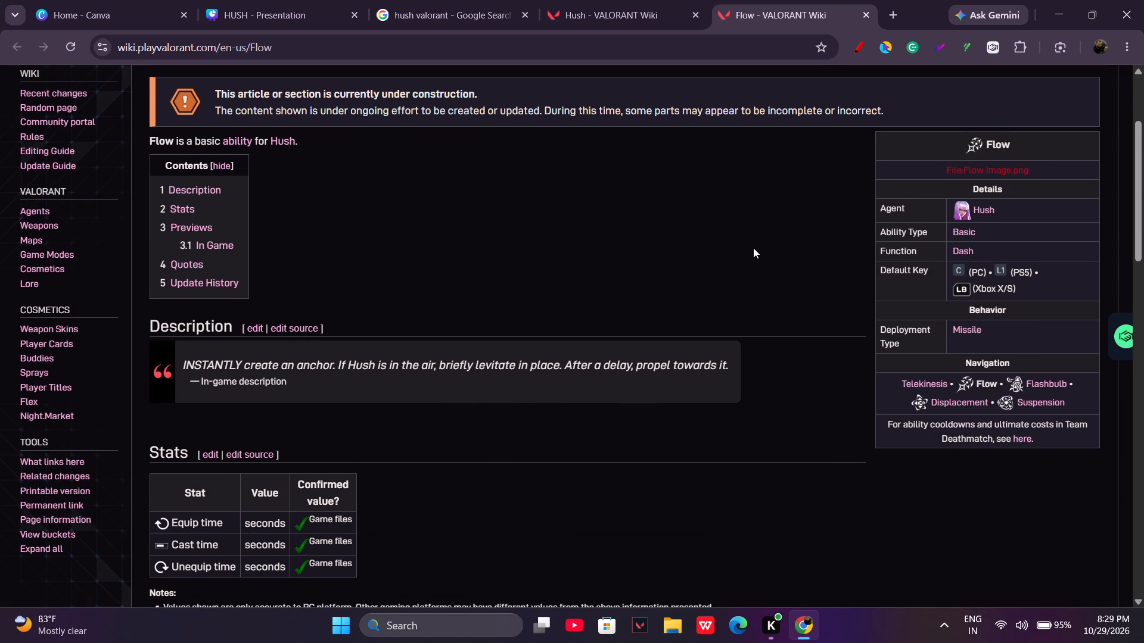
Return to the Canva presentation and complete the page 2 description text as "Hush is a duelist agent".
click(605, 0)
click(387, 0)
click(318, 0)
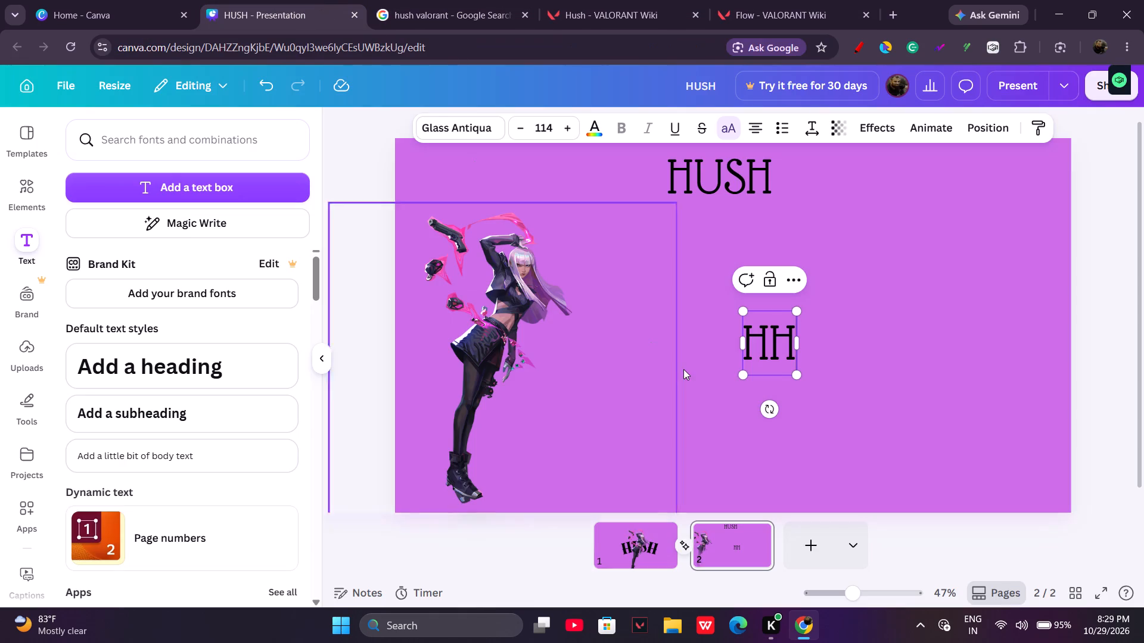
click(790, 349)
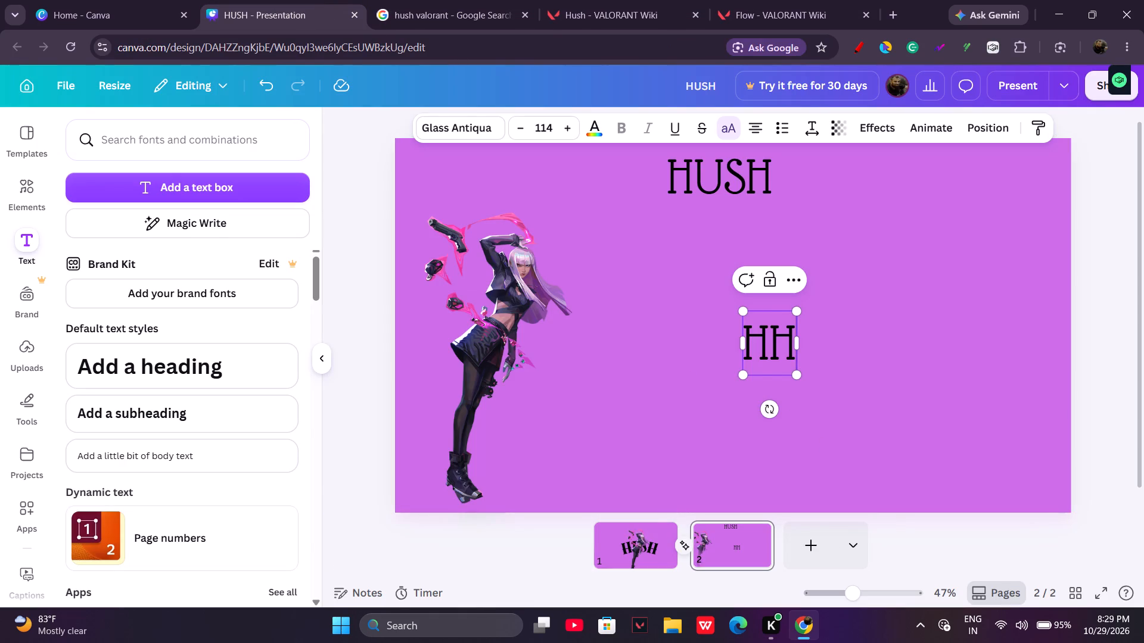
key(BackSpace)
text(ush is a duelist agge)
key(BackSpace)
key(BackSpace)
text(ent)
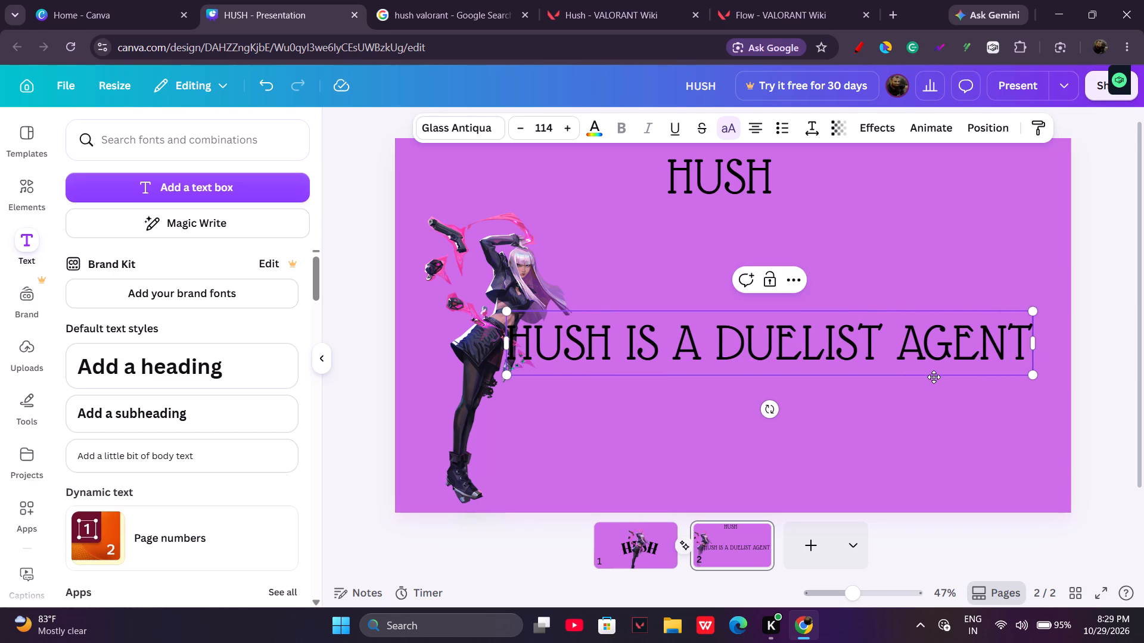
Move the description text box toward the page's left edge and narrow it until the text wraps as "HUSH IS A / DUELIST AGENT".
drag(934, 377, 865, 401)
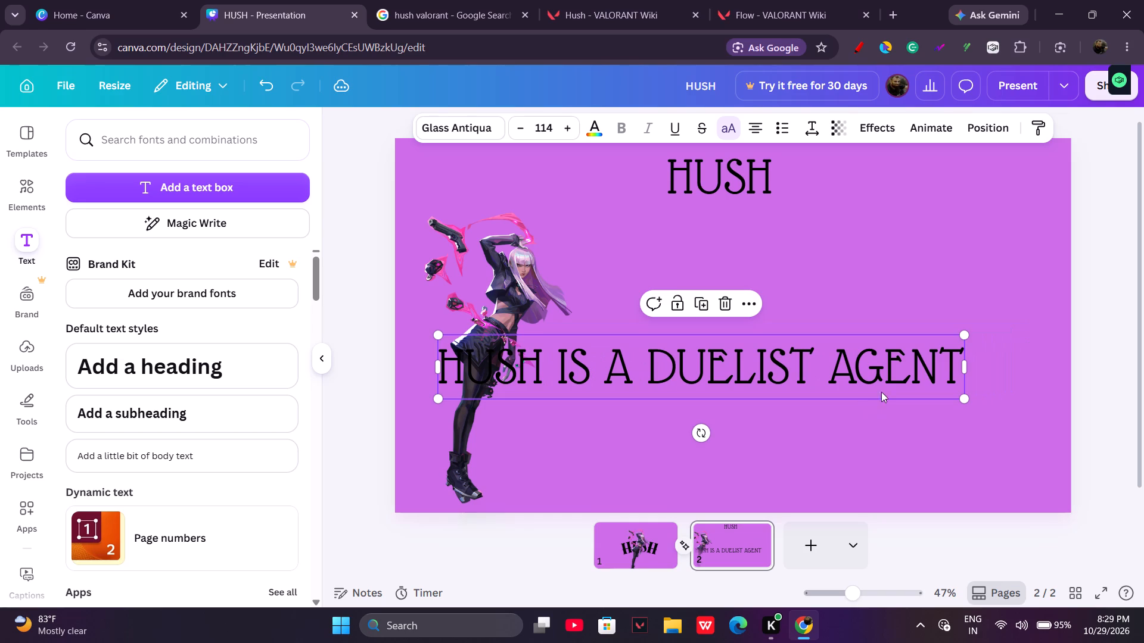
drag(962, 368, 882, 365)
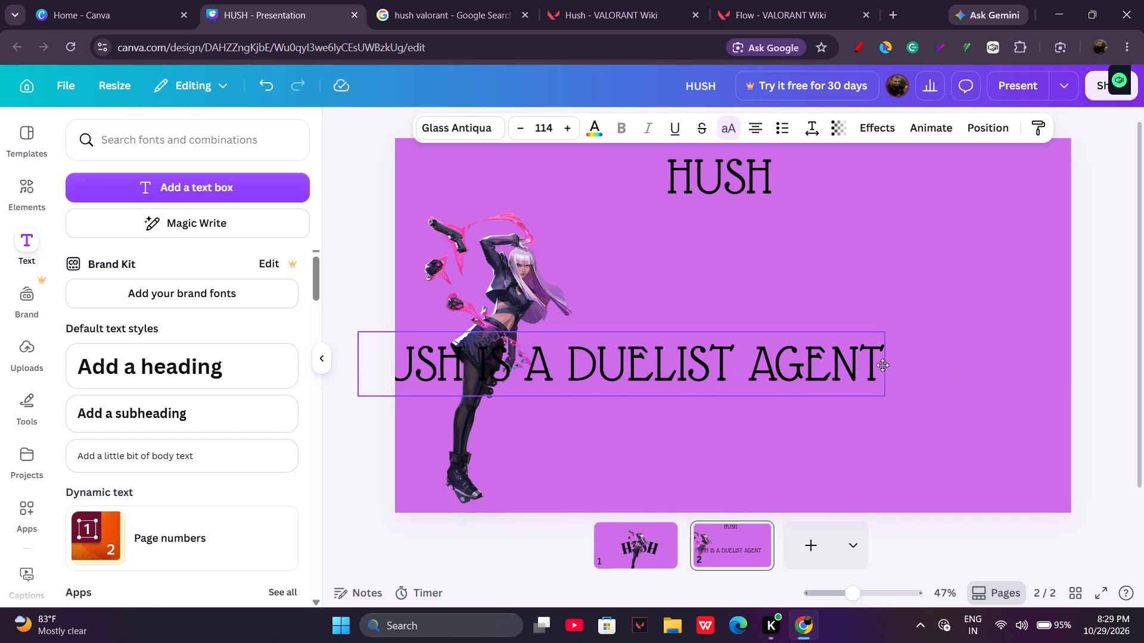
drag(882, 365, 908, 364)
drag(914, 364, 807, 352)
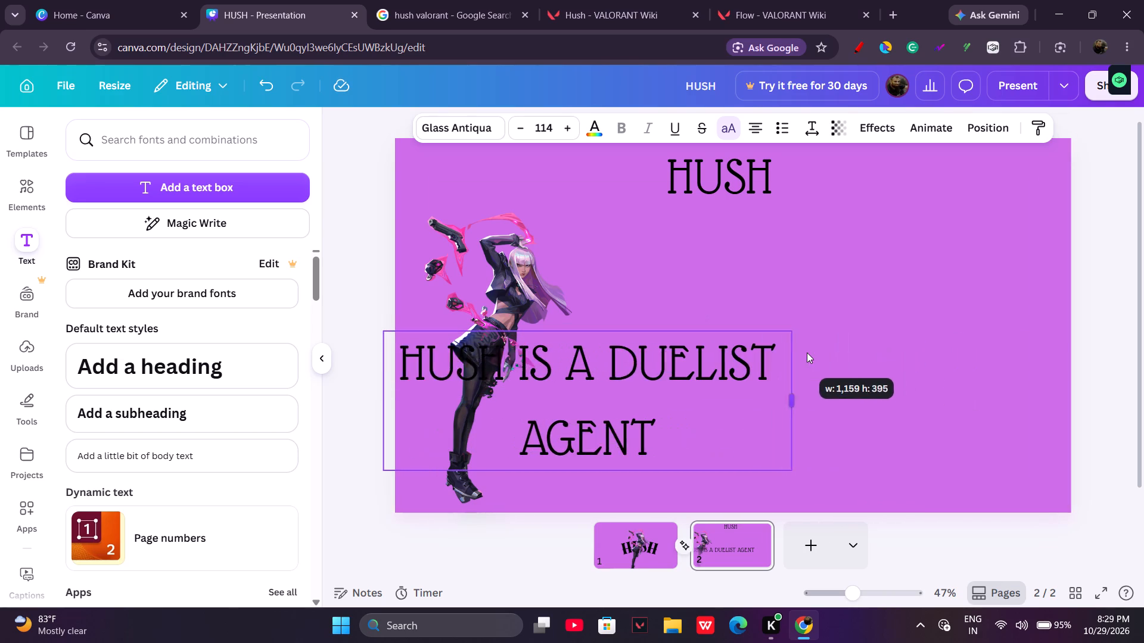
drag(807, 352, 723, 341)
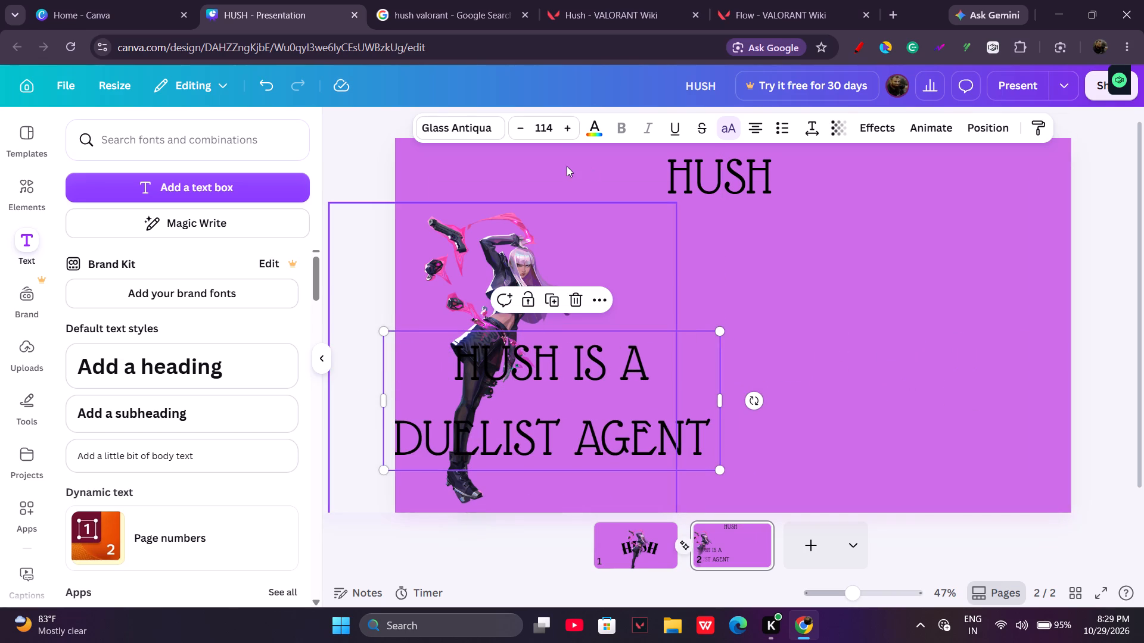
Reduce the description text's font size to 73.4.
double_click(523, 121)
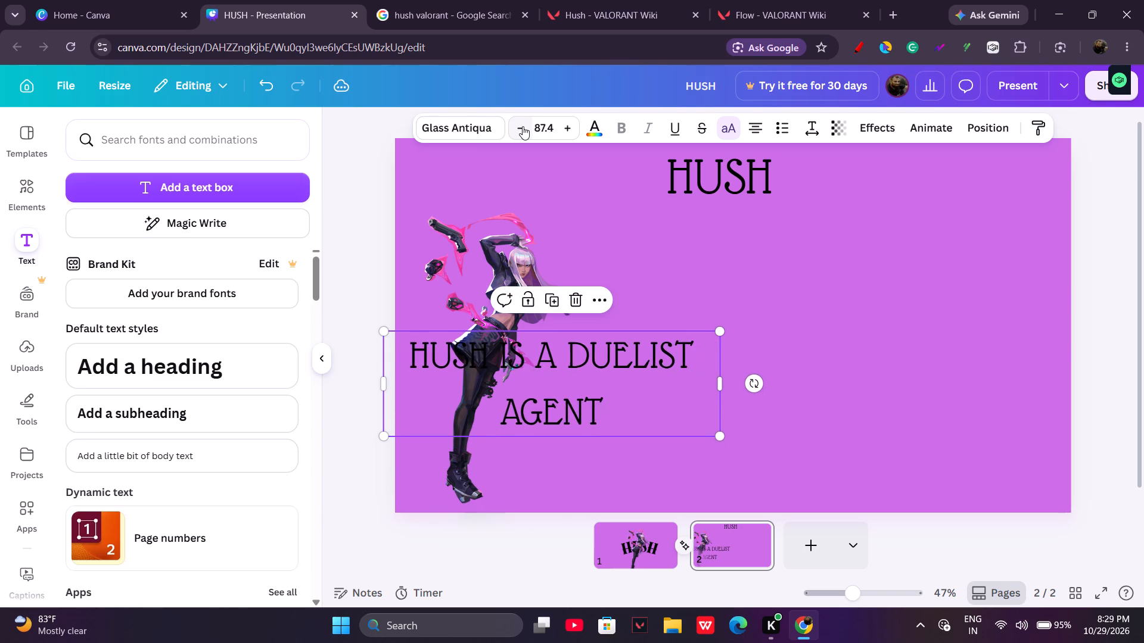
click(524, 126)
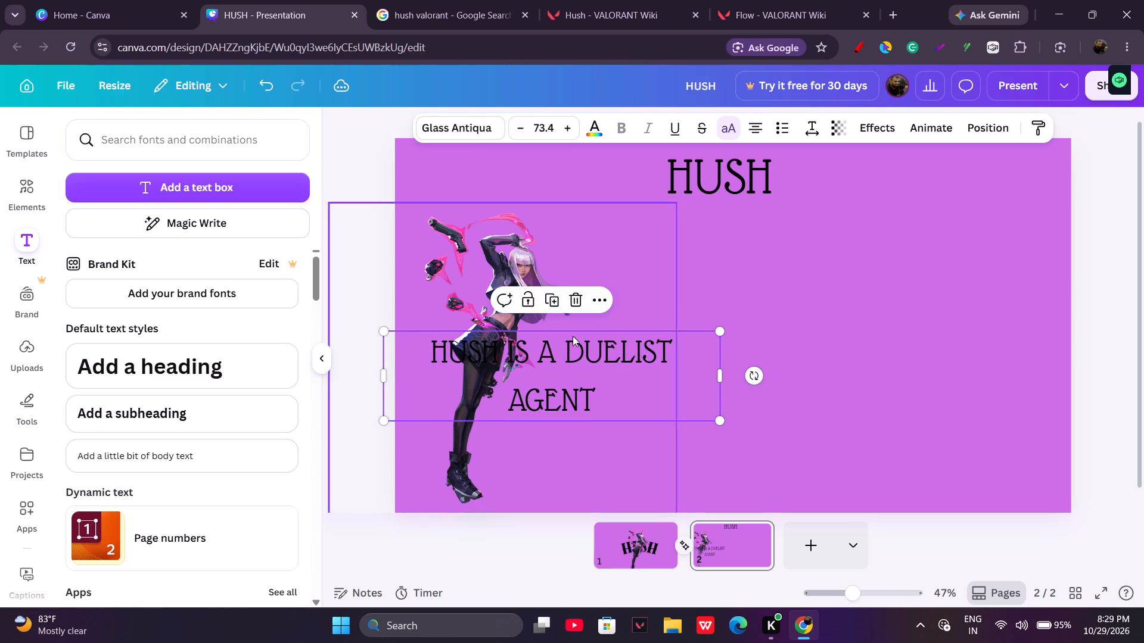
click(680, 476)
Move the description text box to the right of the character, below the HUSH heading.
drag(614, 338, 807, 282)
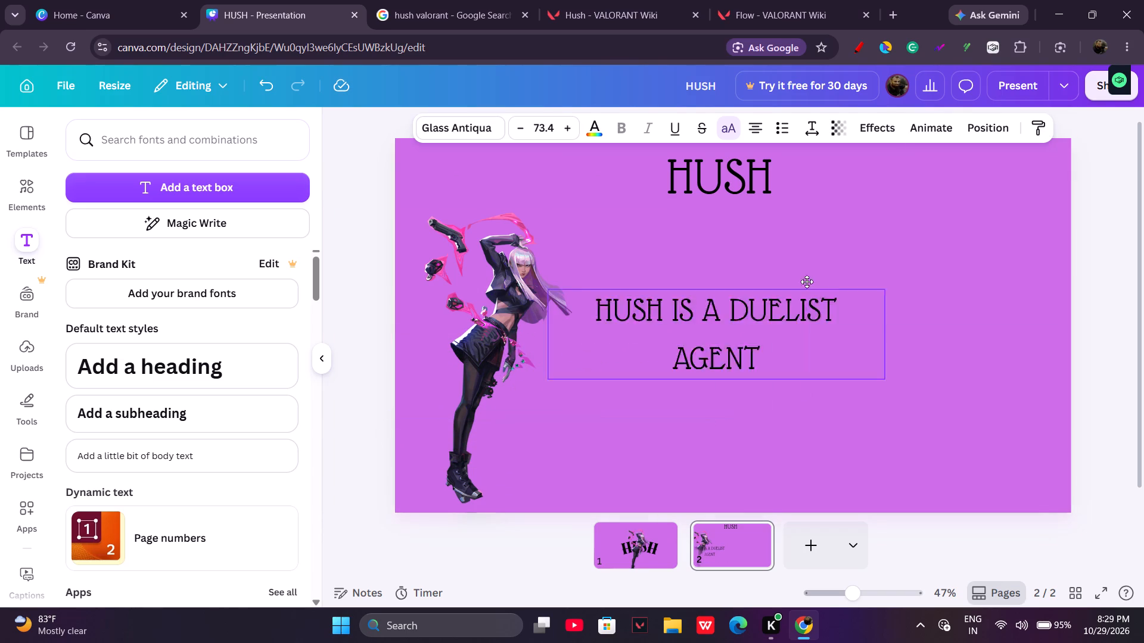
drag(807, 282, 931, 258)
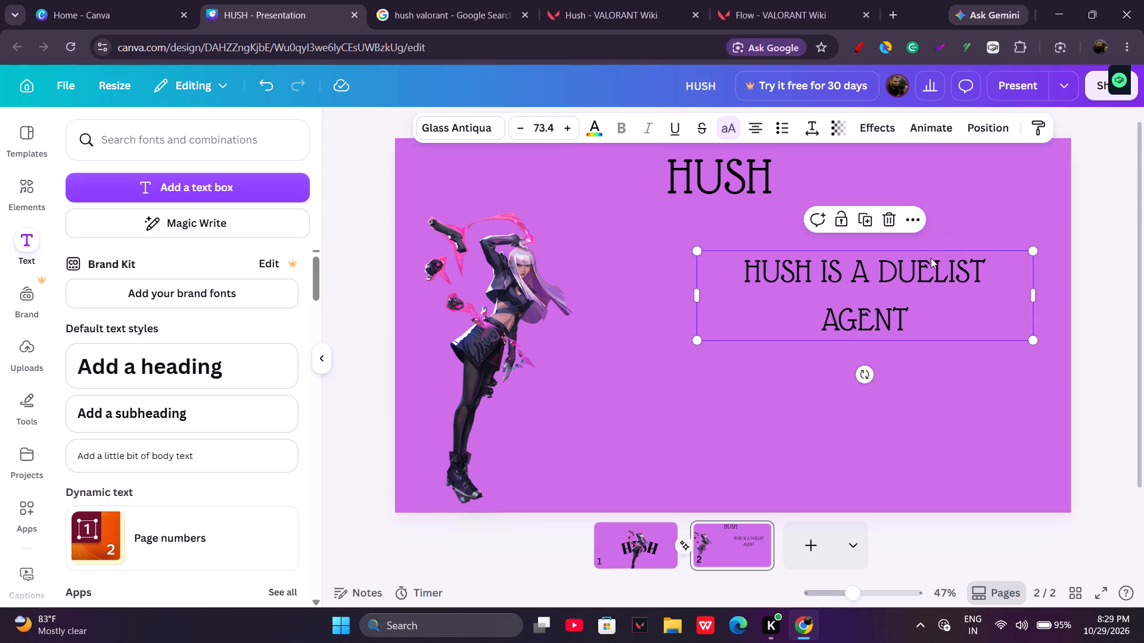
Format the description text on page 2 as a bulleted list.
click(779, 133)
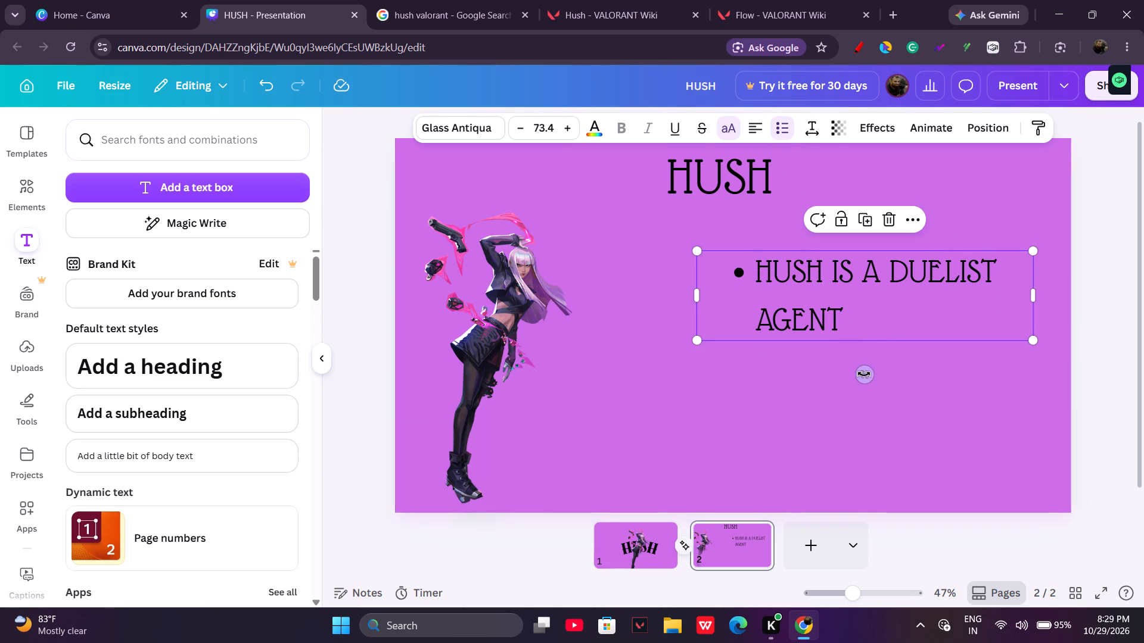
click(814, 419)
Nudge the bulleted description slightly left and up, closer to the character and the HUSH heading.
drag(812, 302, 787, 289)
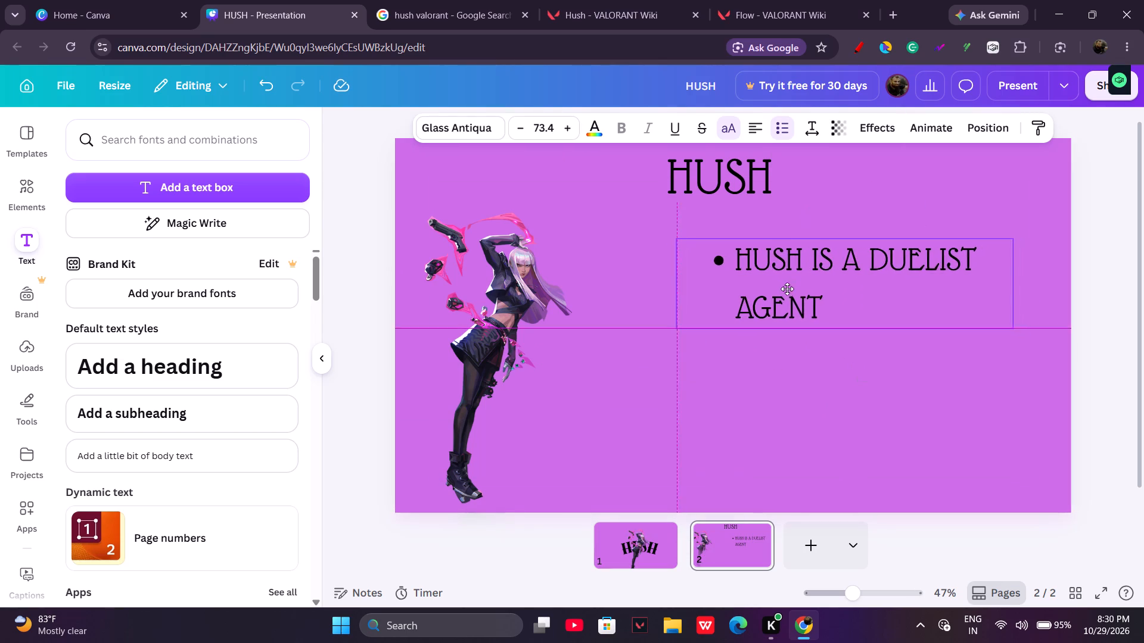
drag(787, 289, 778, 289)
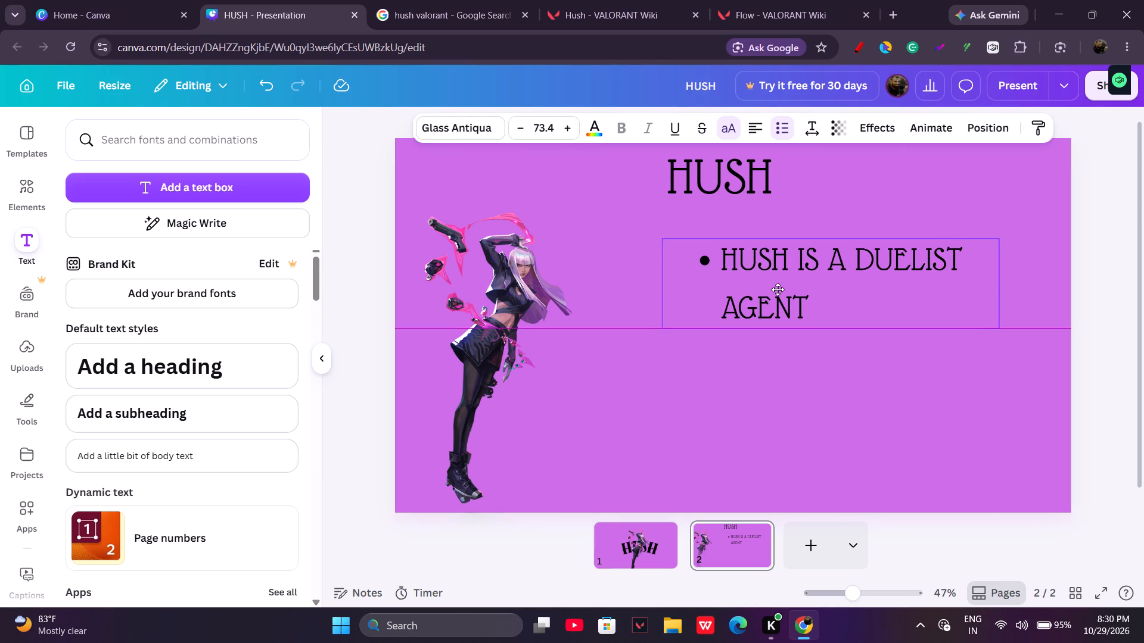
drag(778, 289, 775, 289)
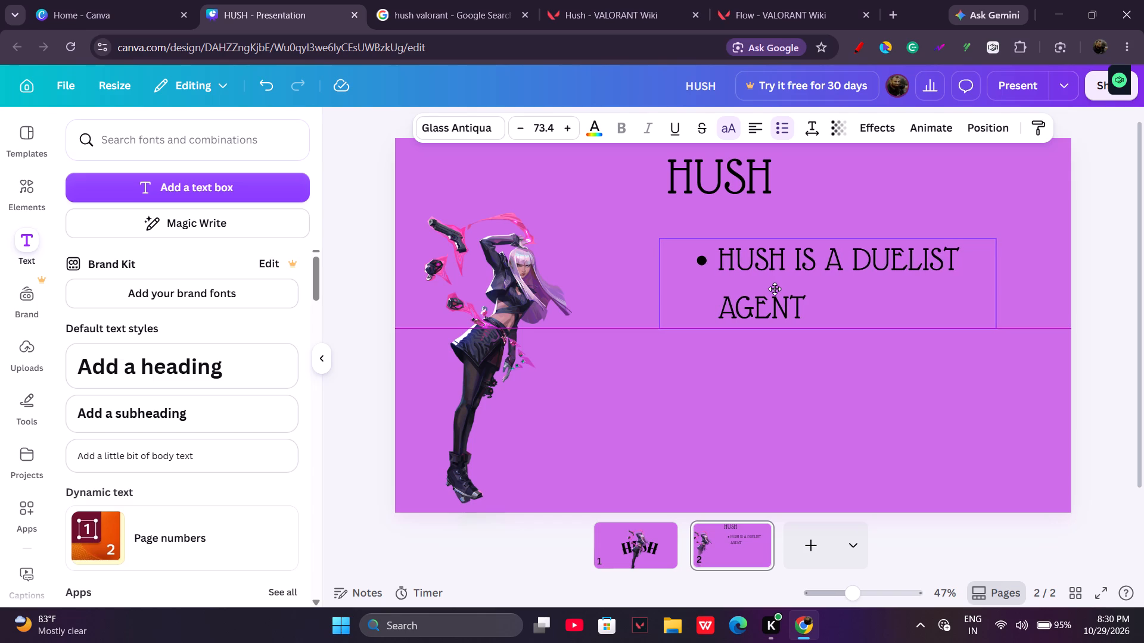
drag(775, 289, 772, 288)
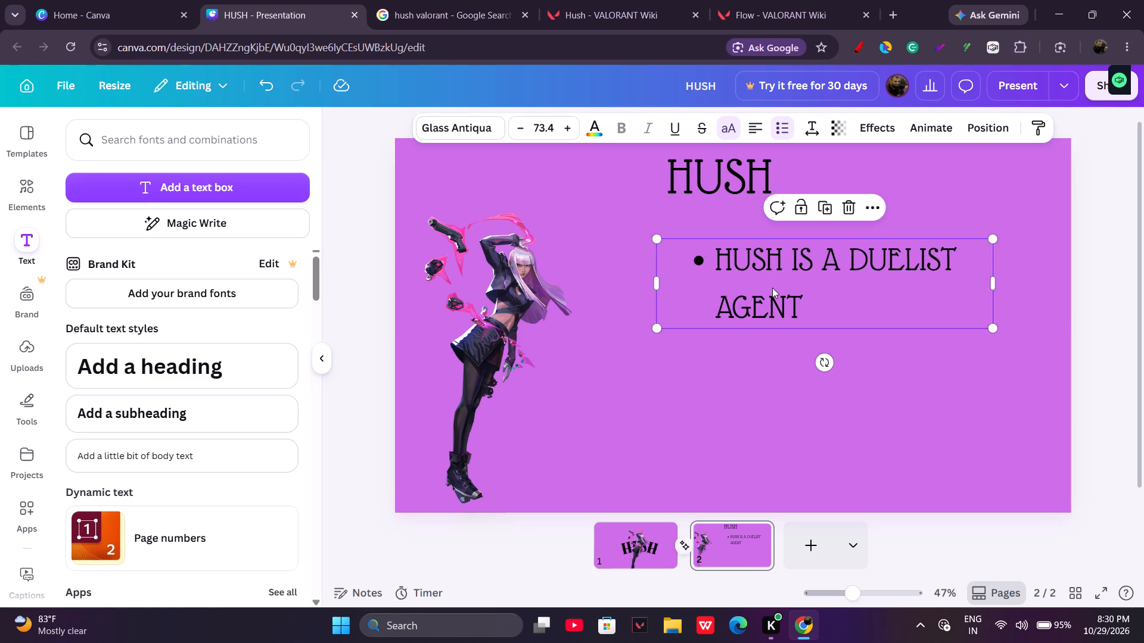
drag(772, 288, 766, 283)
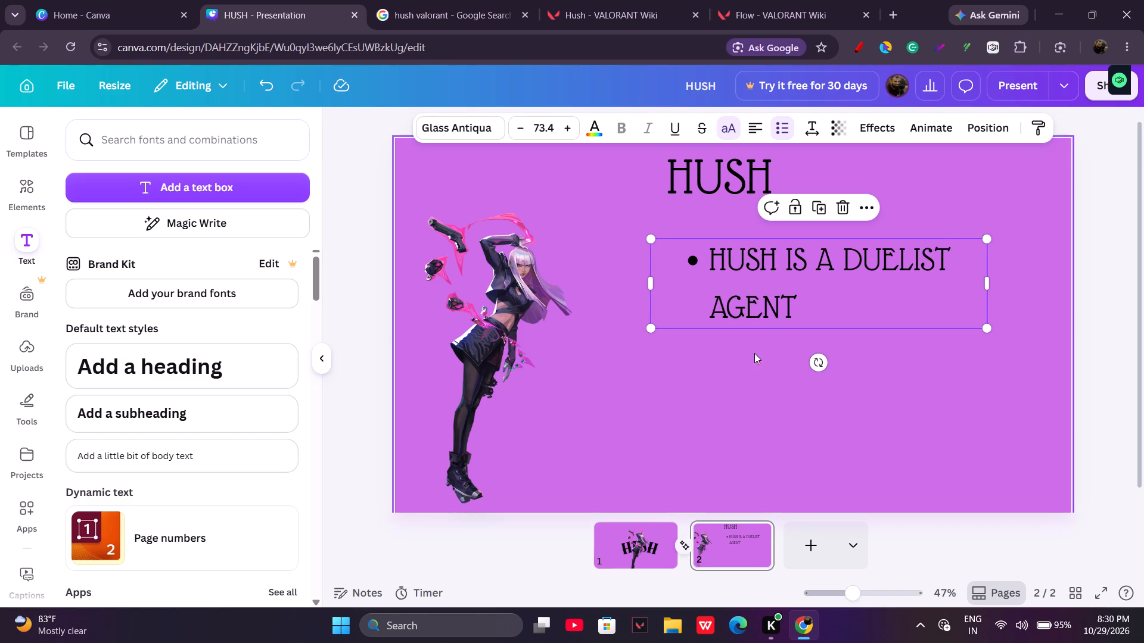
click(753, 354)
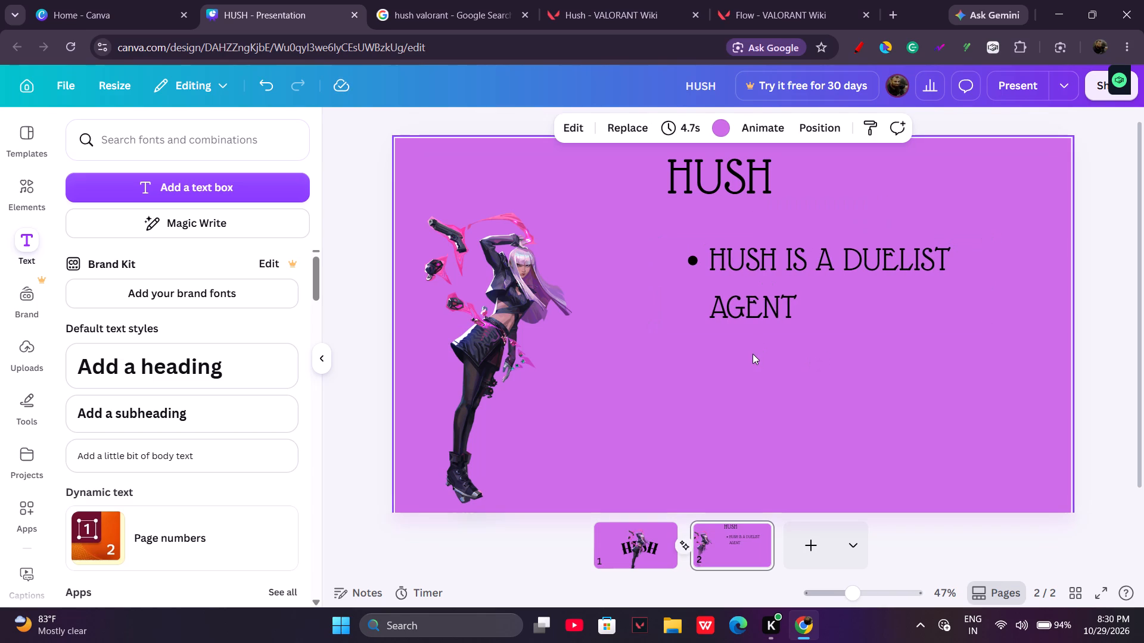
Nudge the bulleted duelist description on page 2 slightly to the right.
key(Escape)
key(Escape)
key(Escape)
key(Escape)
click(763, 279)
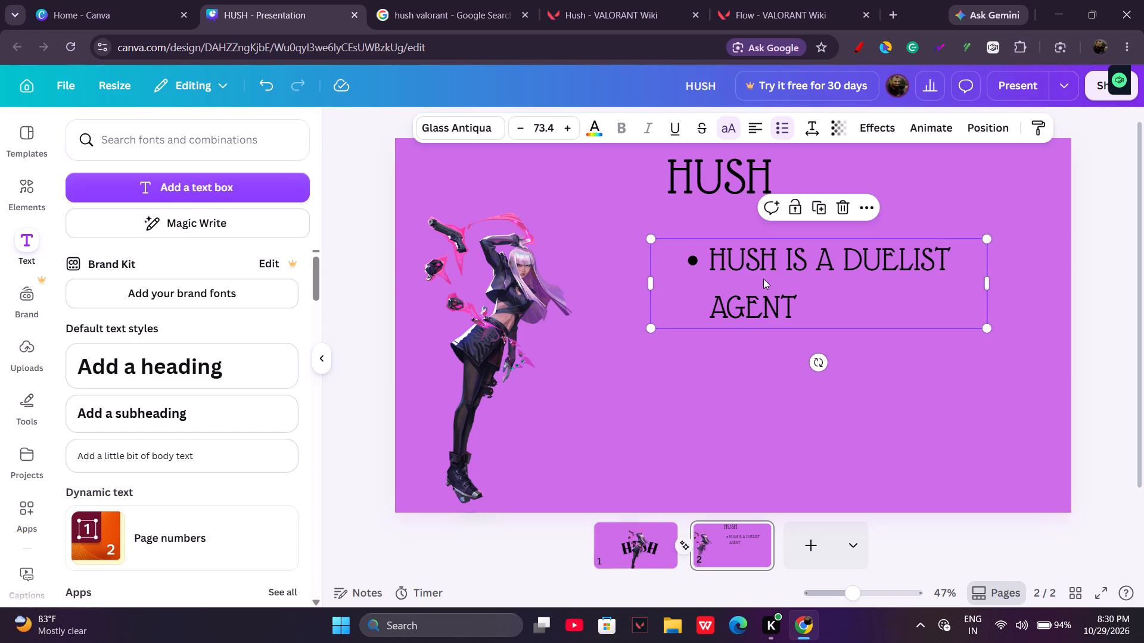
click(741, 369)
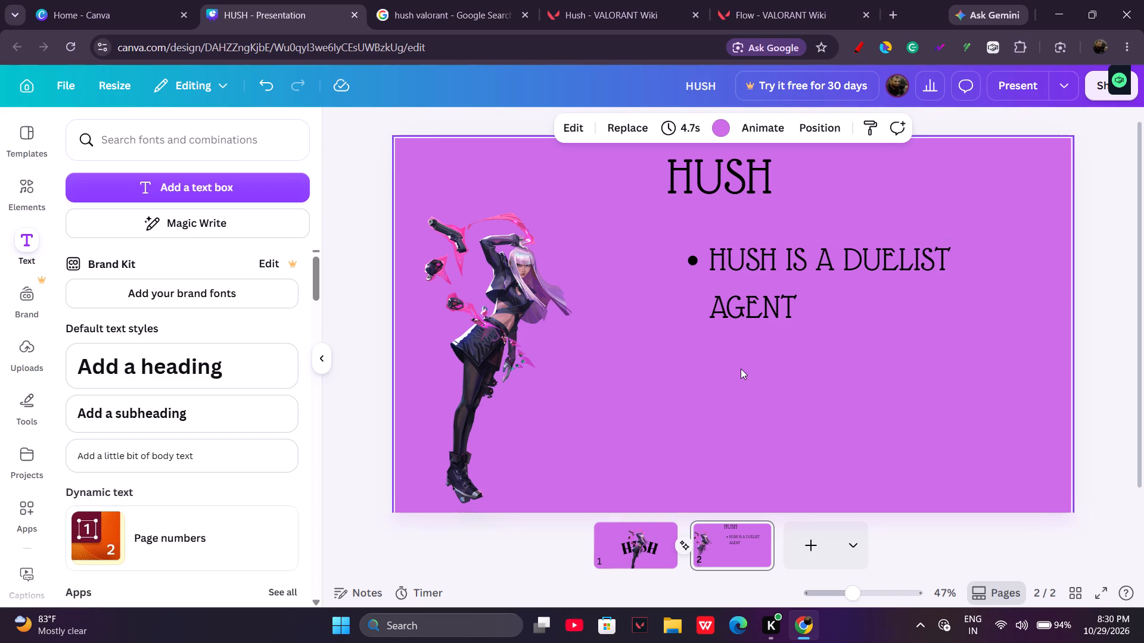
click(734, 298)
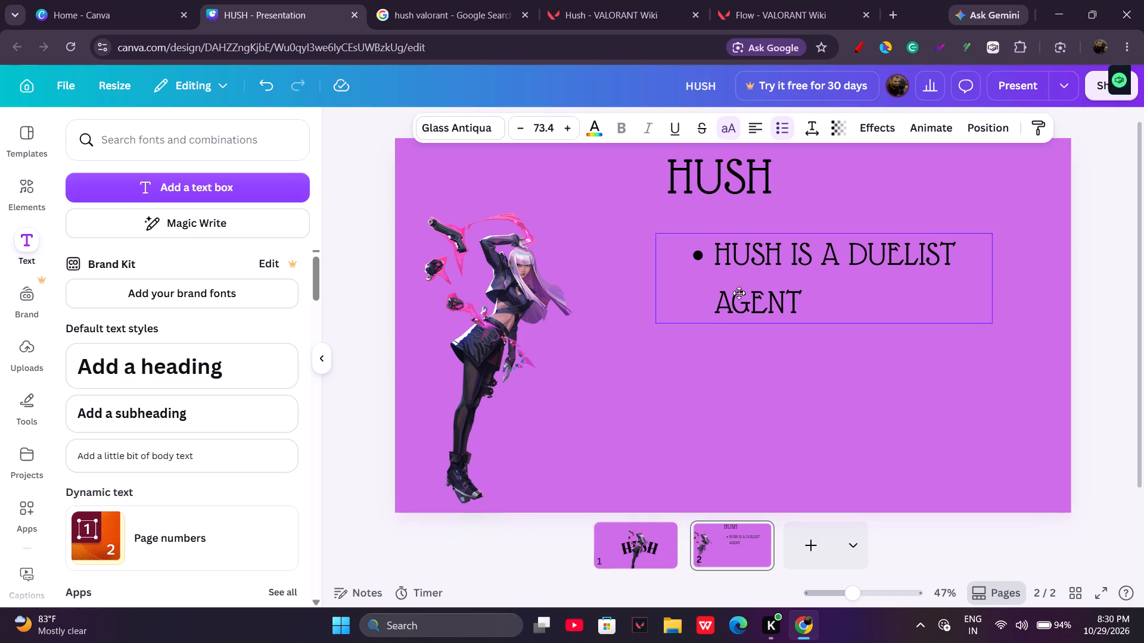
click(721, 385)
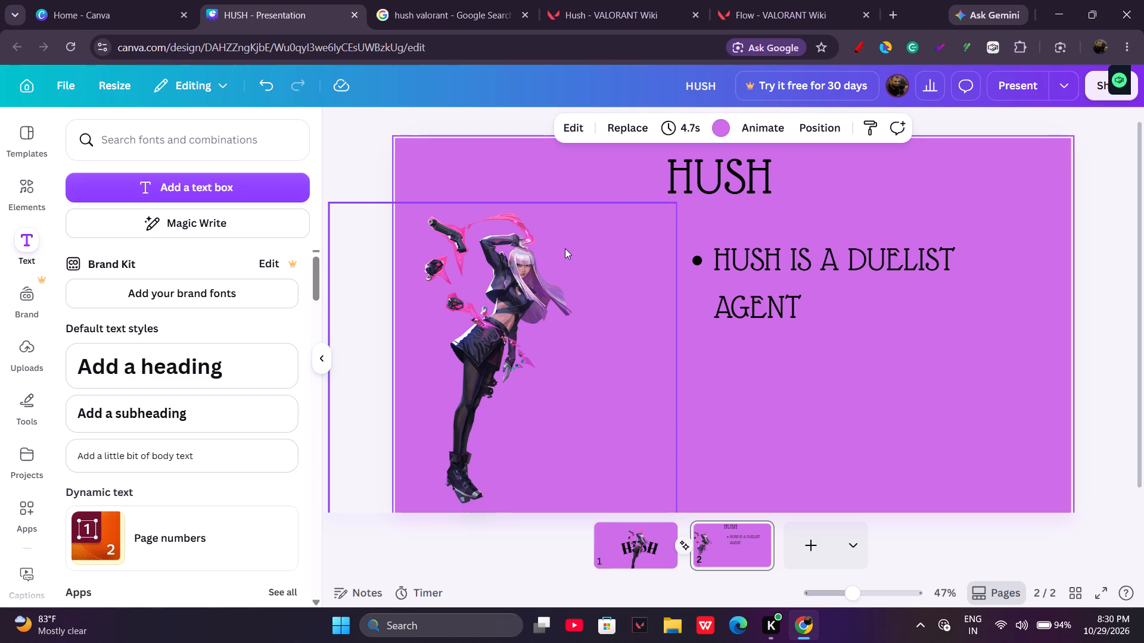
Add a second text box on page 2 reading "hush is from china".
click(210, 195)
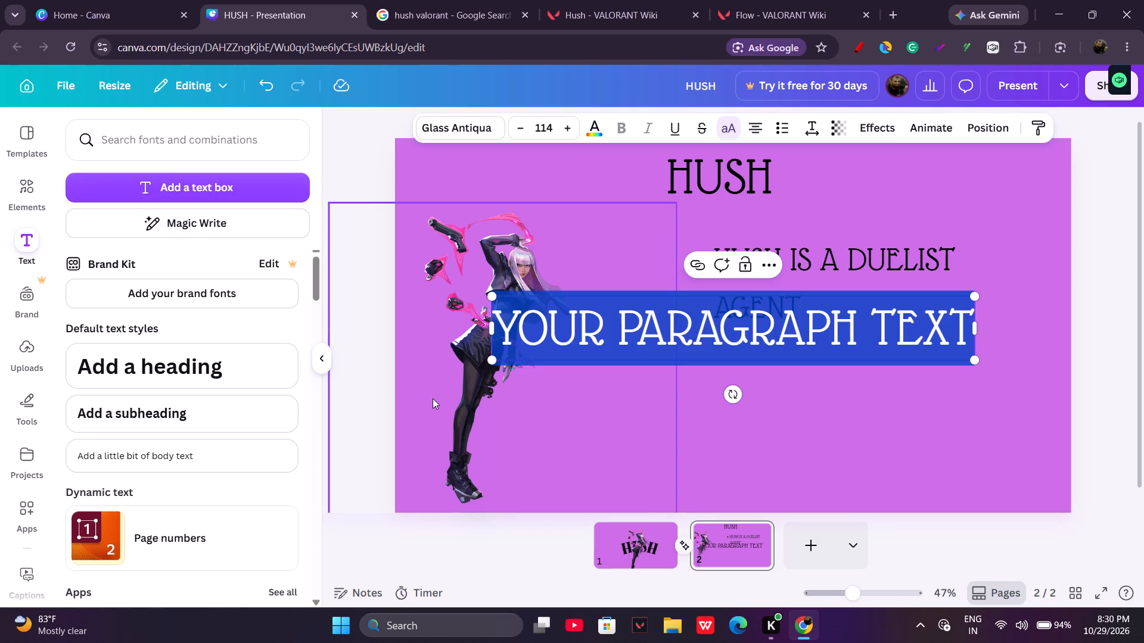
key(BackSpace)
text(huh)
key(BackSpace)
text(sh is)
key(space)
text(from china)
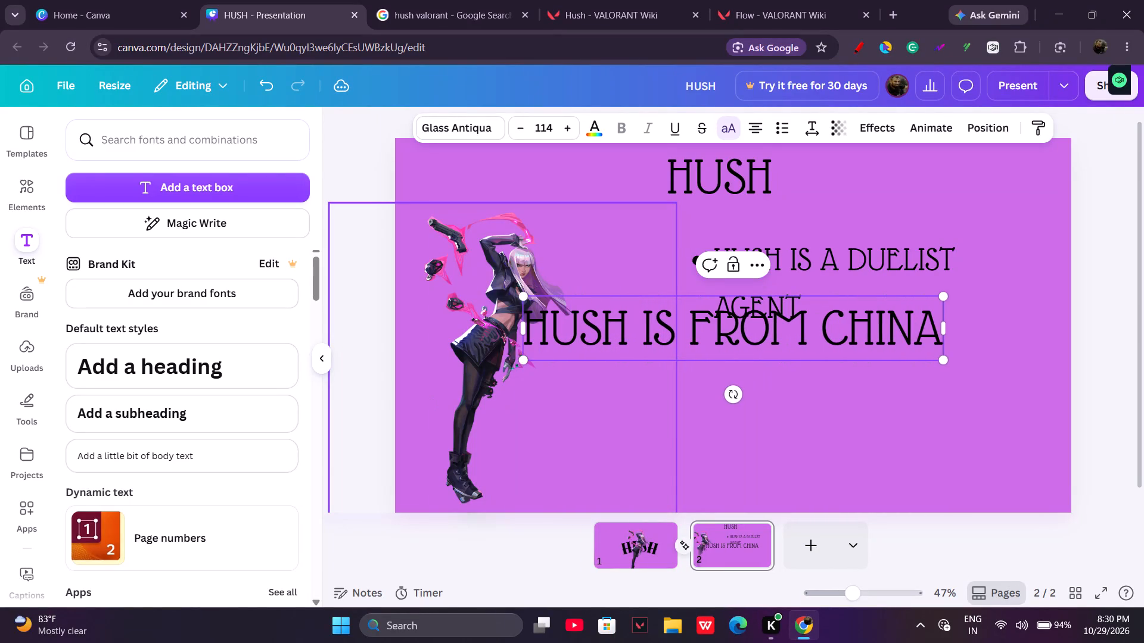
drag(816, 345, 822, 370)
click(824, 407)
Reduce the font size of the "HUSH IS FROM CHINA" text to 67.4.
click(763, 322)
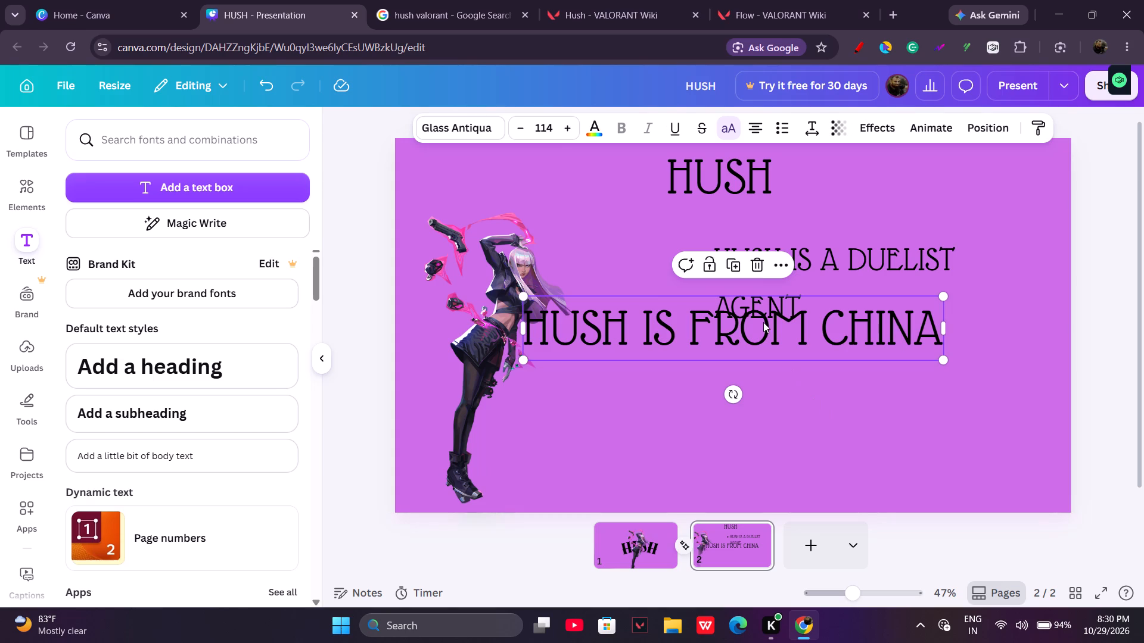
triple_click(514, 132)
click(514, 132)
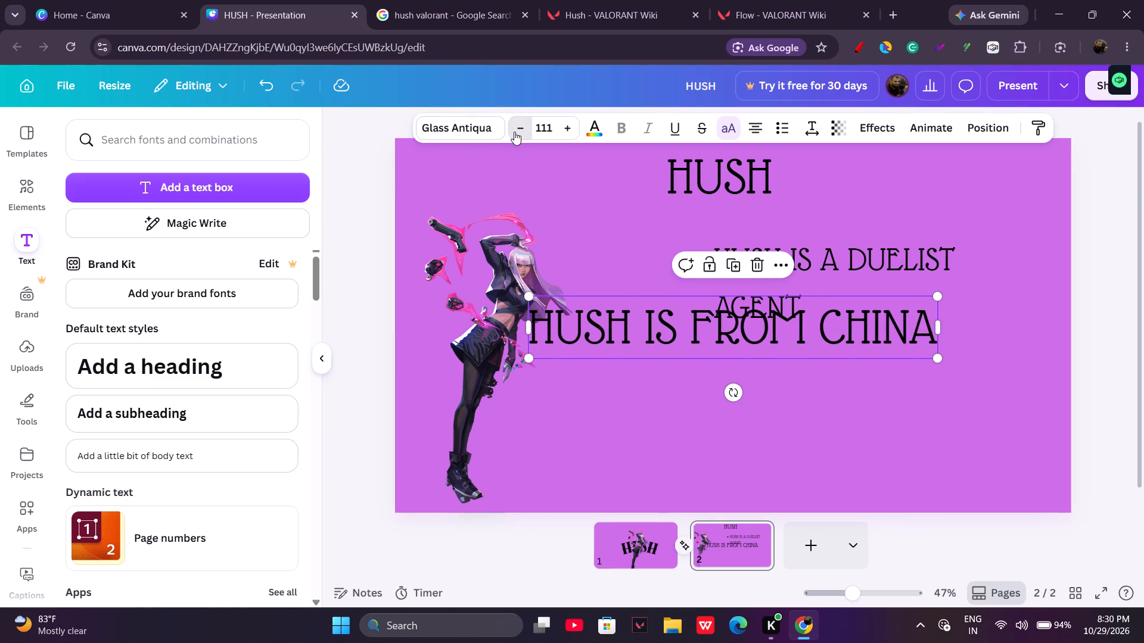
click(514, 132)
click(514, 132)
click(514, 132)
click(514, 132)
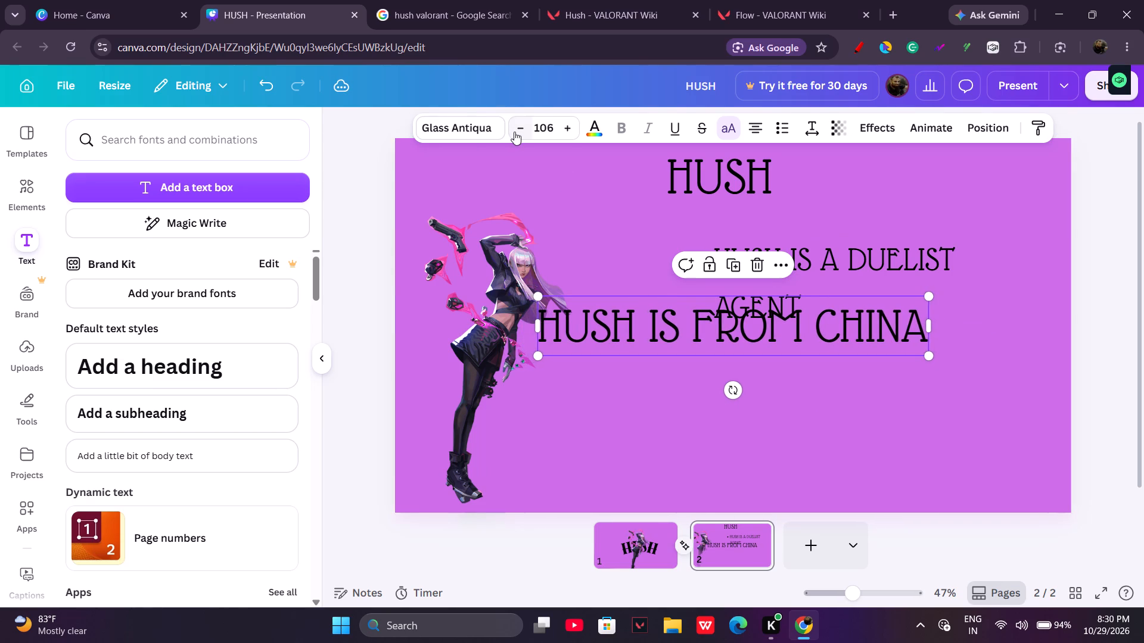
triple_click(514, 132)
triple_click(514, 132)
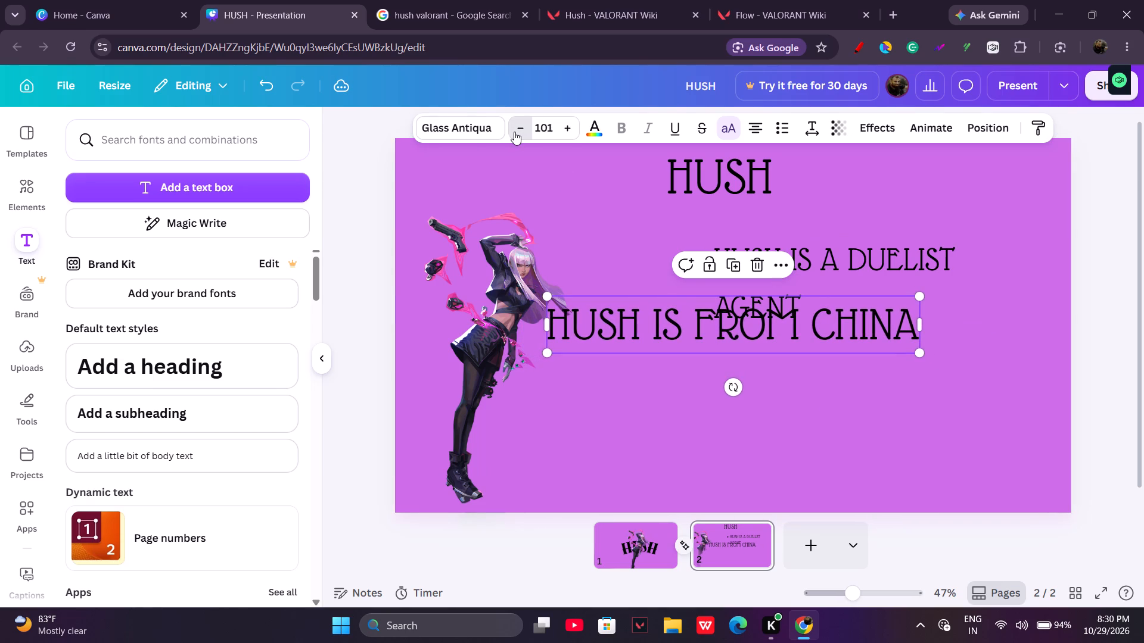
triple_click(514, 132)
triple_click(514, 132)
triple_click(514, 132)
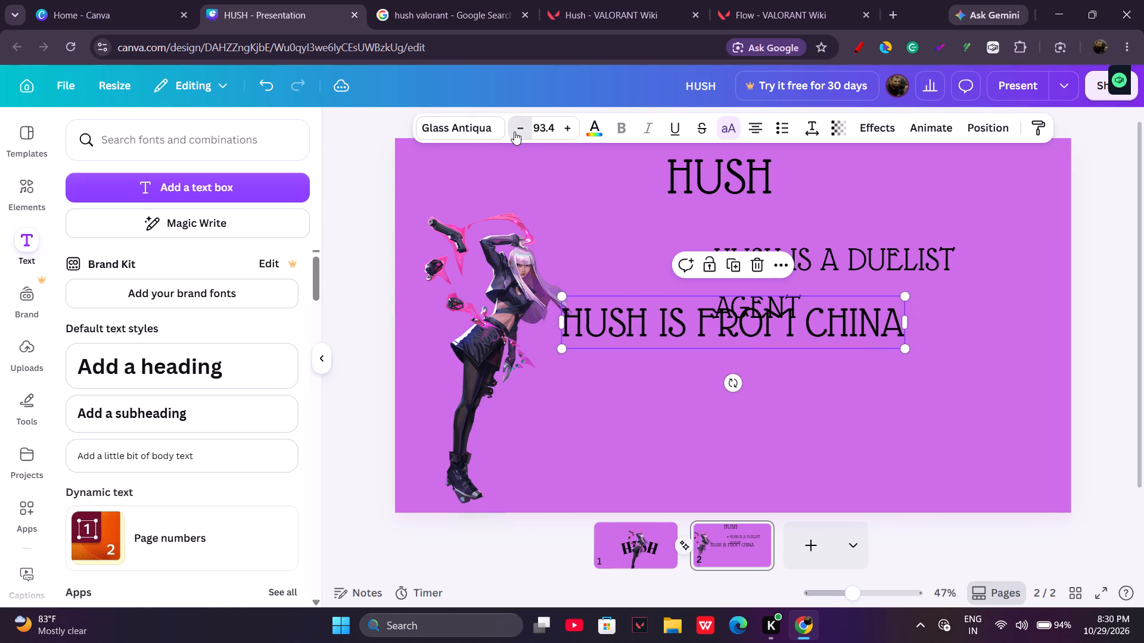
triple_click(514, 132)
triple_click(514, 132)
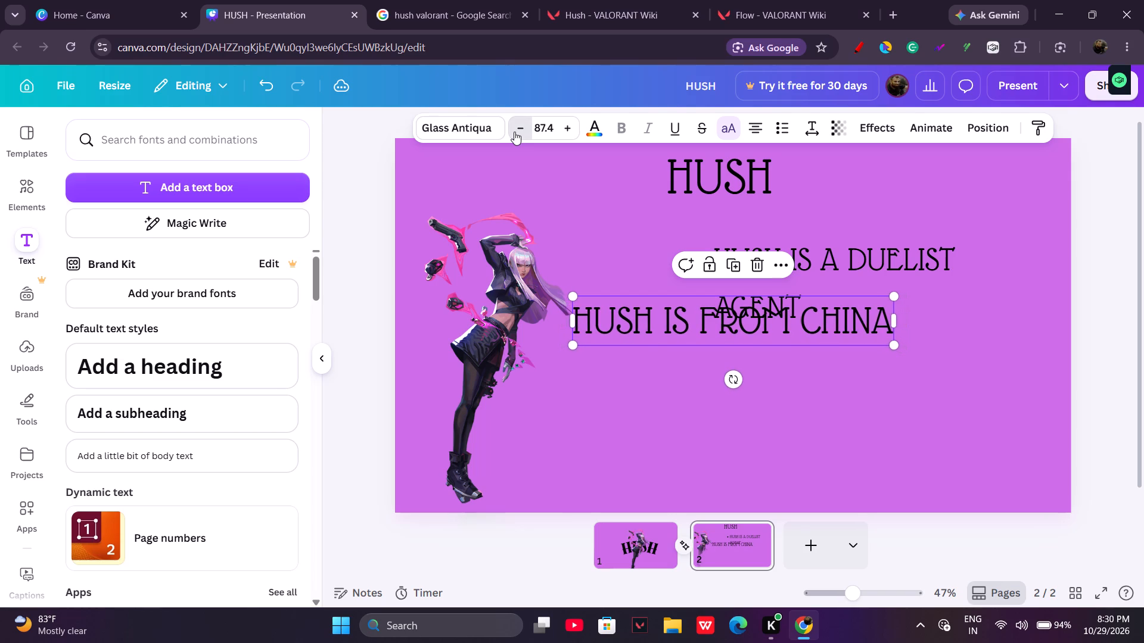
triple_click(514, 132)
triple_click(514, 132)
triple_click(514, 132)
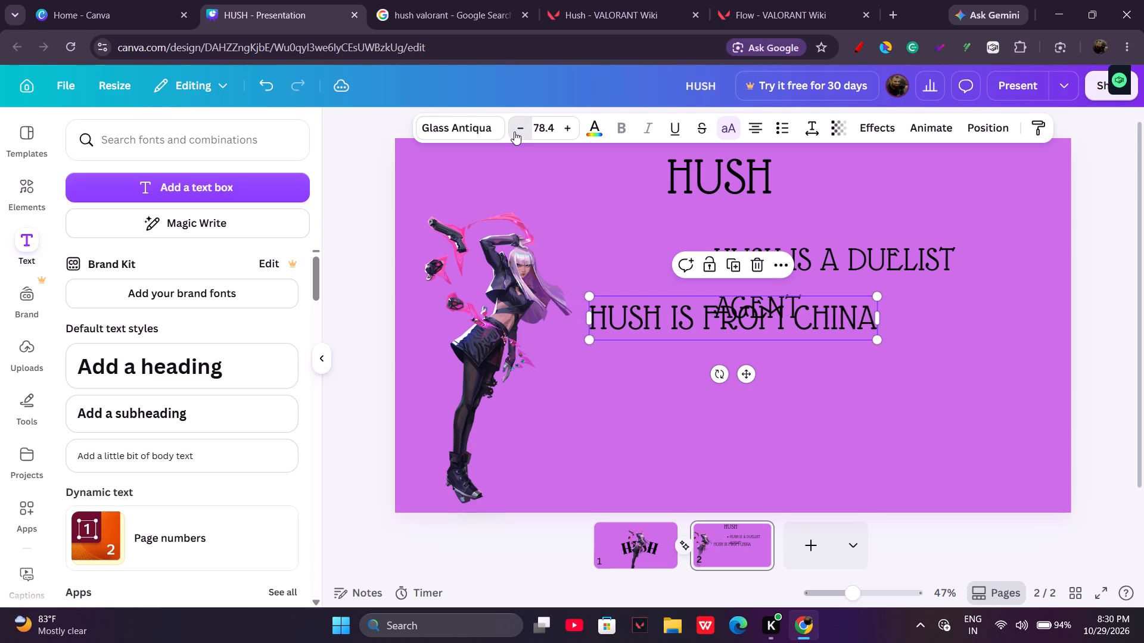
triple_click(514, 132)
double_click(514, 132)
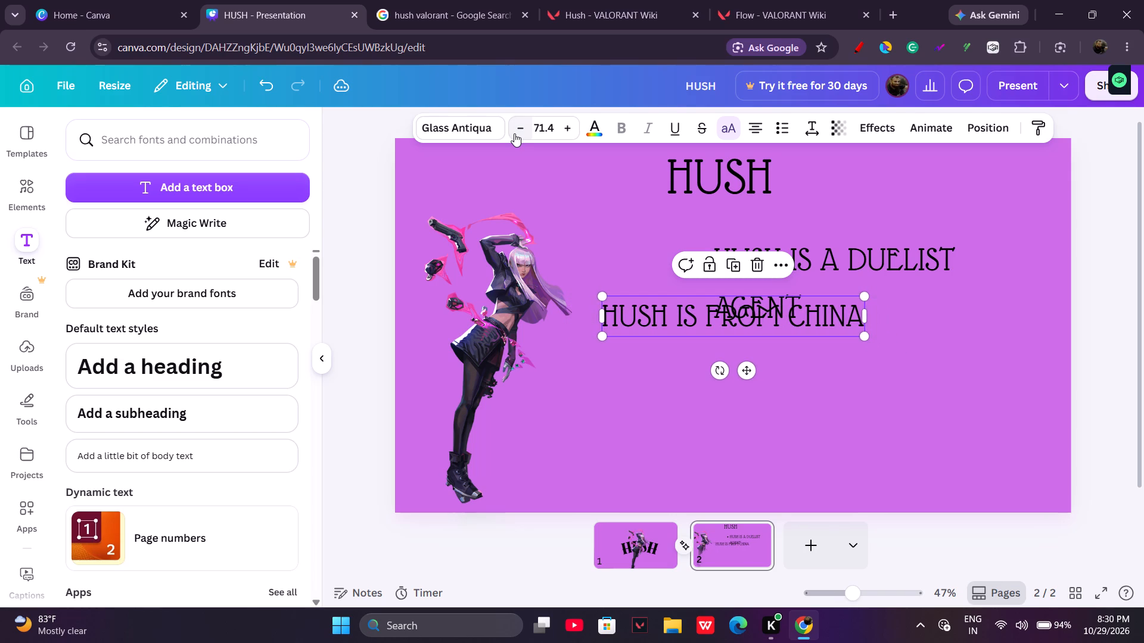
click(514, 133)
double_click(514, 133)
click(514, 133)
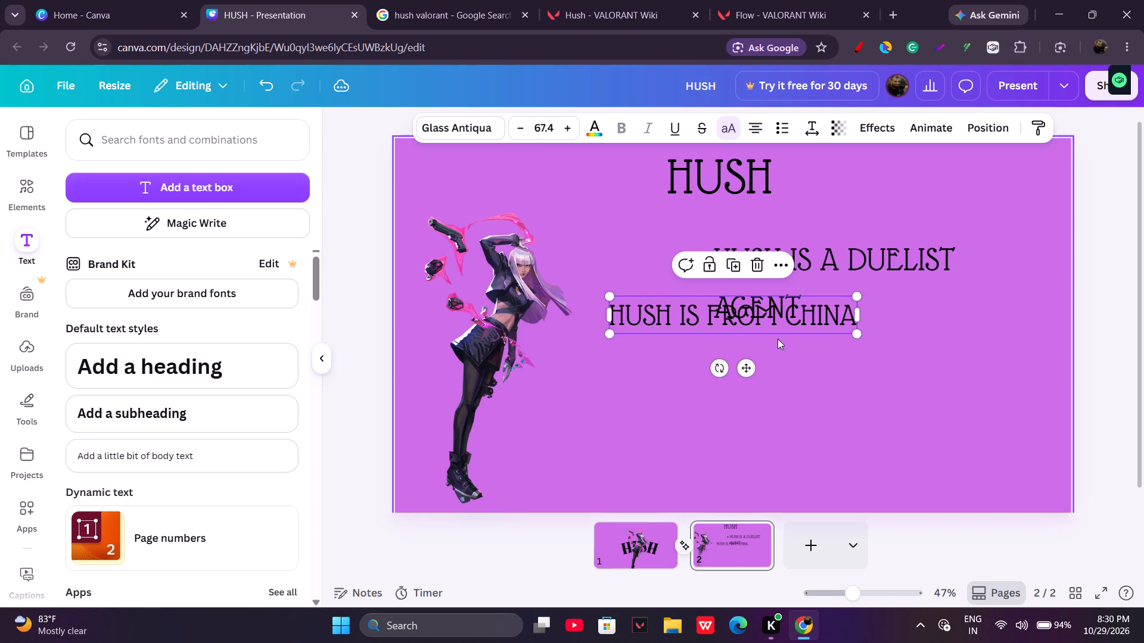
Move the "HUSH IS FROM CHINA" text directly below the duelist agent bullet.
click(753, 370)
drag(753, 370, 809, 424)
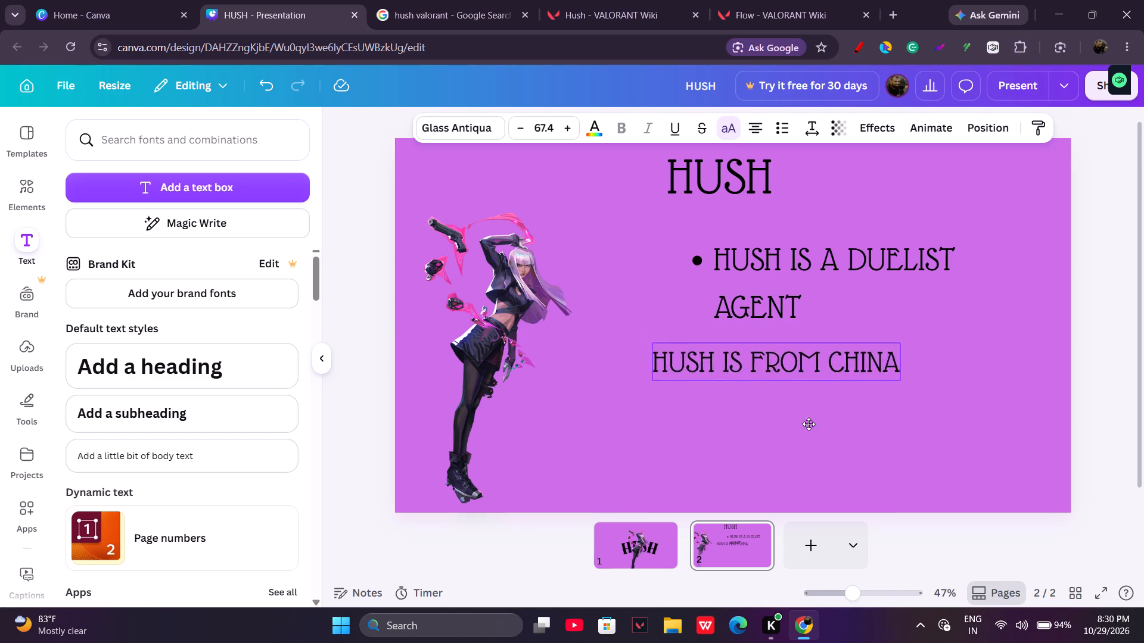
drag(809, 424, 850, 420)
Increase the "HUSH IS FROM CHINA" font size to 73.4, matching the duelist agent bullet.
click(774, 274)
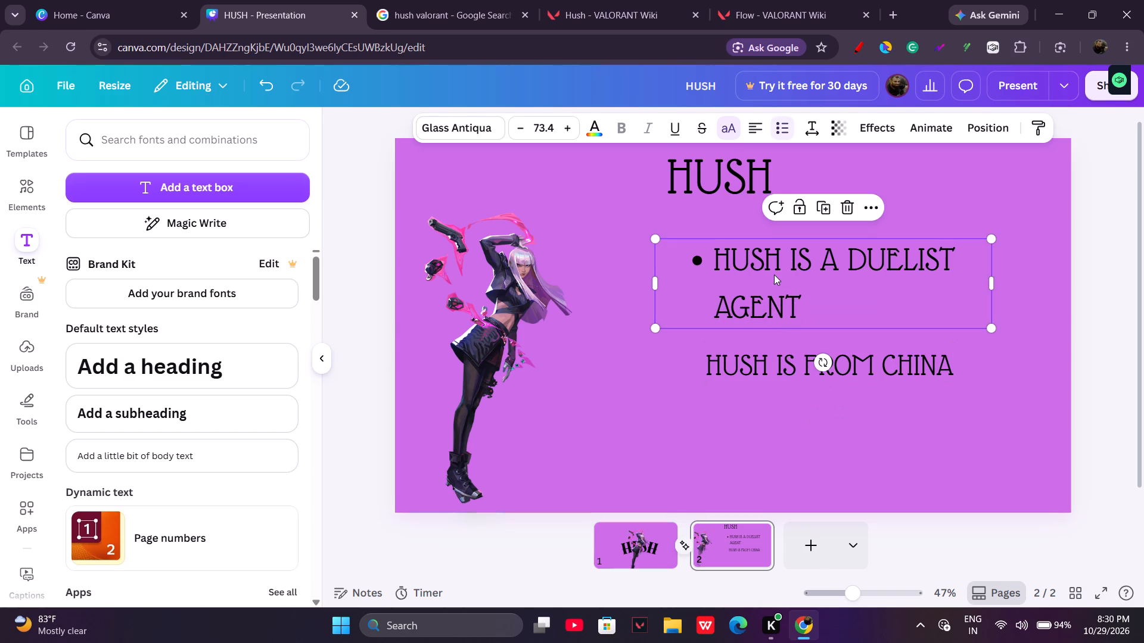
click(786, 359)
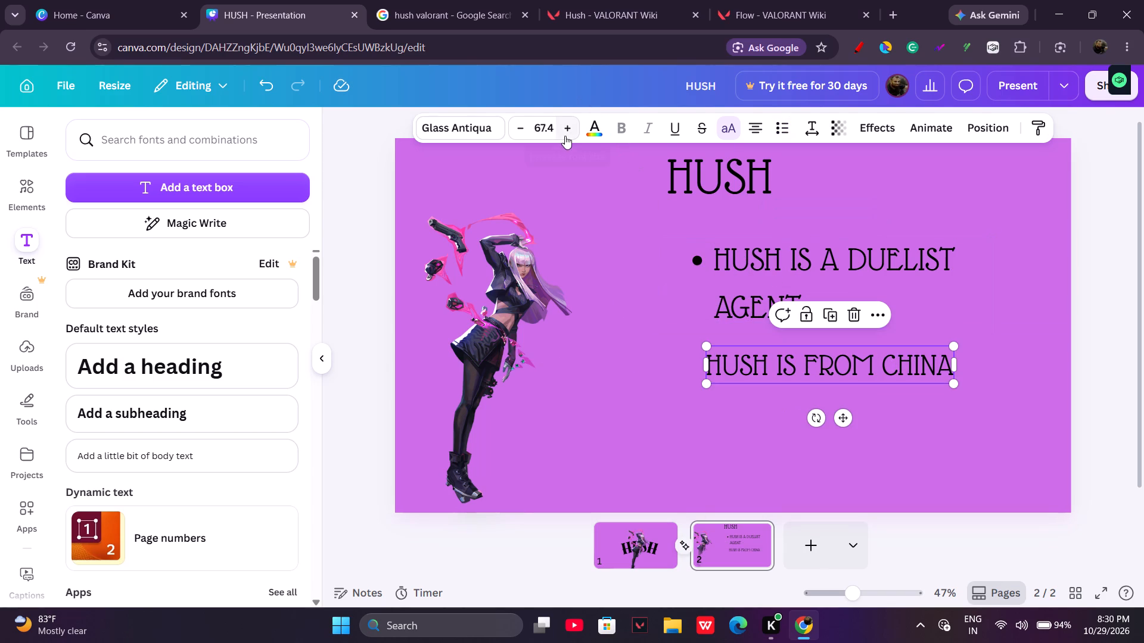
triple_click(565, 133)
triple_click(565, 133)
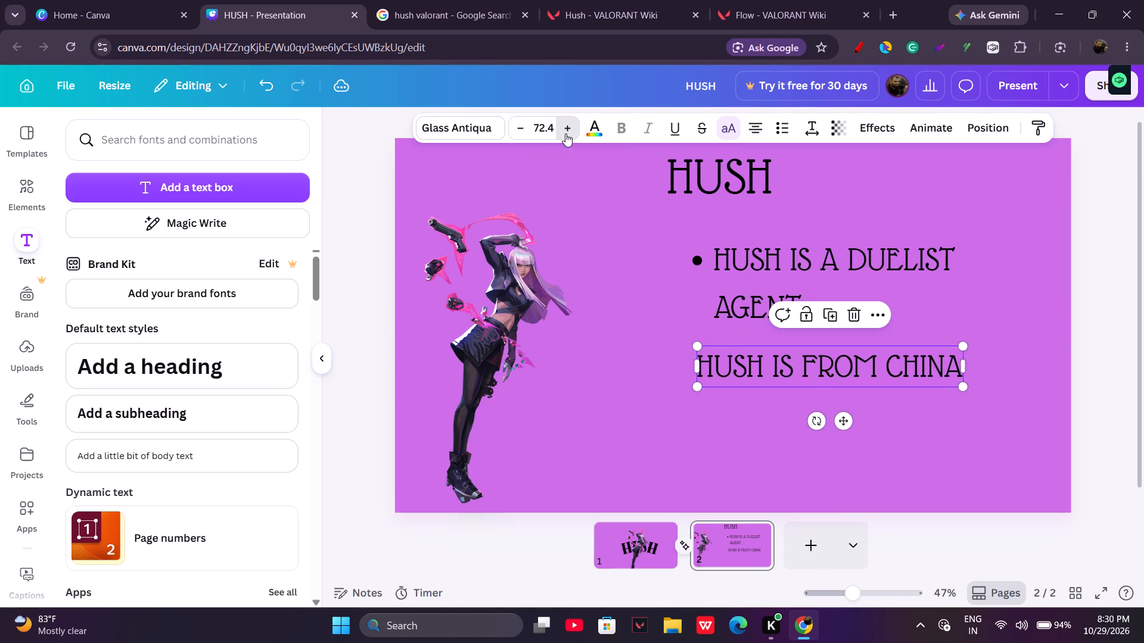
click(769, 419)
Format the "HUSH IS FROM CHINA" text as a bulleted list.
click(767, 380)
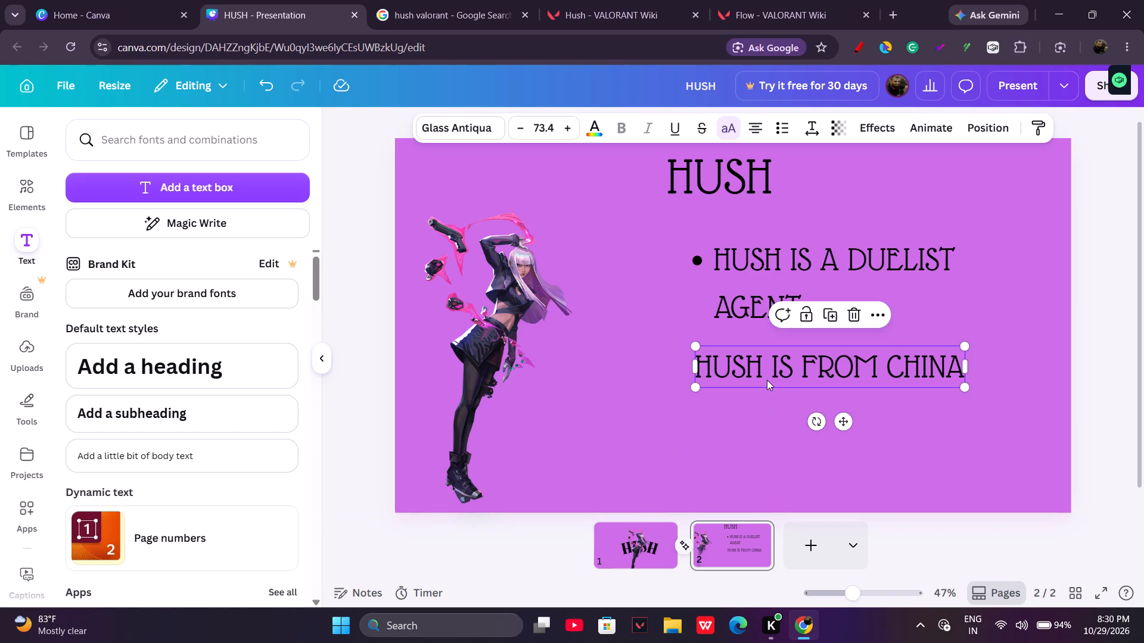
click(770, 129)
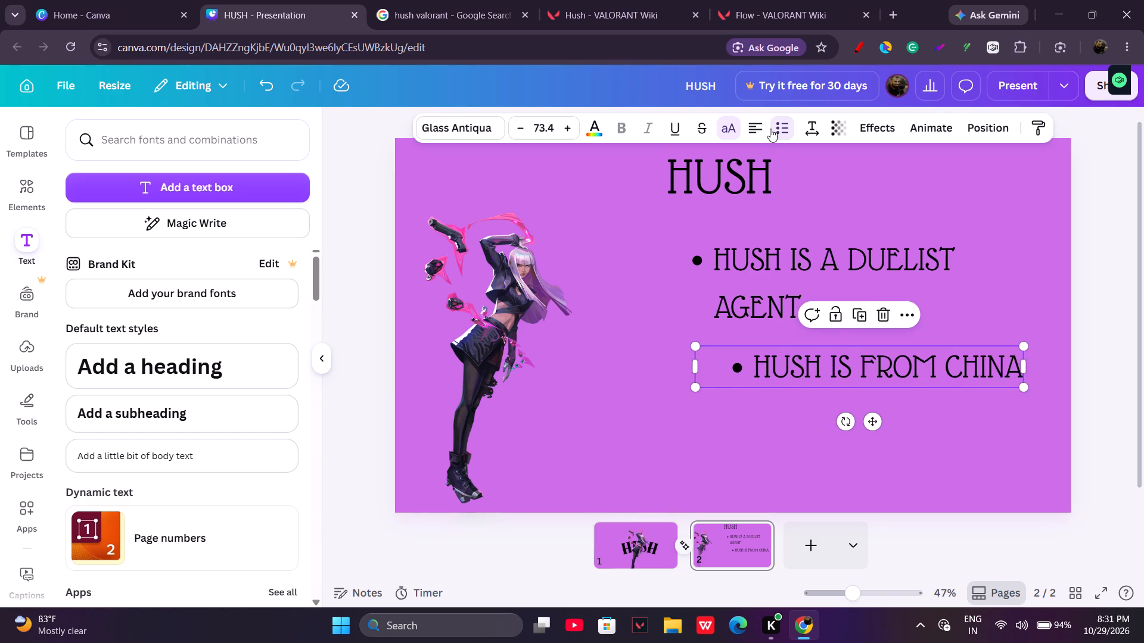
click(900, 441)
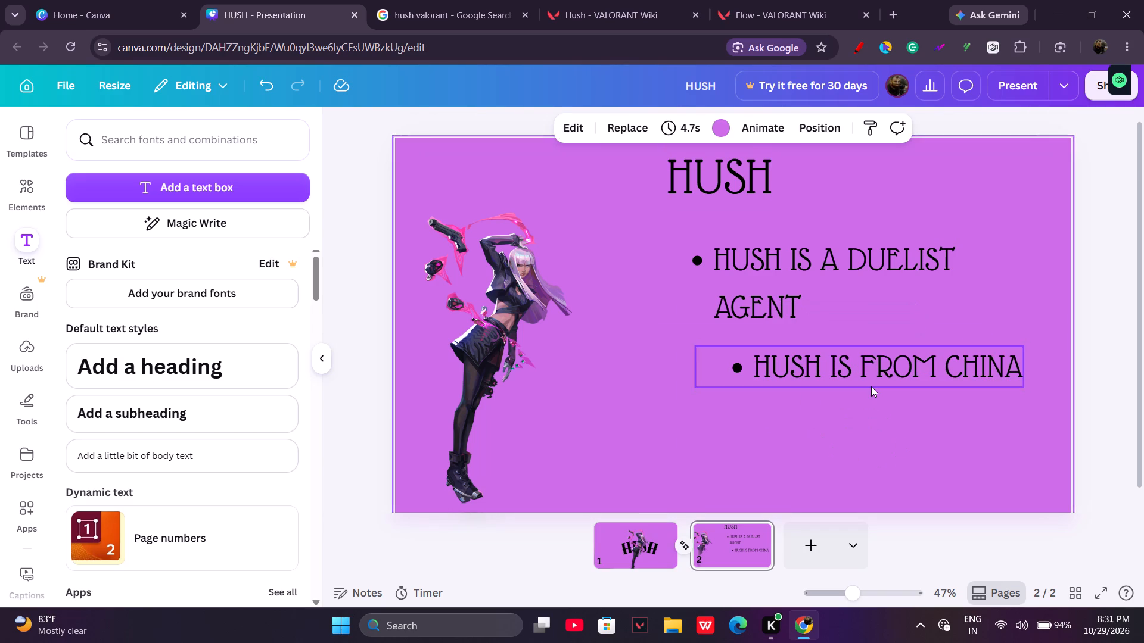
Reposition the "HUSH IS FROM CHINA" bullet so it lines up under the duelist agent bullet.
click(871, 386)
drag(866, 423, 832, 421)
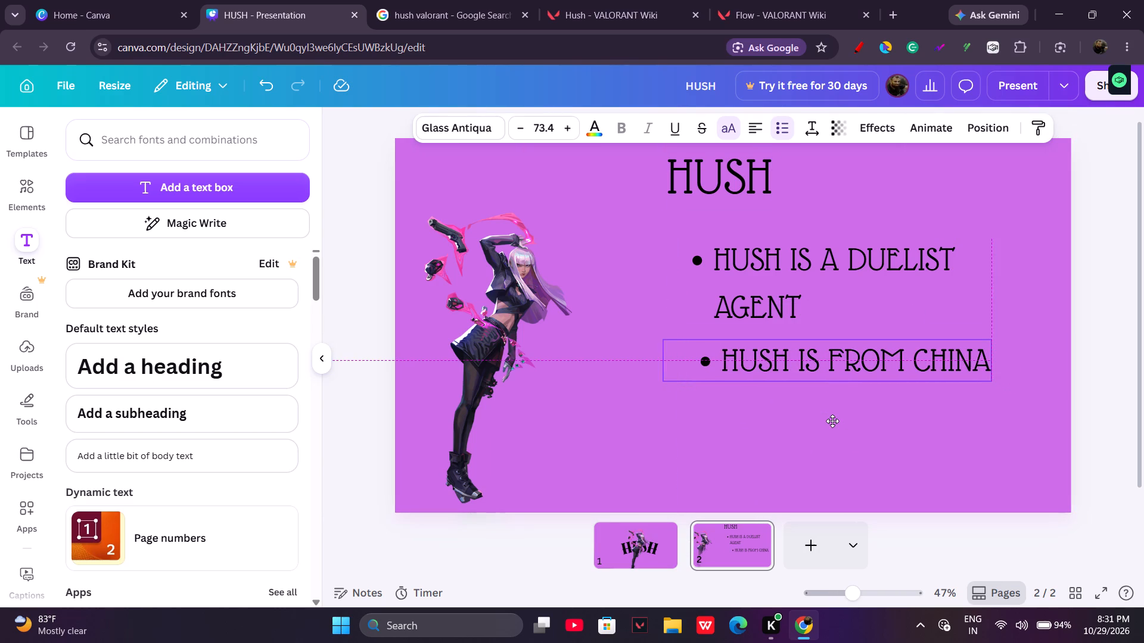
drag(832, 421, 820, 422)
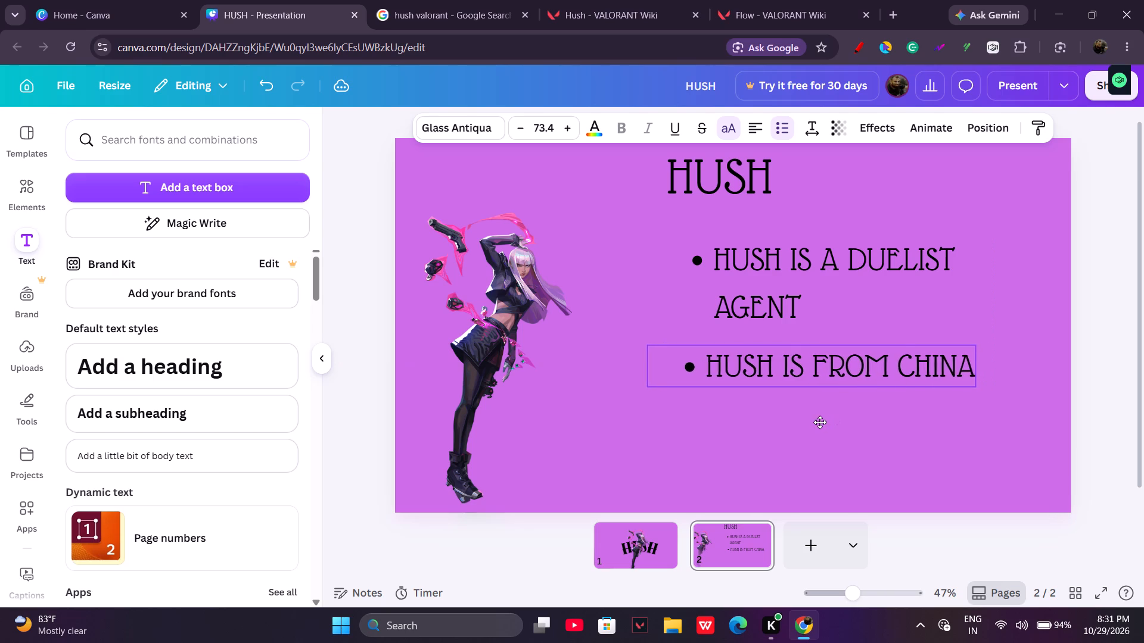
drag(820, 422, 823, 422)
click(773, 452)
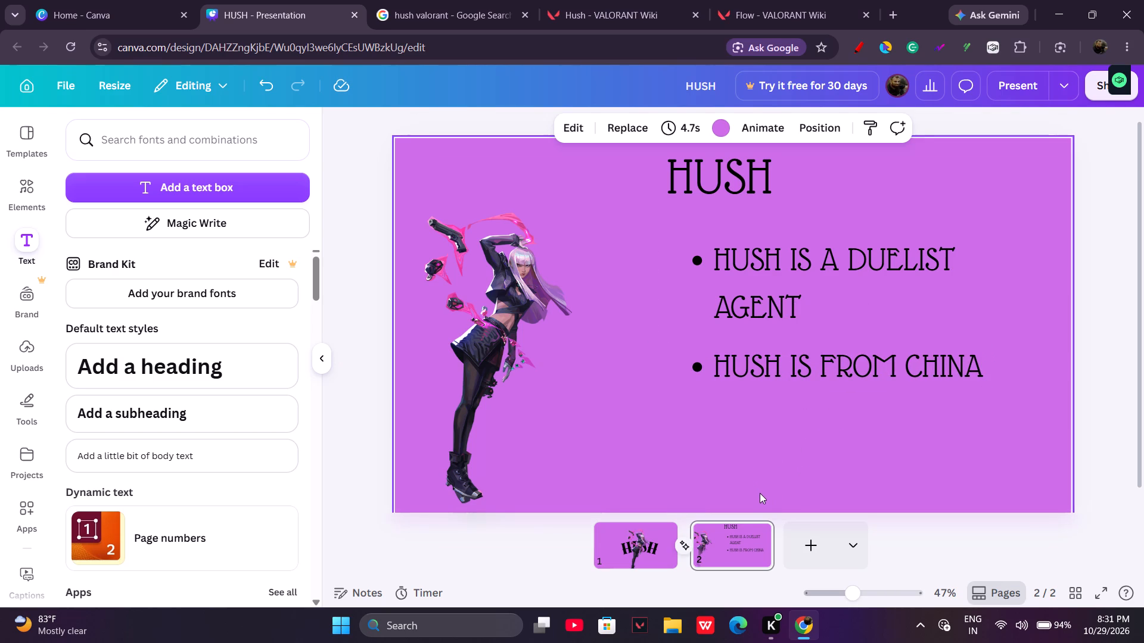
Preview the presentation full screen, going back and forth between pages 1 and 2 to check the transition.
click(1003, 78)
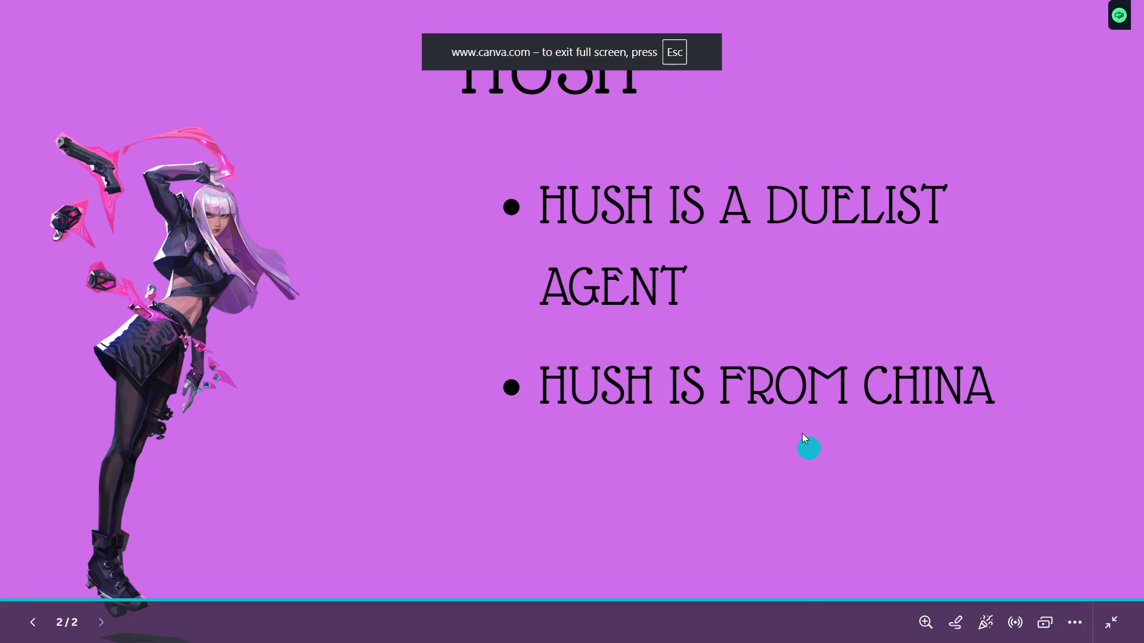
click(37, 621)
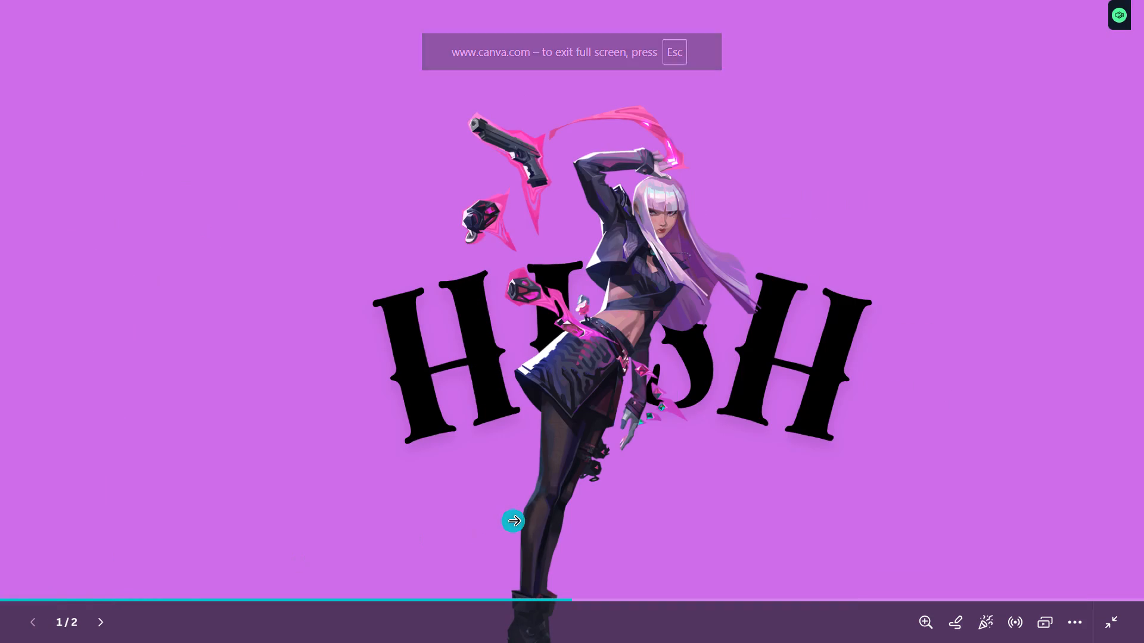
key(space)
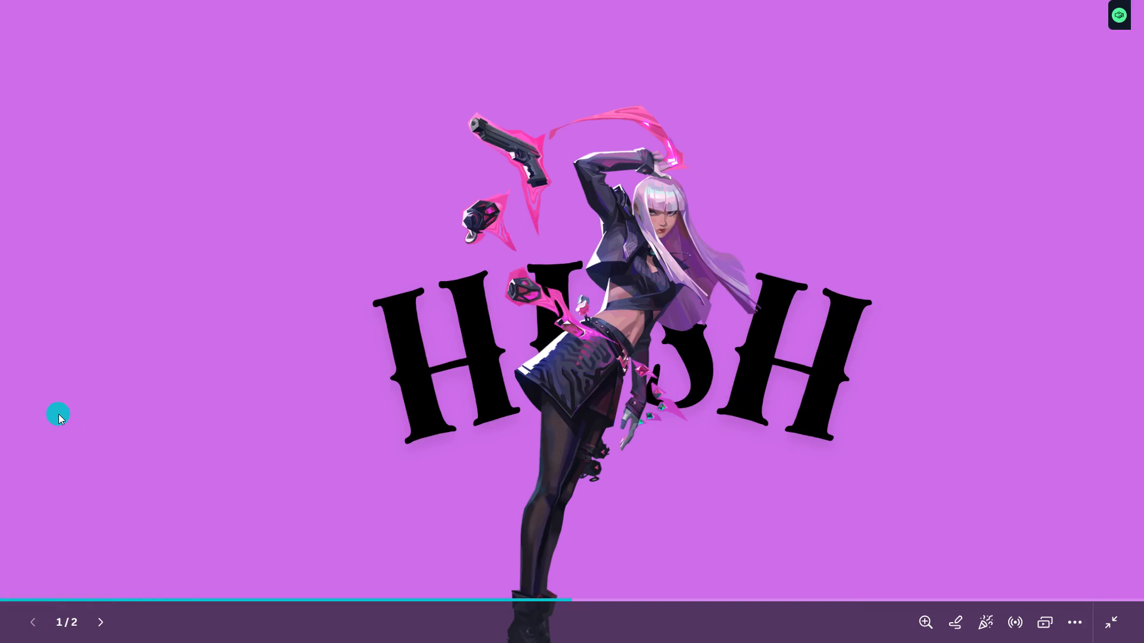
click(932, 454)
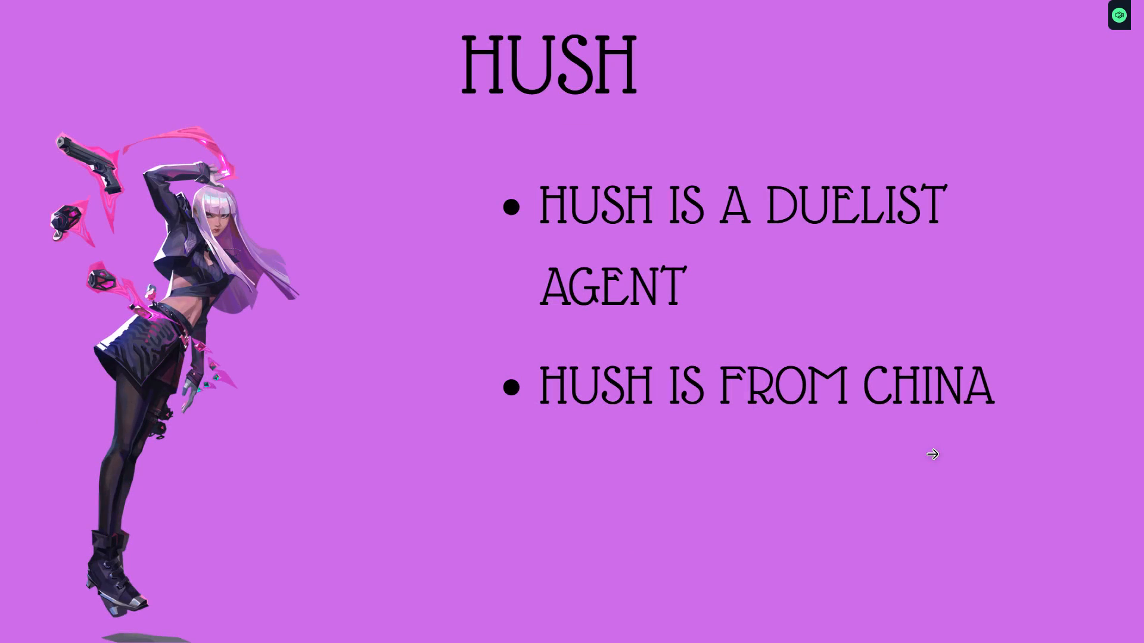
click(141, 304)
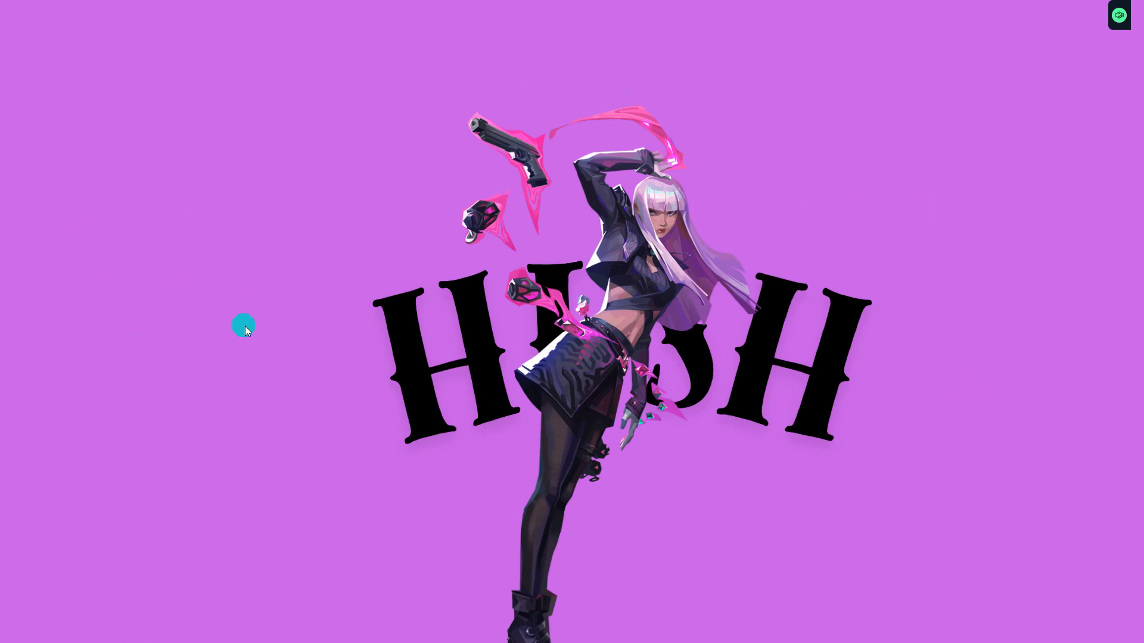
key(Escape)
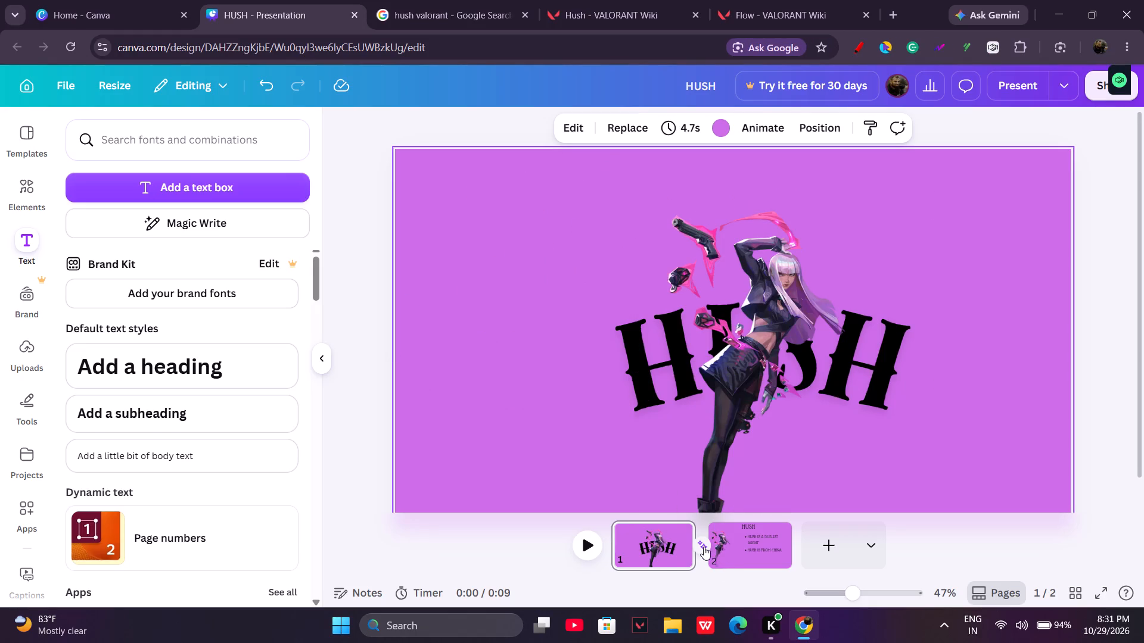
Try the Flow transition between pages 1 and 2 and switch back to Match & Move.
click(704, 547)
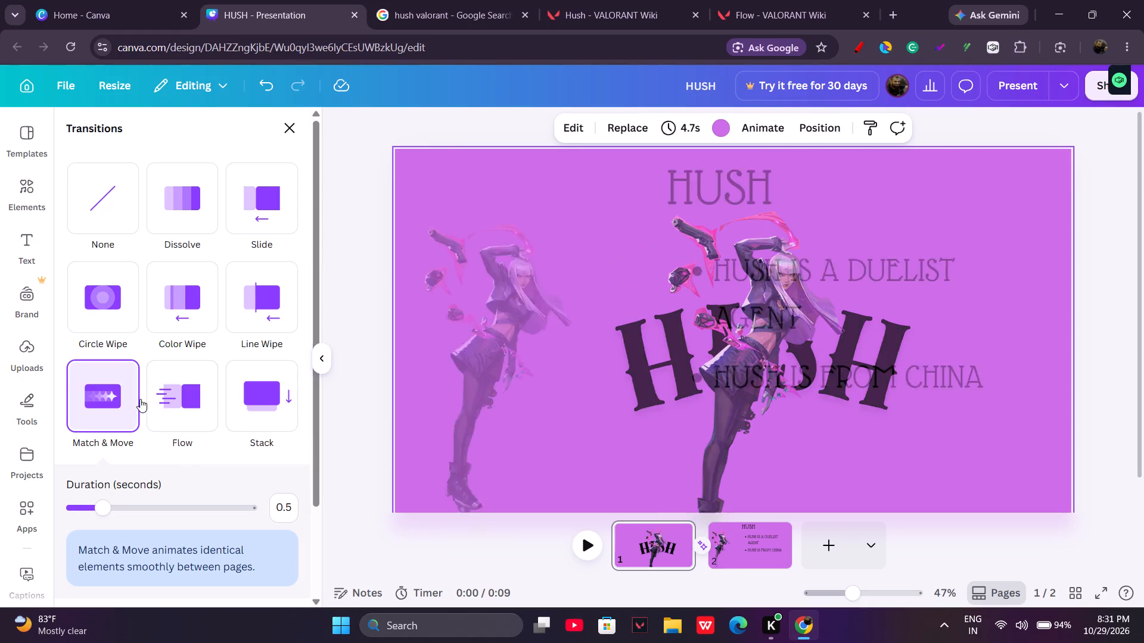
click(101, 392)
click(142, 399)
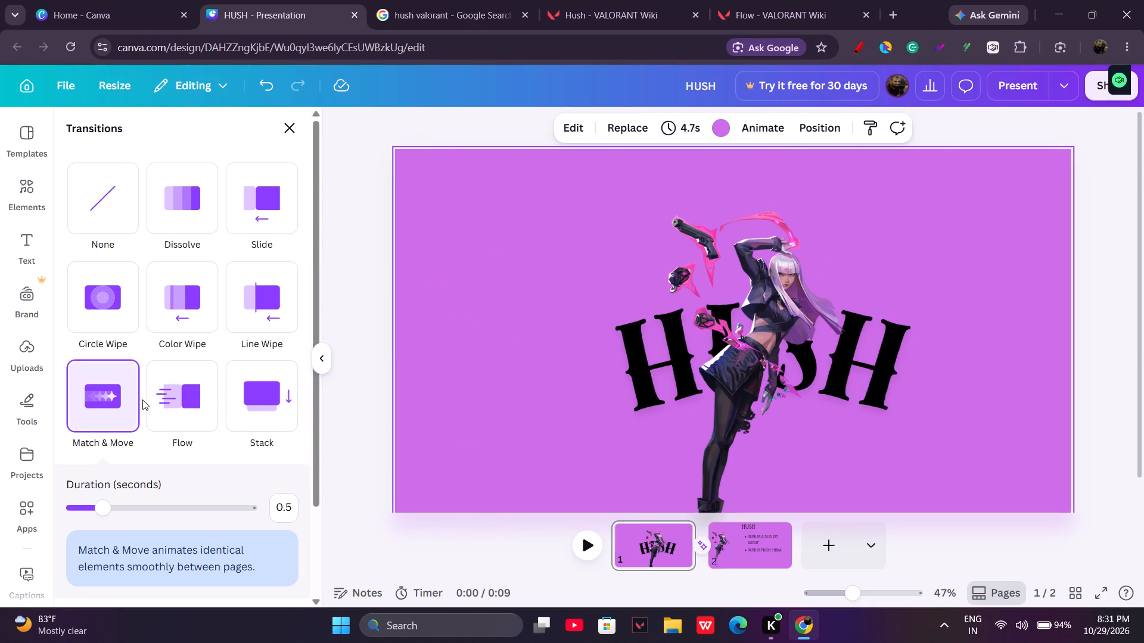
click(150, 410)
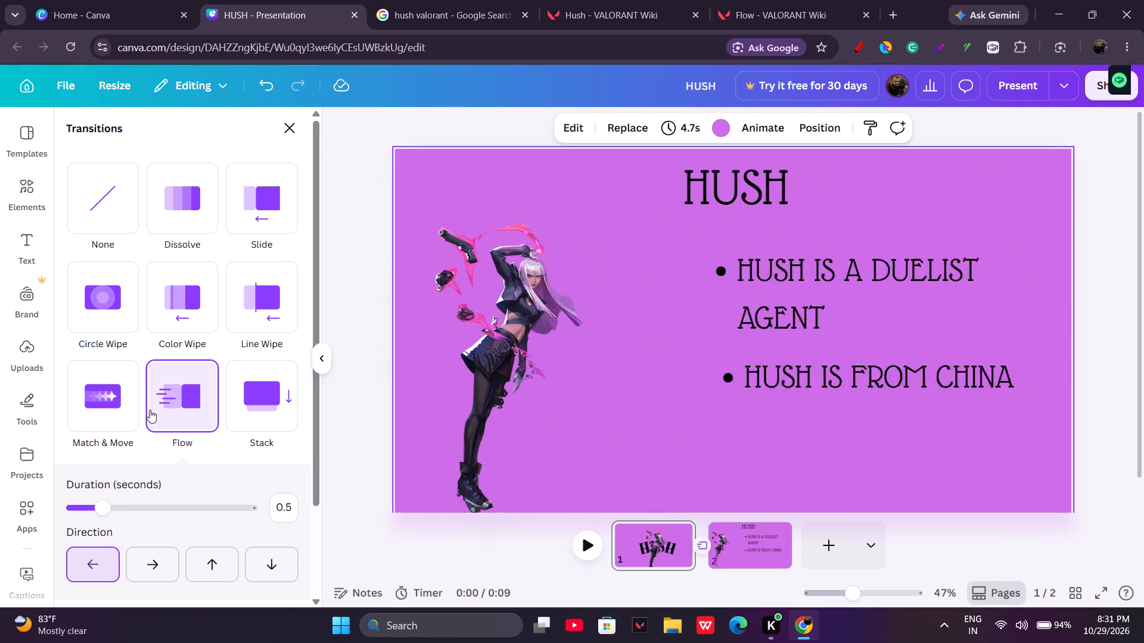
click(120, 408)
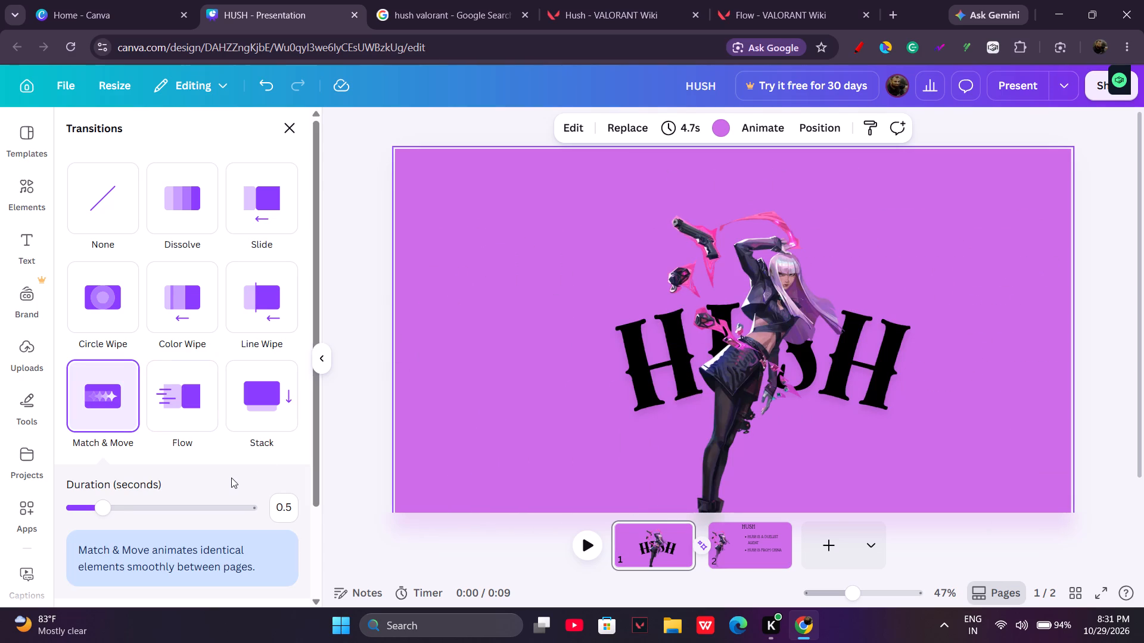
Add a text box on page 2 reading "VALORANT PROTOCOL AGENT 31".
click(290, 126)
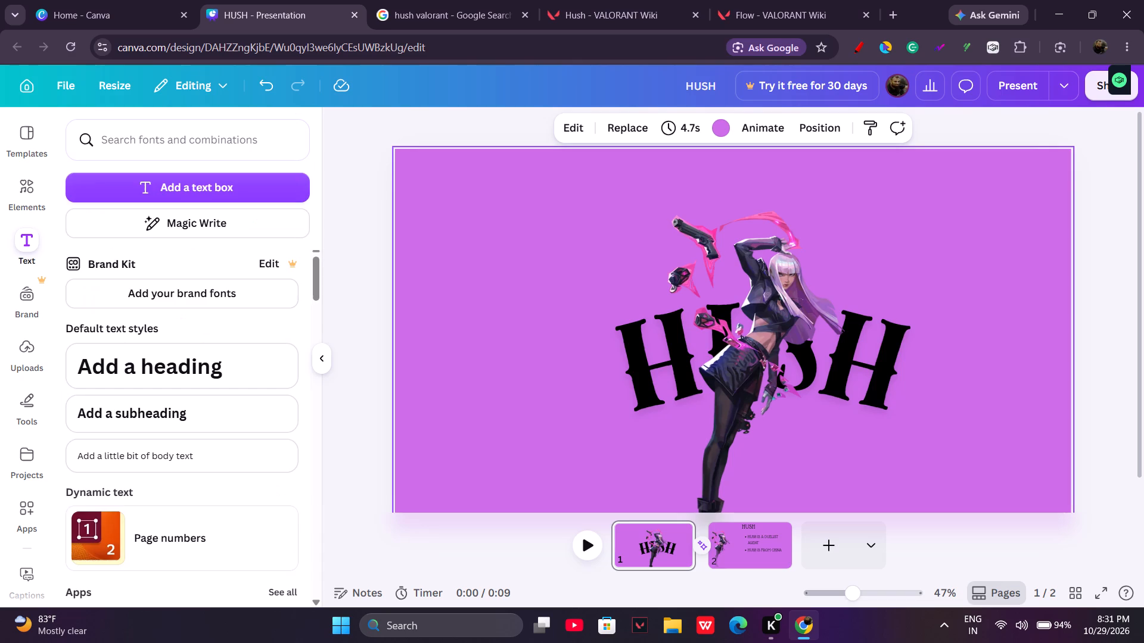
drag(712, 522, 721, 539)
click(721, 539)
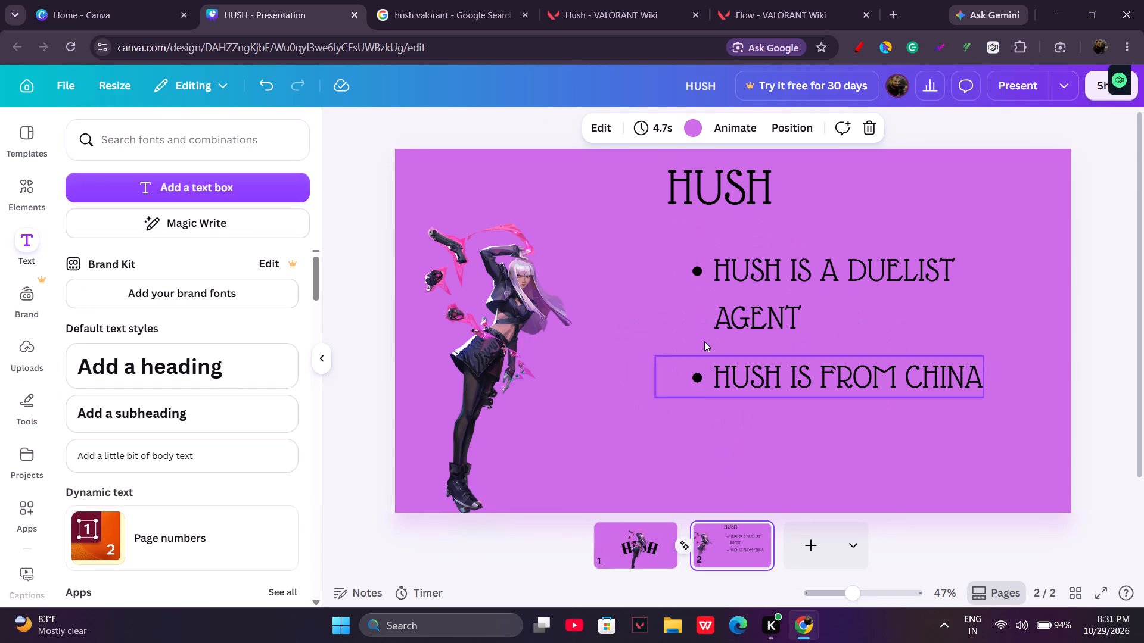
click(257, 181)
key(BackSpace)
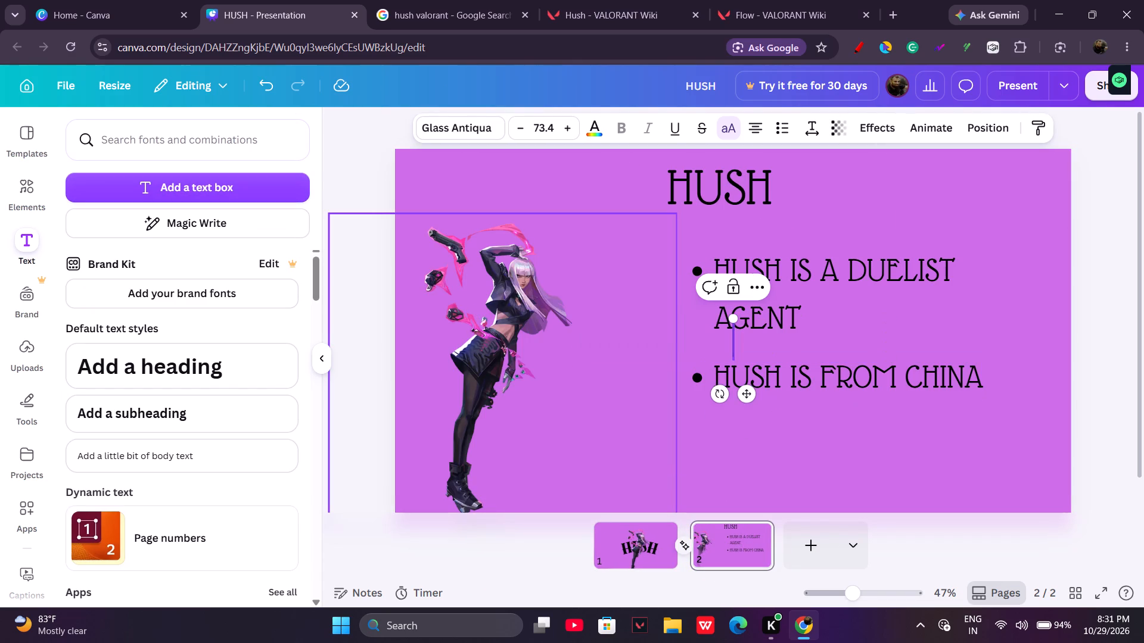
text(valorant rpot)
key(ctrl+BackSpace)
text(port)
key(BackSpace)
key(BackSpace)
key(BackSpace)
text(rotocol agent 2)
key(BackSpace)
text(31)
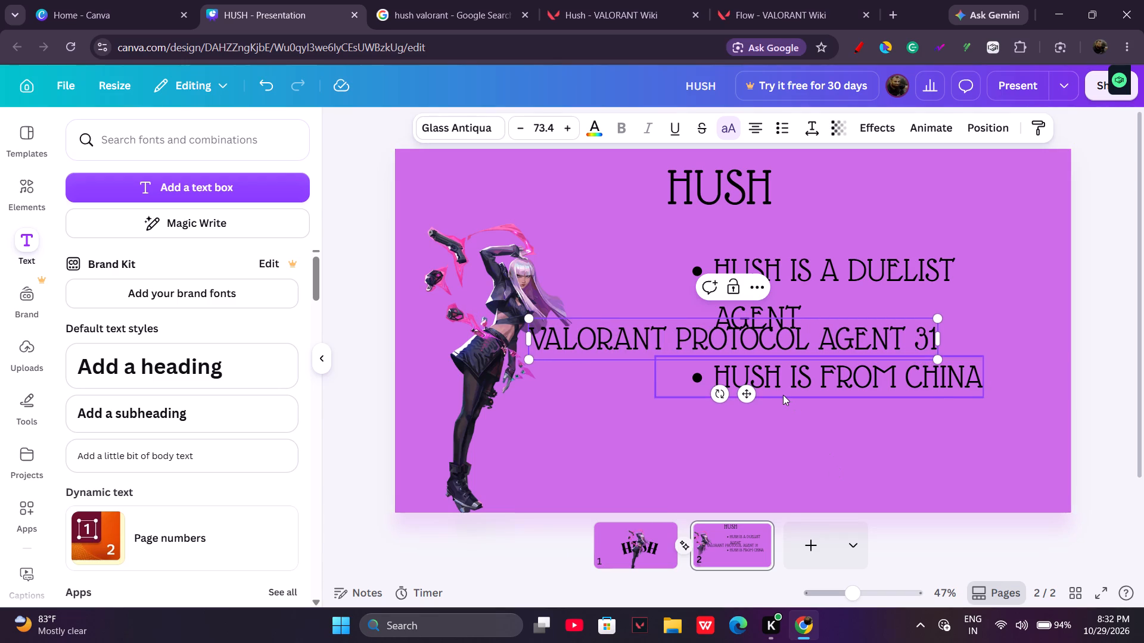
Narrow the "VALORANT PROTOCOL AGENT 31" text box so it wraps onto two lines and place it below the "HUSH IS FROM CHINA" bullet.
drag(747, 386, 837, 458)
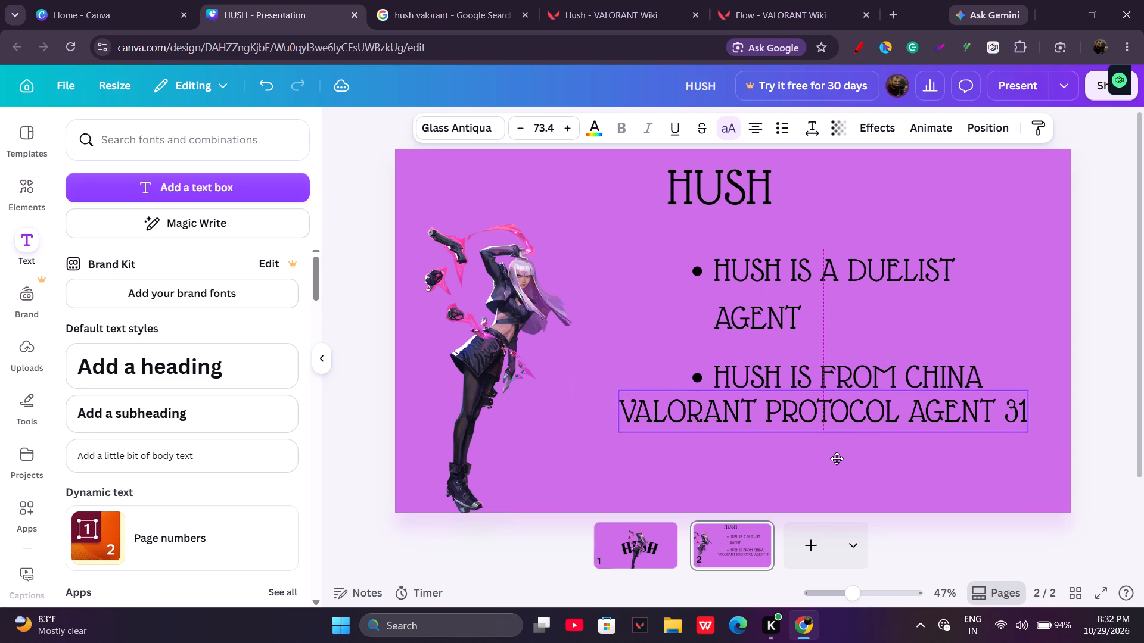
drag(837, 458, 844, 467)
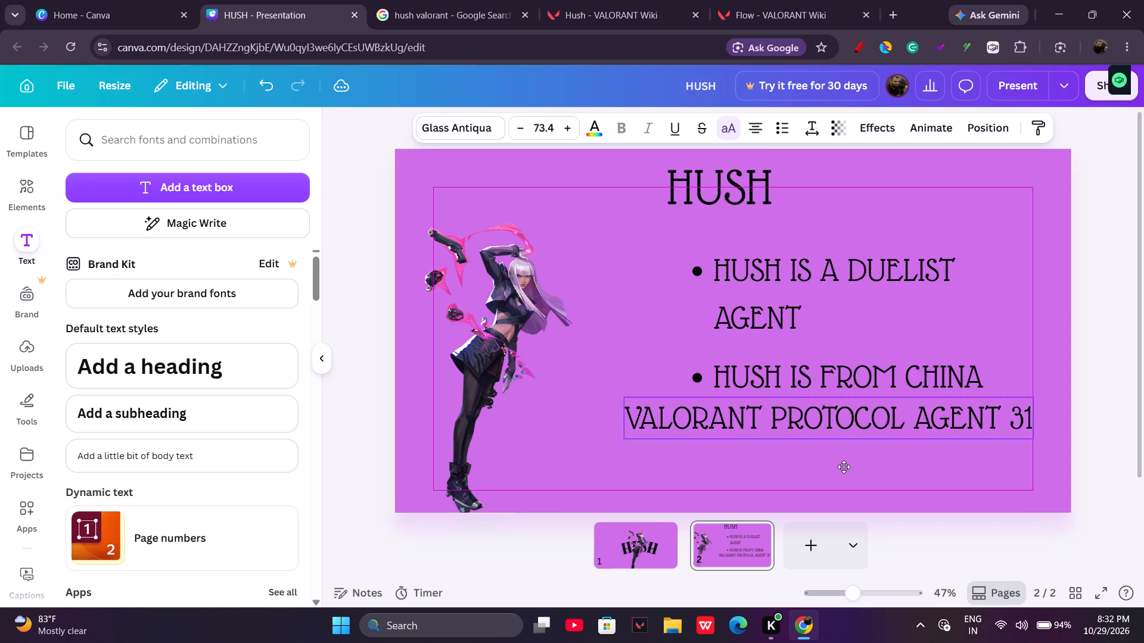
drag(844, 467, 843, 467)
drag(1032, 417, 1022, 420)
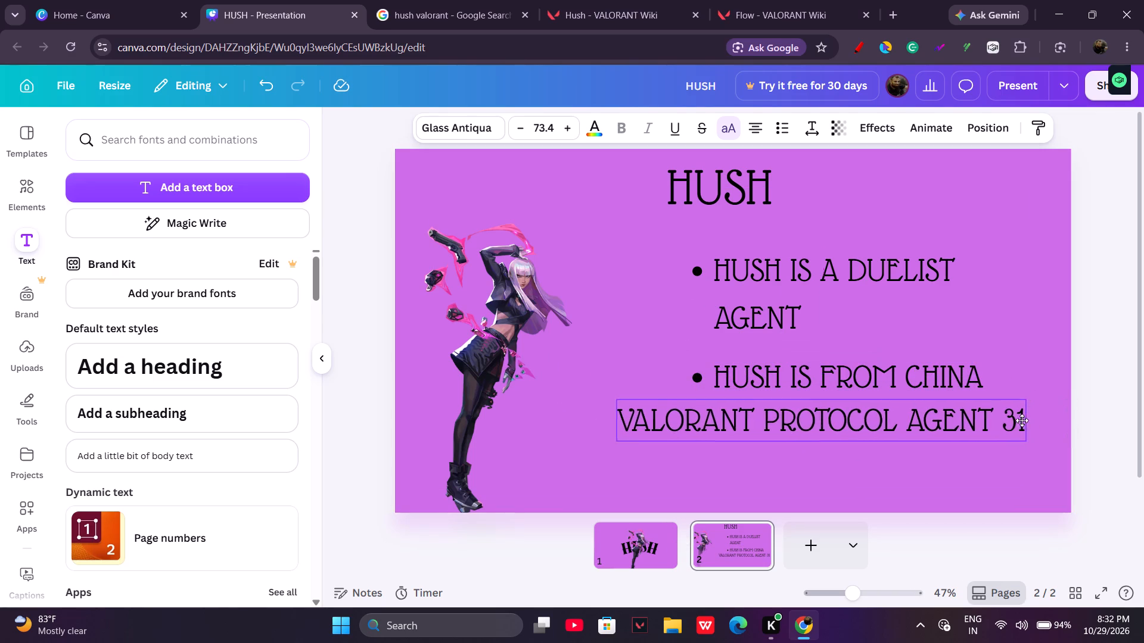
drag(1022, 420, 1018, 421)
drag(1023, 418, 995, 421)
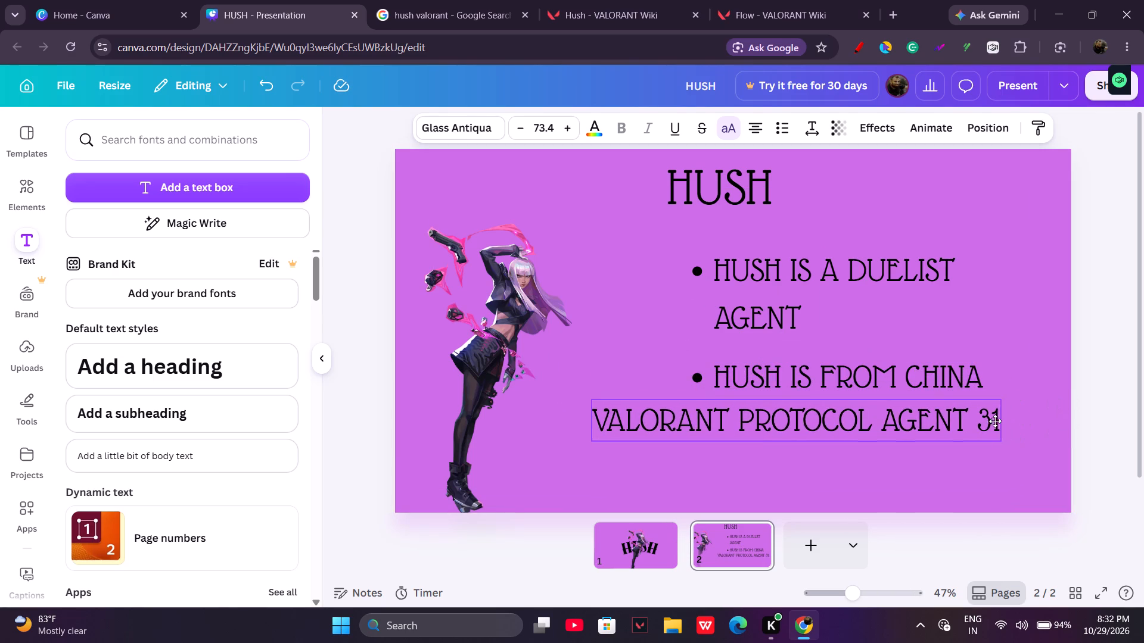
drag(995, 421, 994, 422)
drag(993, 420, 932, 433)
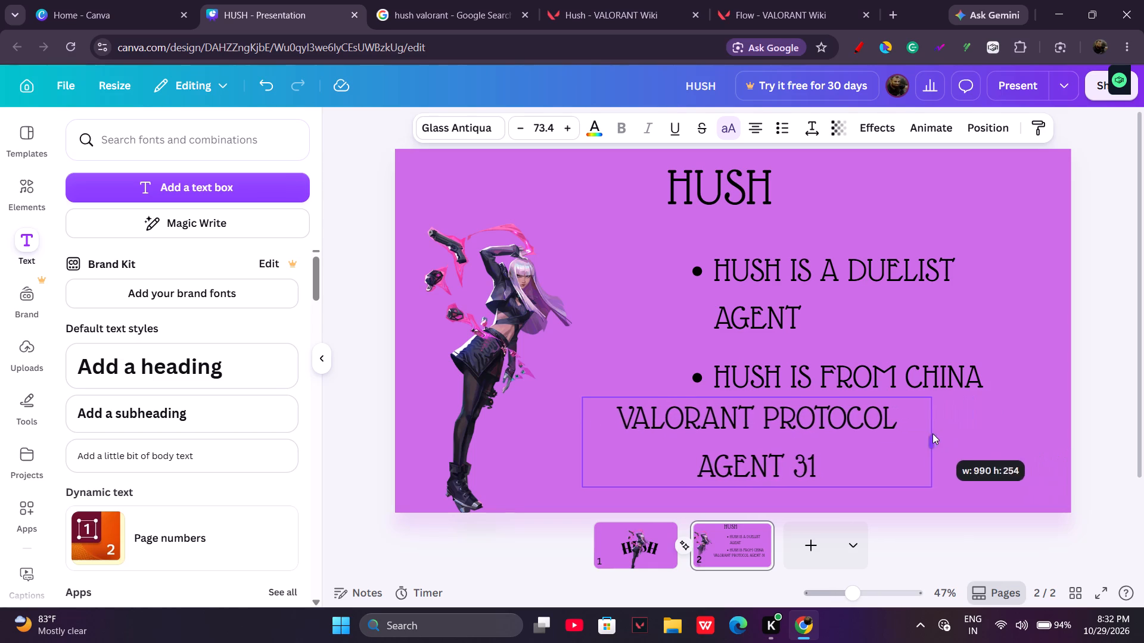
drag(932, 433, 883, 436)
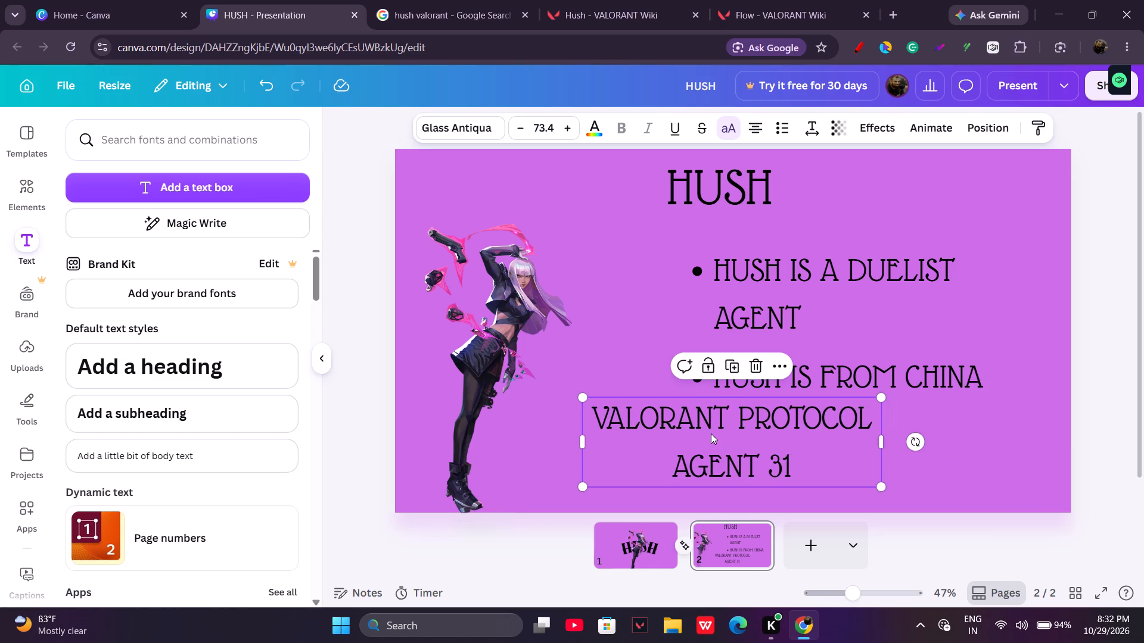
drag(711, 433, 823, 450)
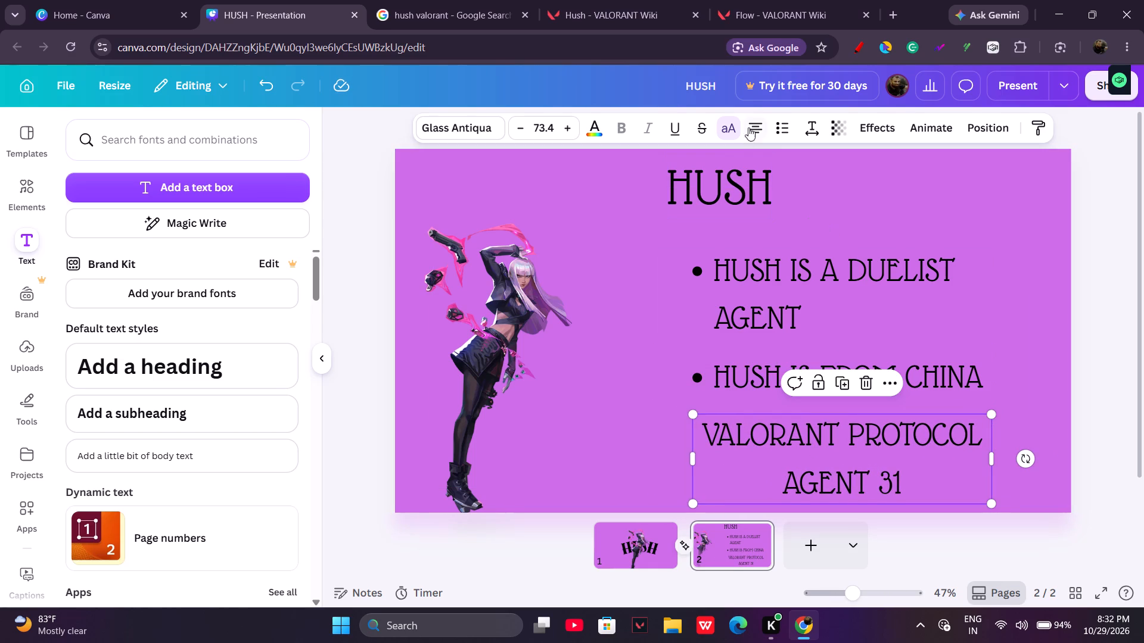
Format the "VALORANT PROTOCOL AGENT 31" text as a bulleted list and shift it to roughly line up under the other bullets.
click(779, 127)
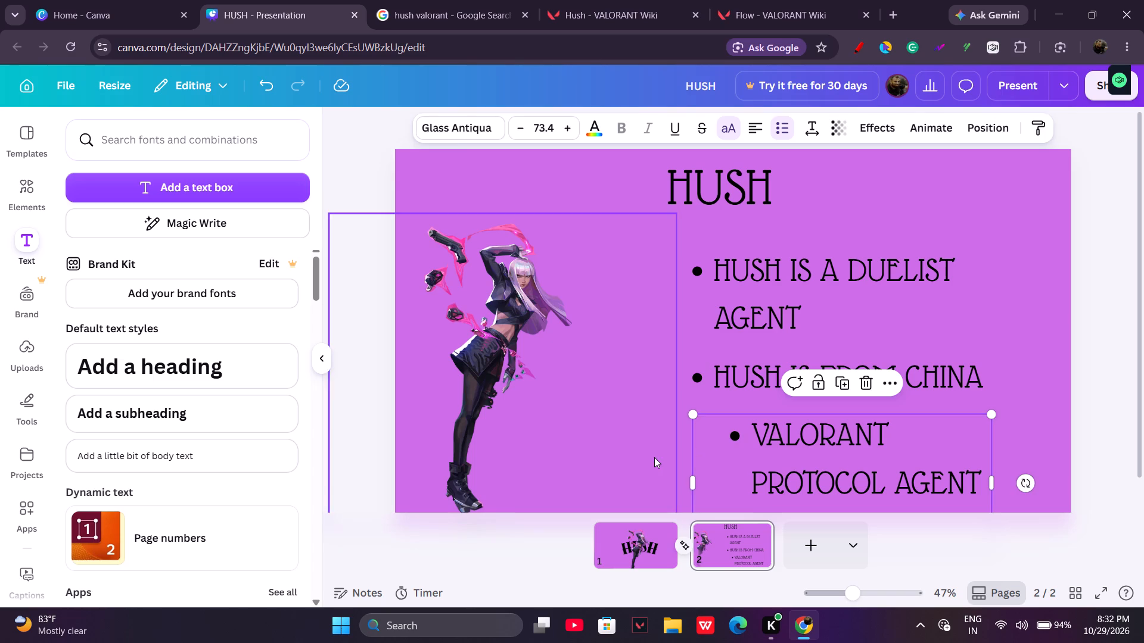
click(654, 457)
drag(786, 451, 756, 458)
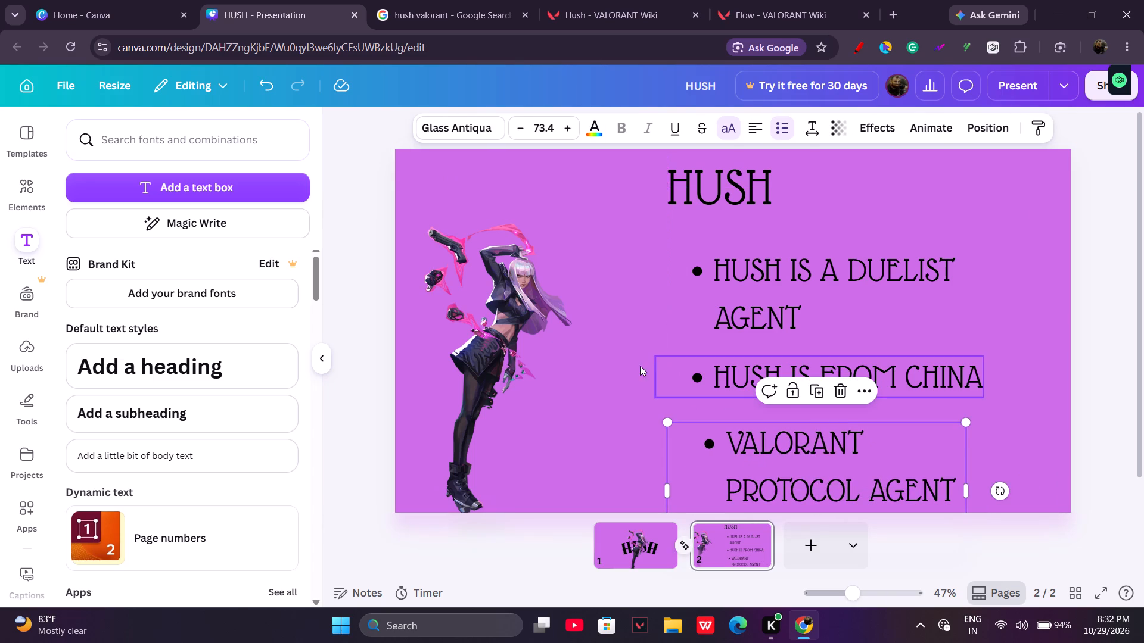
click(593, 347)
click(507, 345)
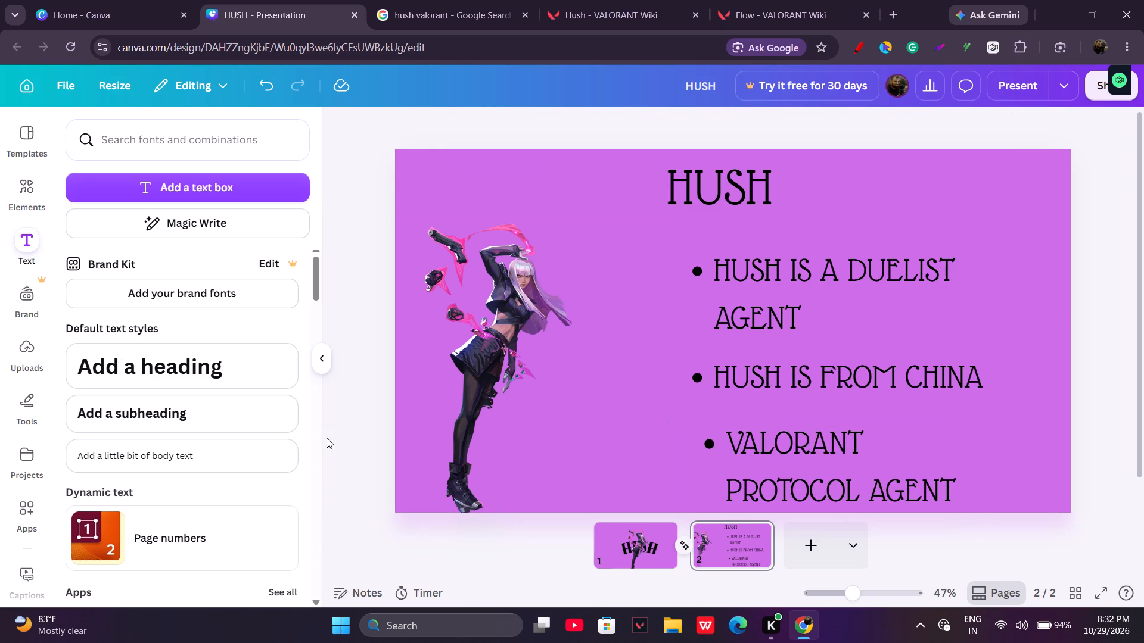
Apply the Baseline animation to the Hush character image on page 2.
click(490, 404)
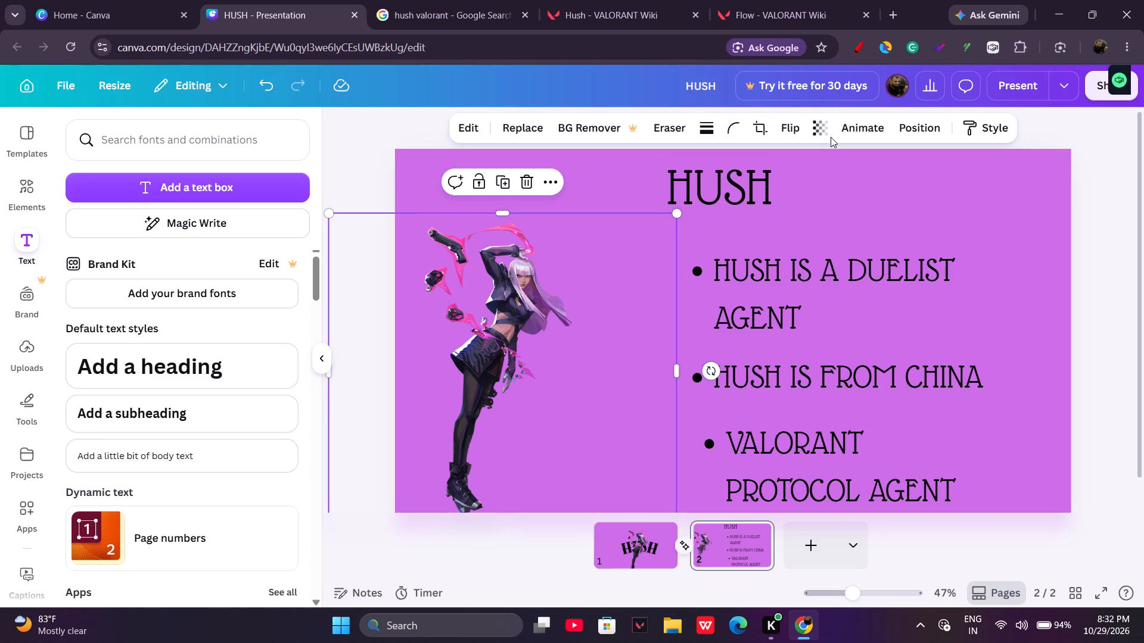
click(863, 113)
click(864, 117)
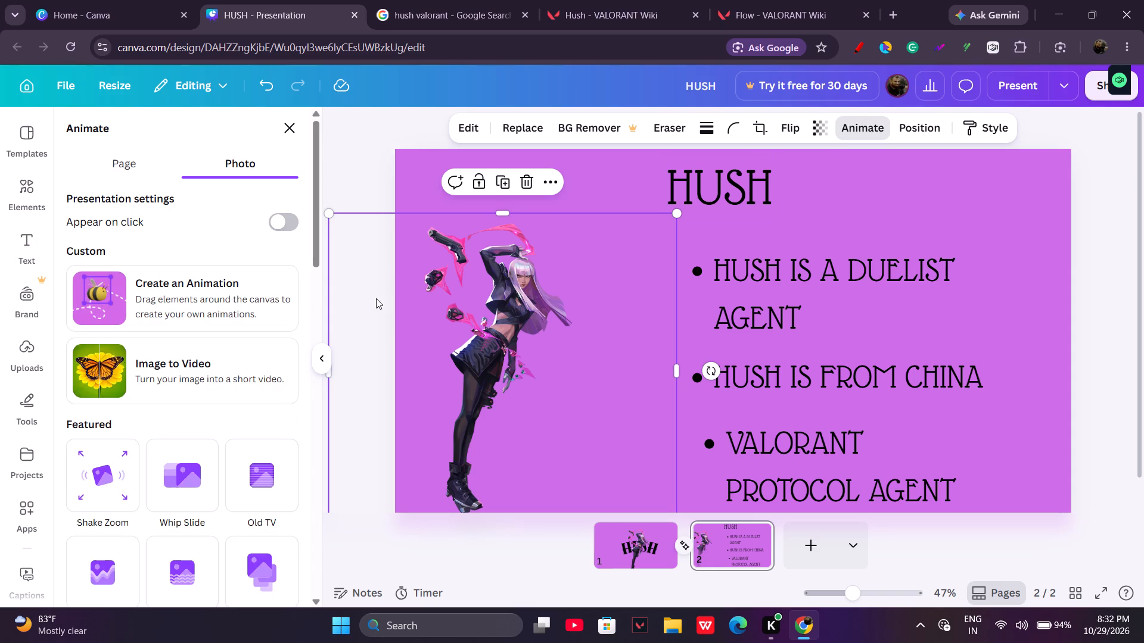
scroll(263, 399, down, 4)
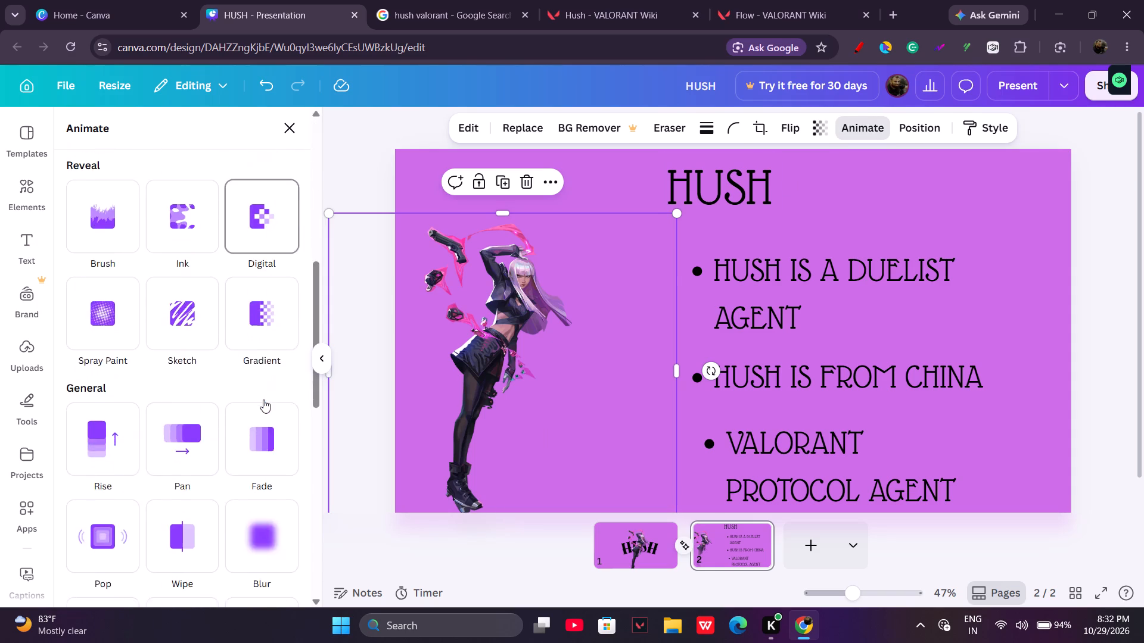
scroll(263, 399, down, 1)
scroll(245, 479, down, 1)
click(268, 469)
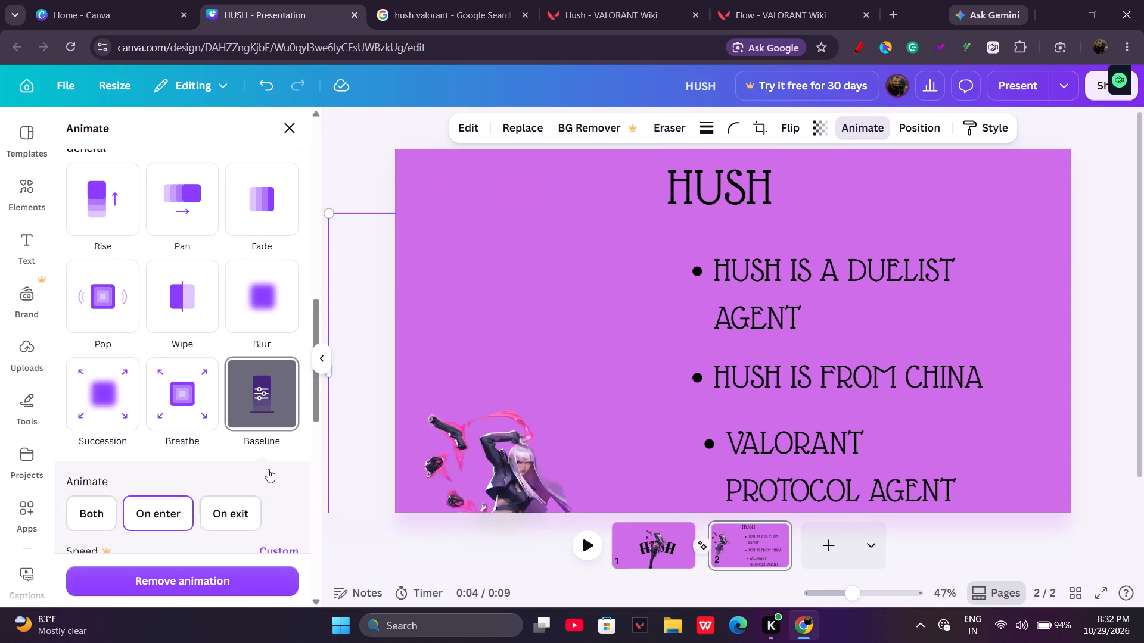
Apply the Wipe animation to the HUSH heading on page 2.
click(716, 207)
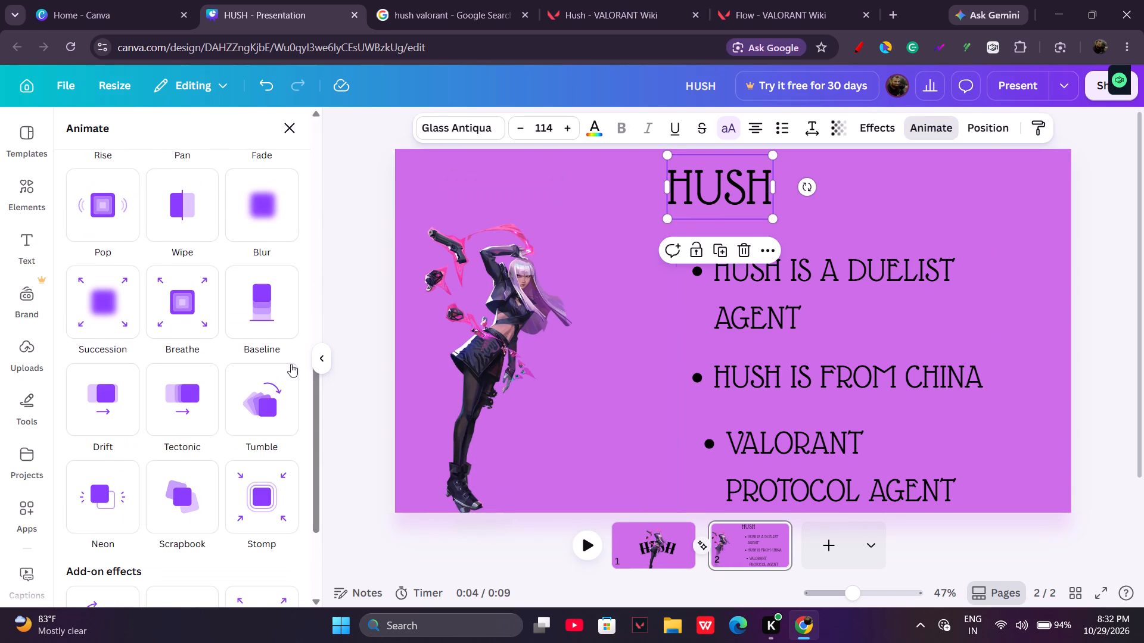
scroll(291, 364, up, 2)
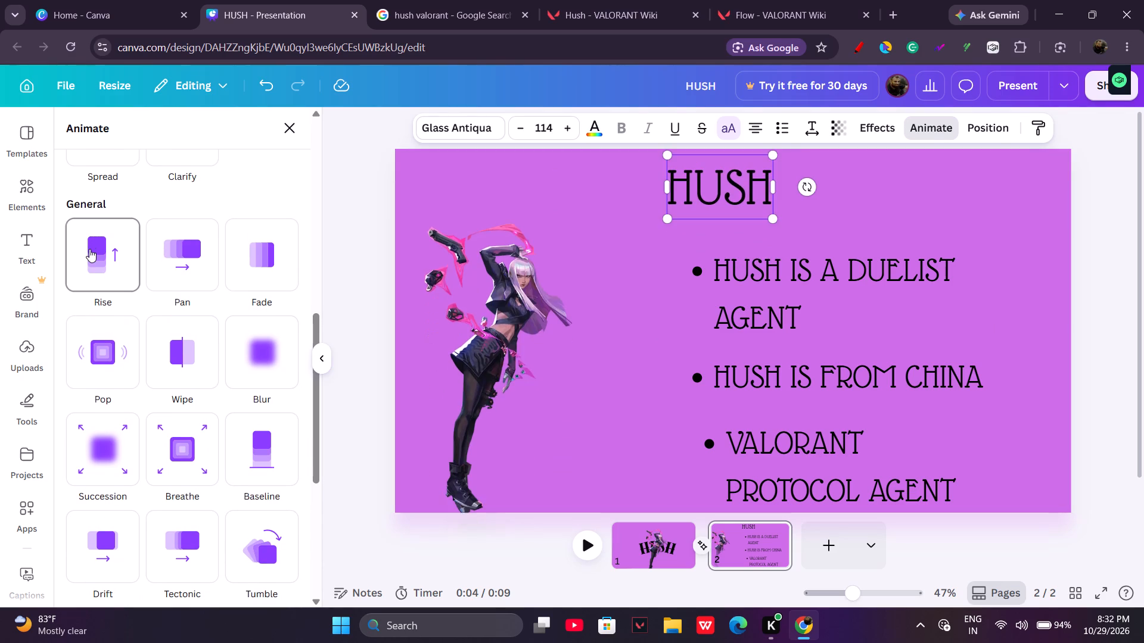
scroll(186, 323, down, 2)
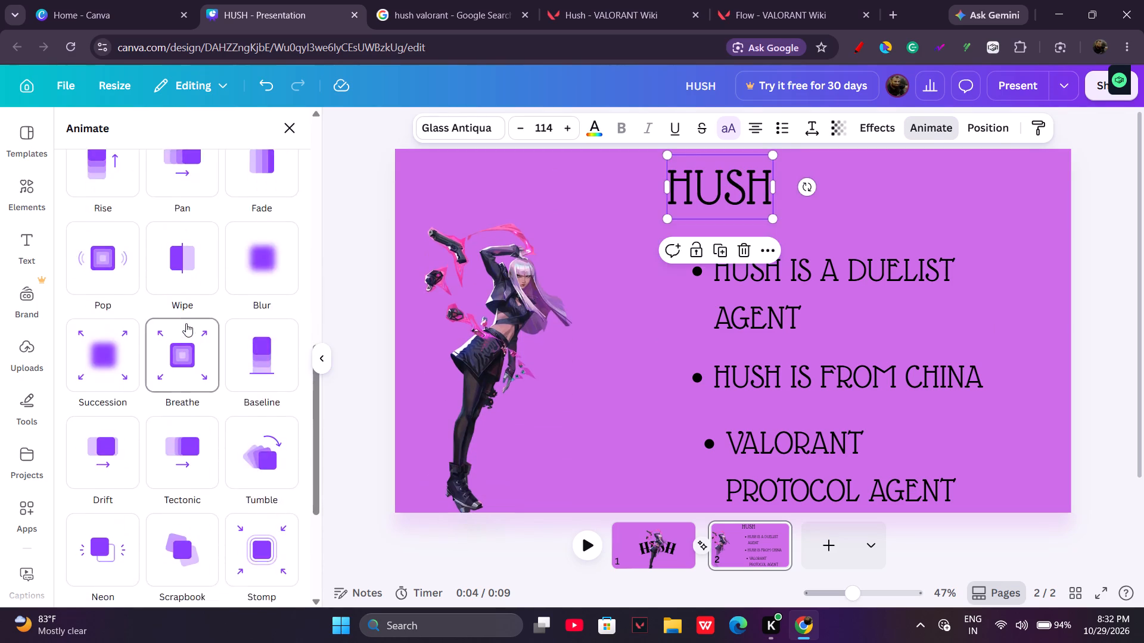
scroll(186, 323, down, 2)
scroll(186, 323, up, 3)
scroll(186, 323, down, 1)
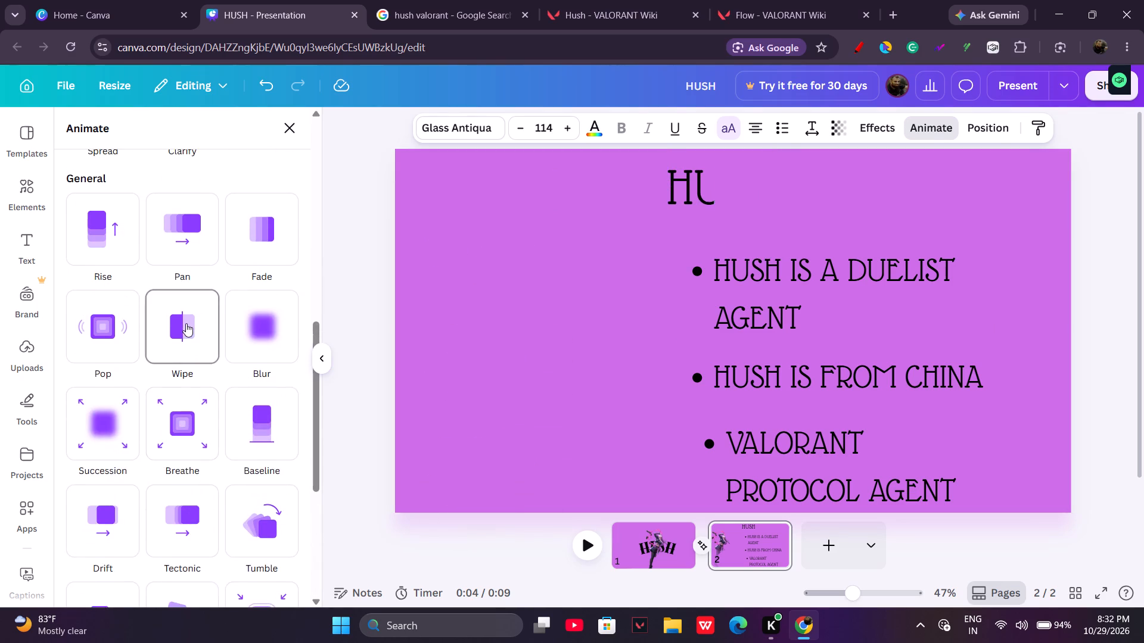
scroll(186, 323, down, 1)
scroll(186, 323, up, 1)
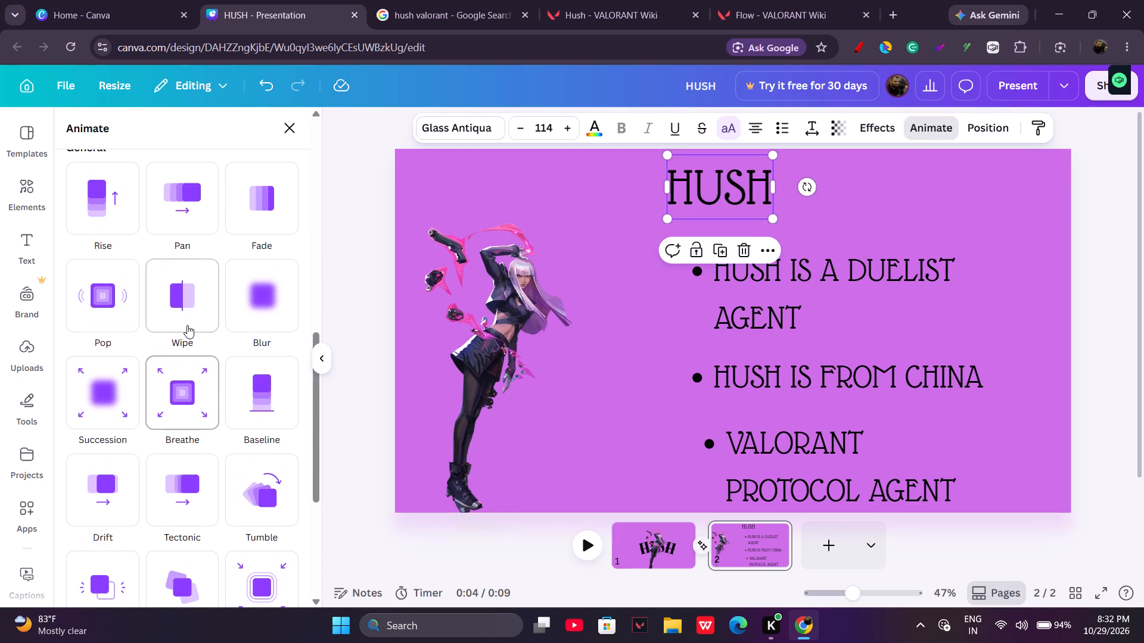
click(197, 305)
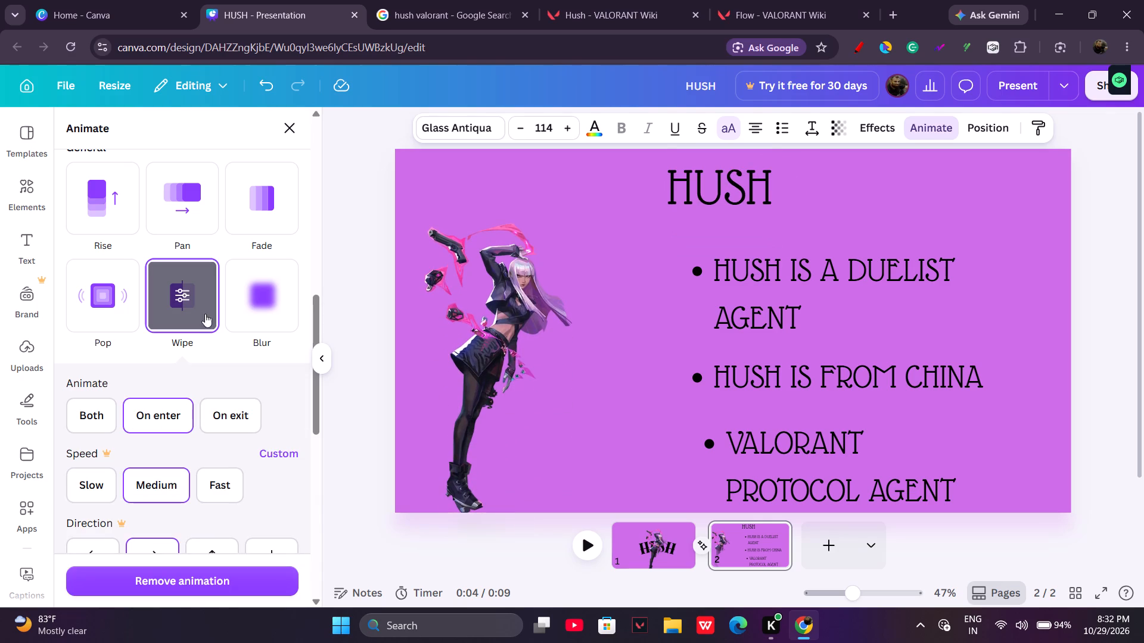
Apply the Wipe animation to each of the three bullet texts: duelist agent, from China and protocol agent.
click(769, 292)
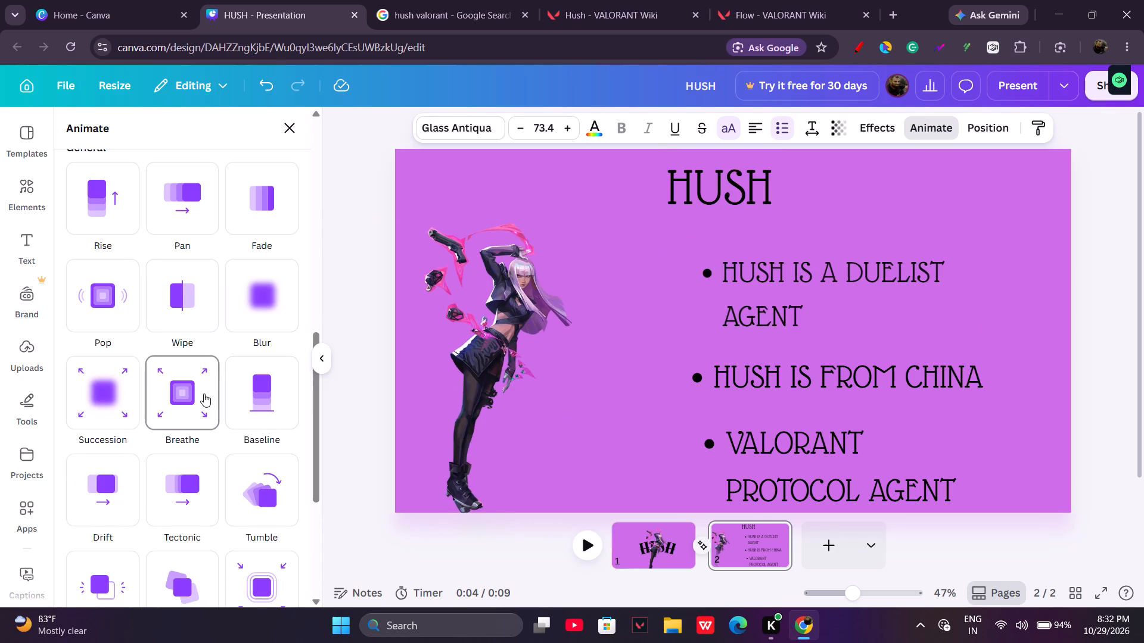
click(200, 283)
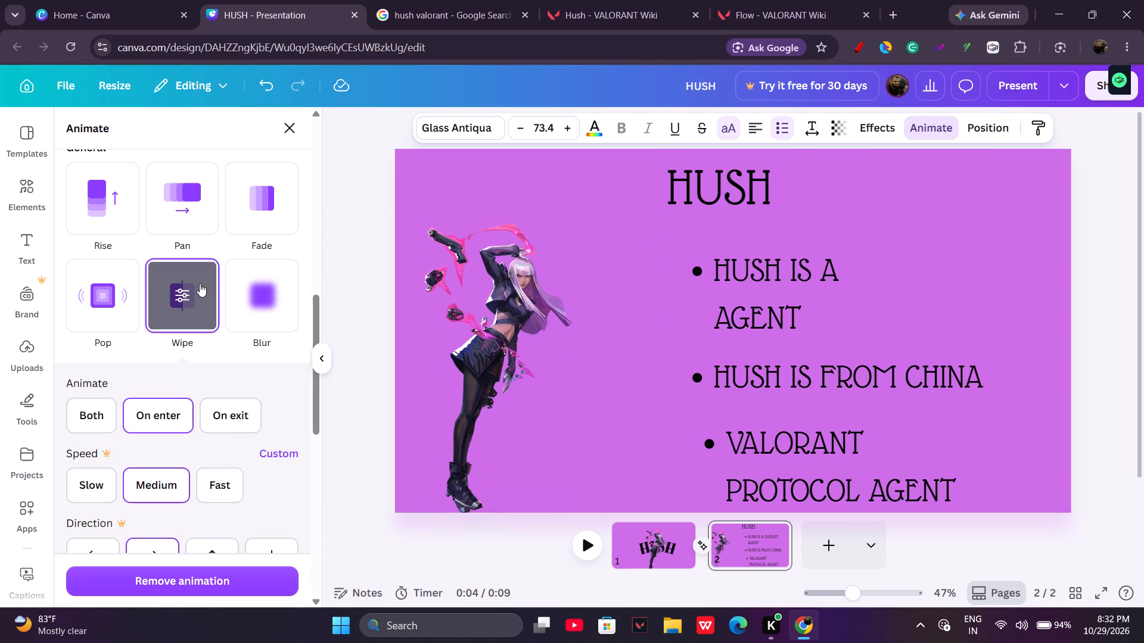
click(720, 379)
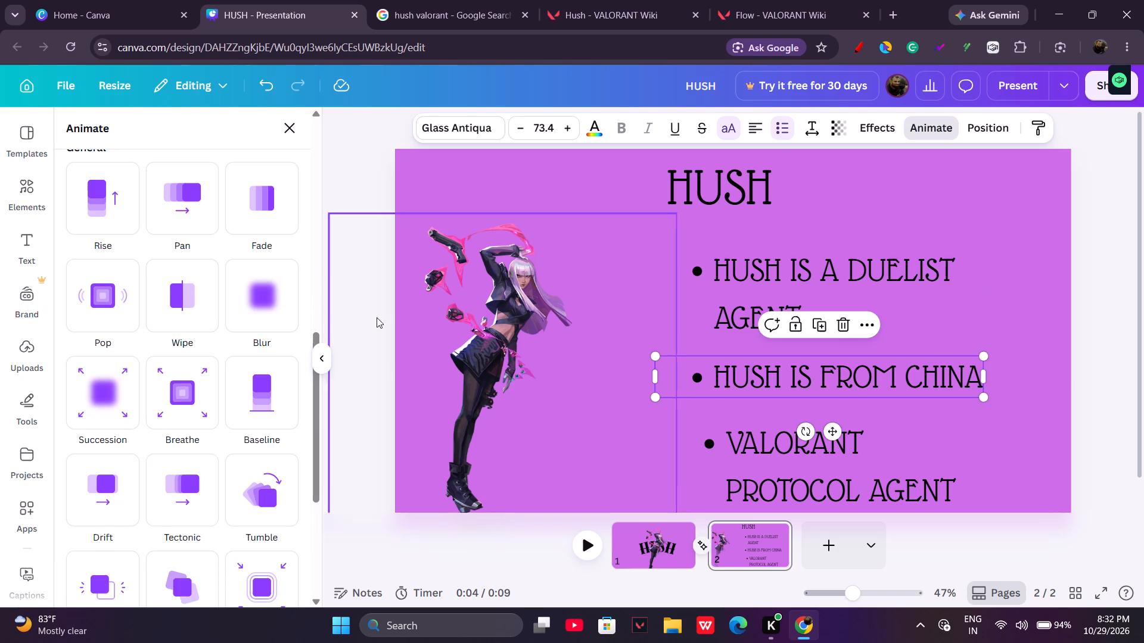
click(175, 294)
click(792, 472)
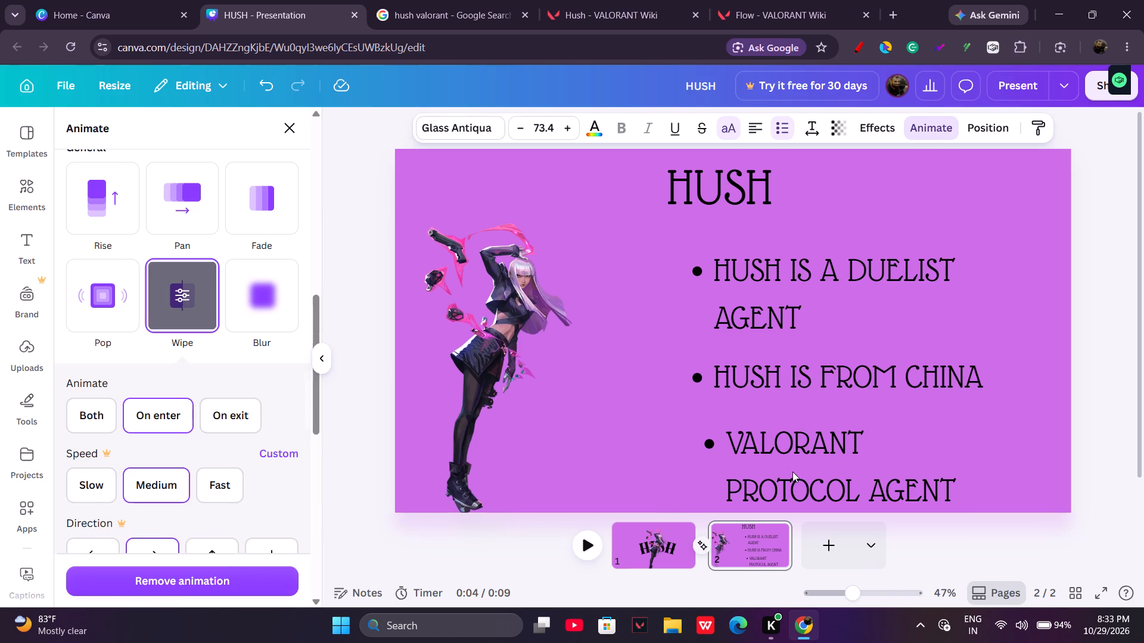
click(201, 289)
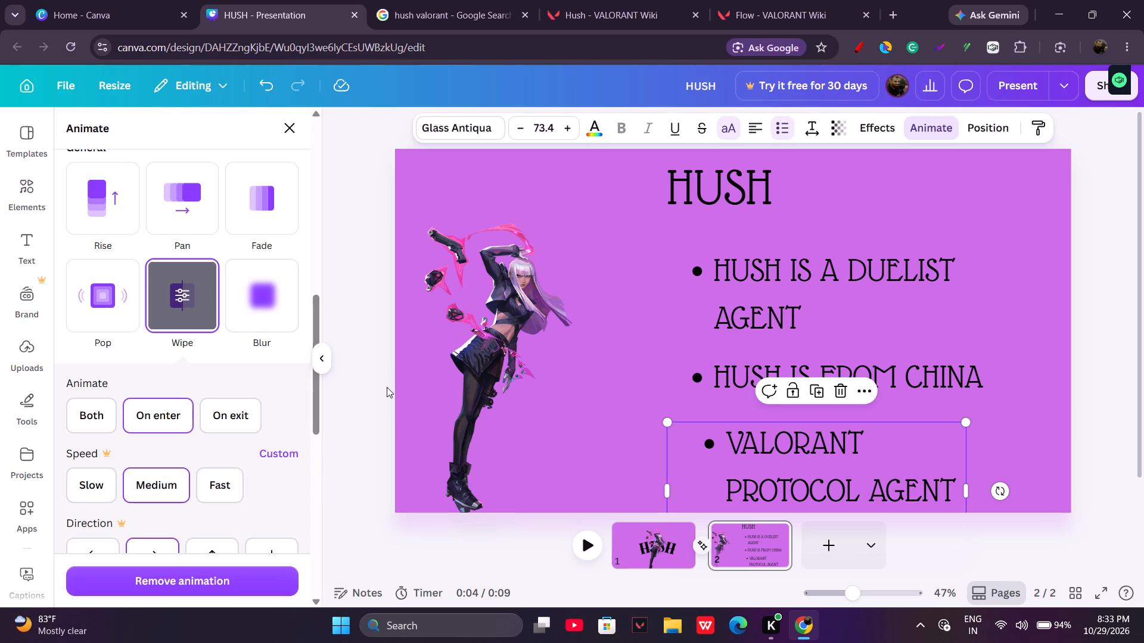
Play the presentation in the editor to check the animations and the transition between pages.
click(578, 554)
click(578, 554)
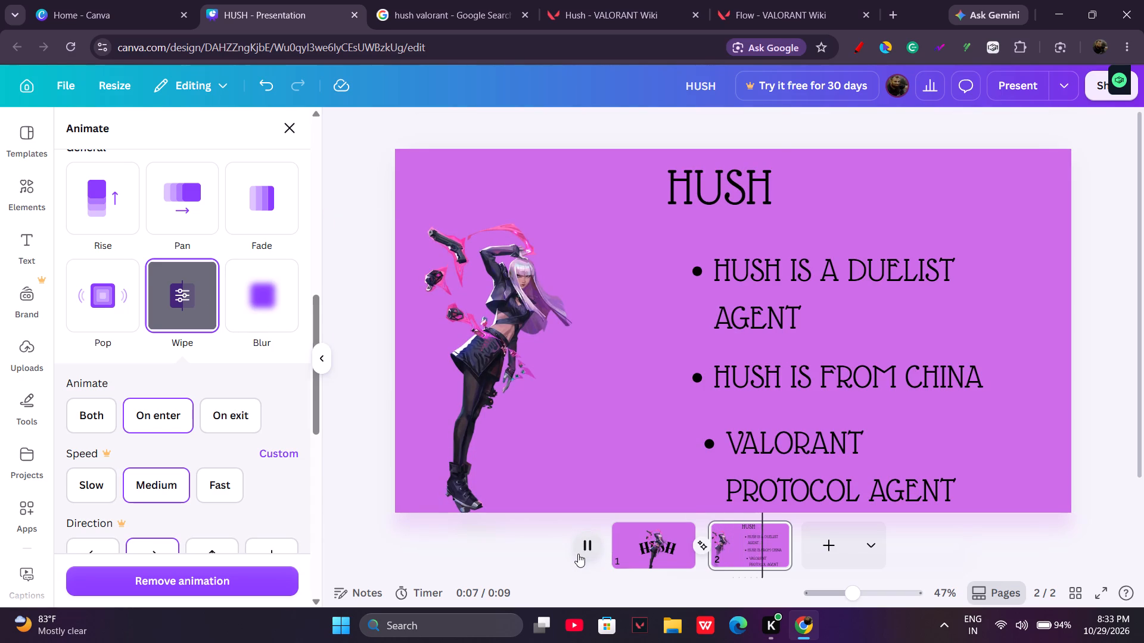
click(579, 554)
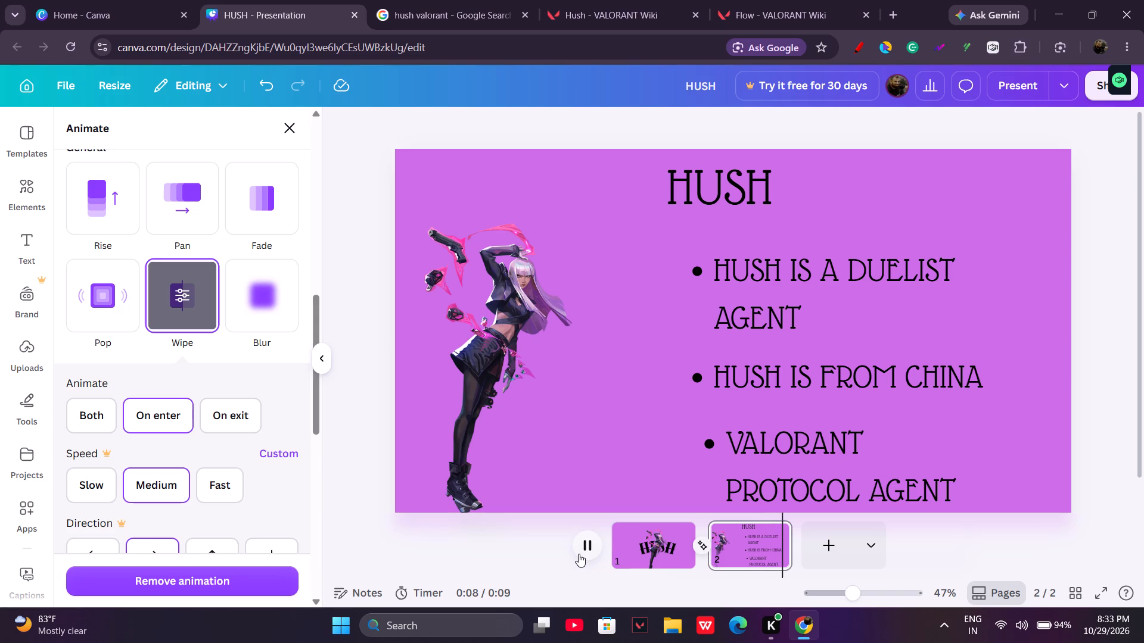
click(579, 554)
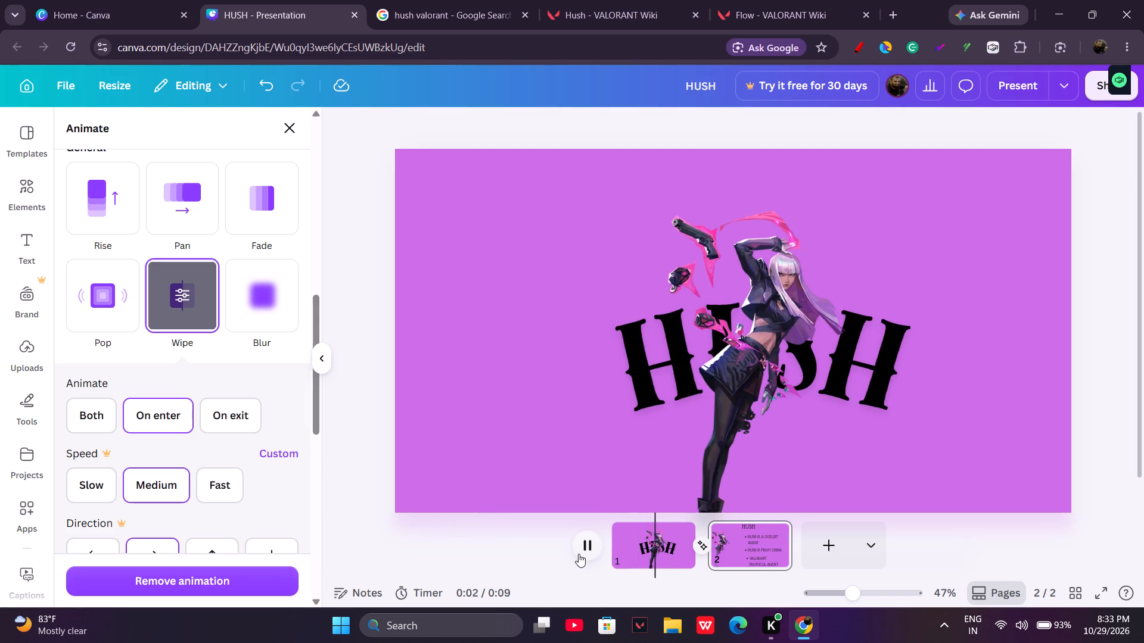
Open a new browser tab.
click(885, 1)
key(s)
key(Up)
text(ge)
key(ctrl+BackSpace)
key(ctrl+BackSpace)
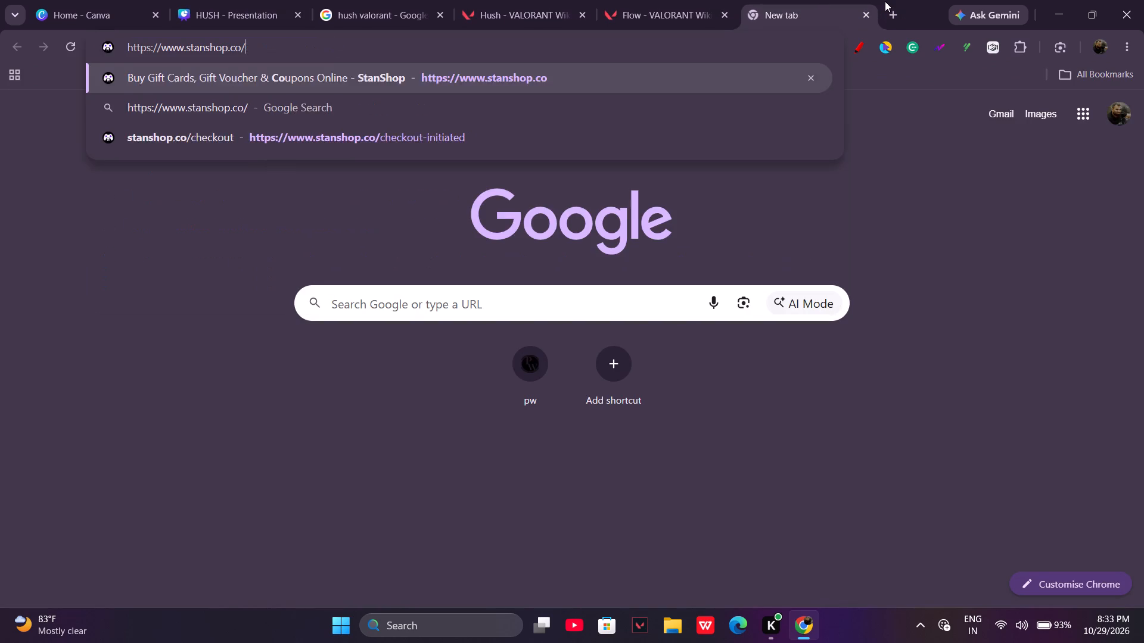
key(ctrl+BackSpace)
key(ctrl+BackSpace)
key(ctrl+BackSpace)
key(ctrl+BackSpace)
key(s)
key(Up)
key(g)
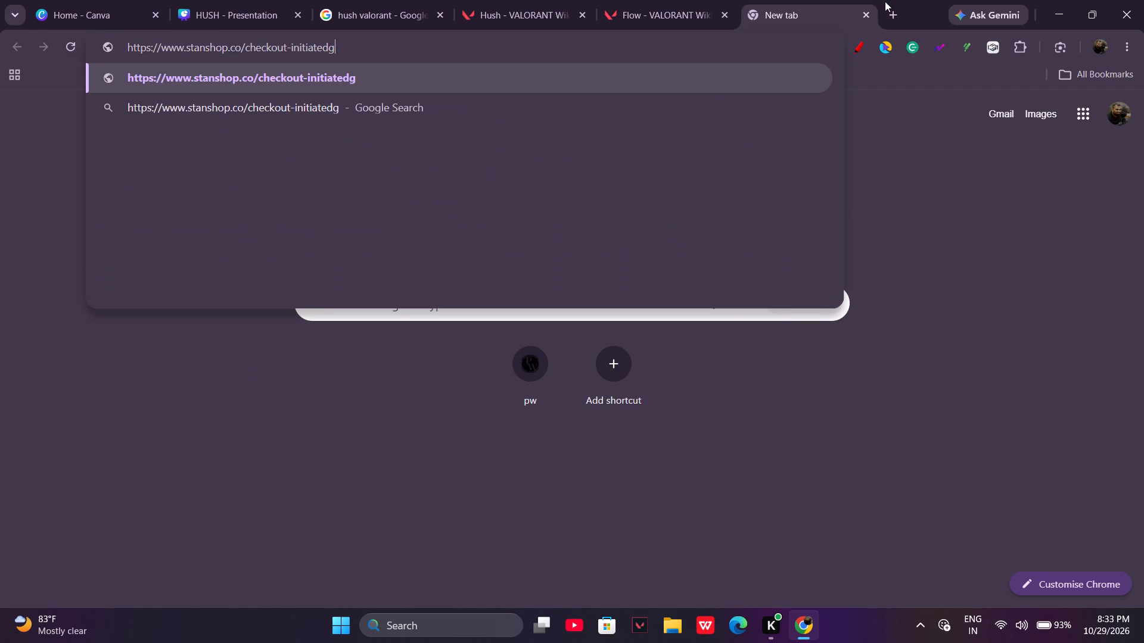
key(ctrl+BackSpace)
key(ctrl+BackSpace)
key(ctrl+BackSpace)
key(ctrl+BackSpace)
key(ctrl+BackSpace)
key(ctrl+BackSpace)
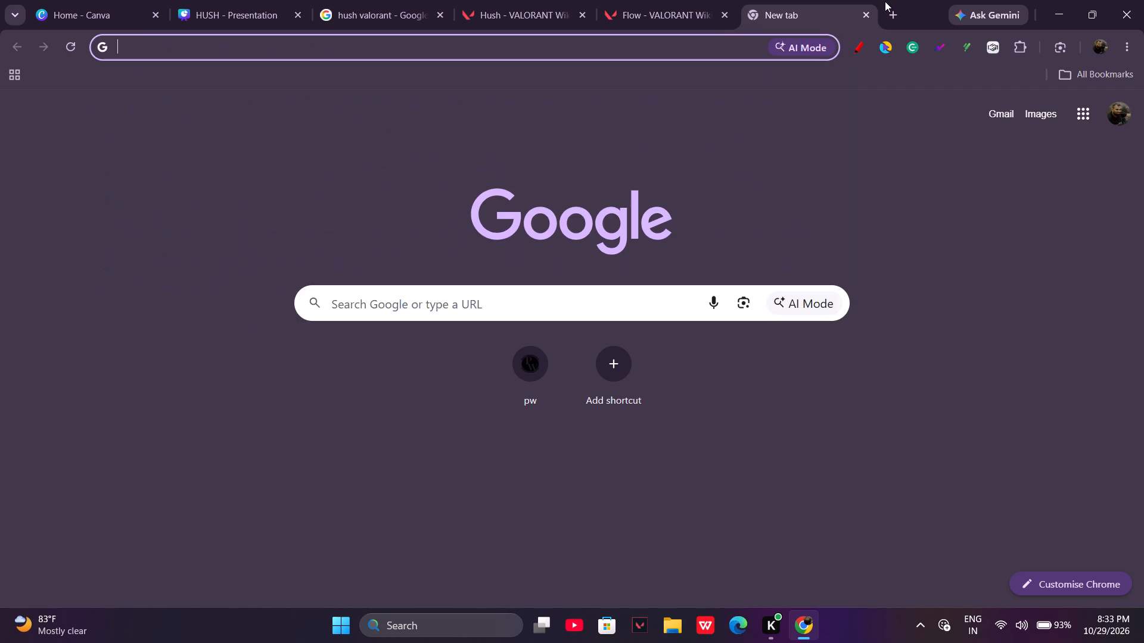
Search the web for Sage Valorant and read the biography on the Valorant Wiki's Sage page.
text(sage)
key(space)
key(Return)
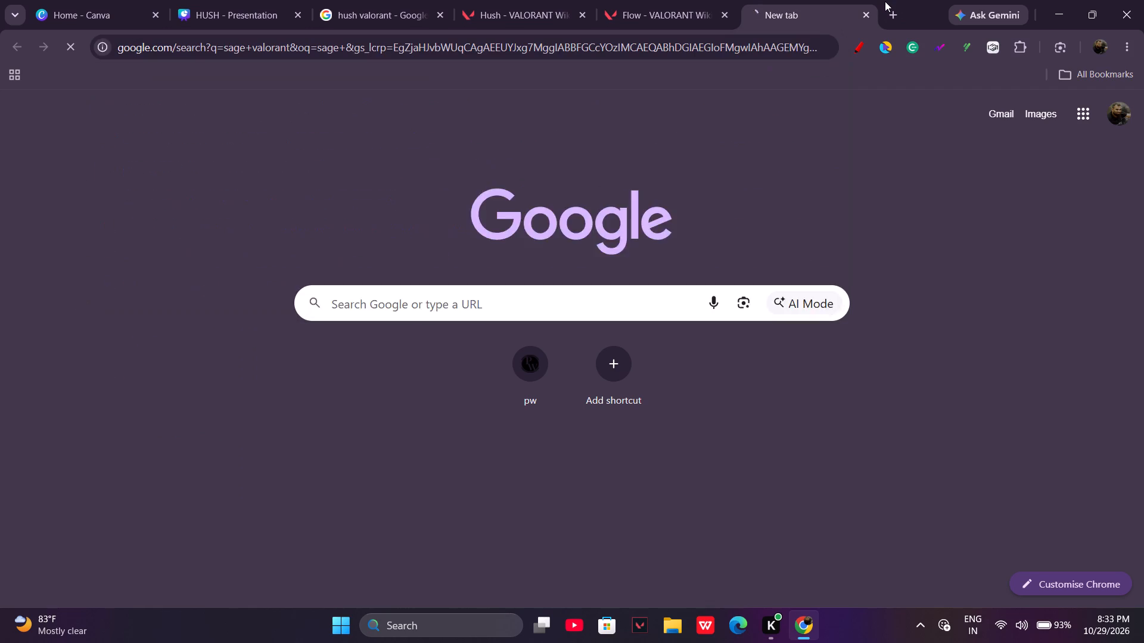
click(285, 237)
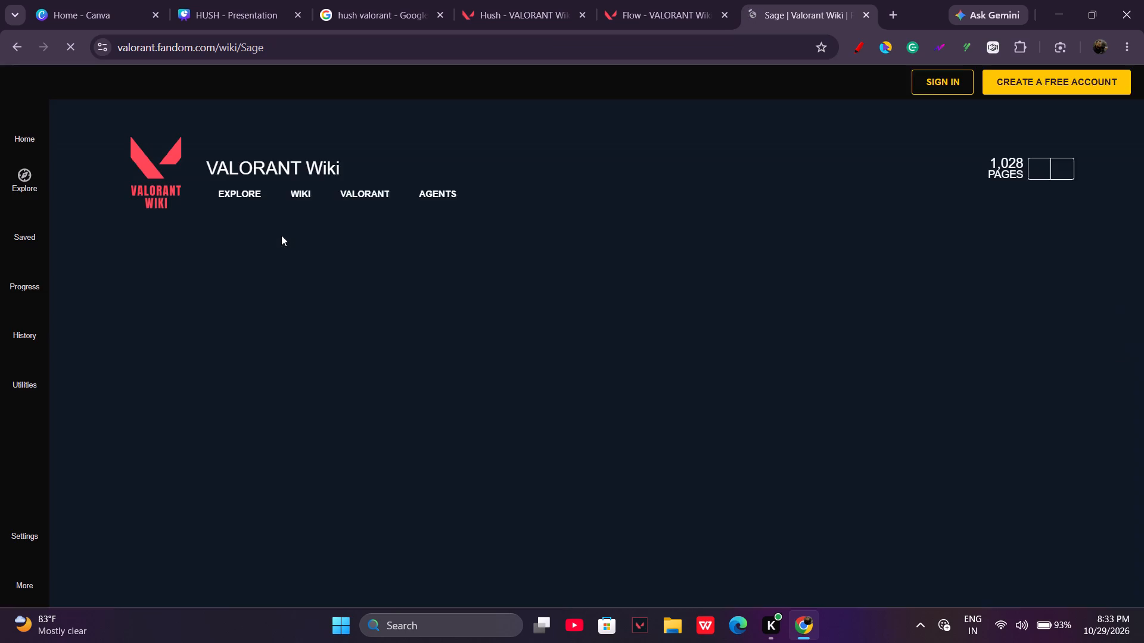
click(281, 235)
scroll(498, 338, down, 1)
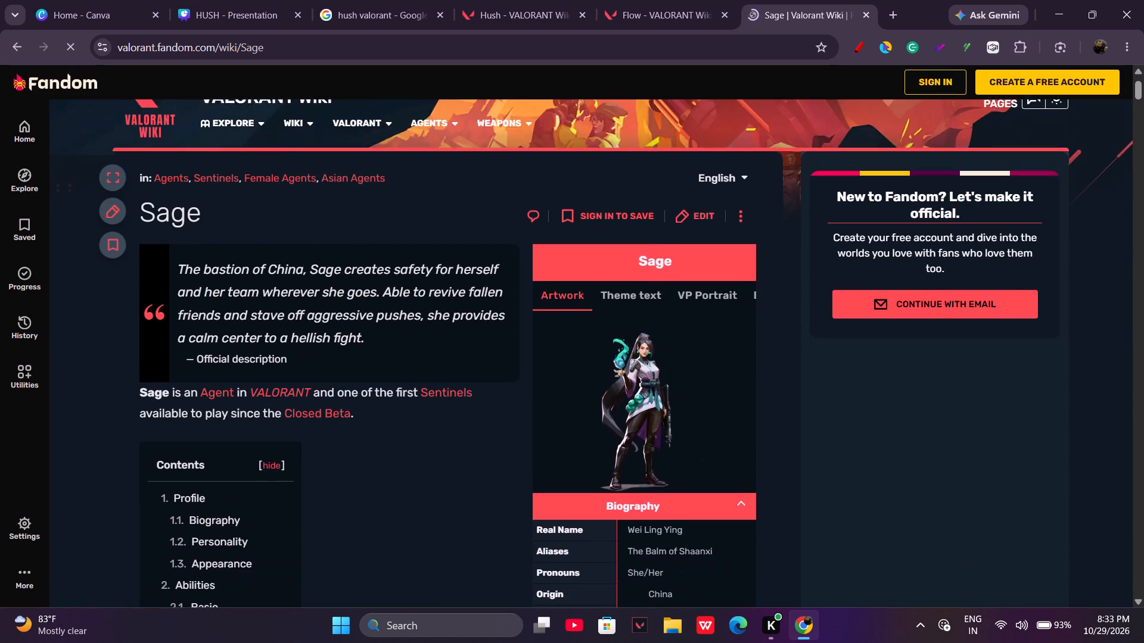
scroll(498, 338, down, 2)
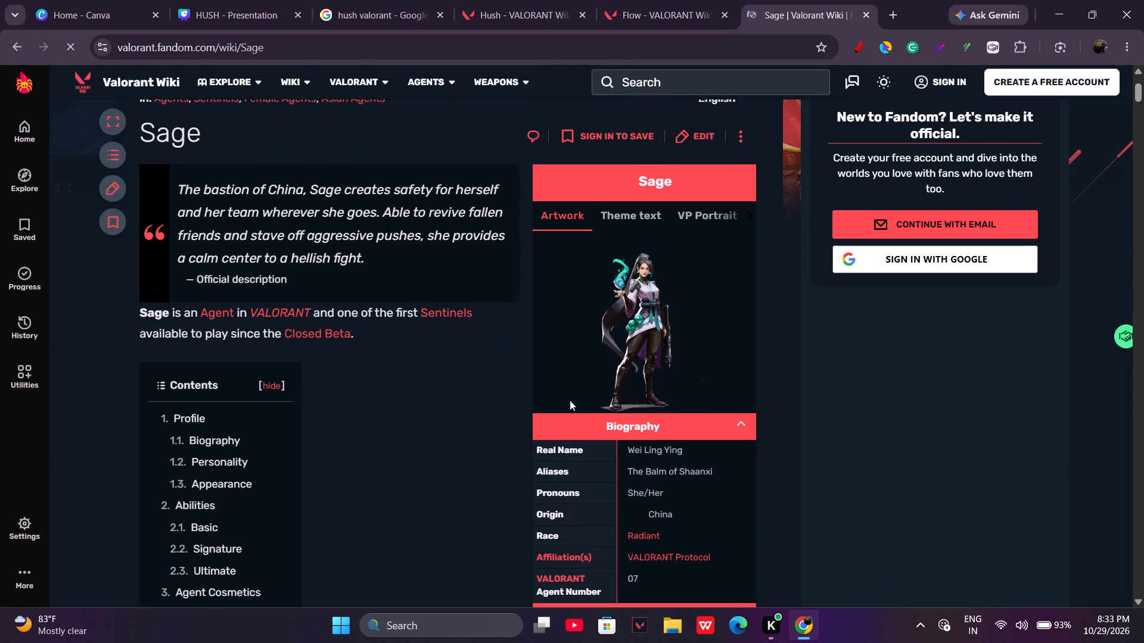
scroll(576, 410, down, 1)
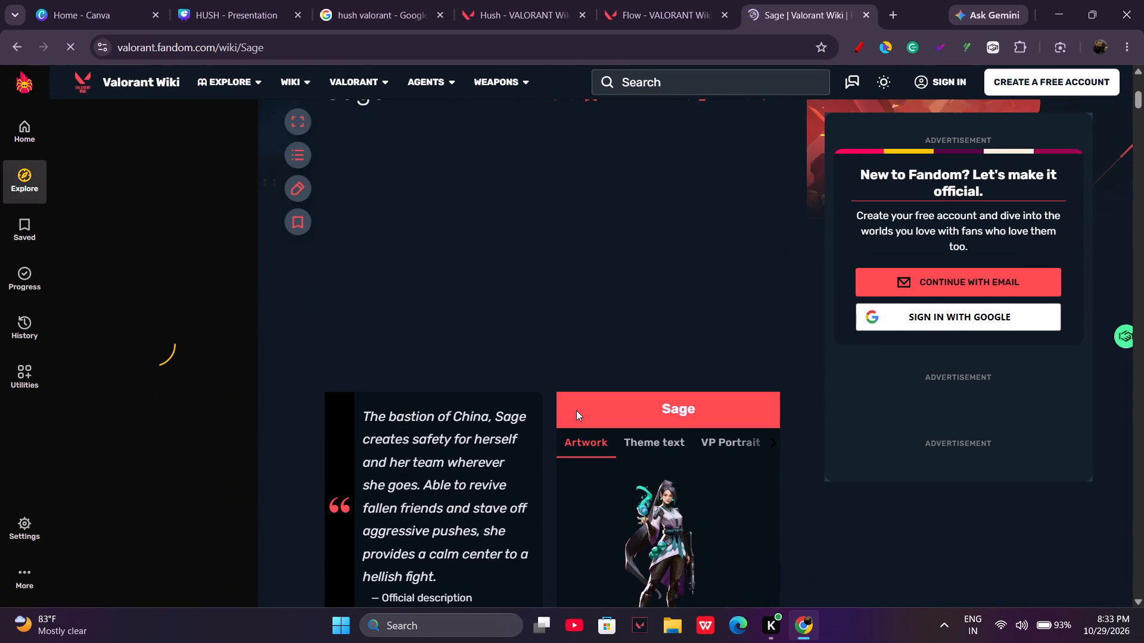
scroll(576, 411, up, 2)
scroll(576, 411, right, 5)
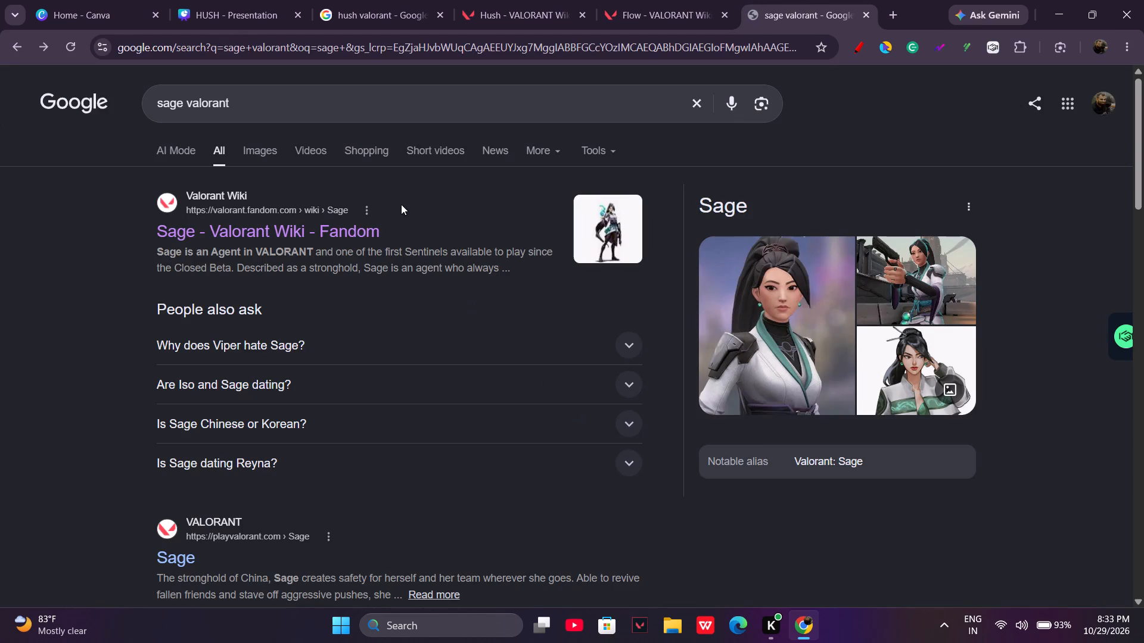
Search the web for "valorant agent 1" and "valorant agent 2" to compare the agent information.
click(281, 108)
key(ctrl+BackSpace)
key(ctrl+BackSpace)
text(valora)
key(Down)
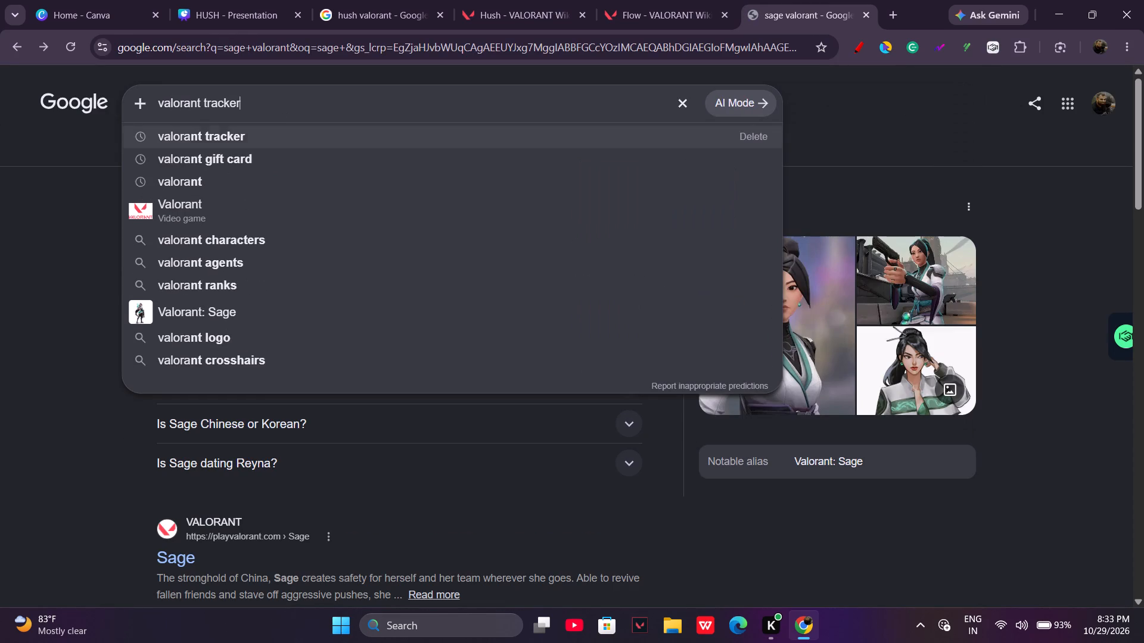
key(ctrl+BackSpace)
text(agent 1)
key(Return)
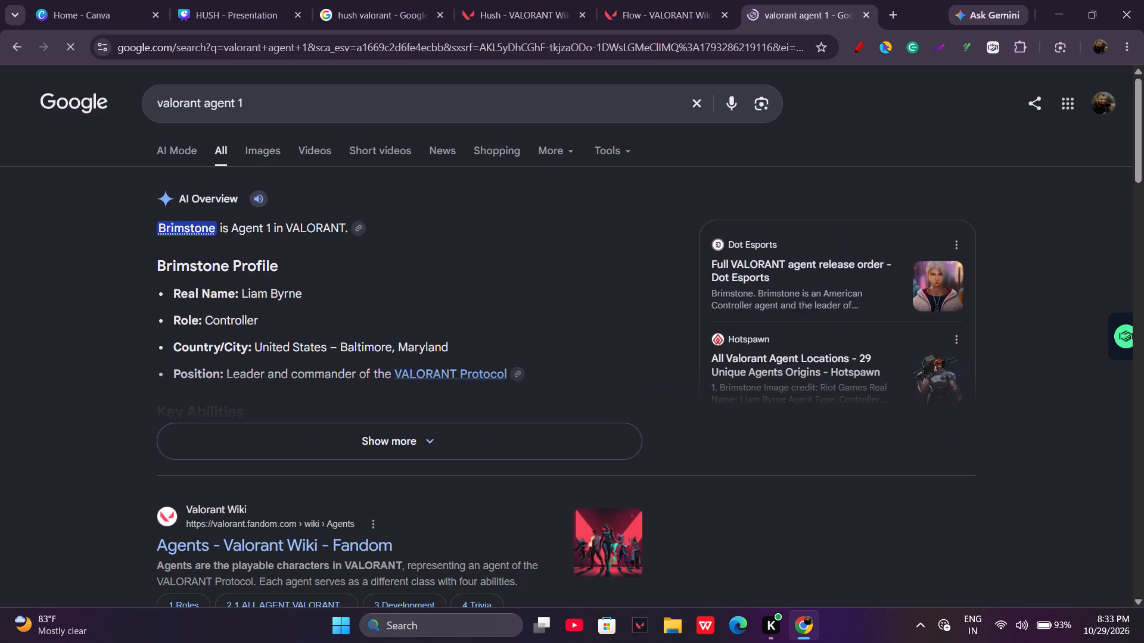
click(296, 435)
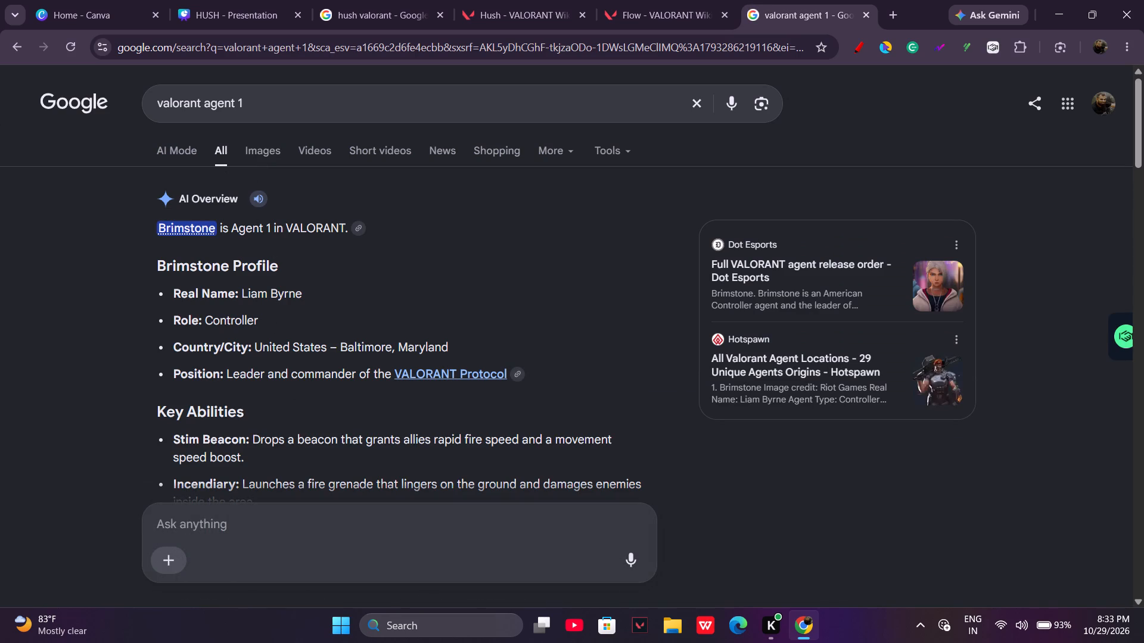
click(246, 111)
key(BackSpace)
key(2)
key(Return)
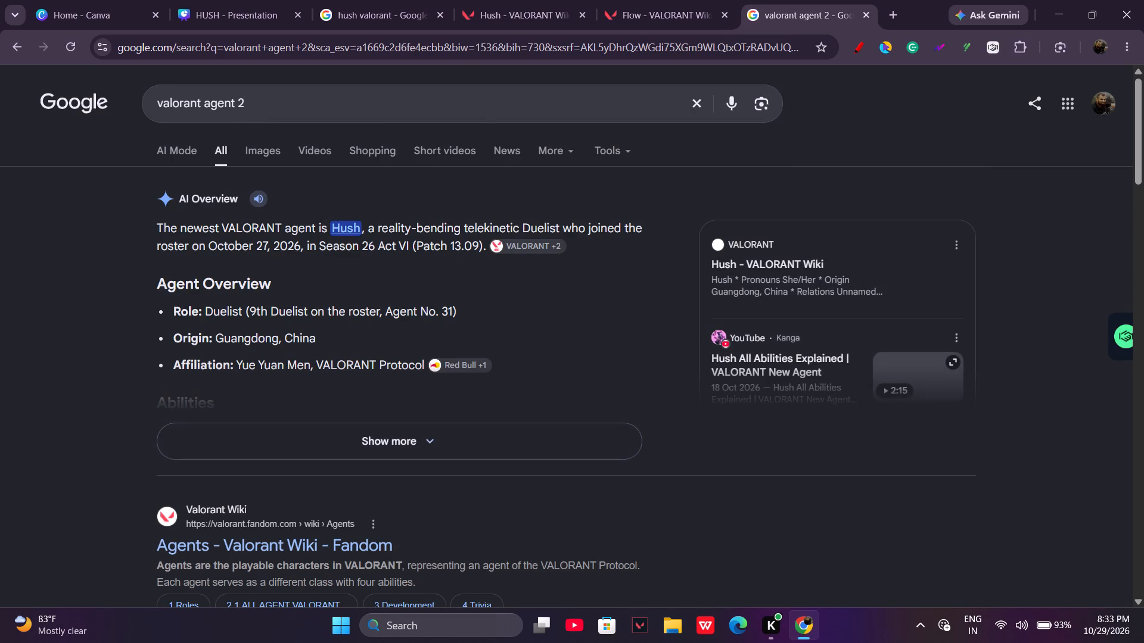
Return to the HUSH presentation and add a blank third page after the bulleted facts page.
click(232, 0)
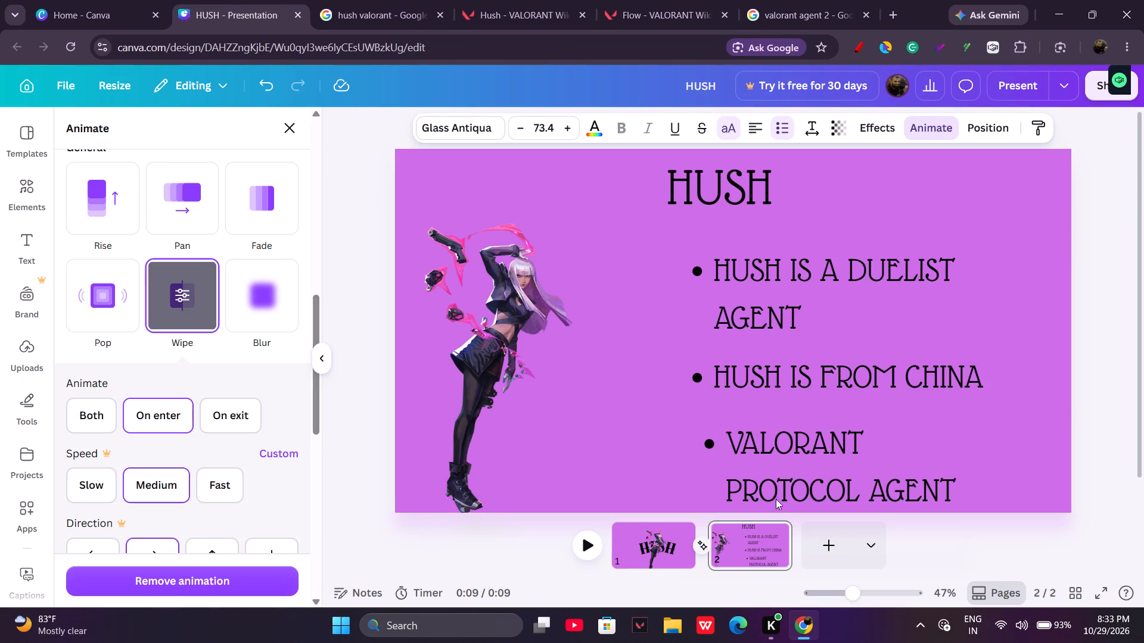
click(823, 542)
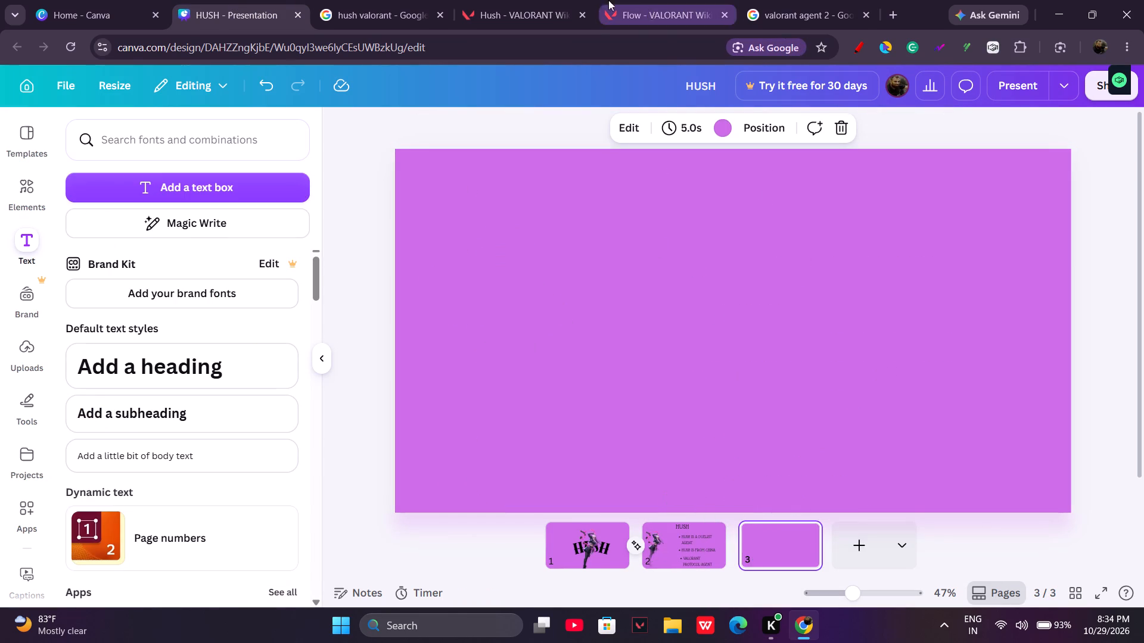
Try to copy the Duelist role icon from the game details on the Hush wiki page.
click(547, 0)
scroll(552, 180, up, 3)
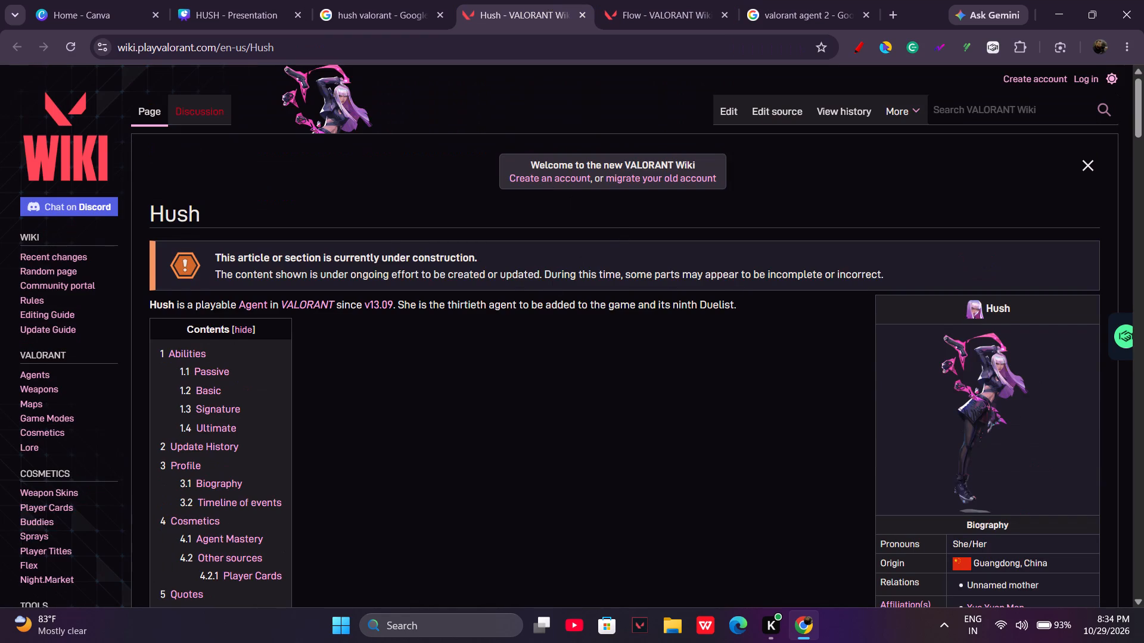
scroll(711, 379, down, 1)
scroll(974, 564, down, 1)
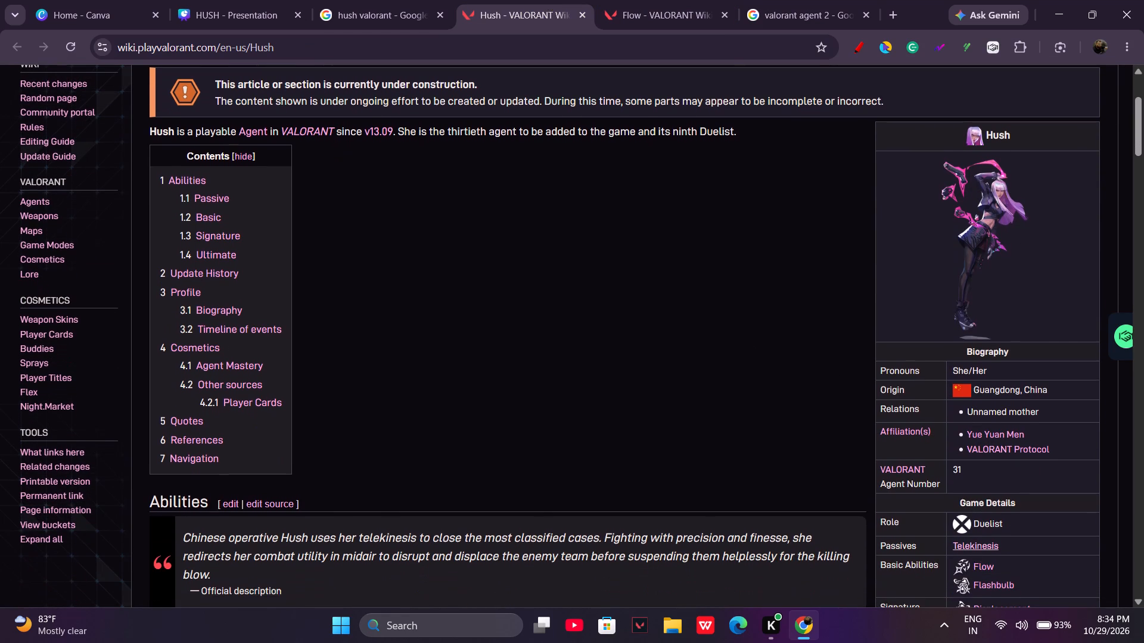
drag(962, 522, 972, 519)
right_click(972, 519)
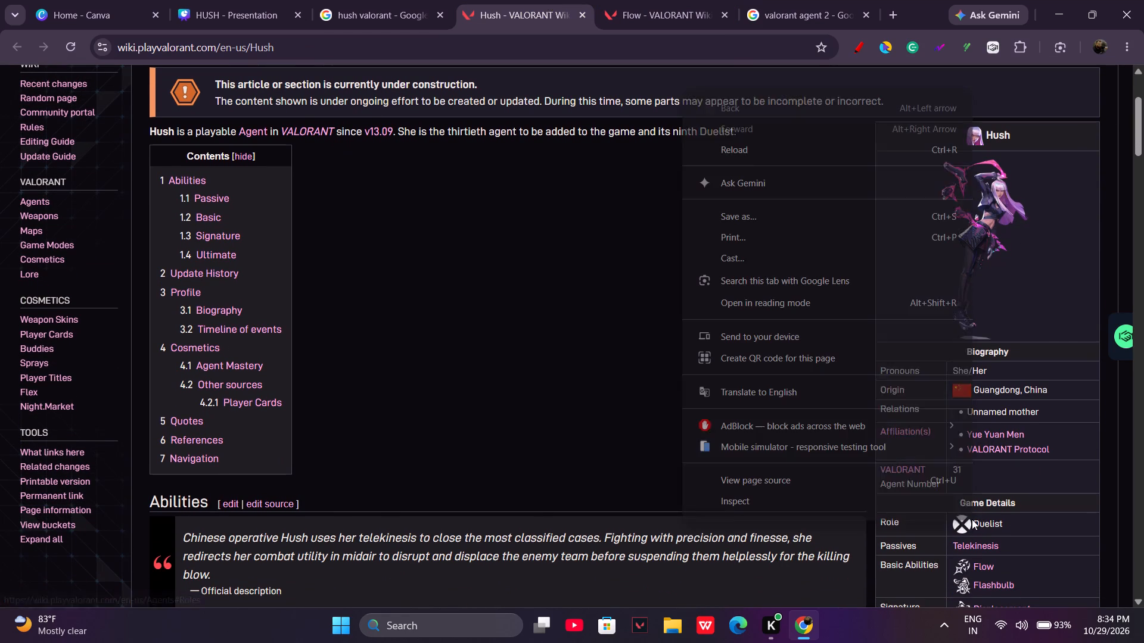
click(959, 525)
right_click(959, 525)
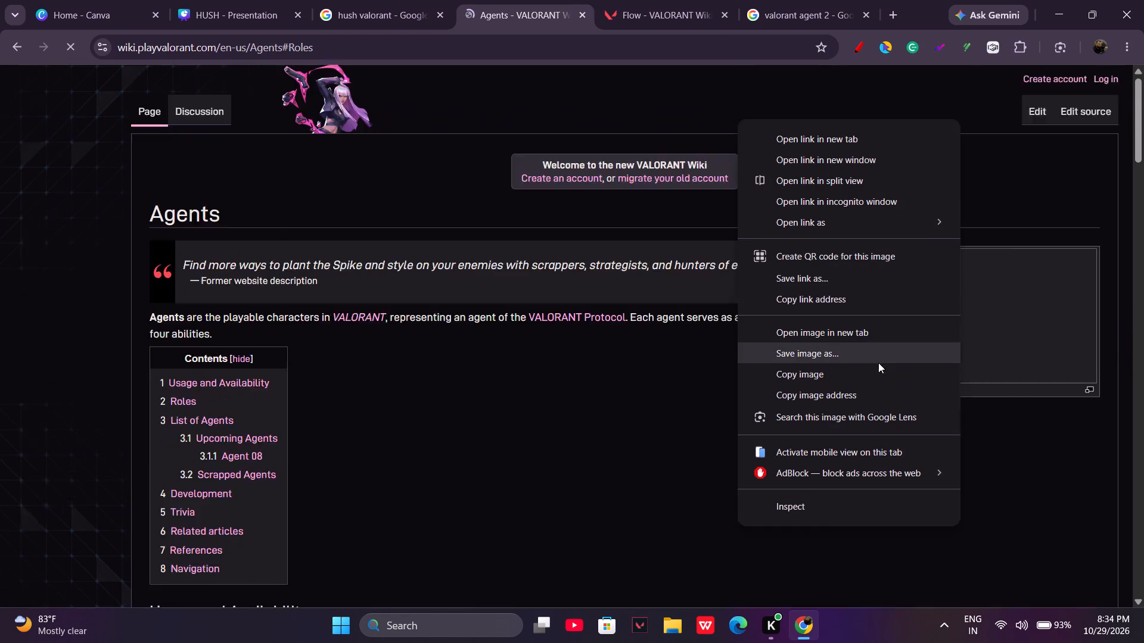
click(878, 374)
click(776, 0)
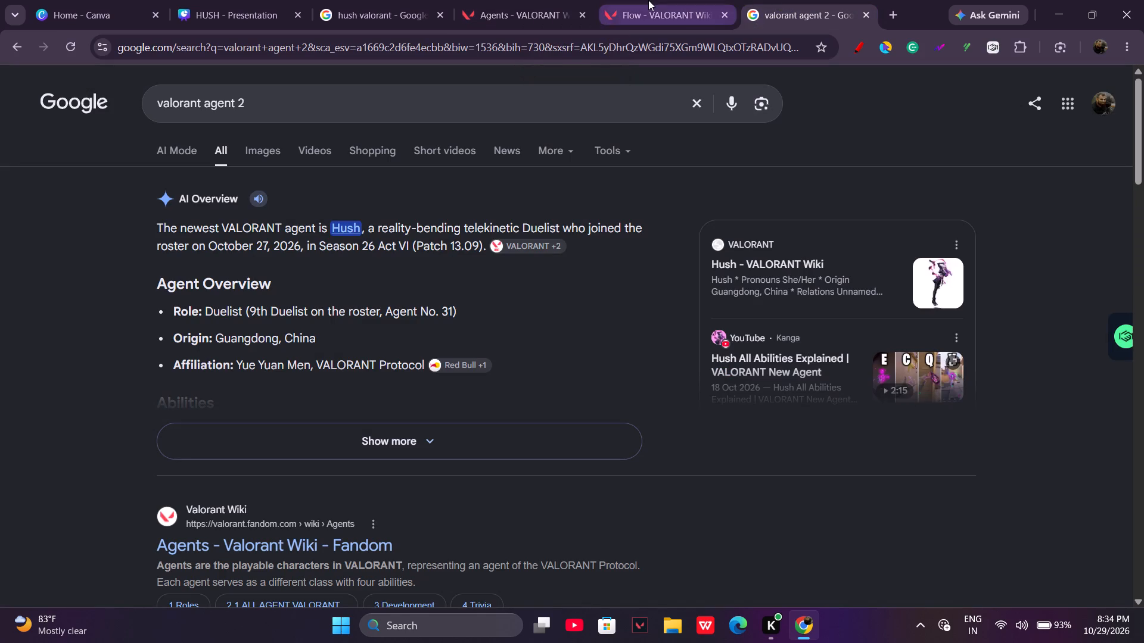
Paste the copied image onto the blank page 3 of the HUSH presentation.
click(285, 0)
key(ctrl+v)
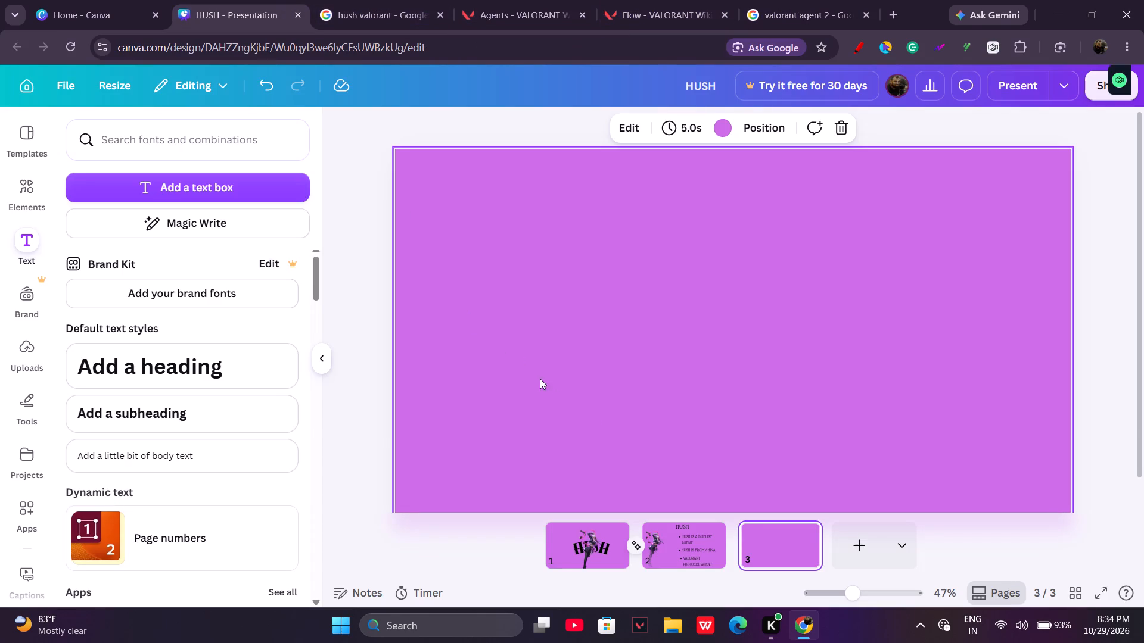
click(546, 330)
Look through the Flow ability page and the Agents page on the VALORANT Wiki for presentation material.
click(681, 0)
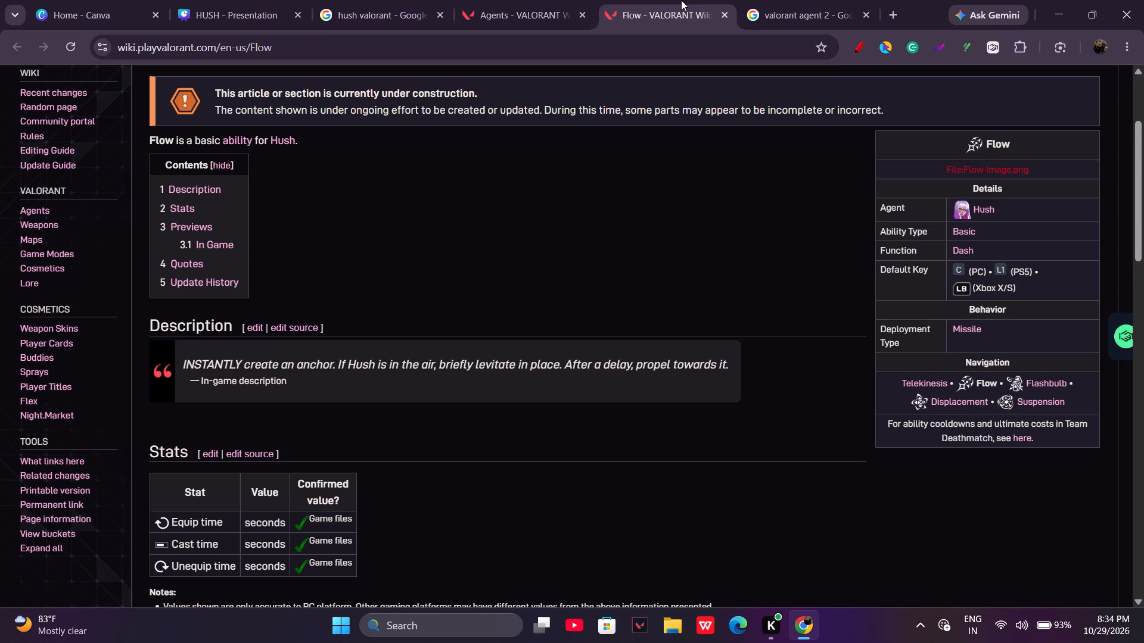
scroll(952, 315, down, 2)
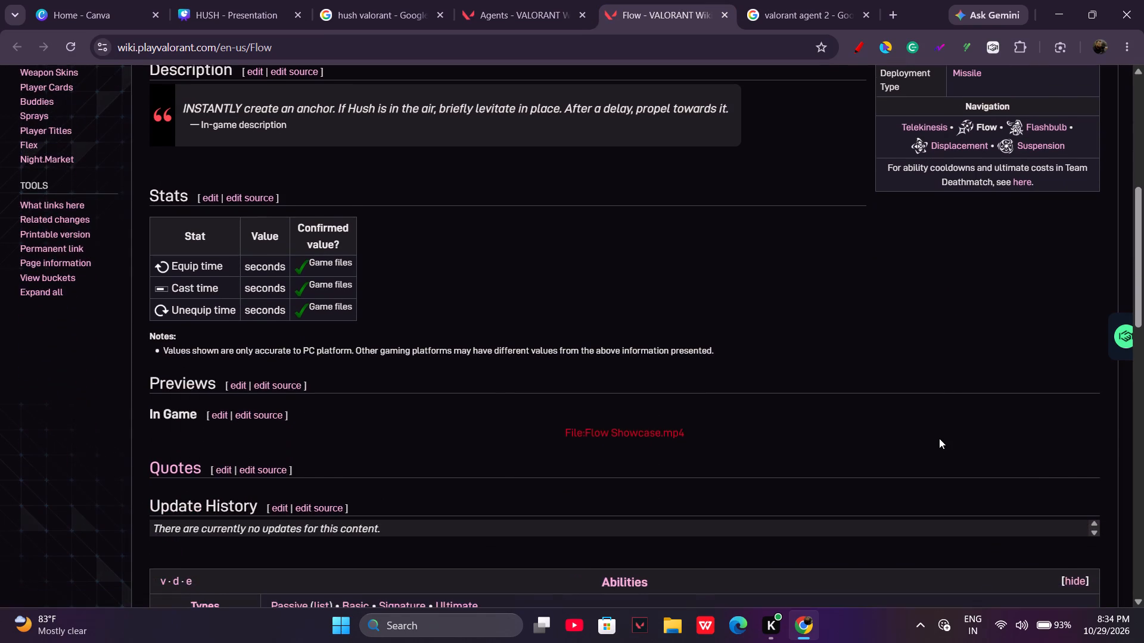
scroll(904, 441, up, 4)
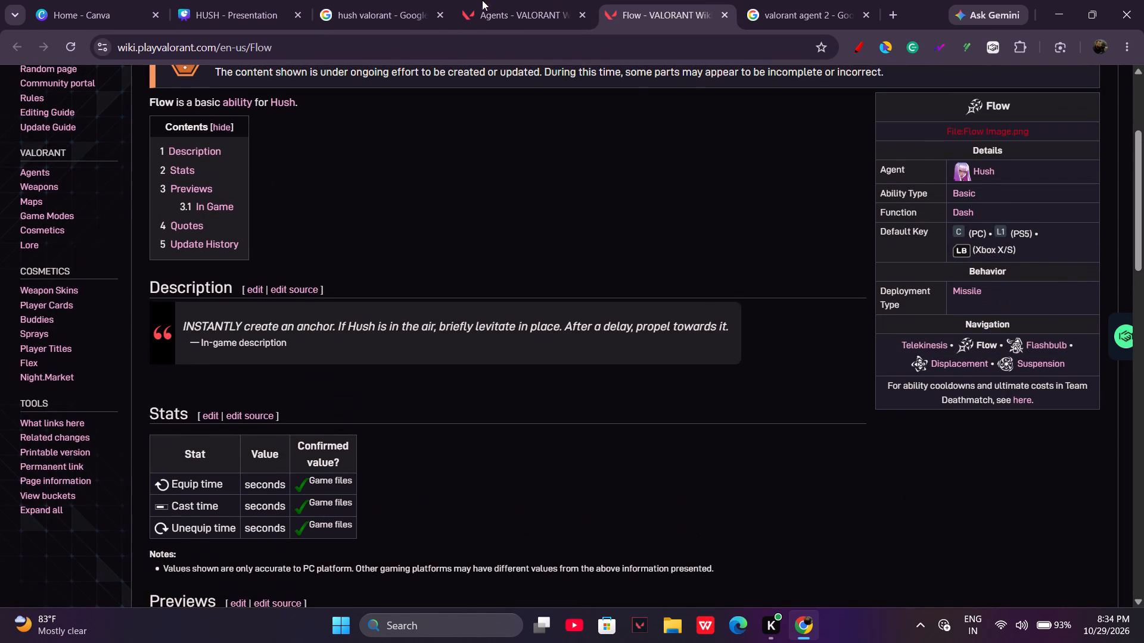
click(482, 0)
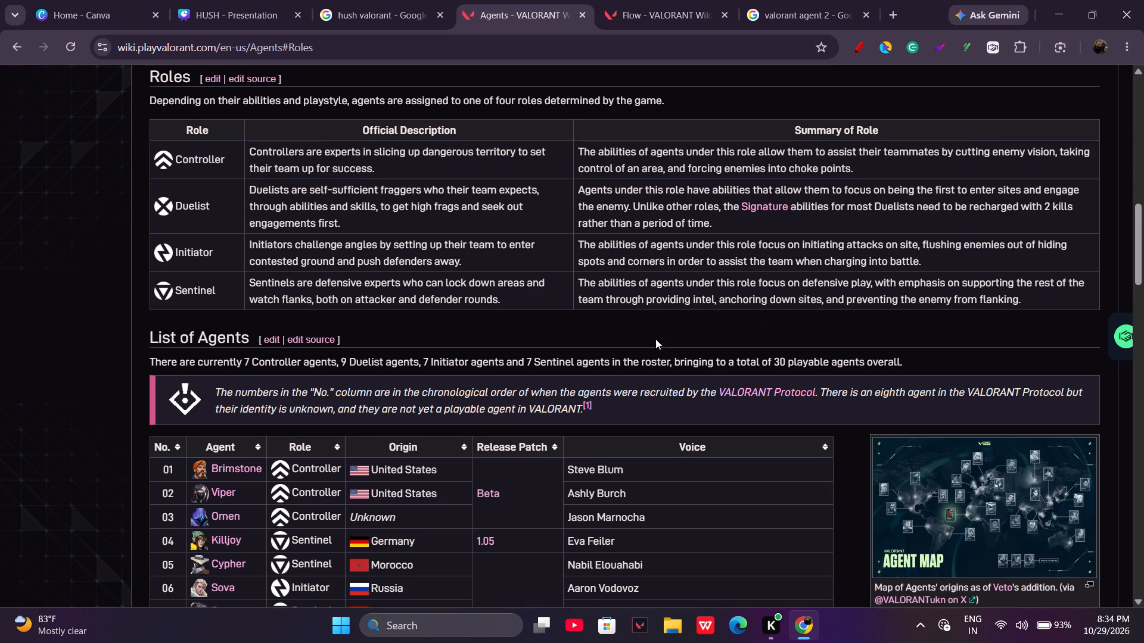
click(652, 0)
scroll(823, 290, up, 1)
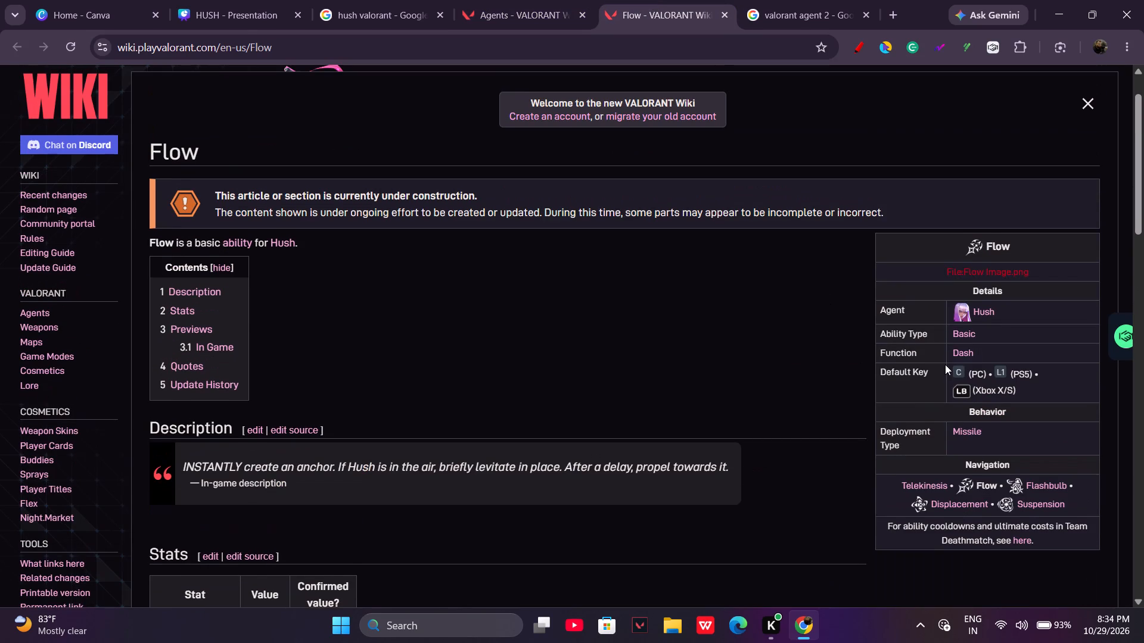
scroll(945, 364, up, 1)
scroll(964, 443, right, 3)
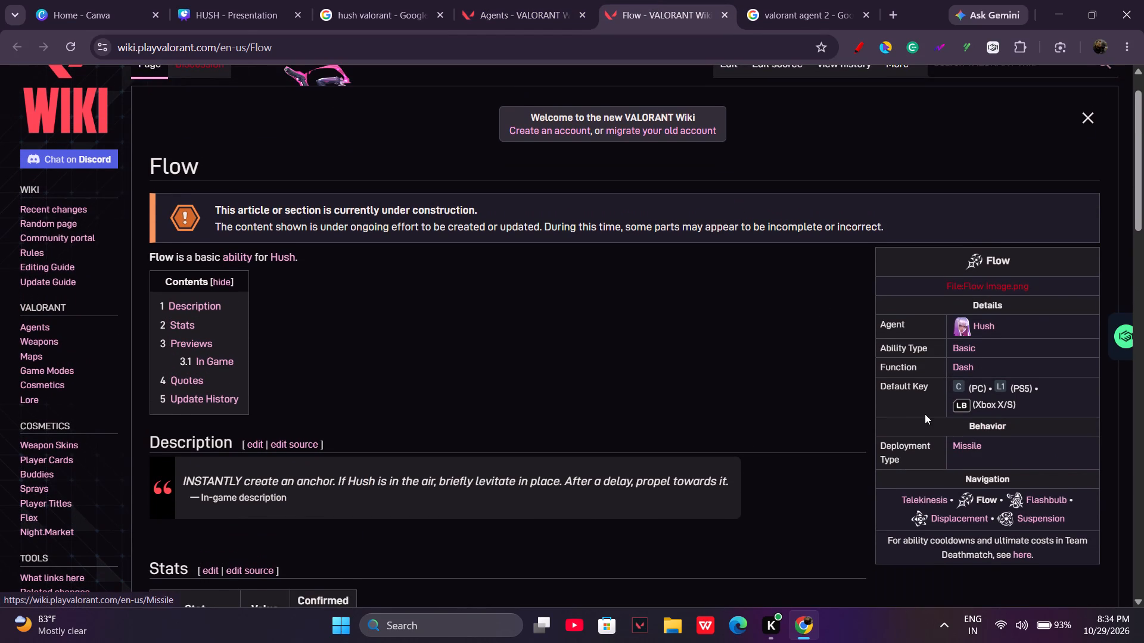
scroll(925, 414, right, 4)
scroll(739, 422, right, 8)
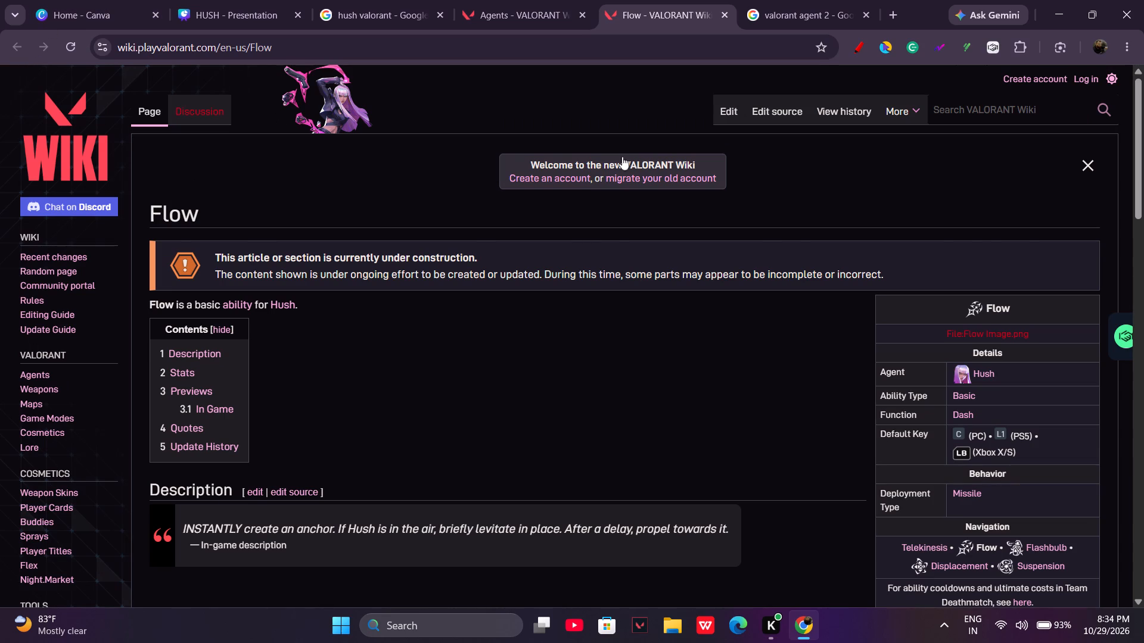
Go back from the wiki's Agents page to the Hush page and copy the Duelist role icon image.
click(565, 0)
scroll(812, 303, up, 9)
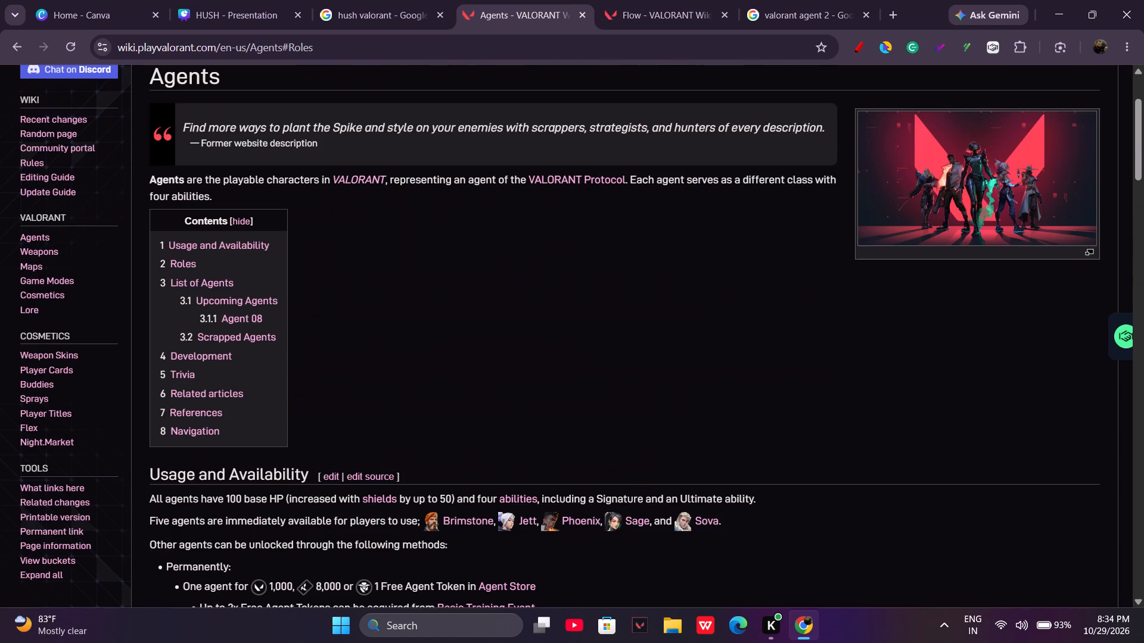
click(338, 102)
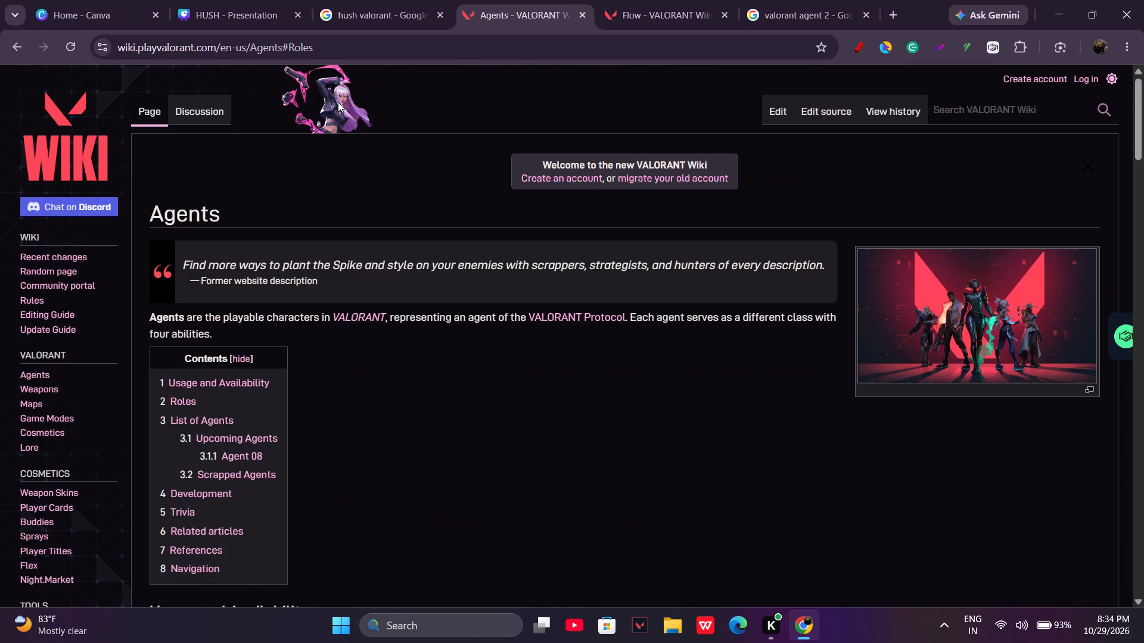
click(338, 102)
scroll(266, 237, right, 6)
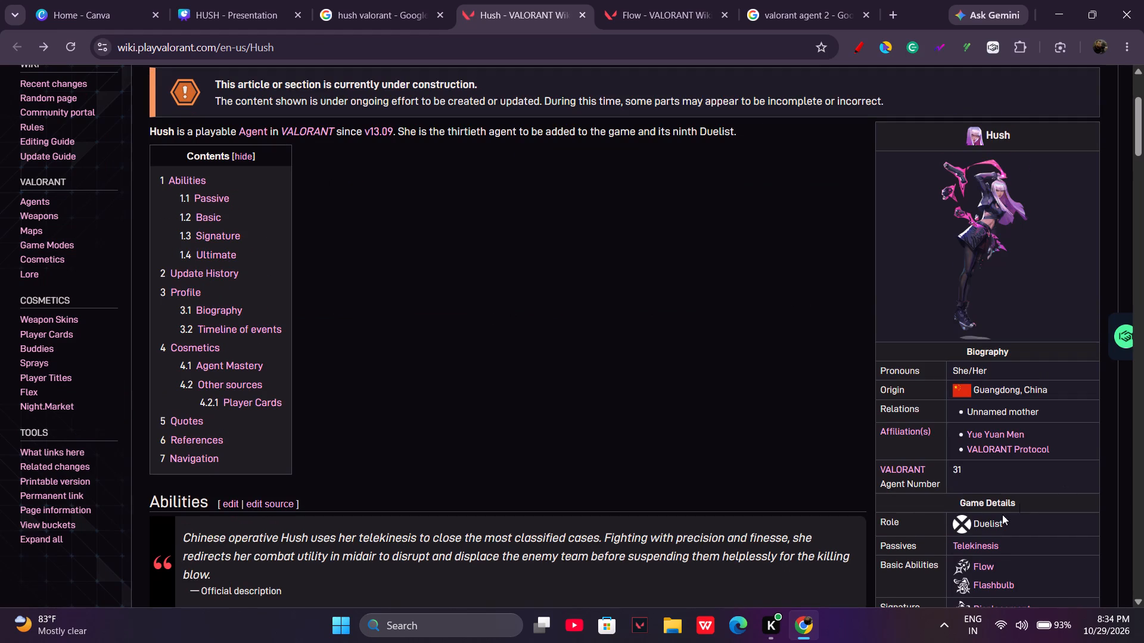
right_click(966, 523)
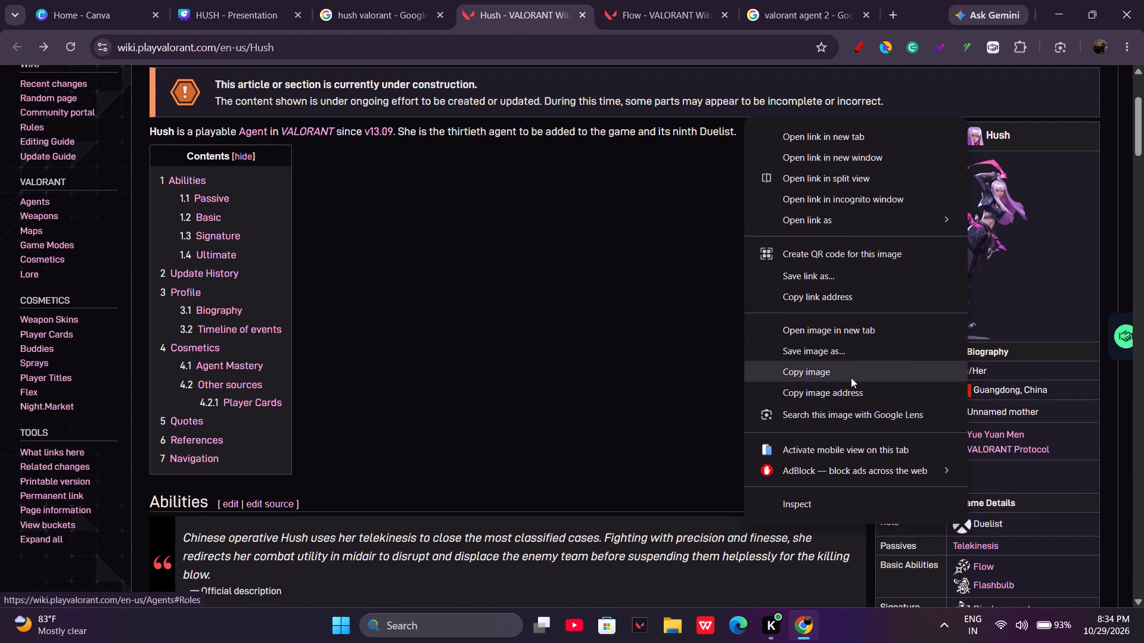
click(851, 377)
Back in the HUSH presentation, move the Hush figure on page 3 to the page's lower-left corner.
click(584, 0)
click(626, 0)
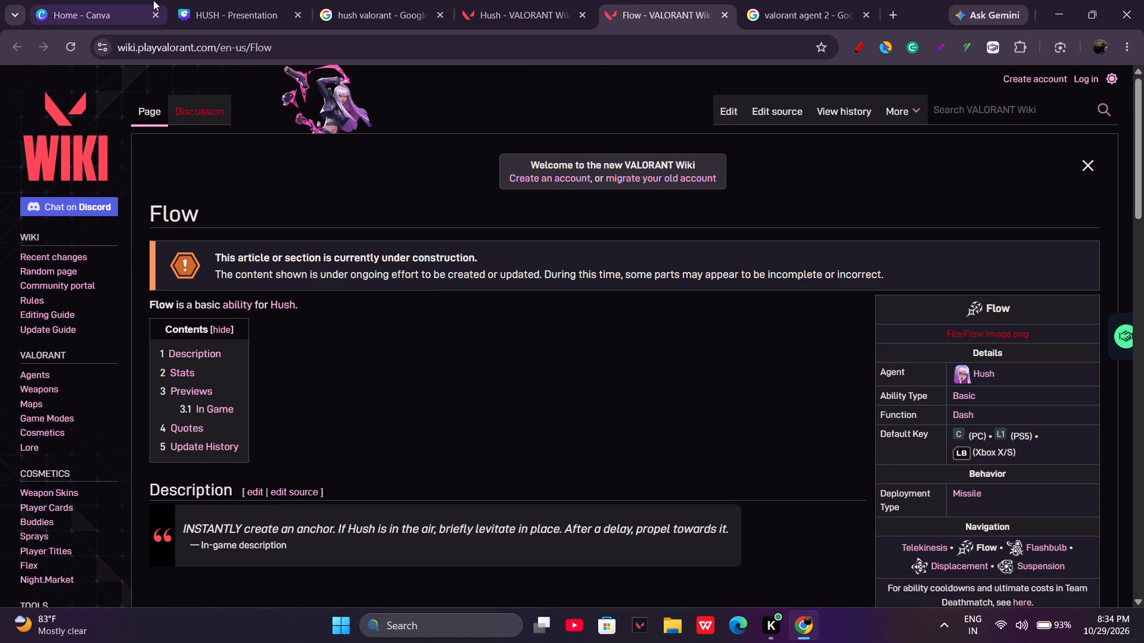
click(232, 0)
click(735, 433)
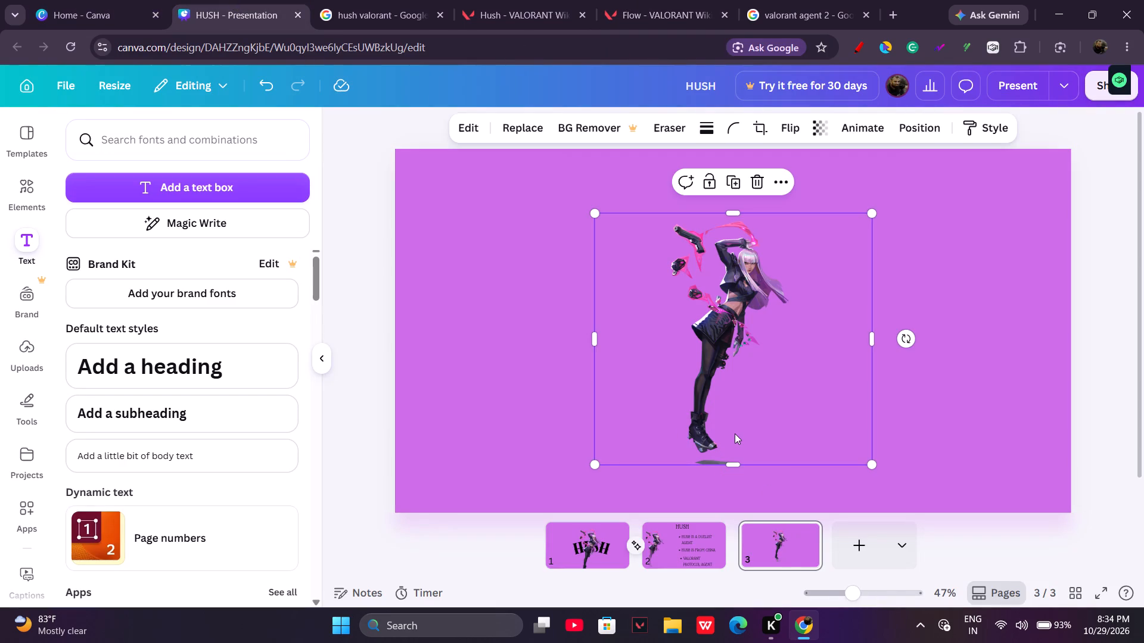
drag(731, 424, 557, 471)
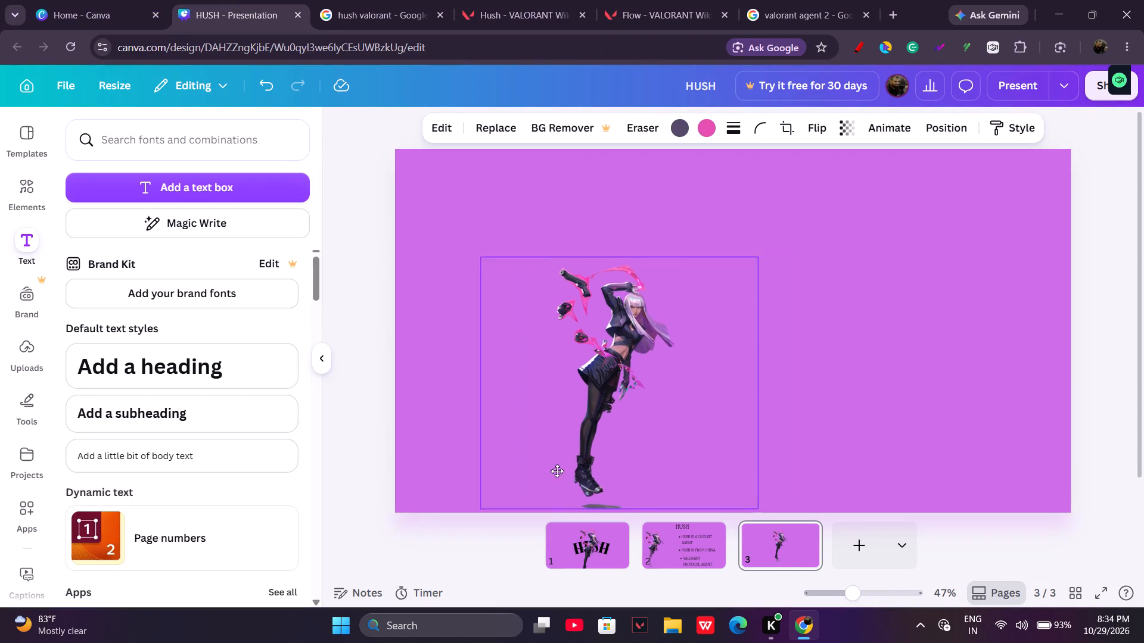
drag(557, 471, 480, 490)
drag(480, 490, 481, 496)
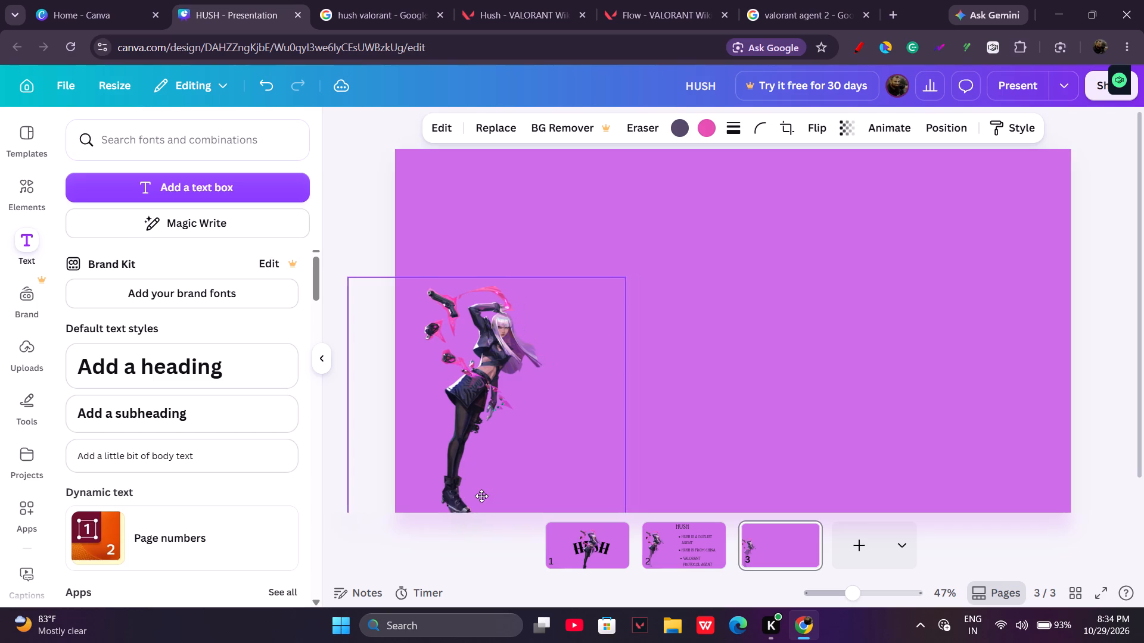
drag(481, 496, 483, 493)
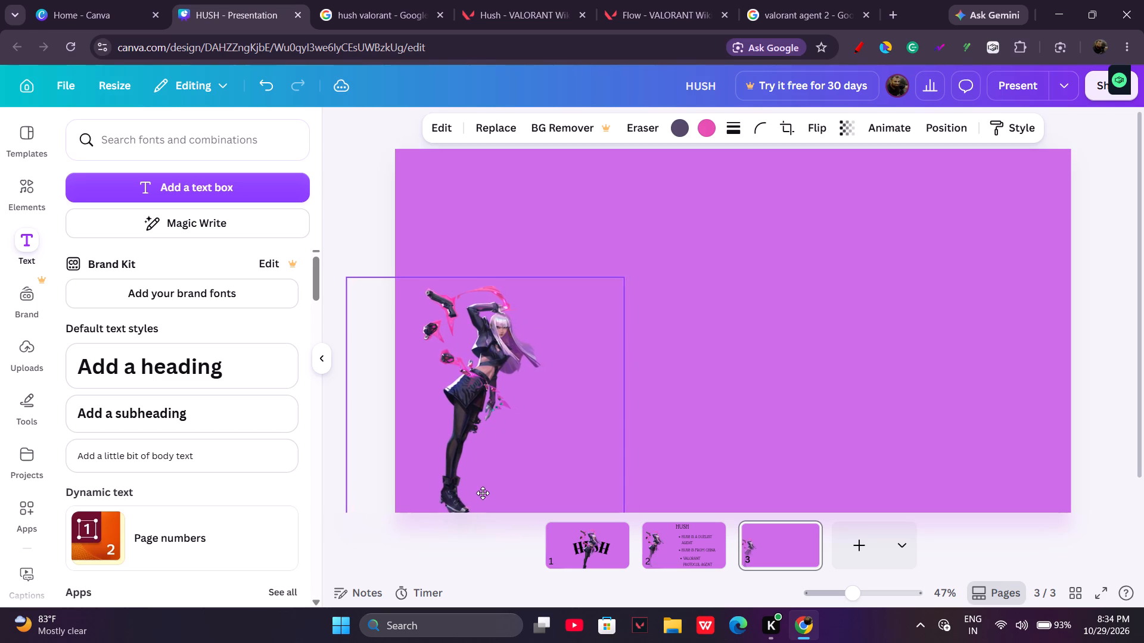
drag(483, 493, 484, 502)
Move the Hush figure on page 3 up slightly so its feet sit fully inside the page's lower edge.
click(676, 565)
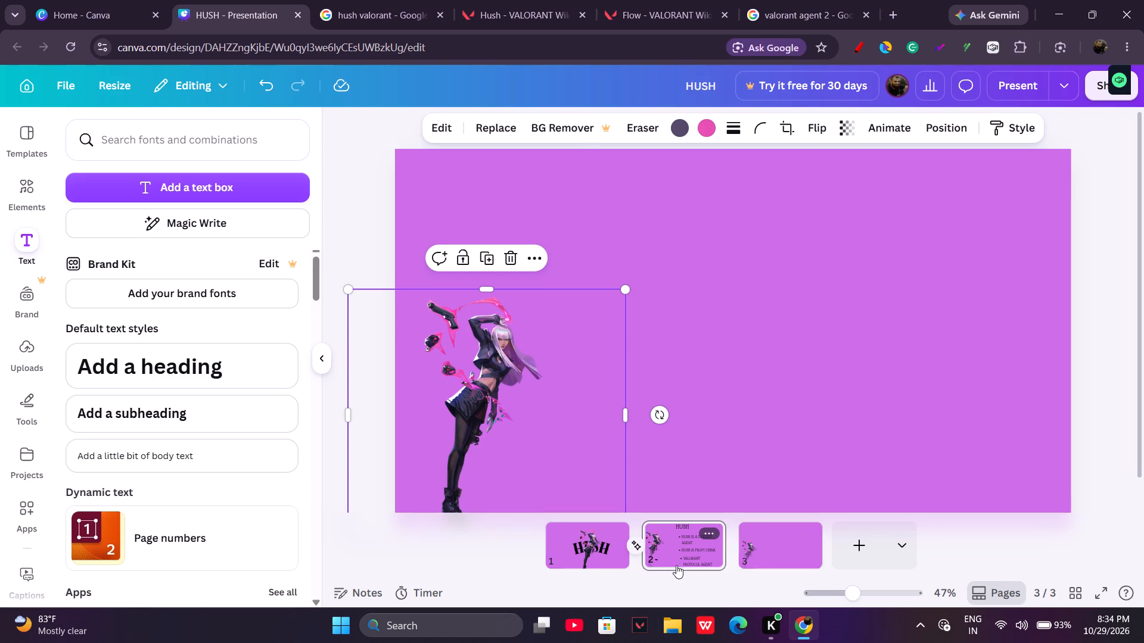
click(781, 551)
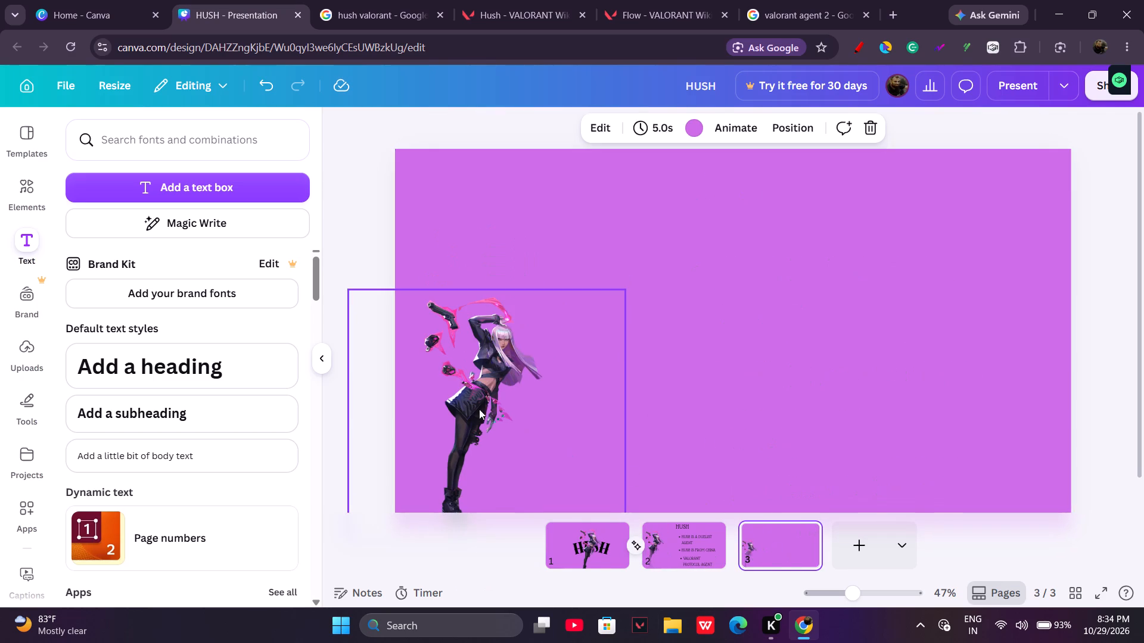
drag(472, 407, 476, 385)
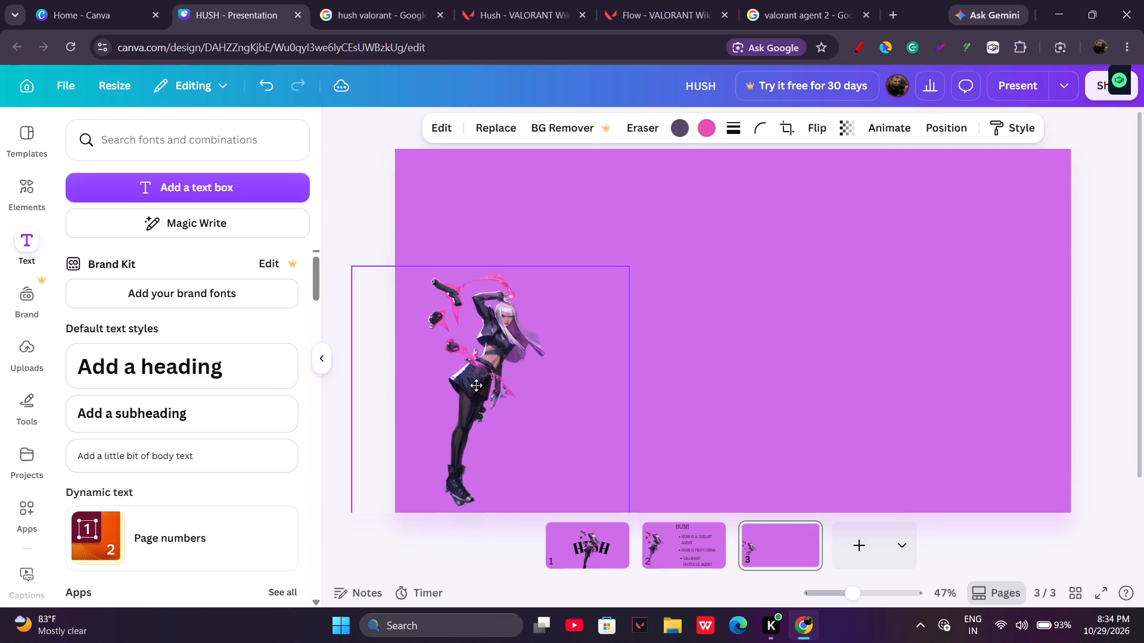
drag(476, 385, 477, 385)
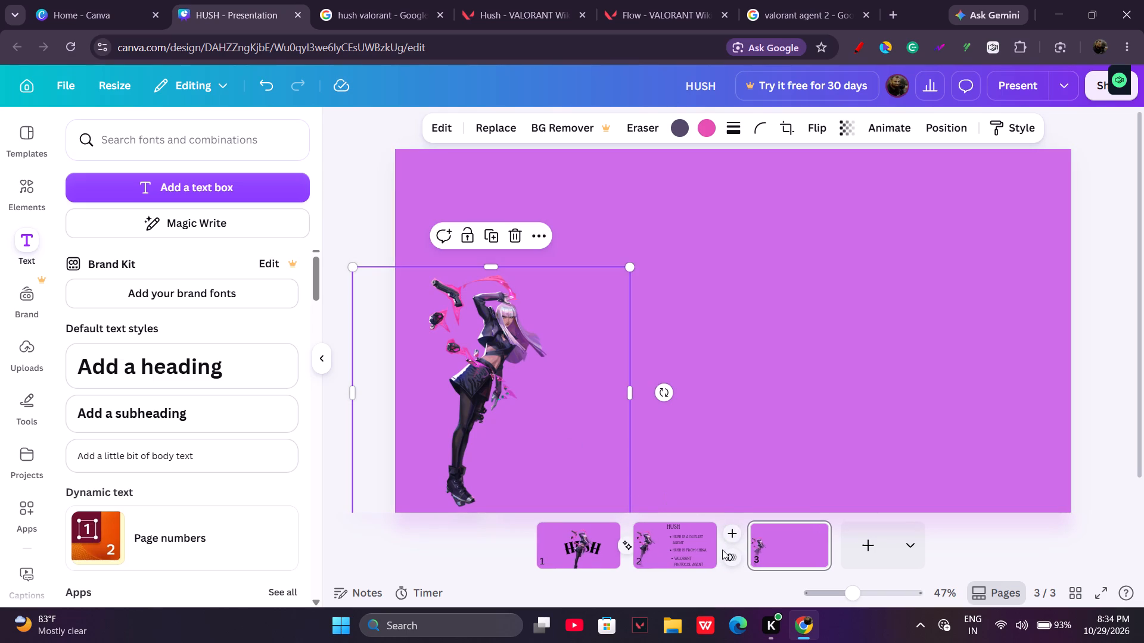
Apply the Match & Move transition between pages 2 and 3 and preview the presentation from page 1.
drag(724, 551, 730, 558)
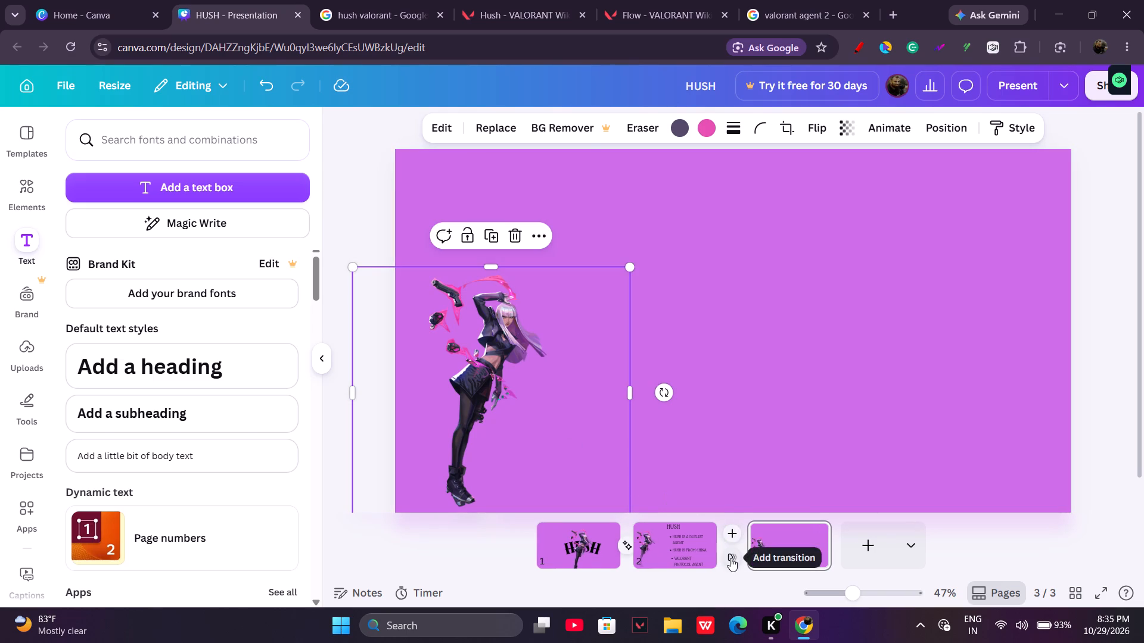
click(730, 558)
click(95, 402)
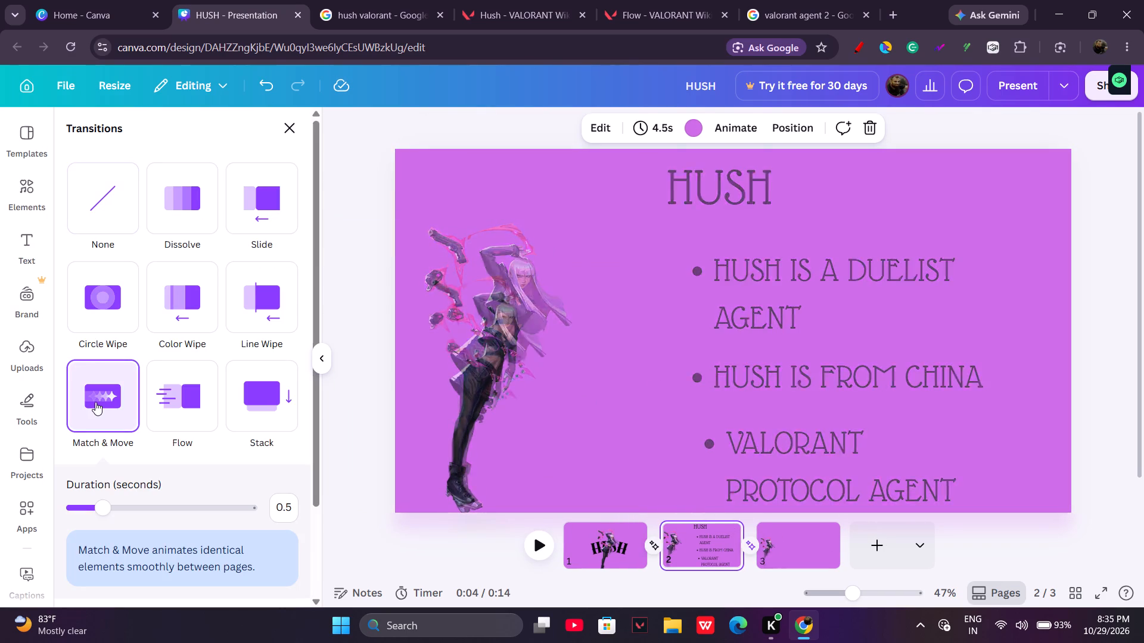
click(576, 536)
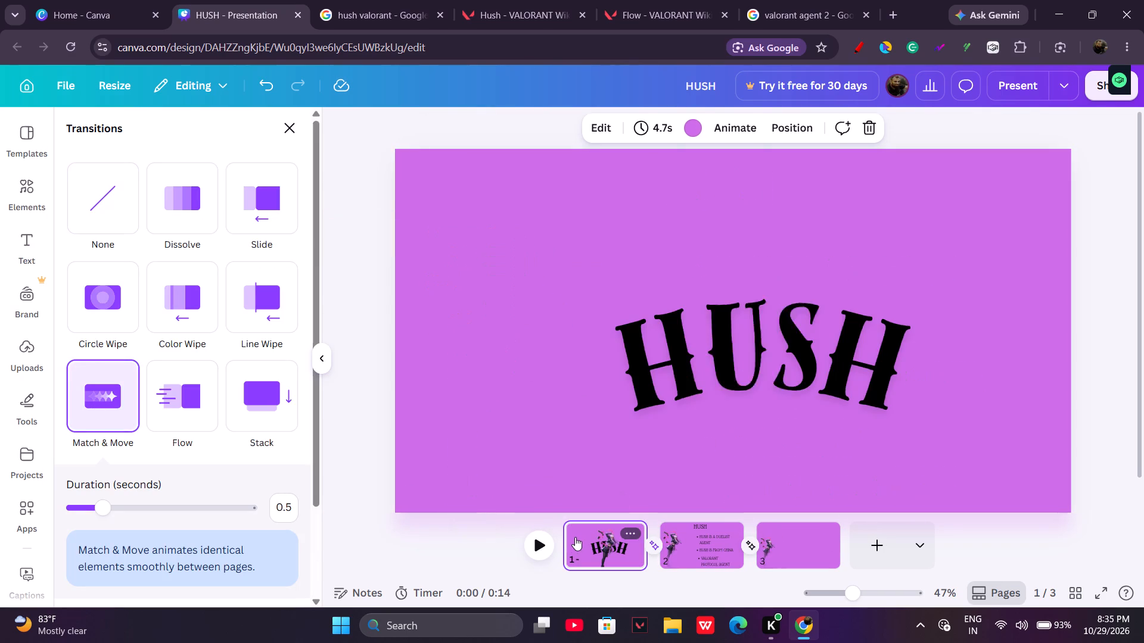
click(549, 544)
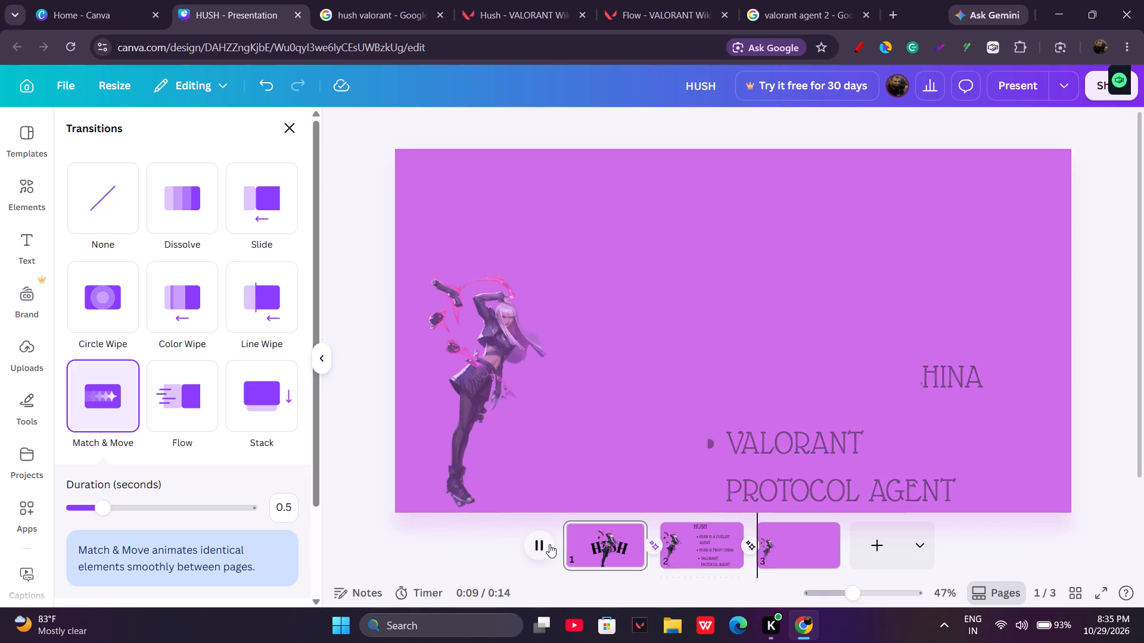
Paste the copied Duelist role icon onto page 3 and shrink it to a small badge.
click(797, 540)
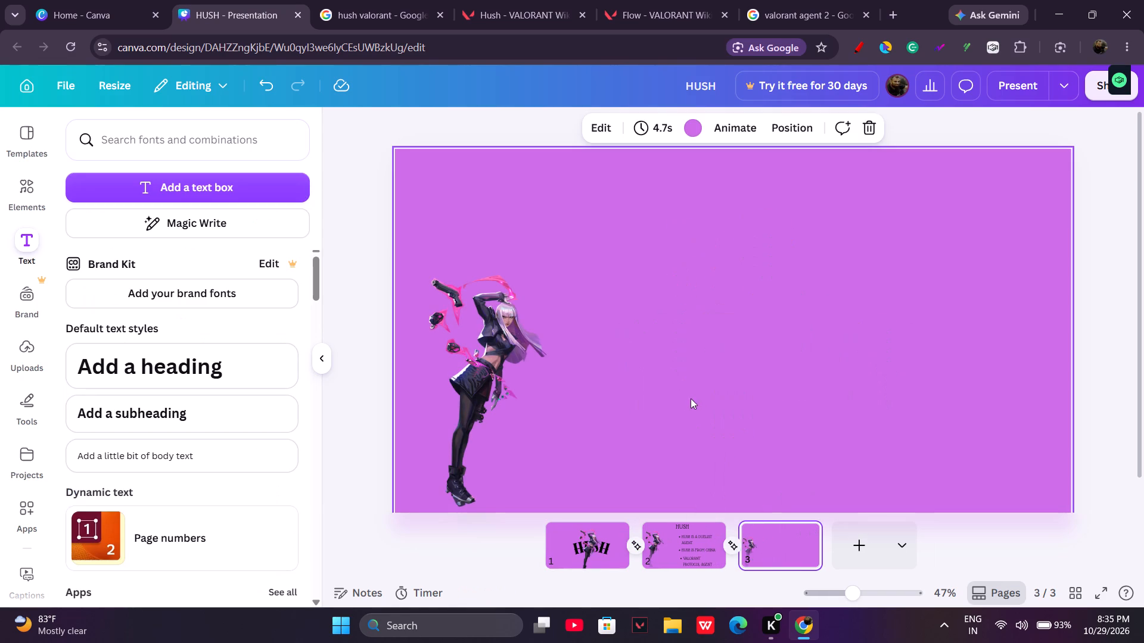
click(686, 360)
key(ctrl+v)
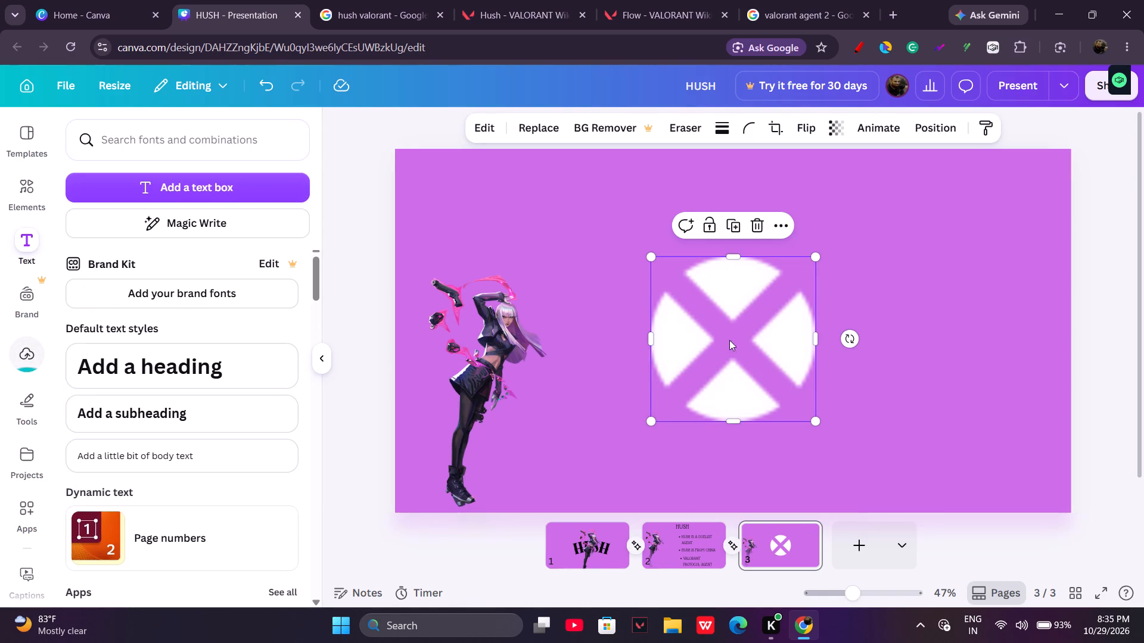
drag(815, 422, 716, 330)
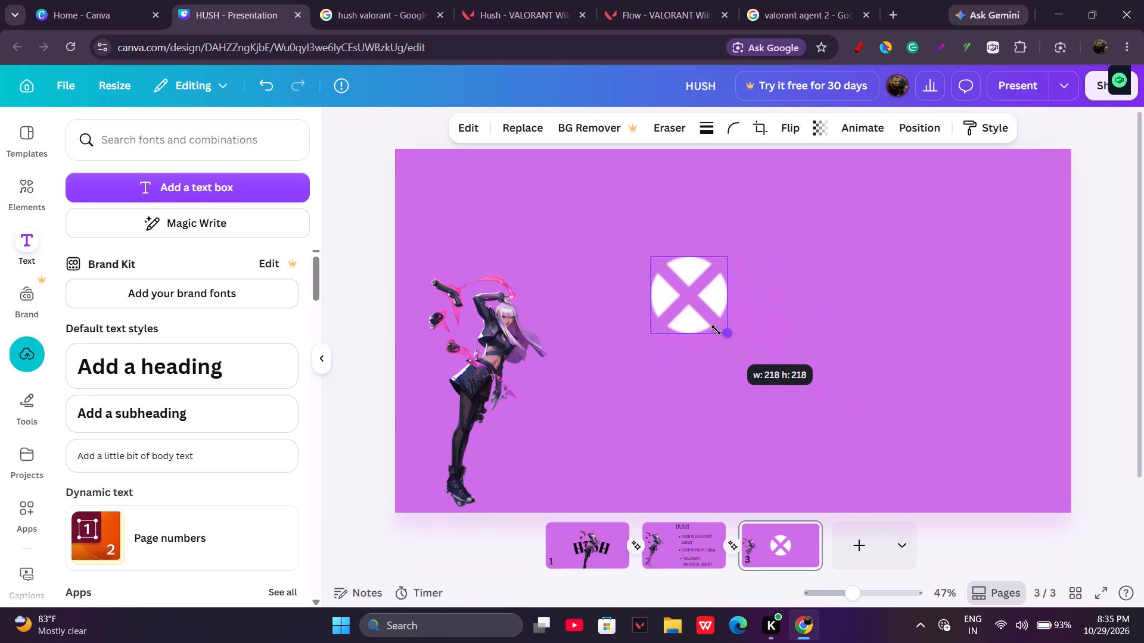
drag(716, 330, 688, 296)
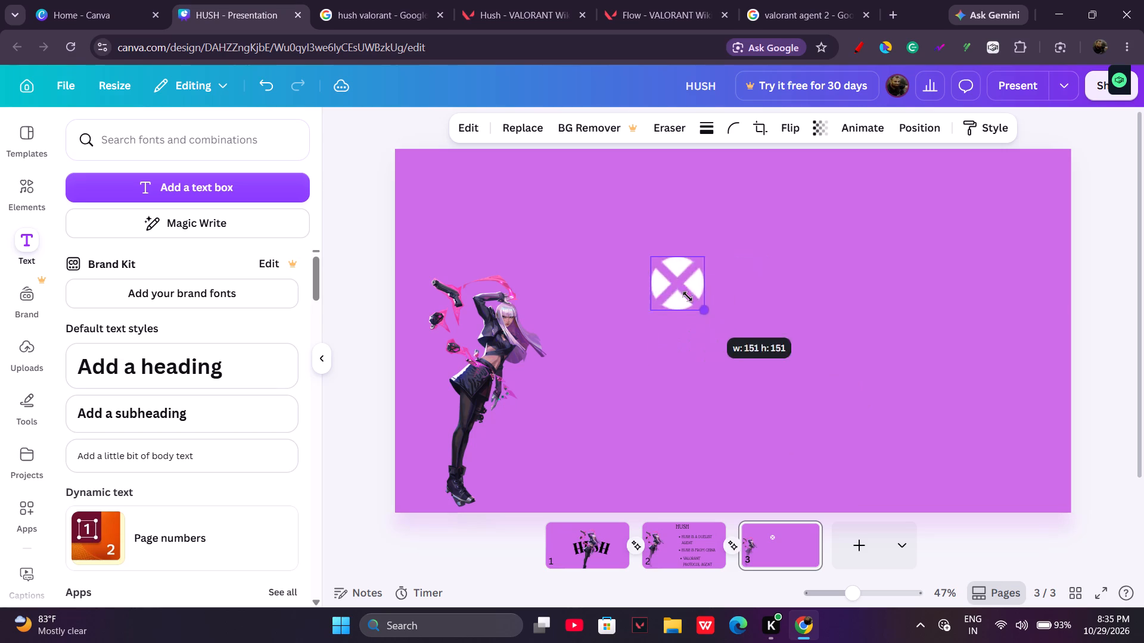
drag(688, 296, 677, 288)
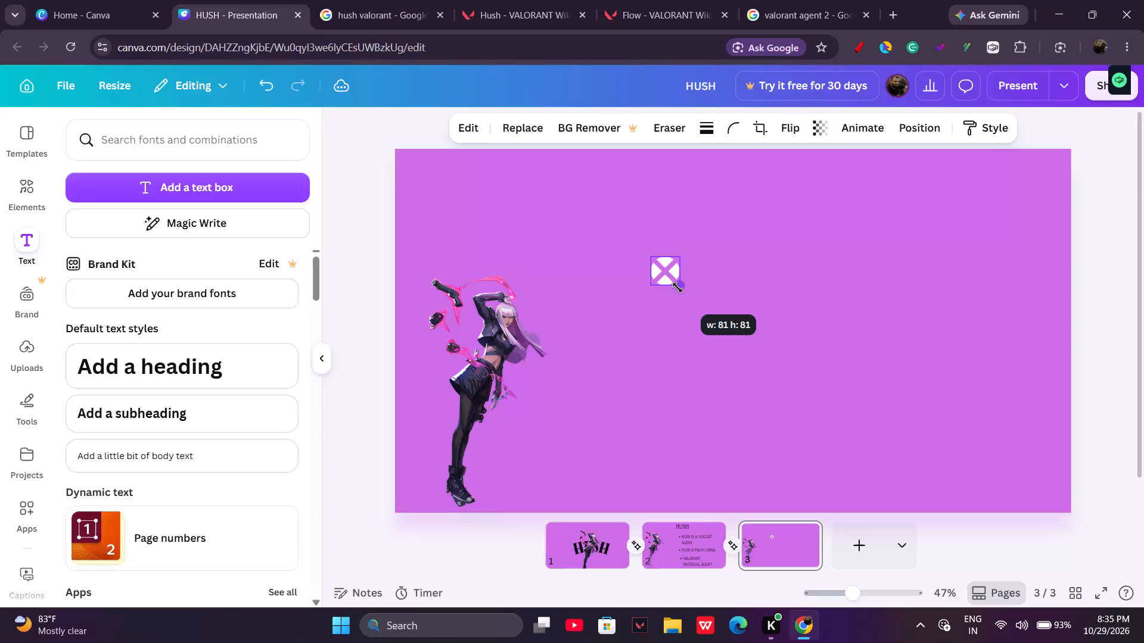
drag(677, 288, 680, 290)
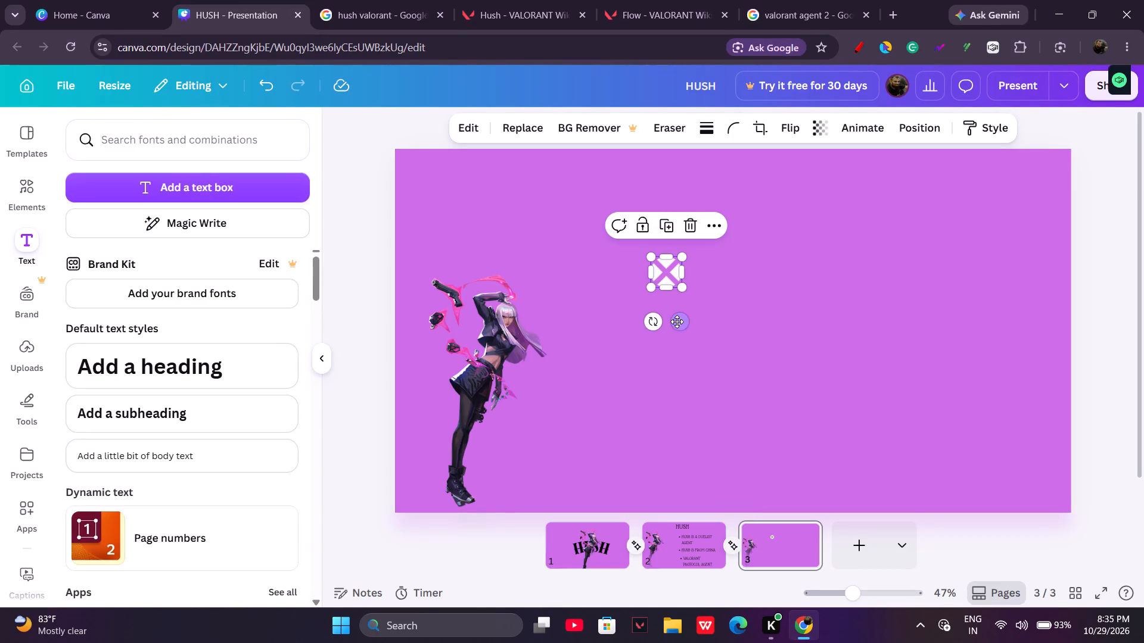
Place the Duelist icon in the upper-right corner of page 3.
drag(677, 321, 1049, 234)
click(903, 264)
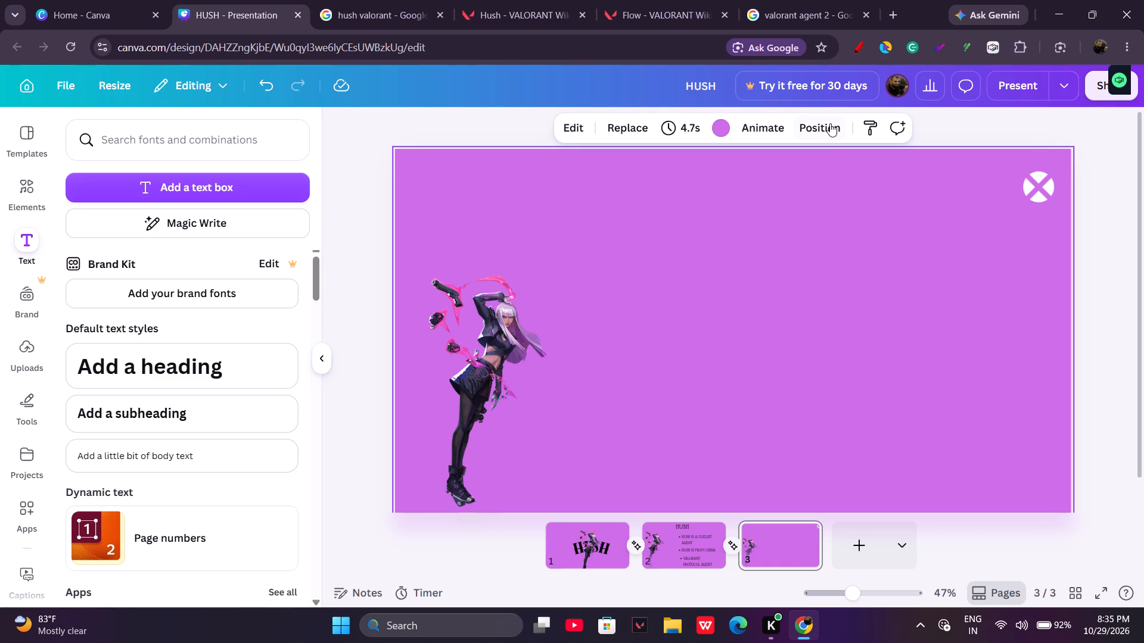
drag(1032, 195, 1032, 191)
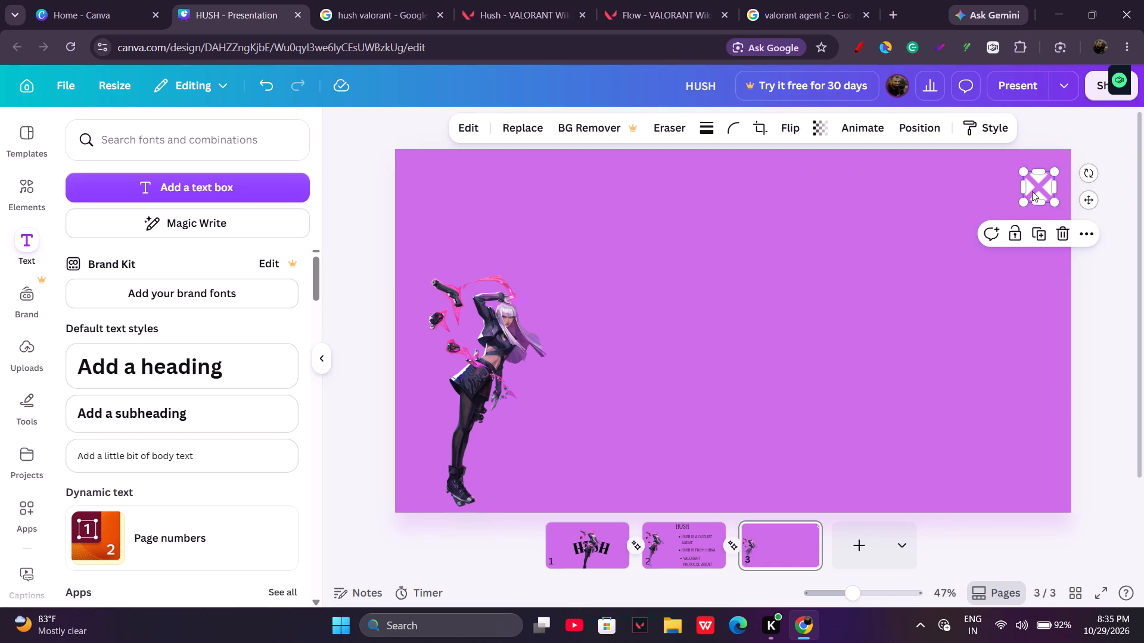
drag(1032, 191, 1032, 183)
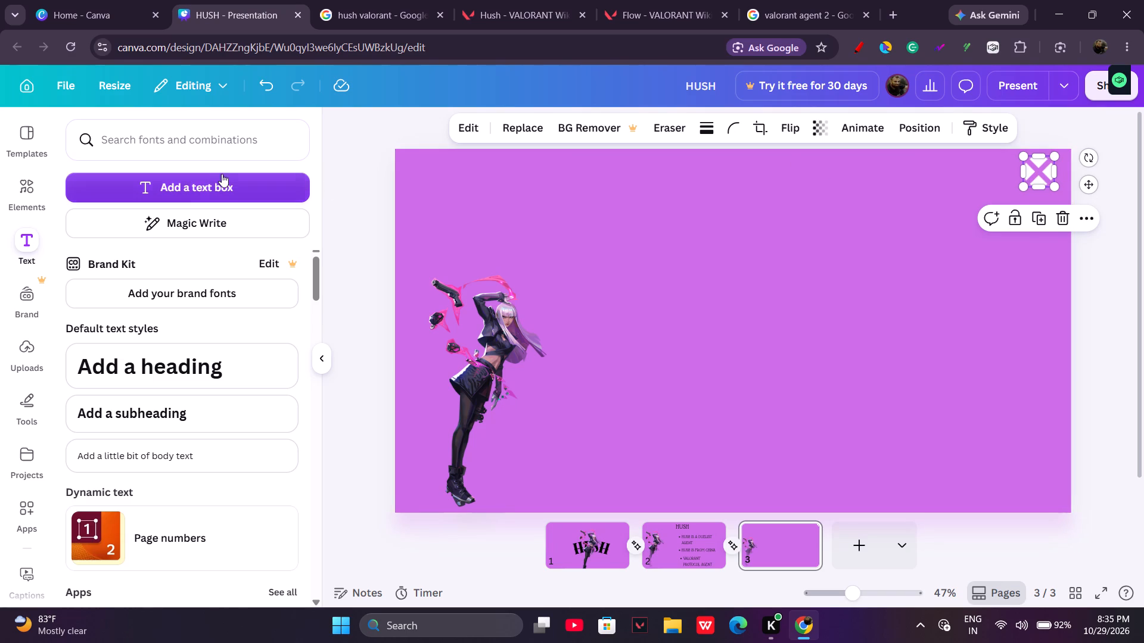
Add a text box reading "HUSH ABILITIES" to page 3 and narrow the box to fit the words.
click(204, 174)
key(BackSpace)
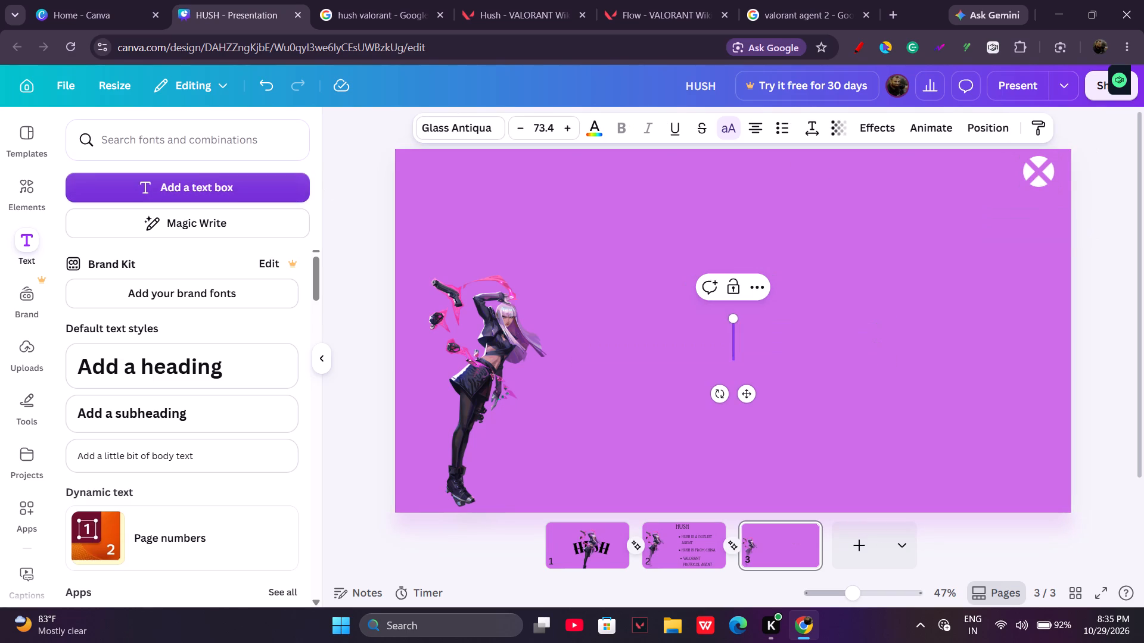
text(HUSH)
key(space)
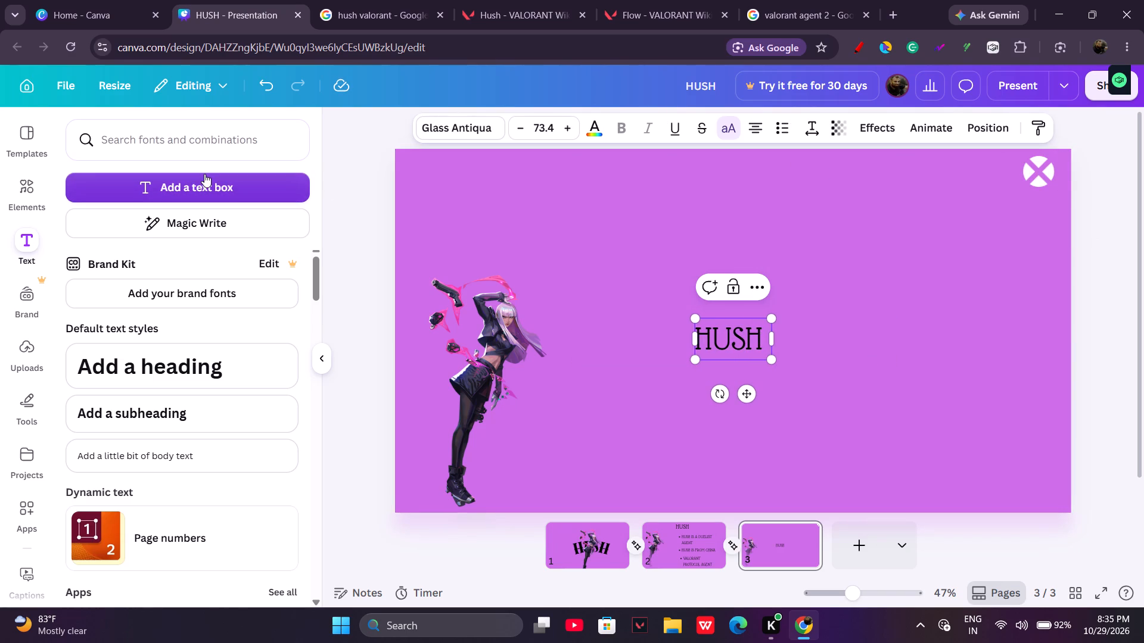
key(a)
text(BILITIES)
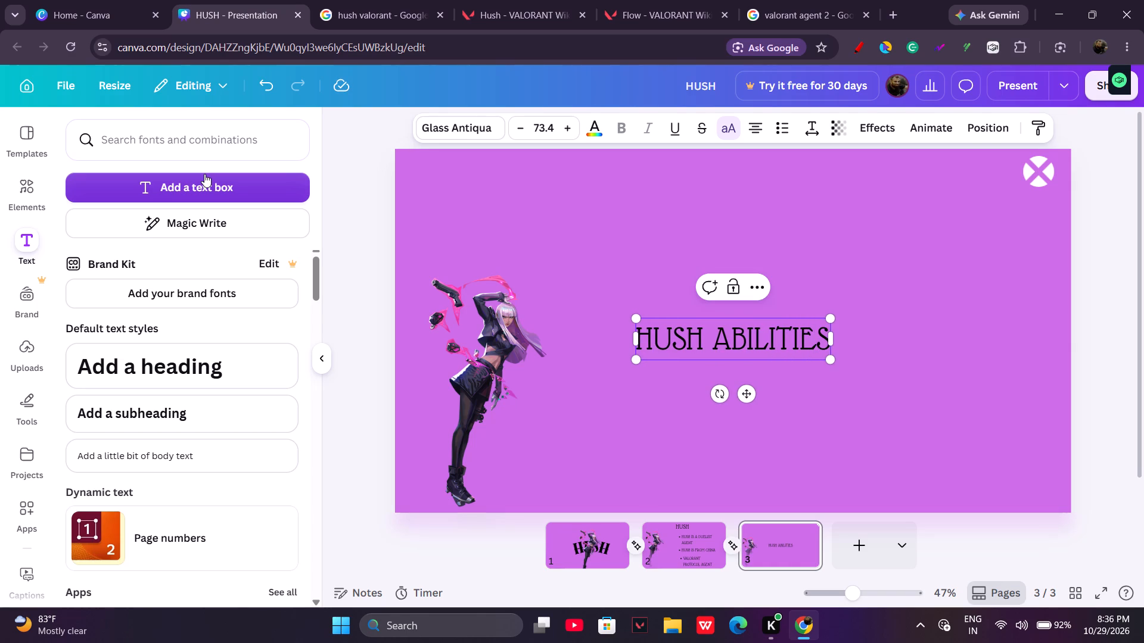
key(space)
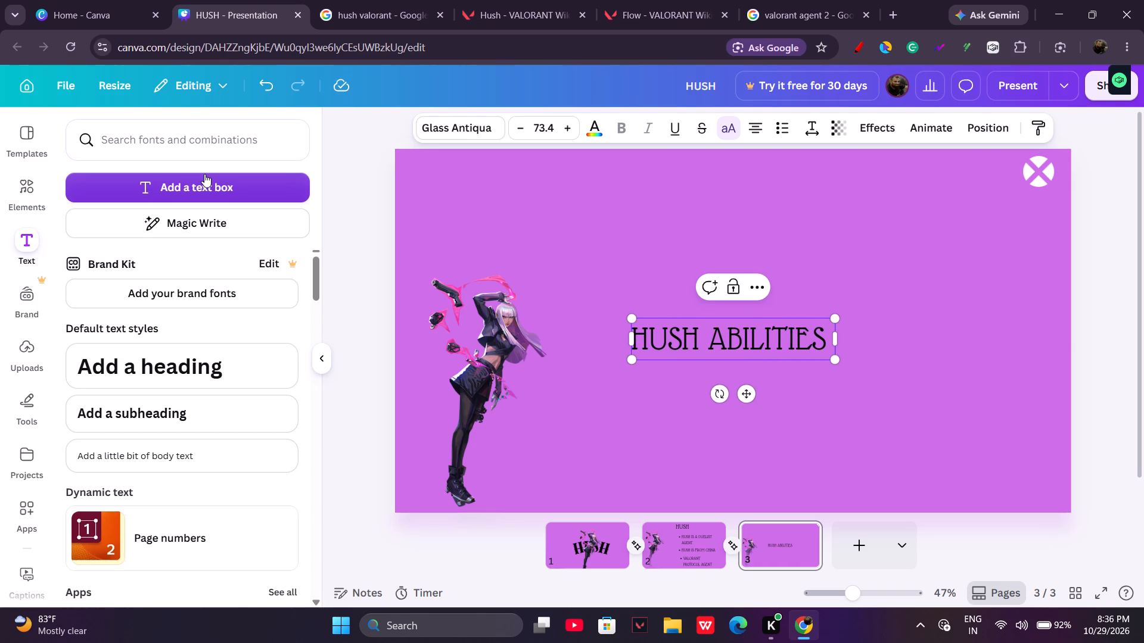
key(space)
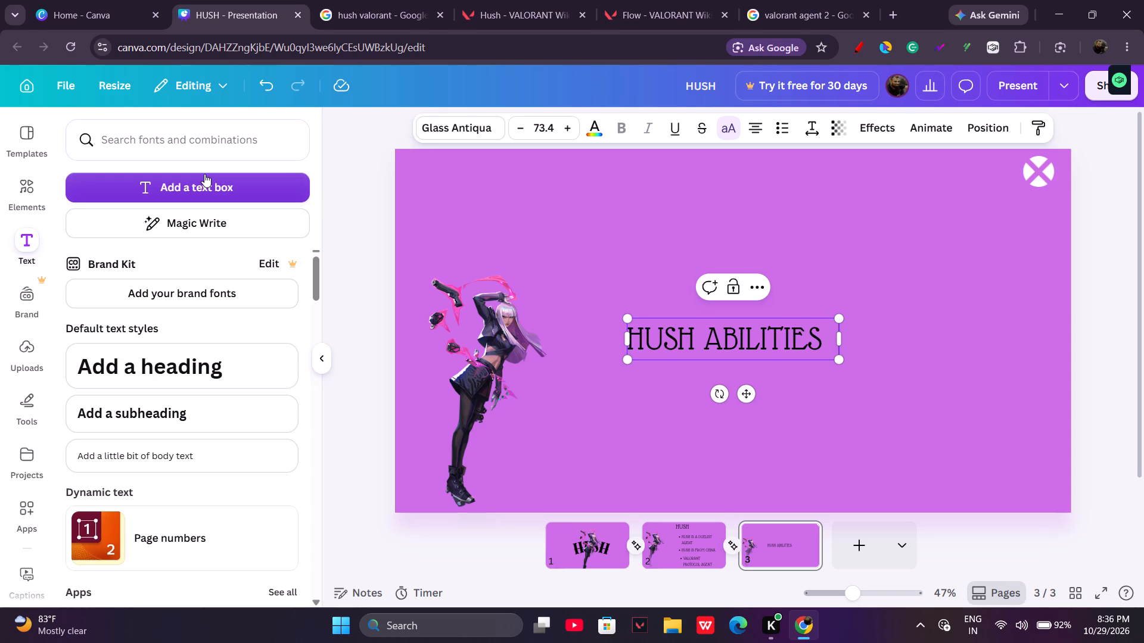
key(BackSpace)
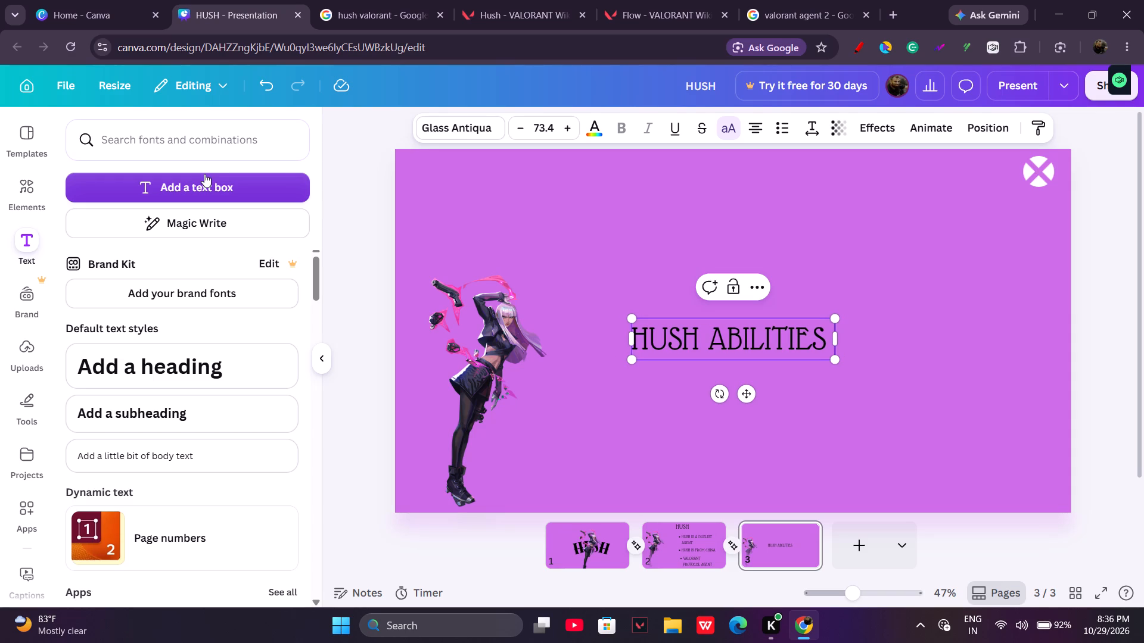
key(space)
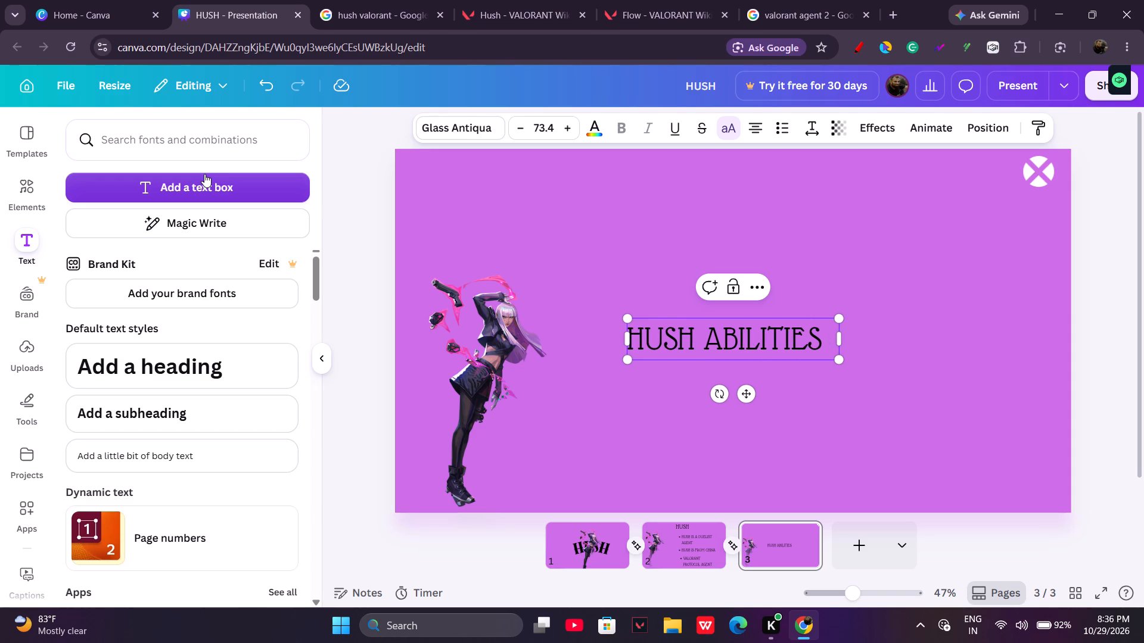
key(space)
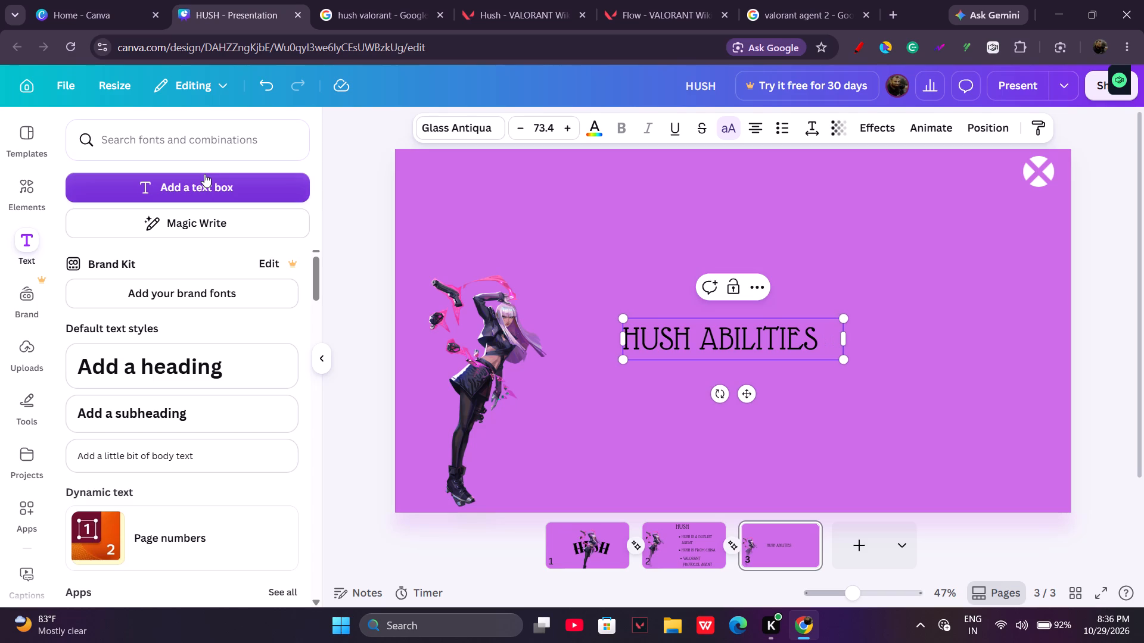
drag(847, 337, 827, 337)
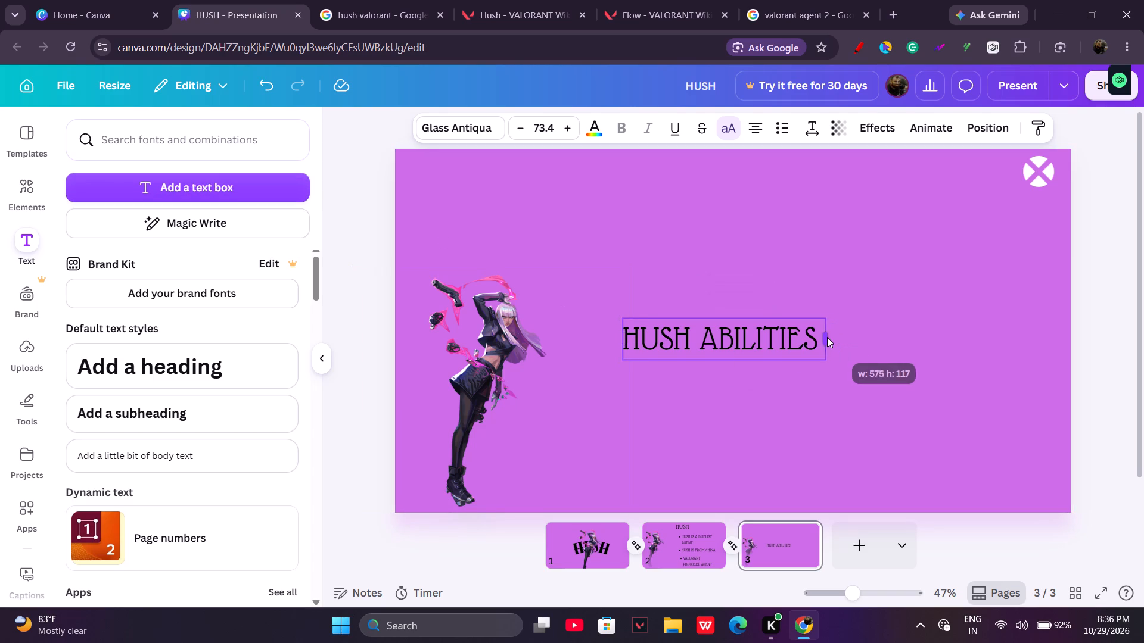
drag(827, 337, 824, 338)
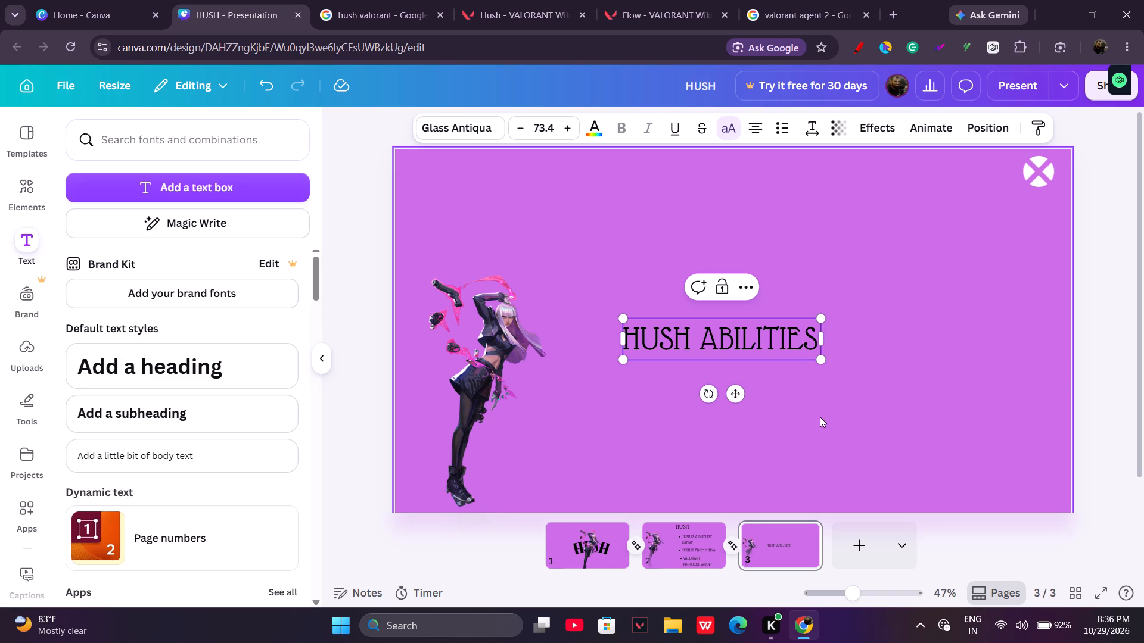
Move the "HUSH ABILITIES" heading from the middle of page 3 up to near the page's top edge.
drag(735, 388, 742, 347)
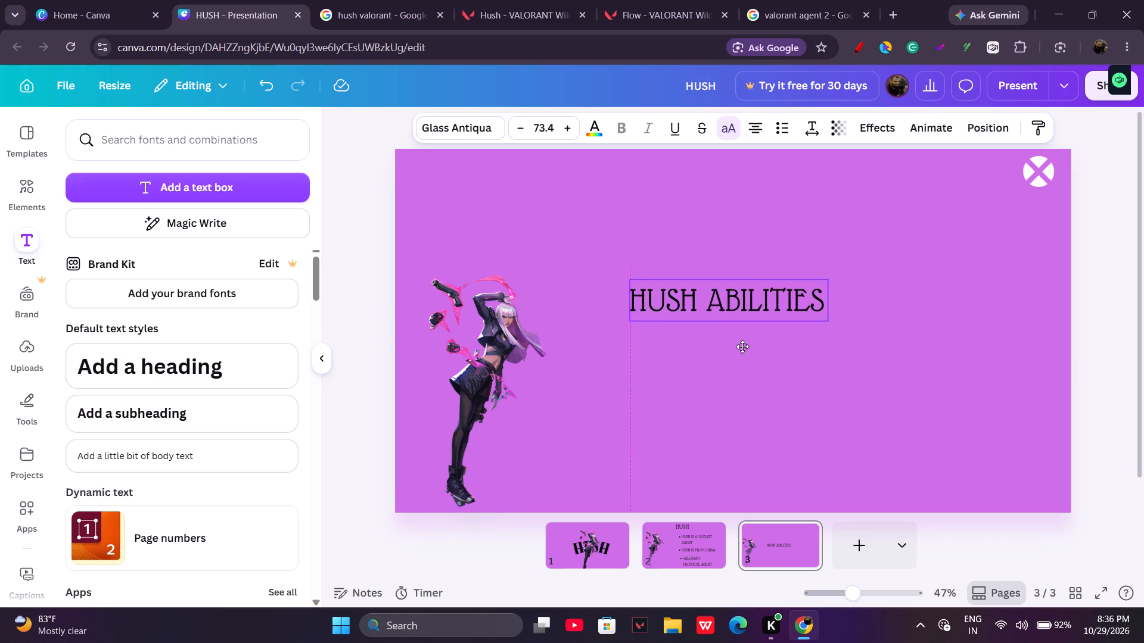
drag(742, 347, 742, 332)
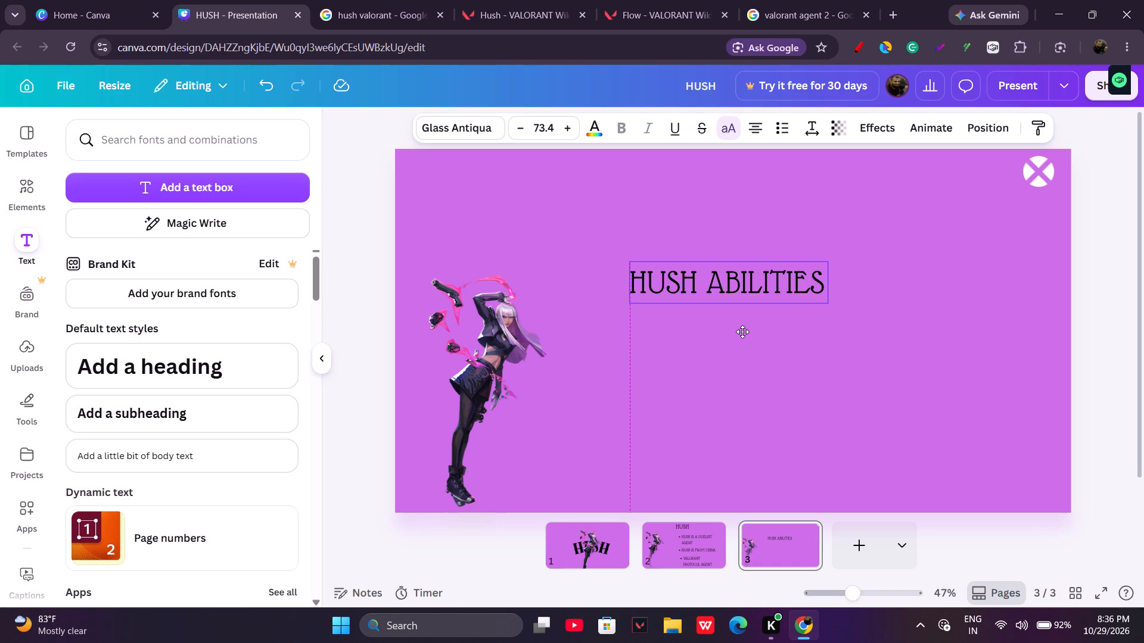
drag(742, 332, 722, 276)
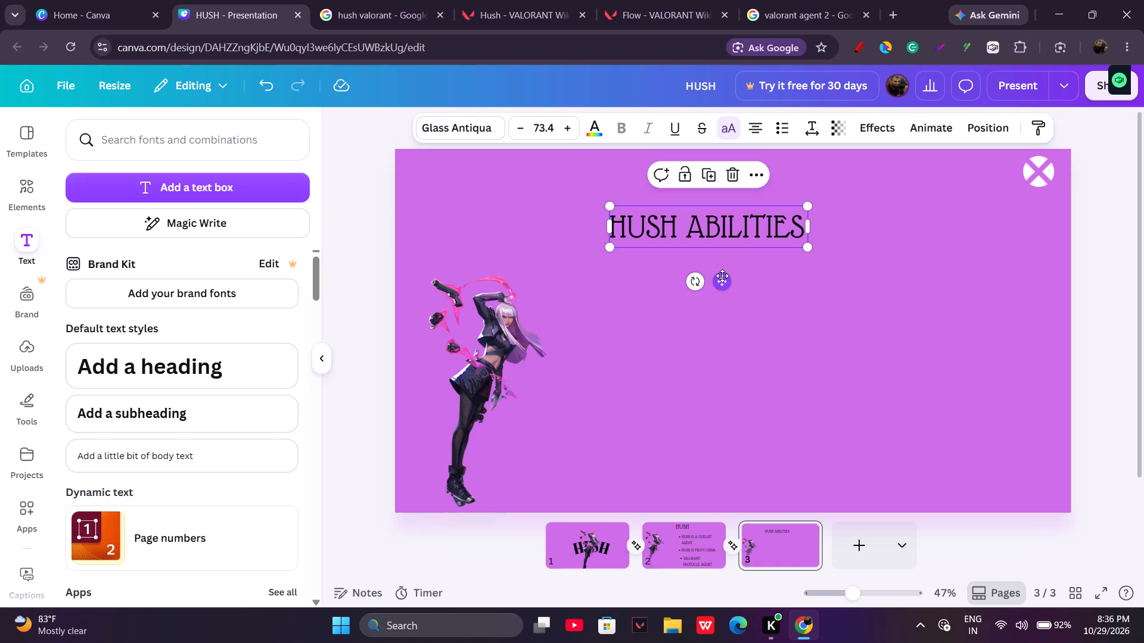
drag(720, 279, 721, 270)
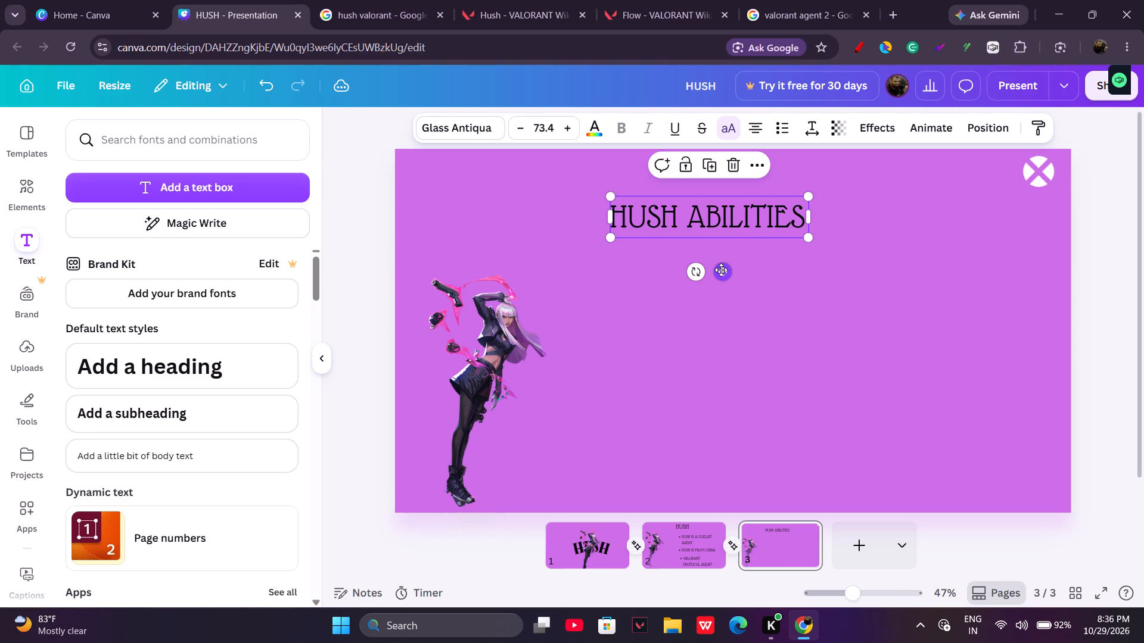
click(721, 270)
drag(721, 270, 720, 270)
drag(720, 270, 722, 270)
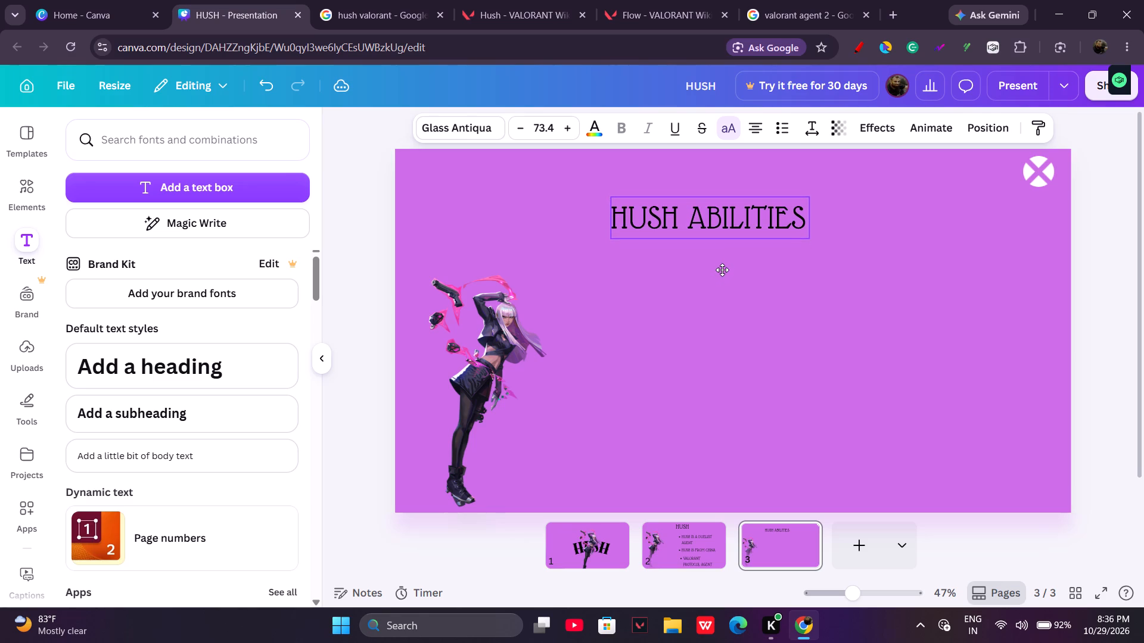
drag(722, 270, 723, 264)
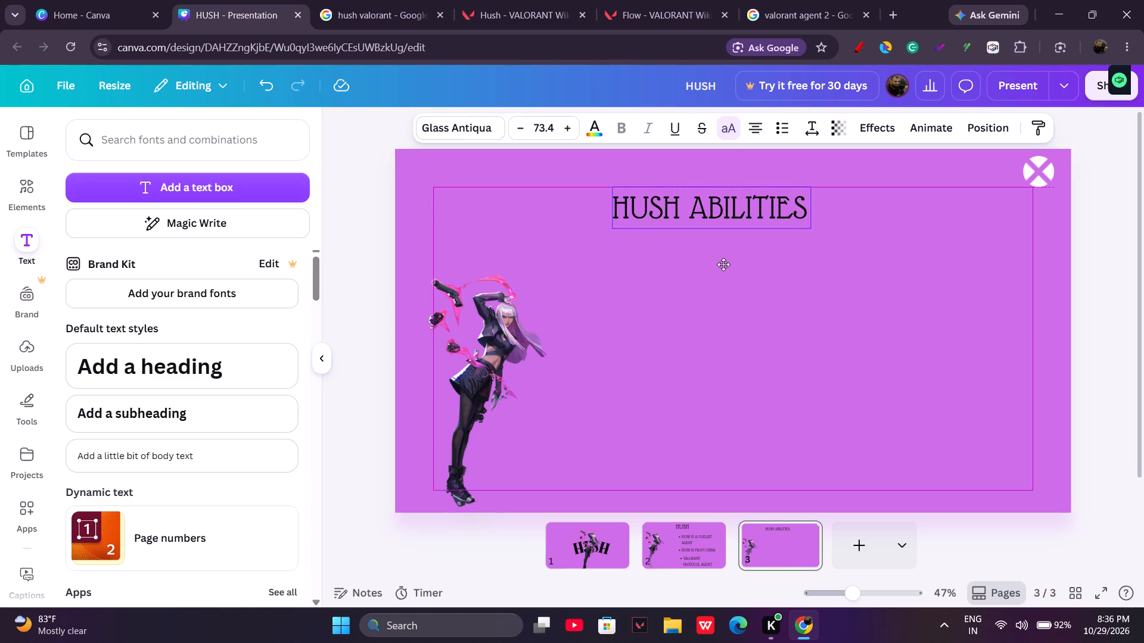
drag(723, 264, 724, 264)
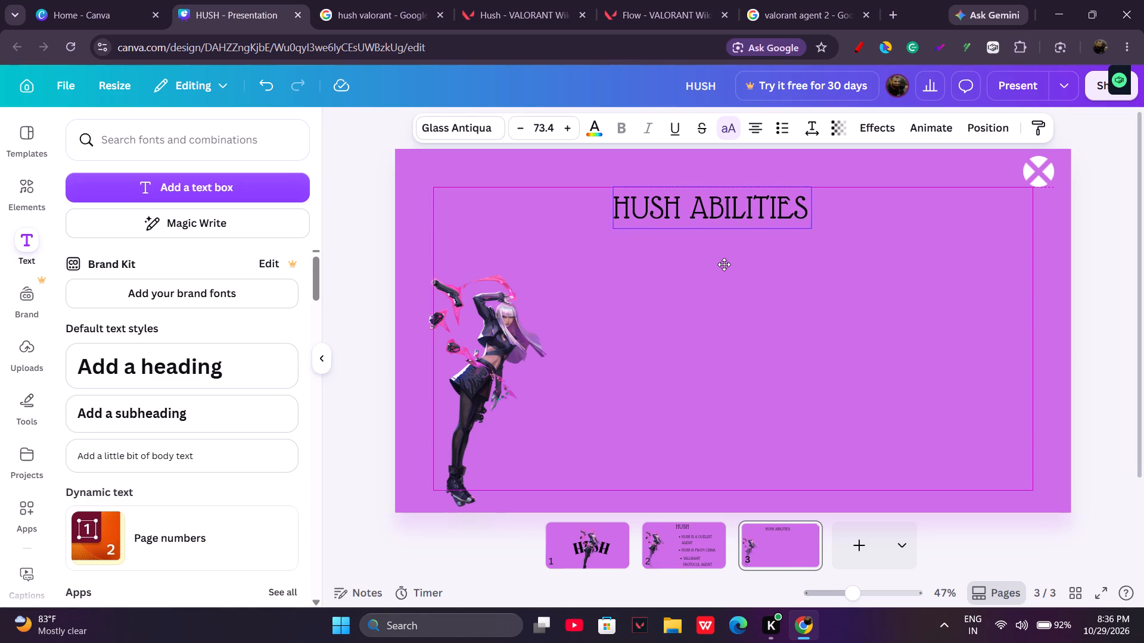
drag(724, 264, 723, 265)
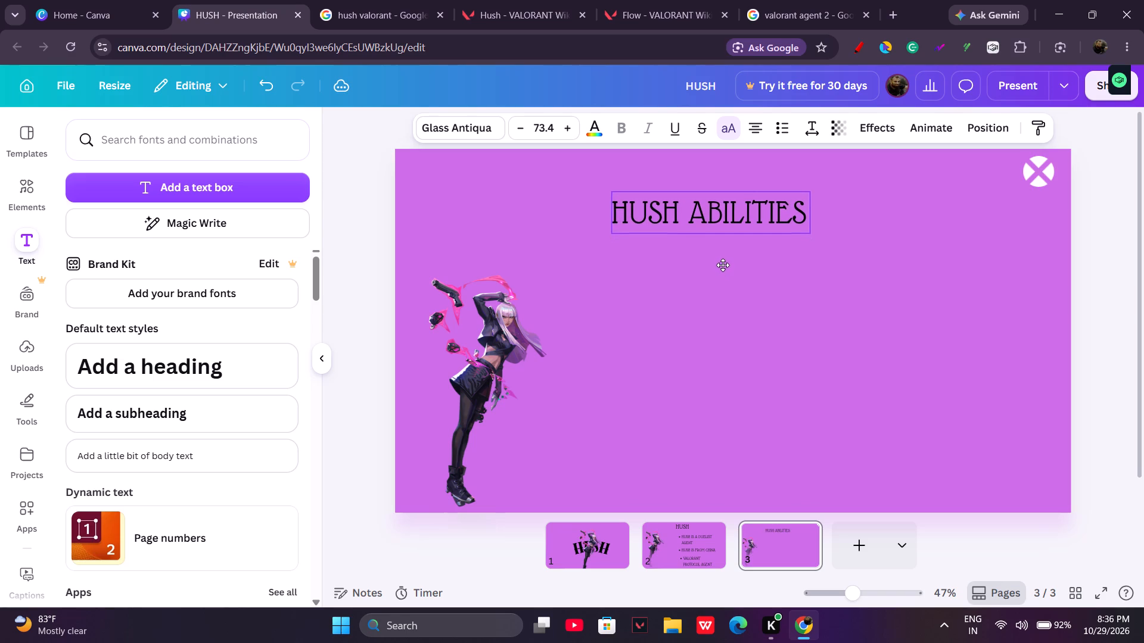
drag(723, 265, 722, 260)
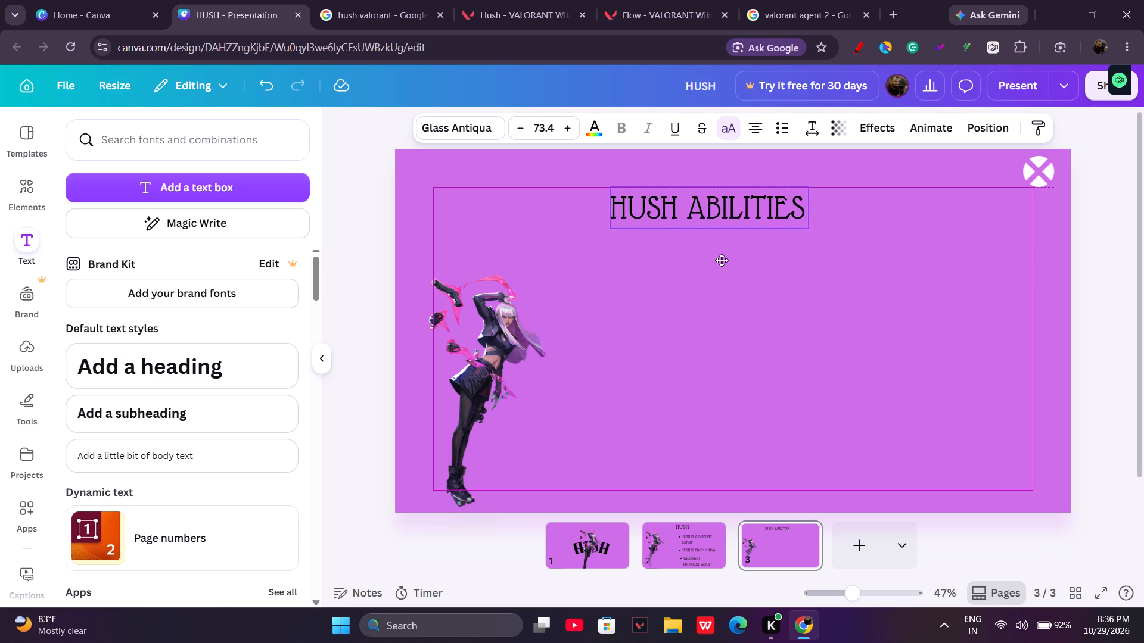
drag(722, 260, 723, 258)
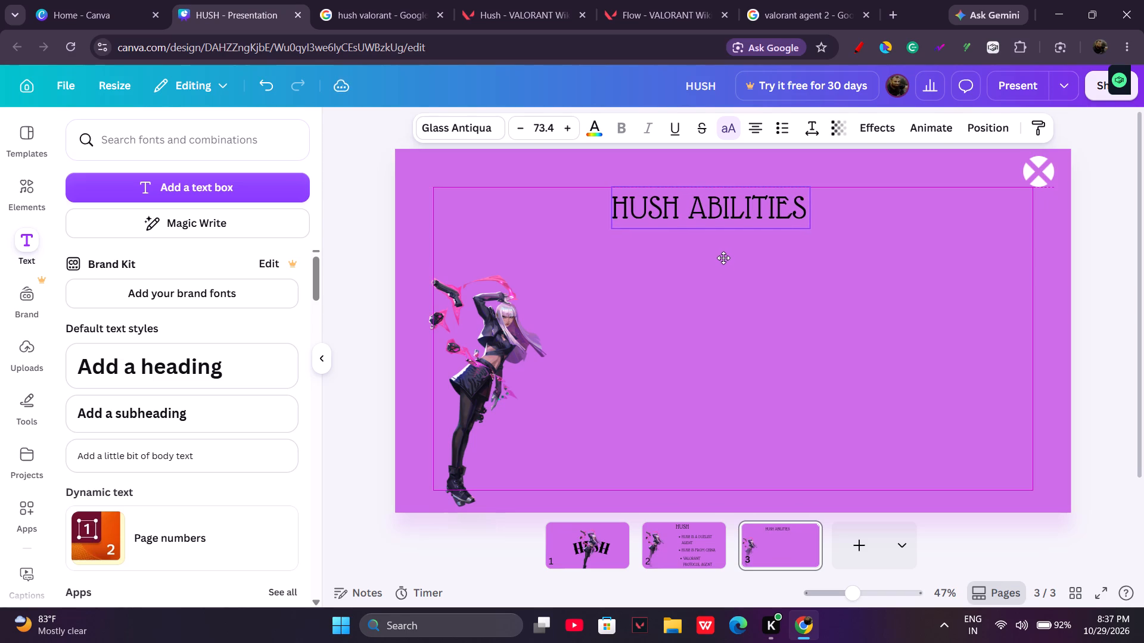
drag(723, 258, 716, 255)
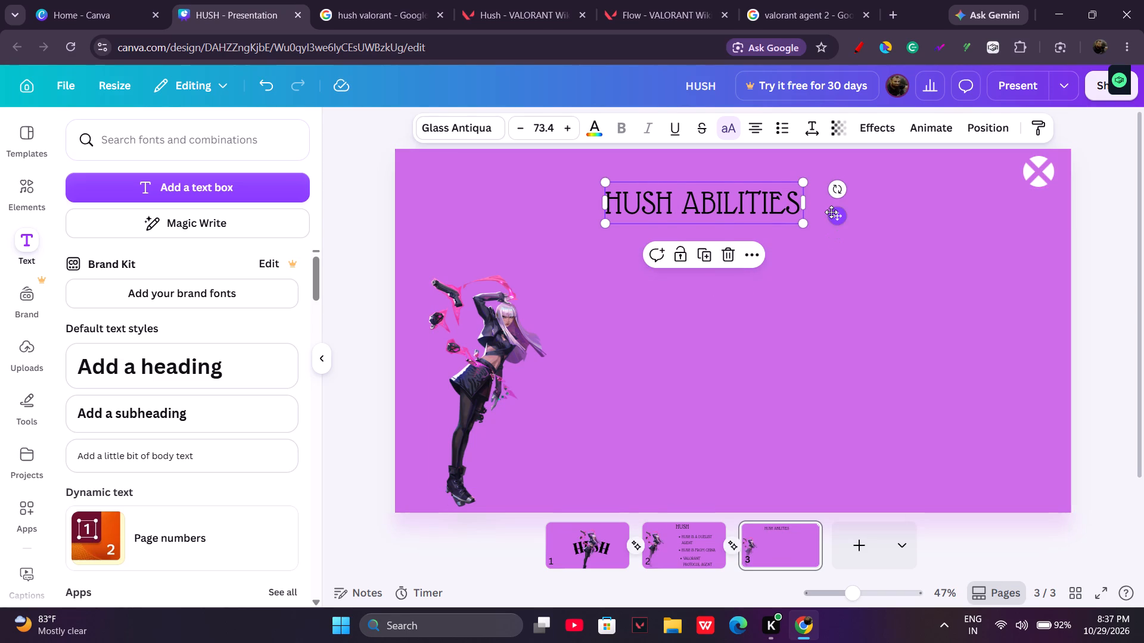
drag(831, 212, 831, 196)
Shrink the "HUSH ABILITIES" heading to font size 62.9 and realign it near the top centre of page 3.
drag(807, 209, 775, 193)
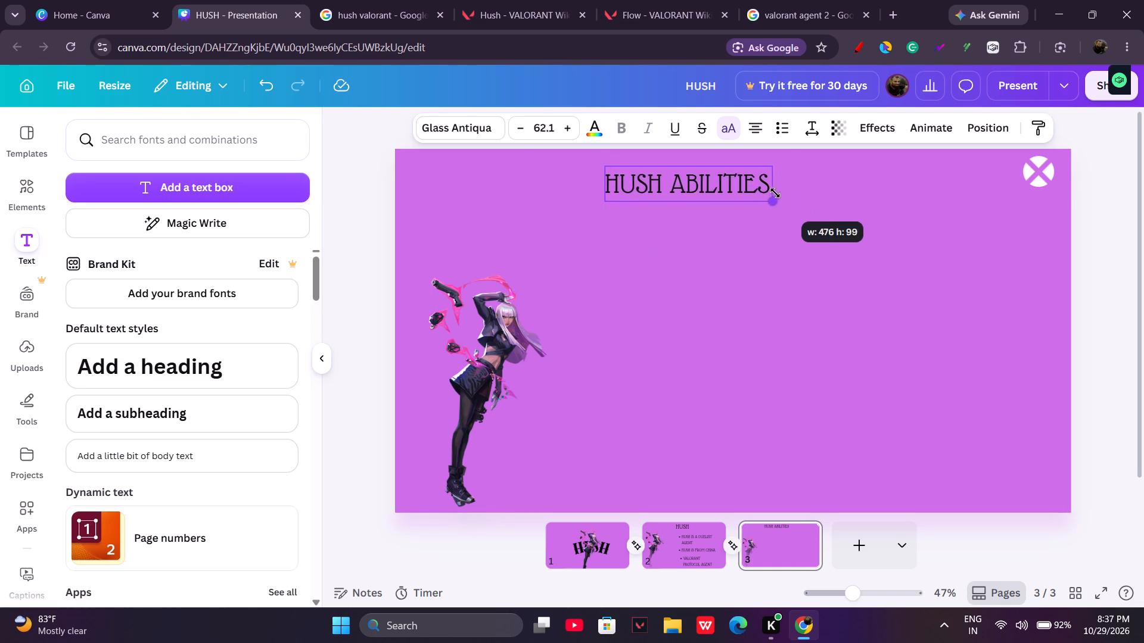
drag(775, 193, 780, 195)
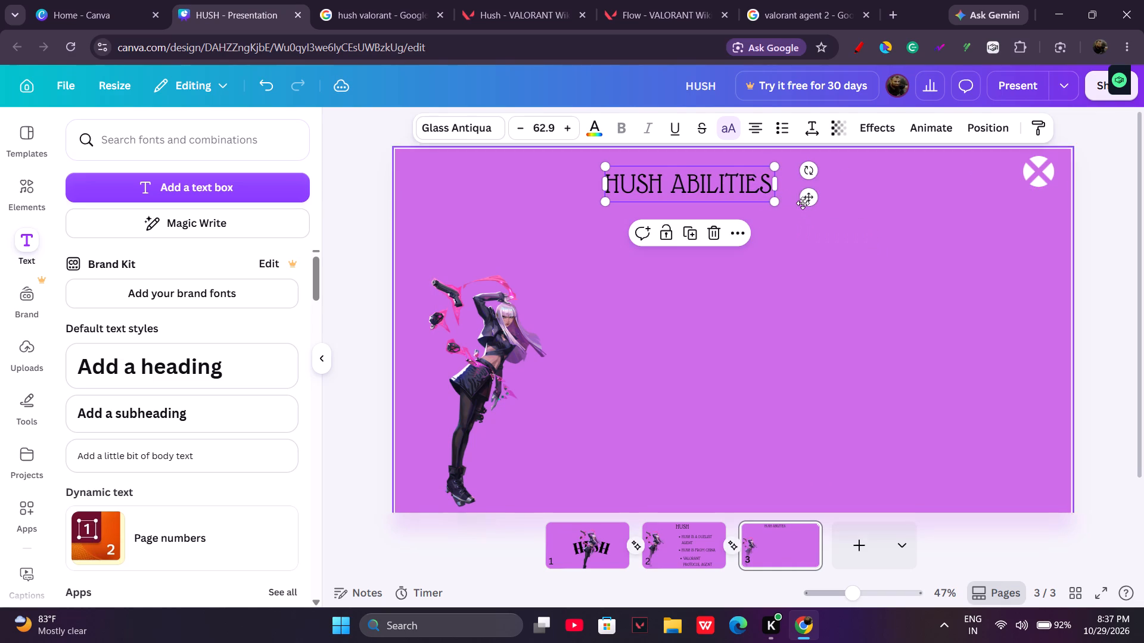
drag(805, 202, 829, 199)
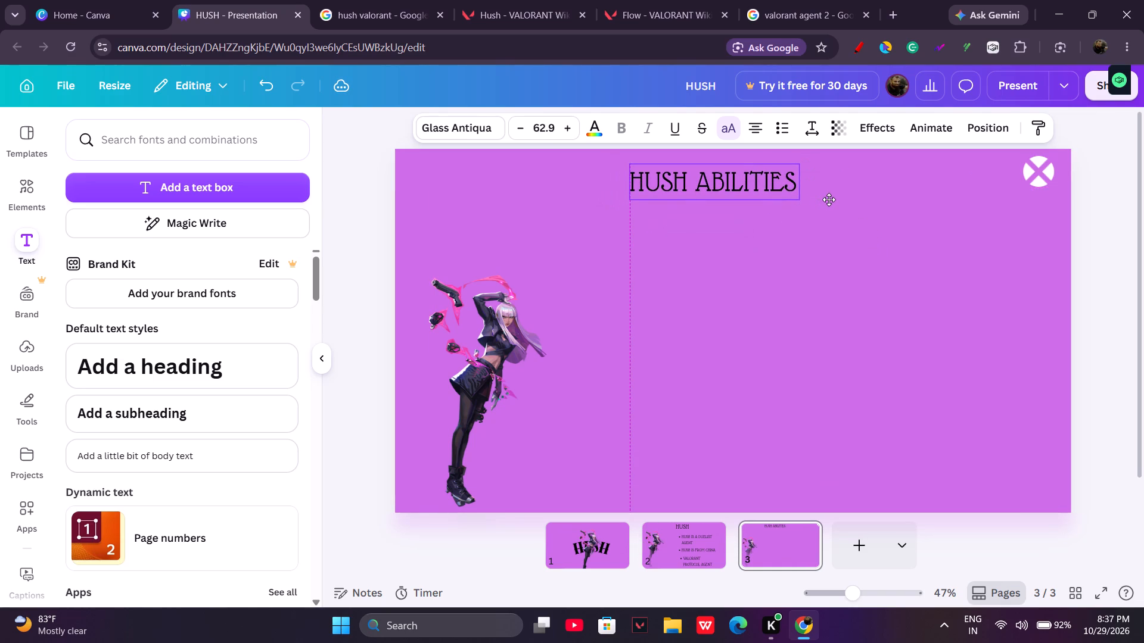
drag(829, 199, 828, 199)
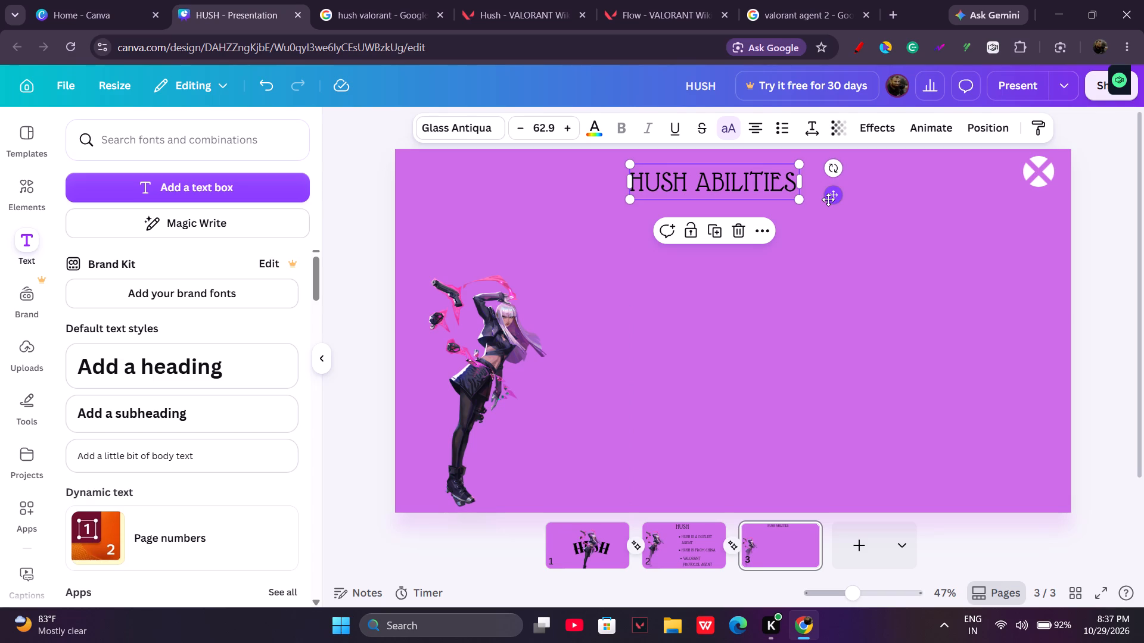
click(828, 199)
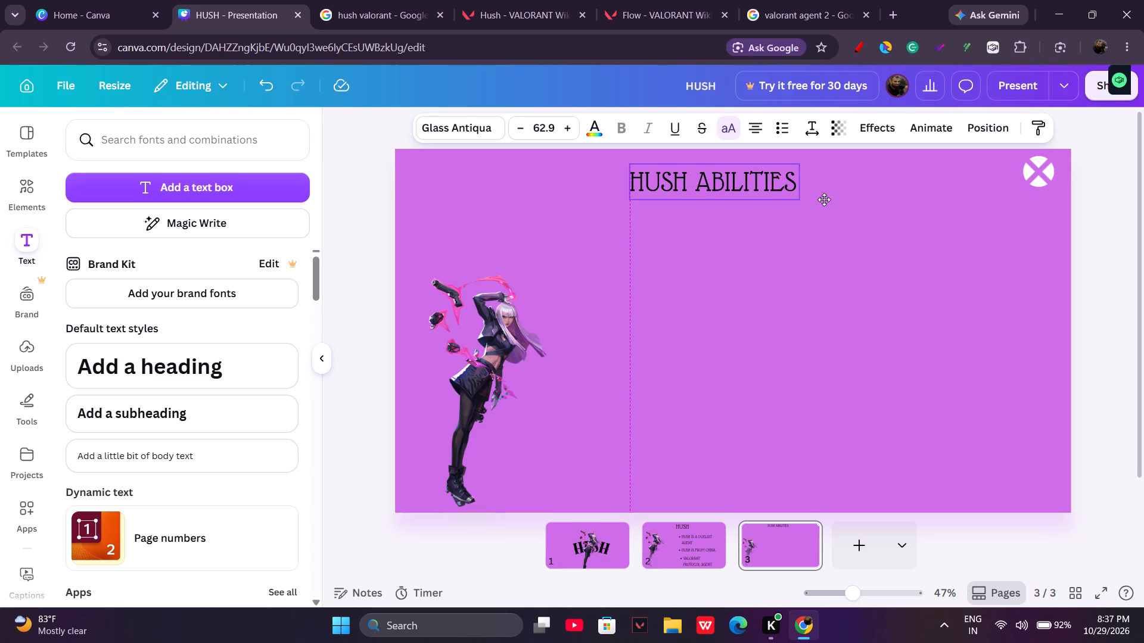
Try the Neon, Hollow and Glow text effects on the "HUSH ABILITIES" heading, settling on the Echo effect.
click(763, 181)
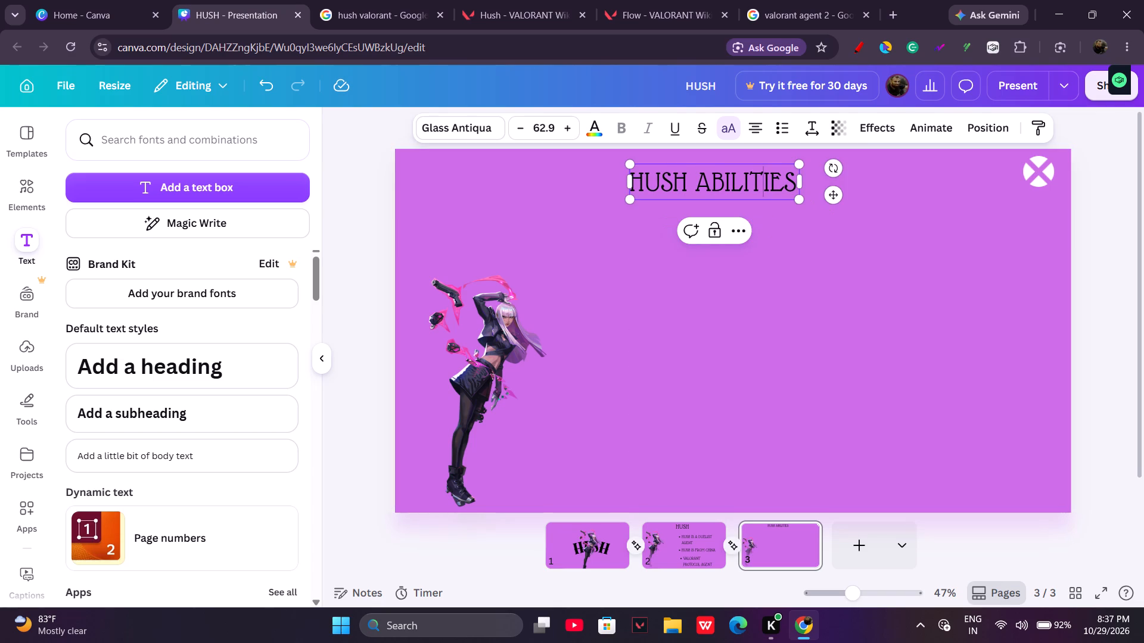
double_click(714, 172)
click(714, 172)
click(927, 137)
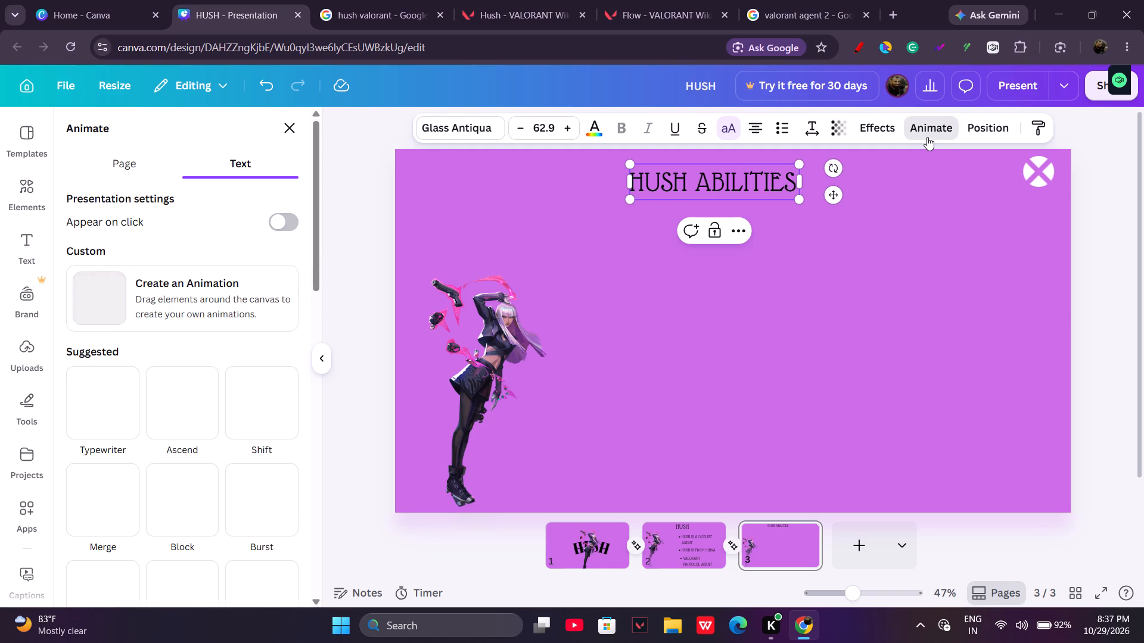
click(995, 124)
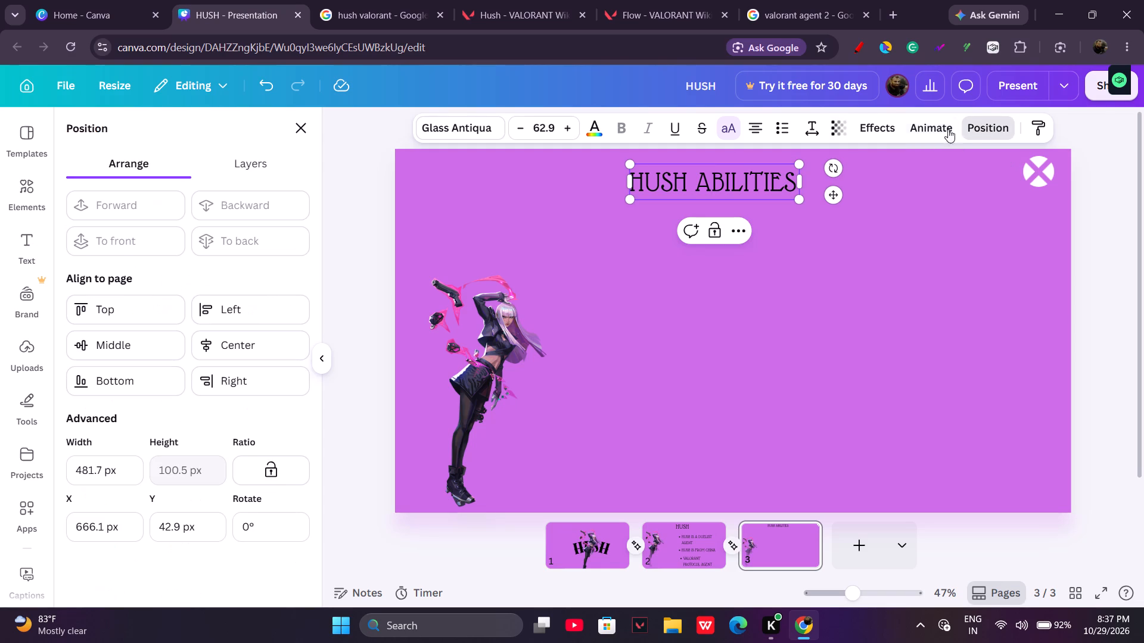
drag(937, 127, 873, 125)
click(873, 125)
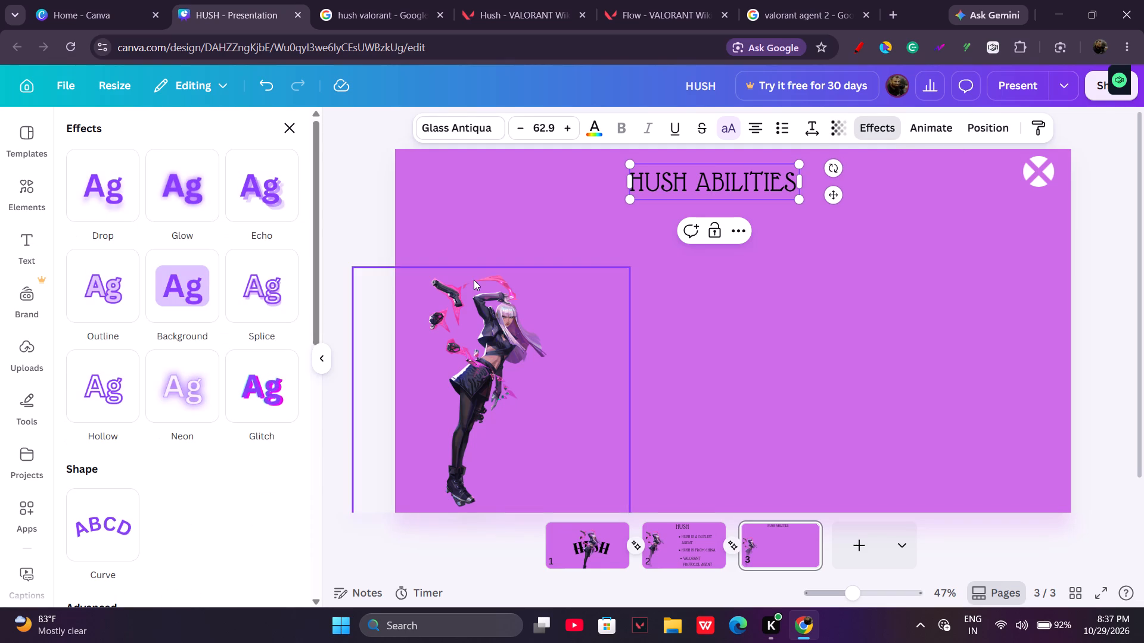
click(202, 401)
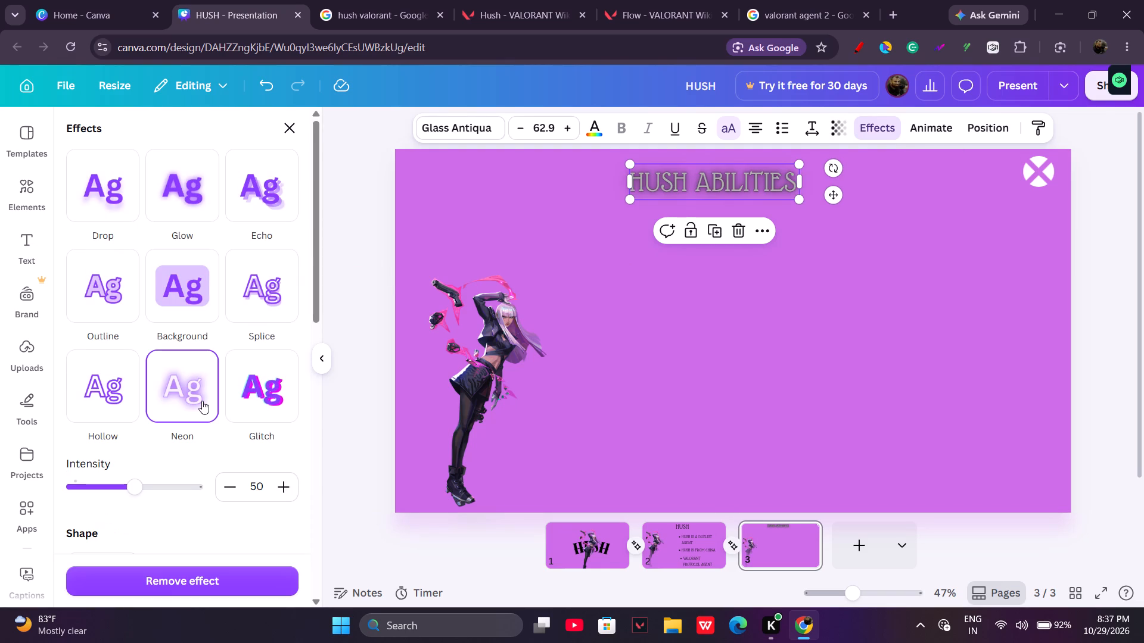
click(98, 393)
click(237, 304)
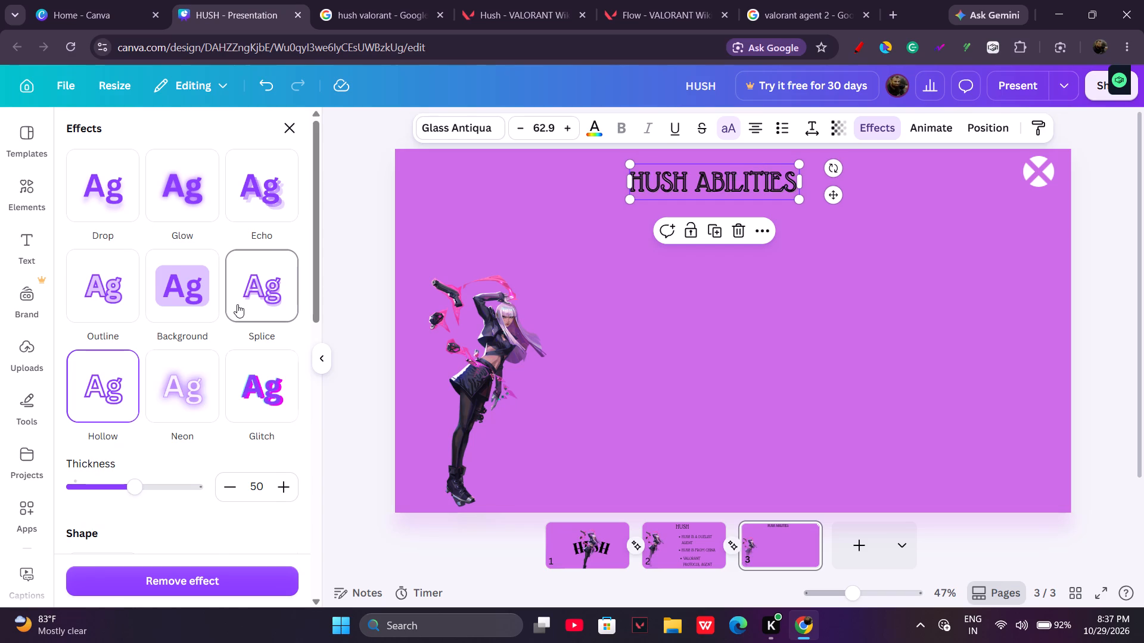
click(211, 210)
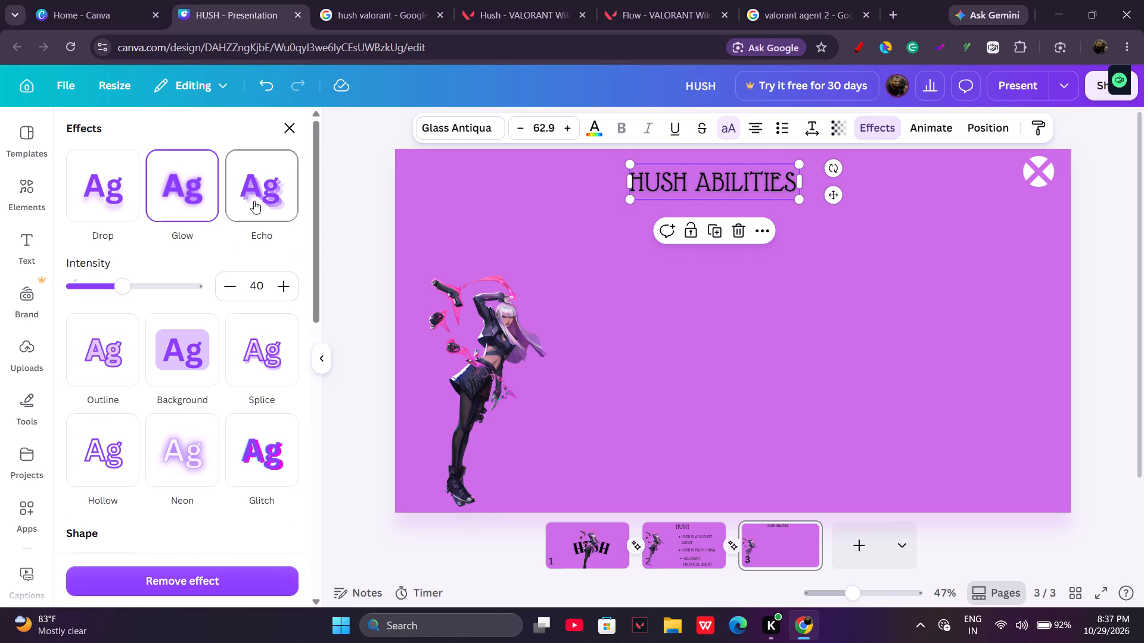
click(254, 201)
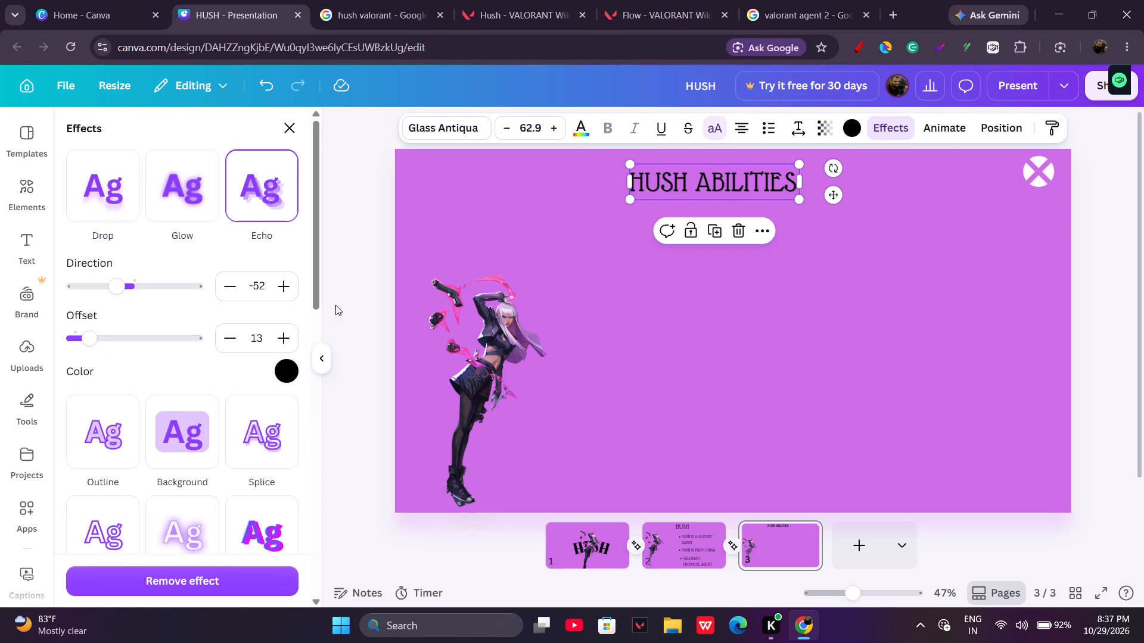
click(338, 276)
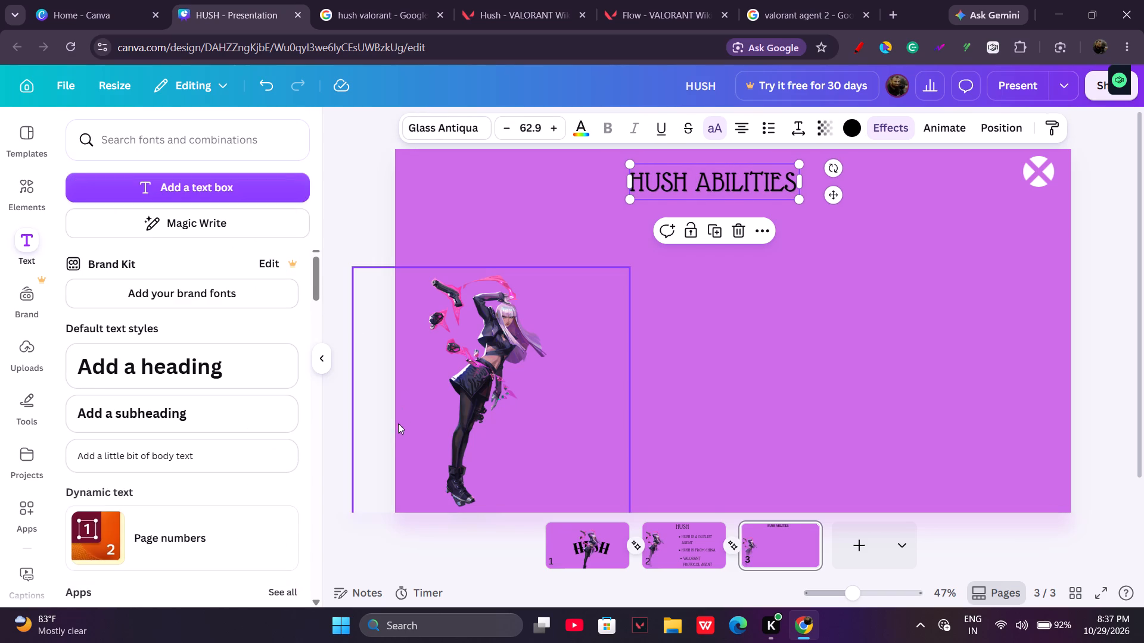
click(882, 320)
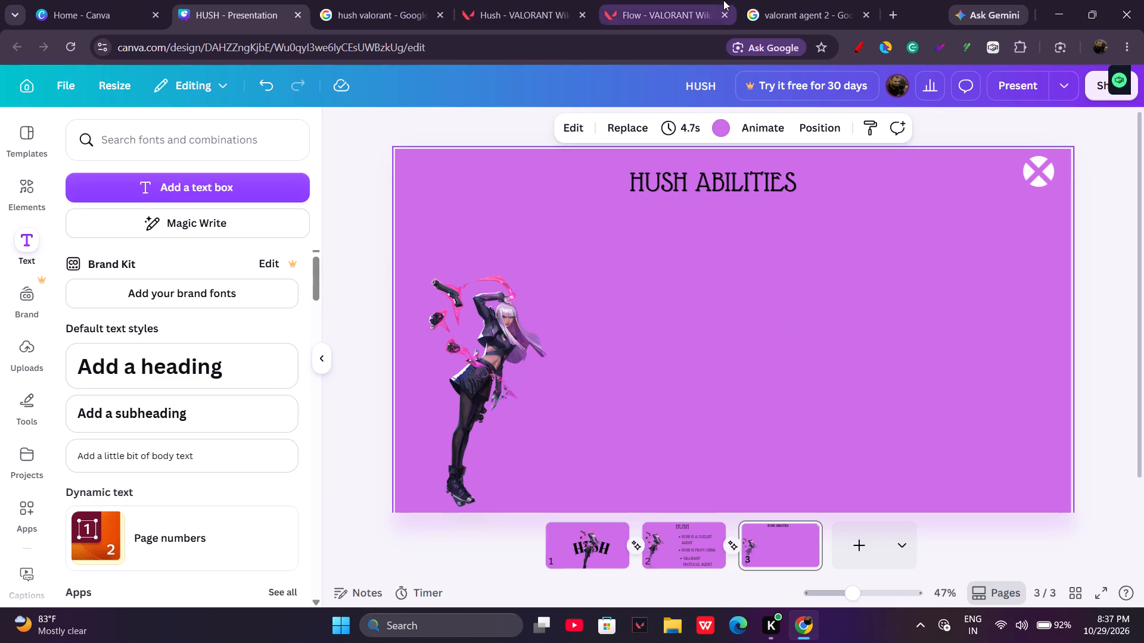
Copy the Flow ability icon from the VALORANT Wiki's Flow page and paste it onto page 3 beside the Hush figure.
click(652, 0)
scroll(1016, 441, down, 2)
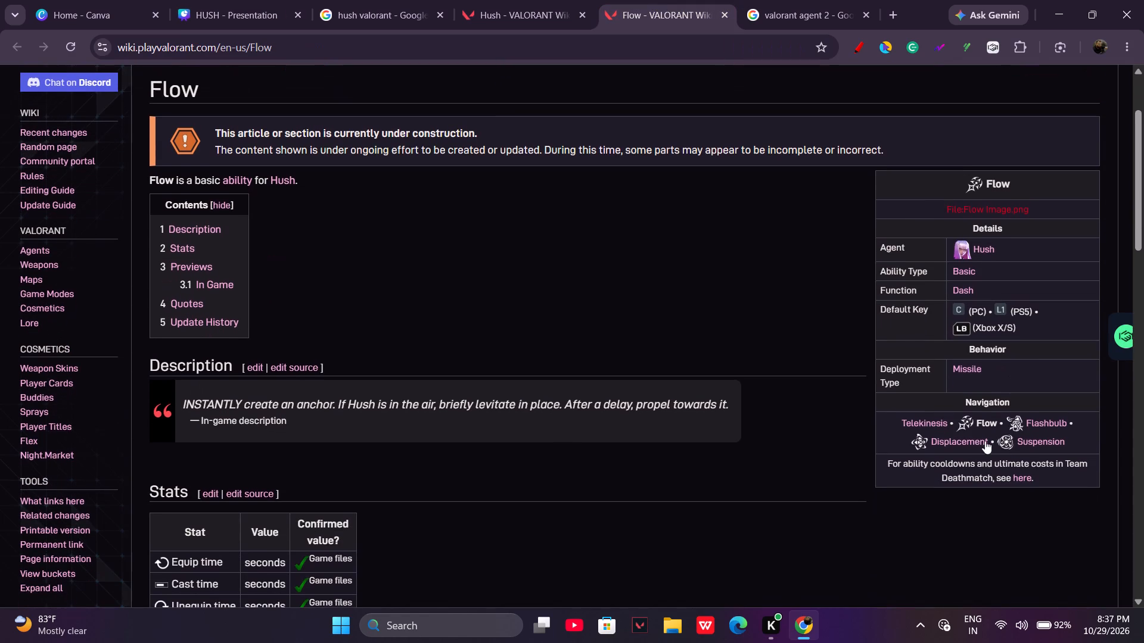
click(967, 420)
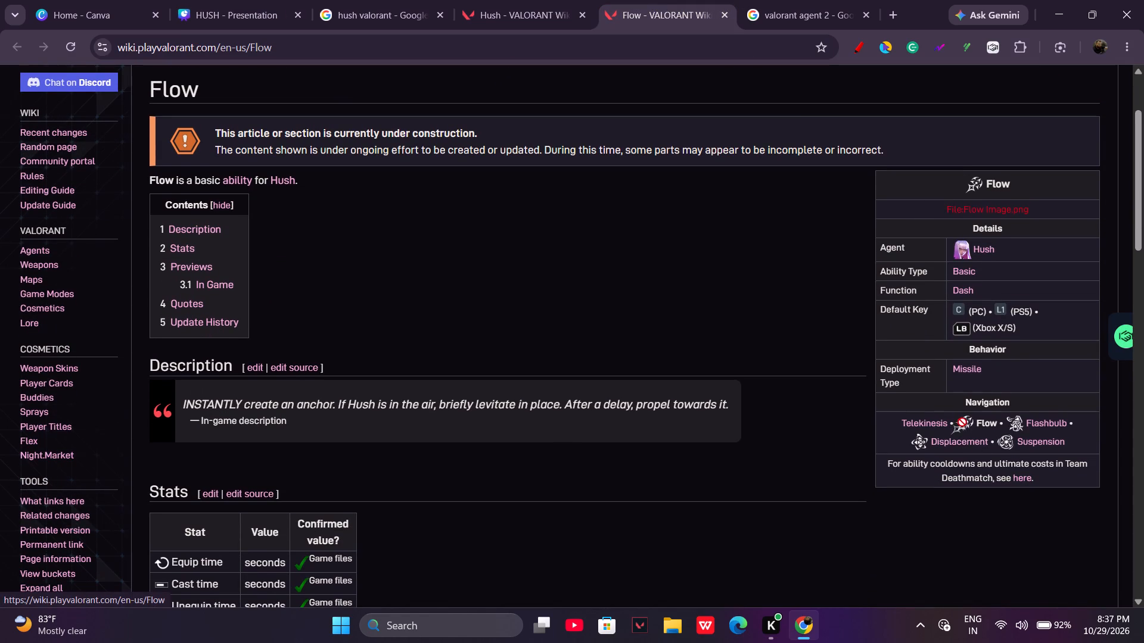
right_click(965, 422)
click(862, 268)
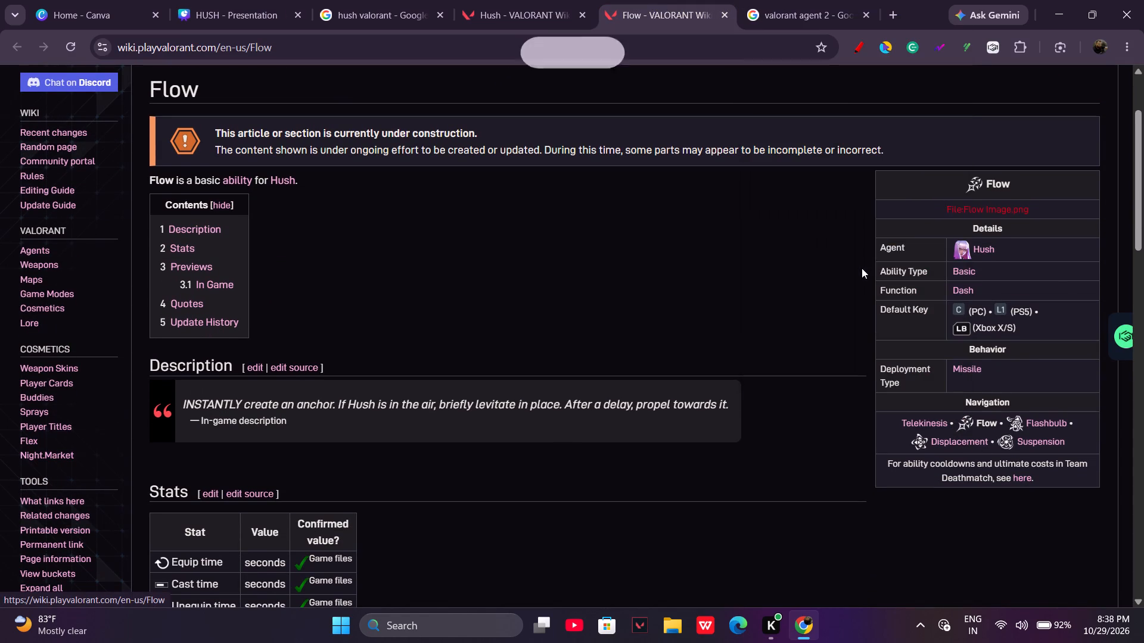
click(425, 0)
click(247, 0)
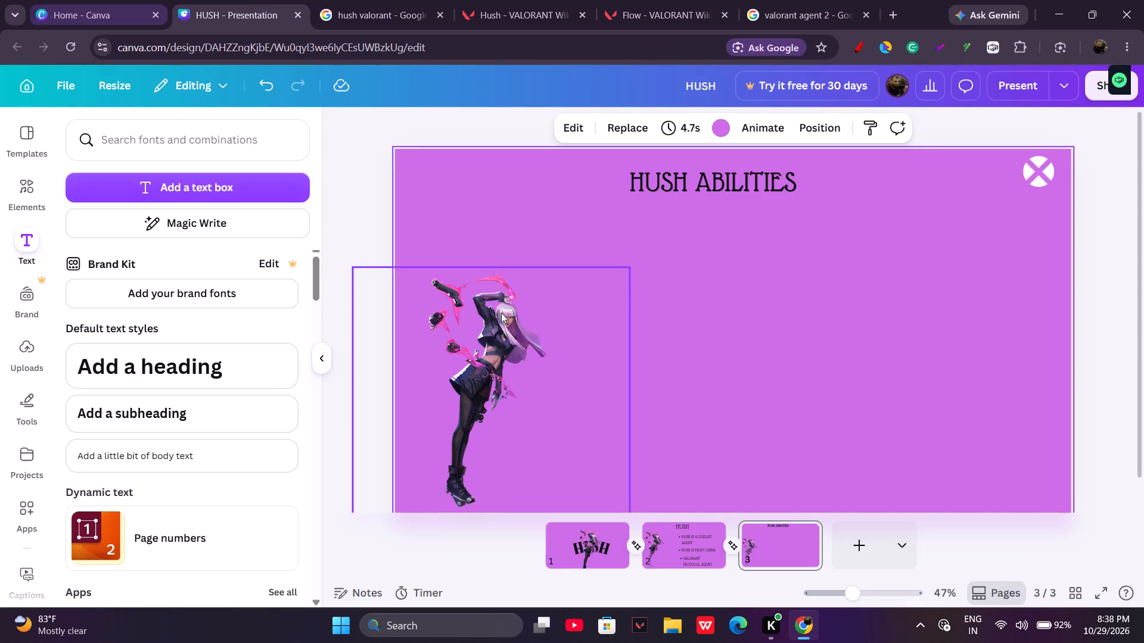
click(712, 280)
key(ctrl+v)
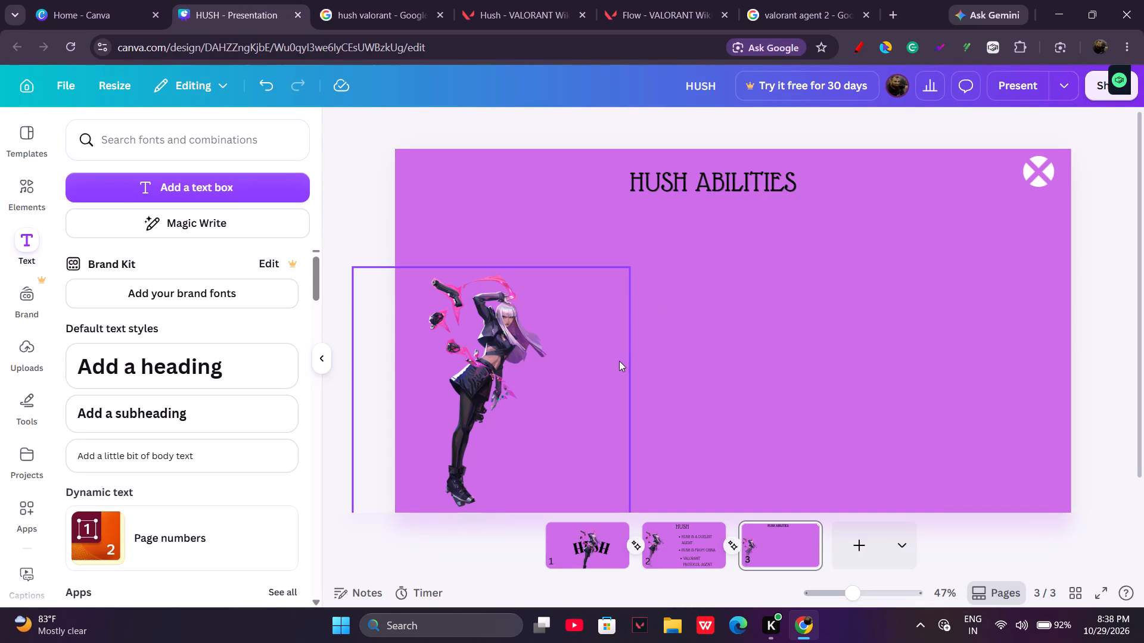
drag(751, 336, 669, 344)
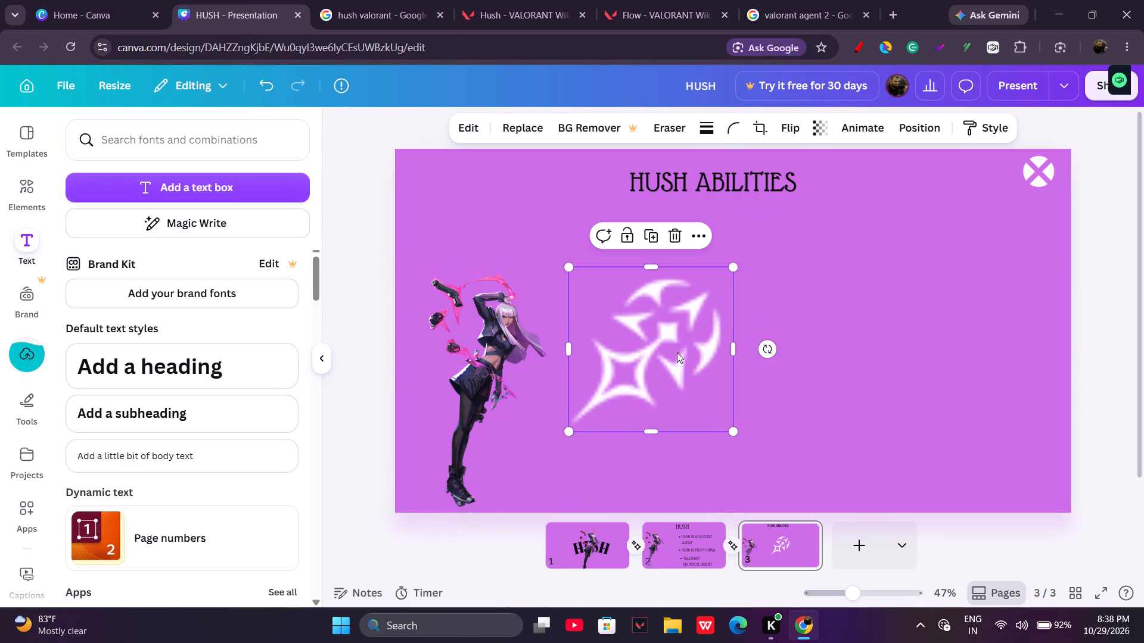
Shrink the Flow ability icon to a small icon and place it beside Hush's head, below the heading on page 3.
drag(573, 432, 614, 389)
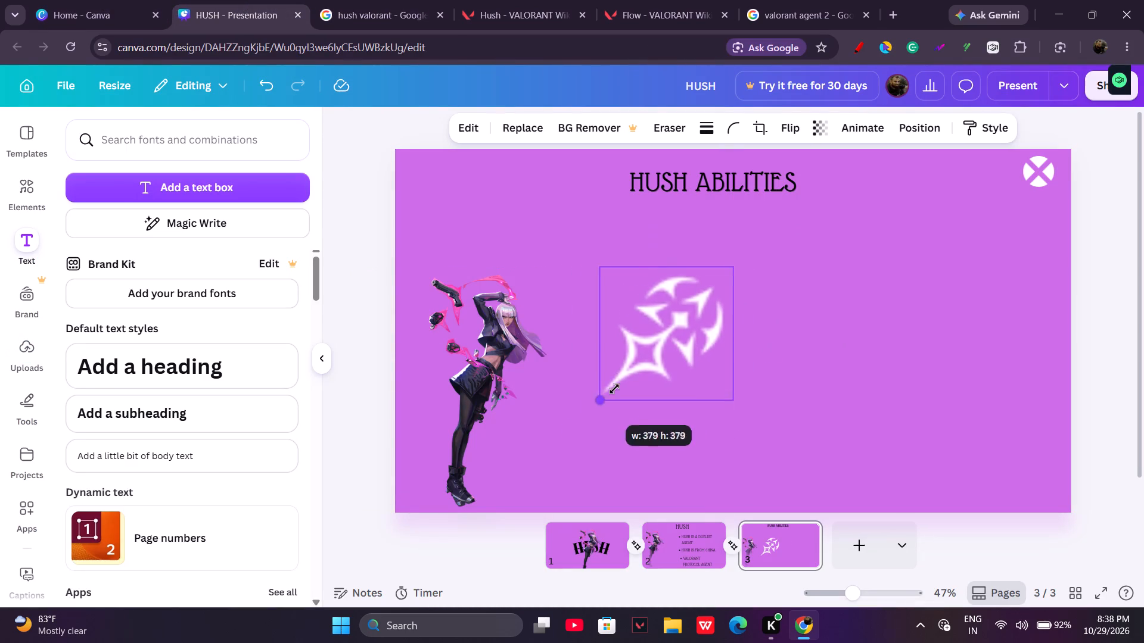
drag(614, 389, 705, 312)
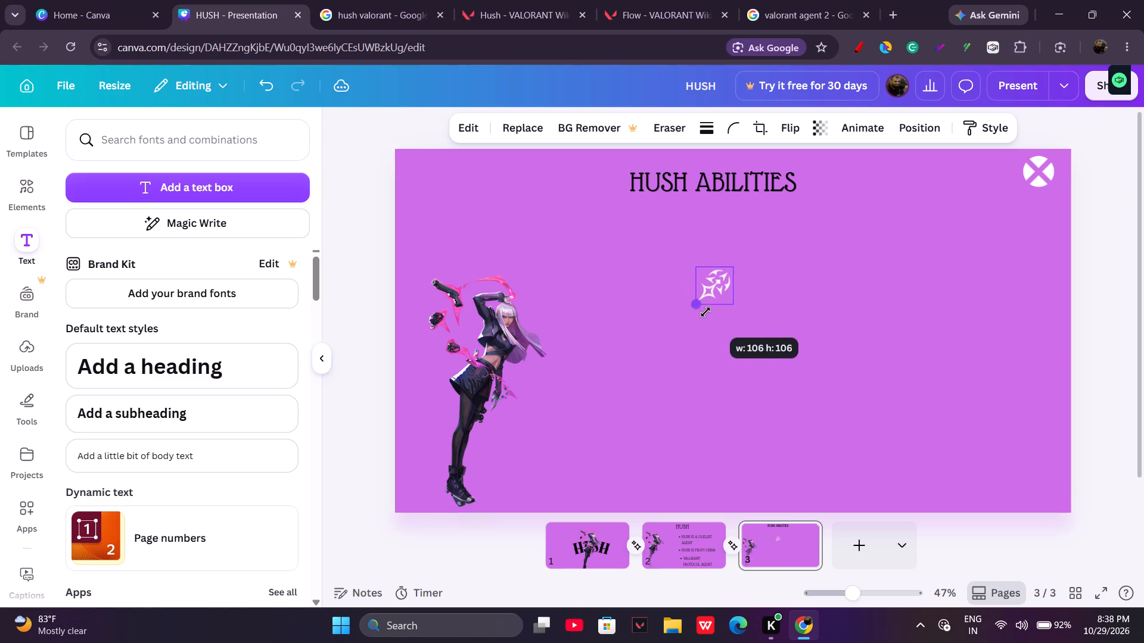
drag(705, 312, 701, 315)
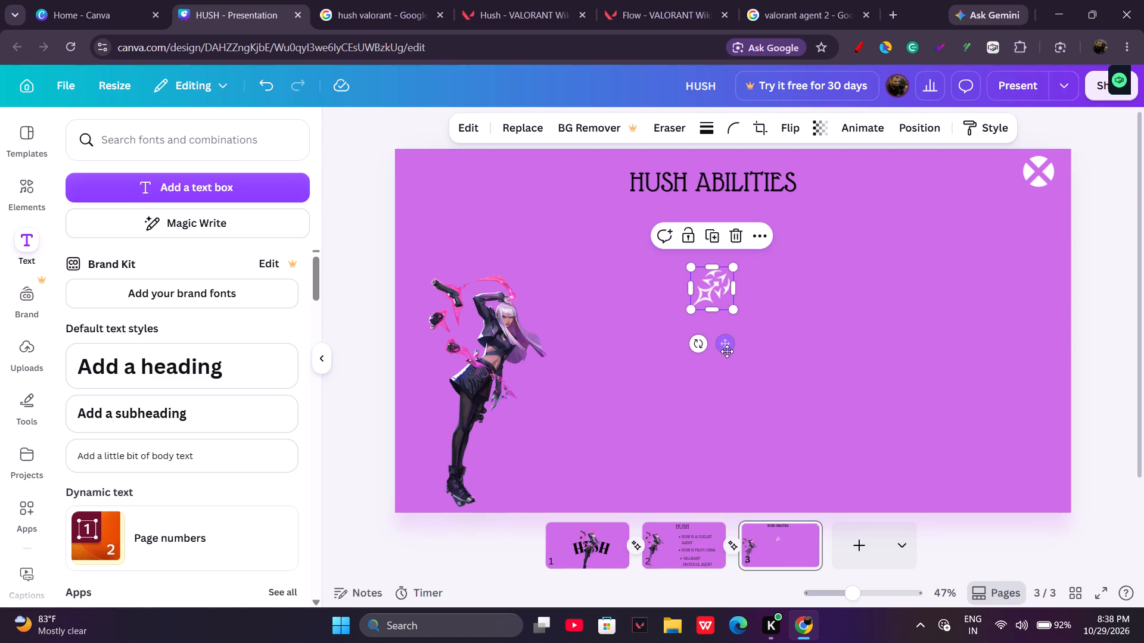
drag(727, 351, 629, 335)
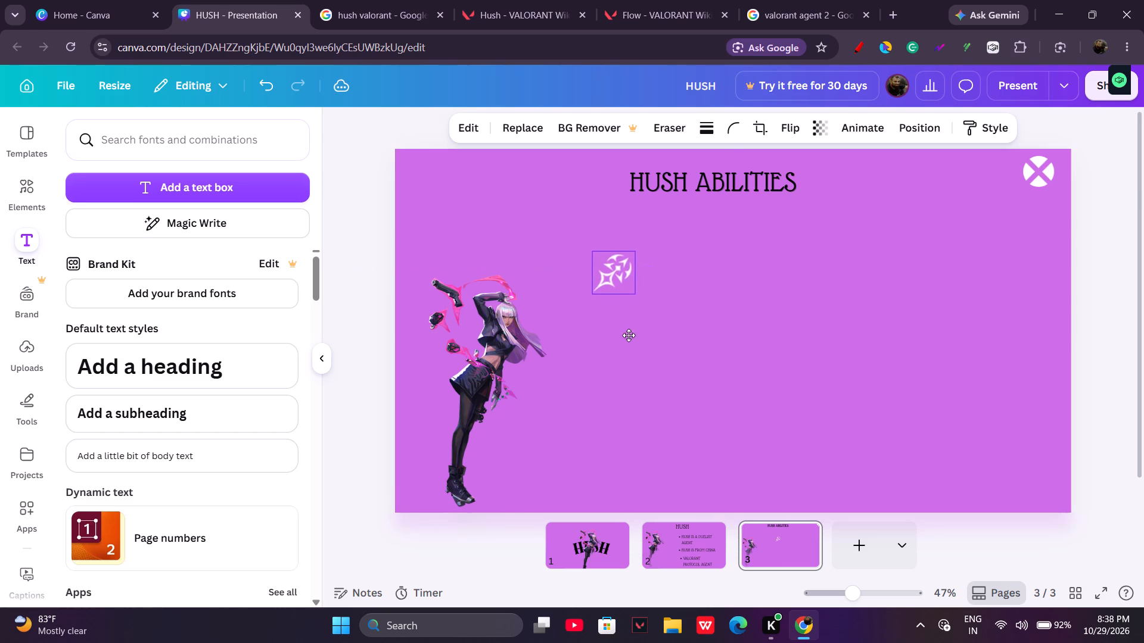
drag(629, 335, 617, 329)
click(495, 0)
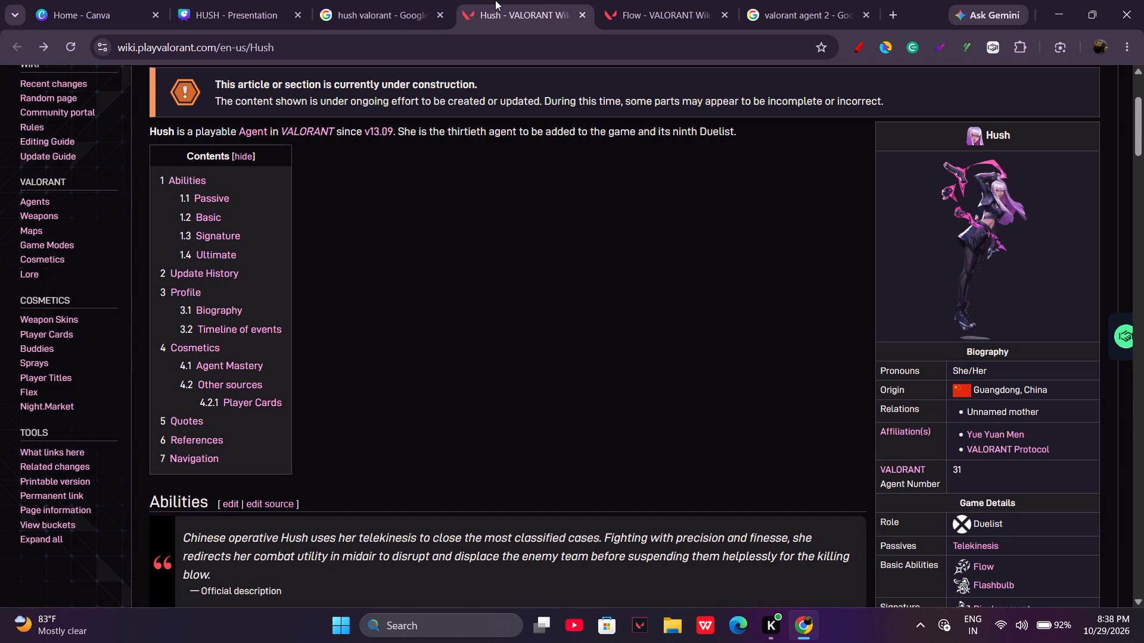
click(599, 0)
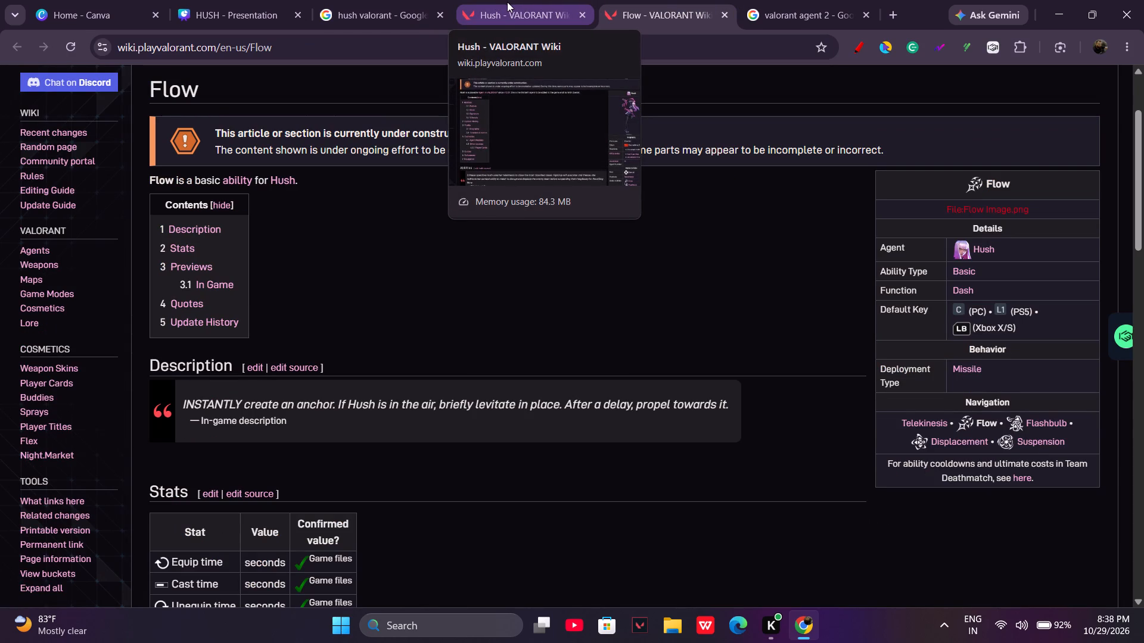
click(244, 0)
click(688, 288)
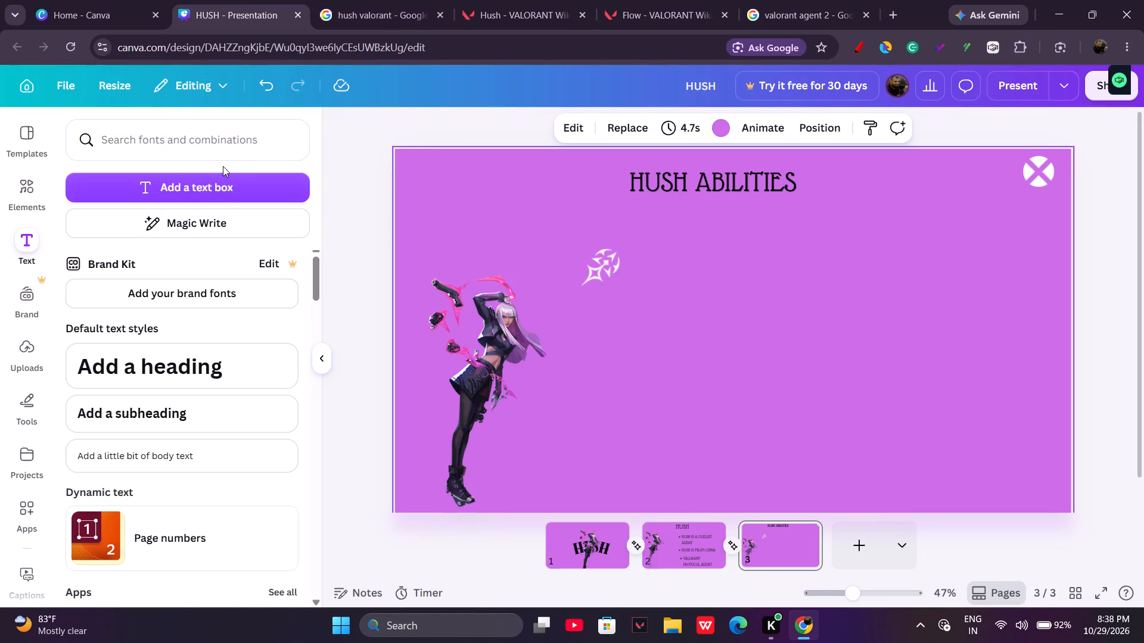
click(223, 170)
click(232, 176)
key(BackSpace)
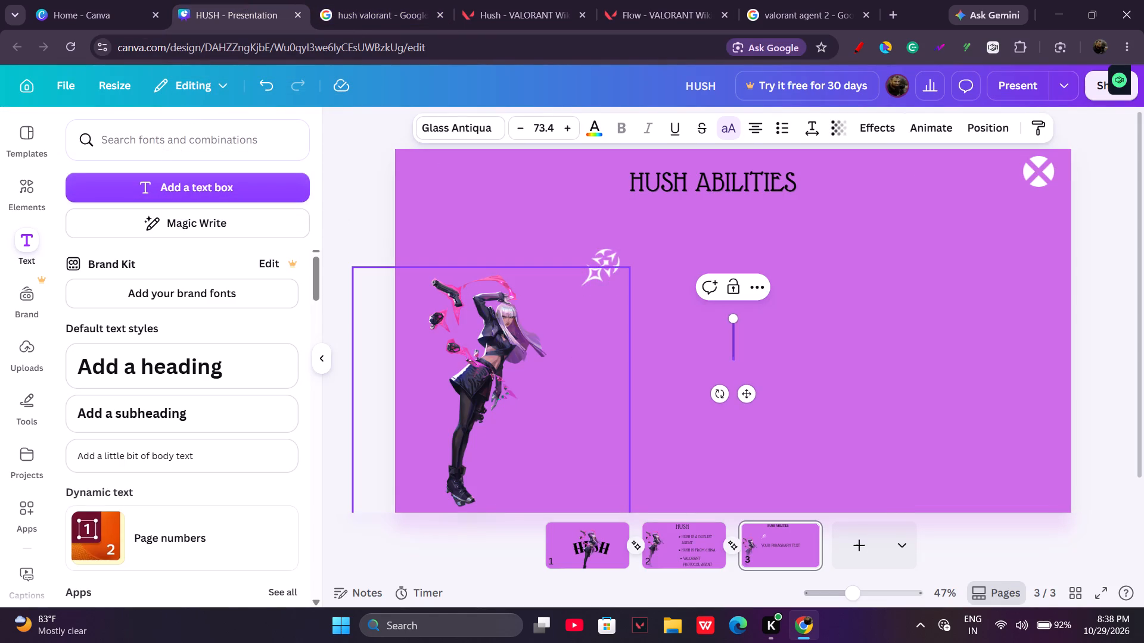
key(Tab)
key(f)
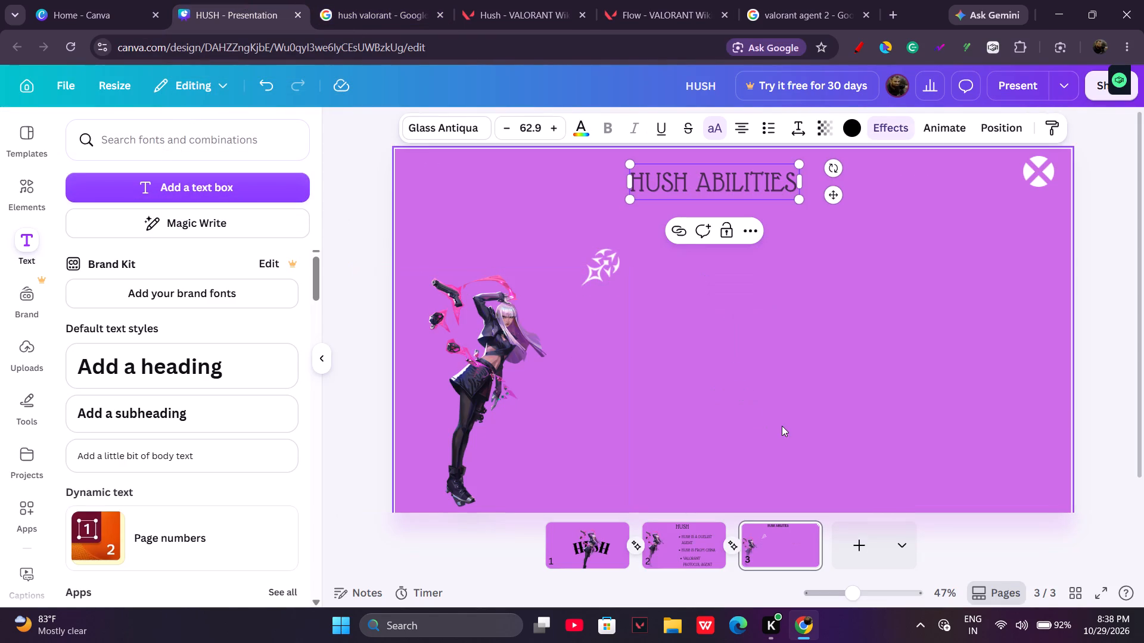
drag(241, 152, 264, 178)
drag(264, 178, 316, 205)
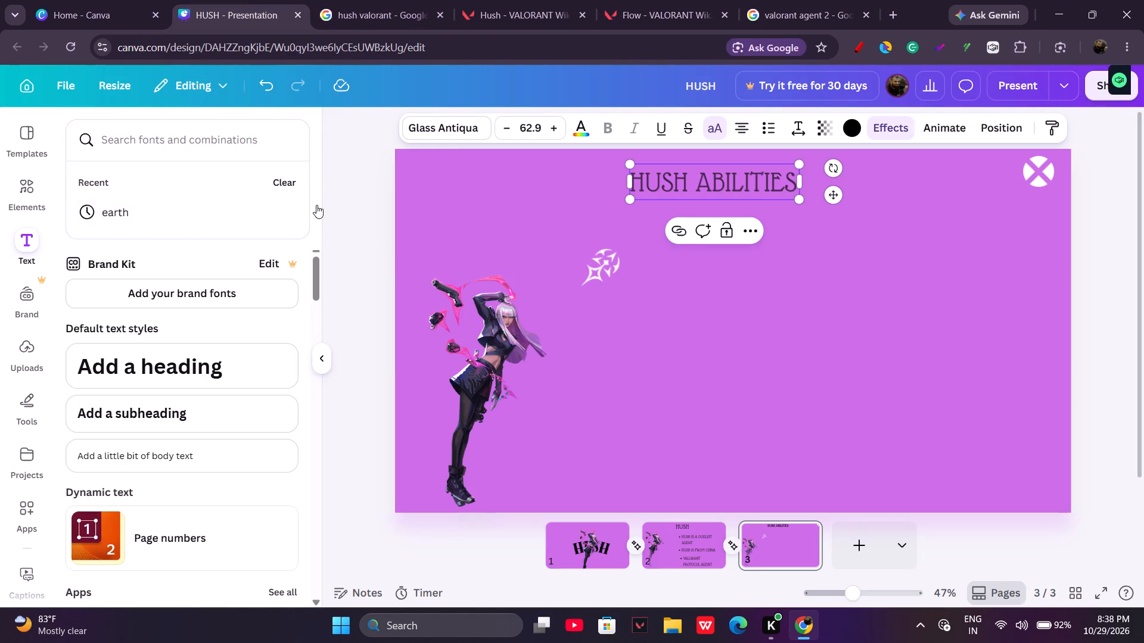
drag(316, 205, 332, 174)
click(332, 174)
Add a text box reading "FLOW" to page 3, place it level with the Flow icon and widen it slightly.
drag(261, 171, 269, 177)
click(269, 177)
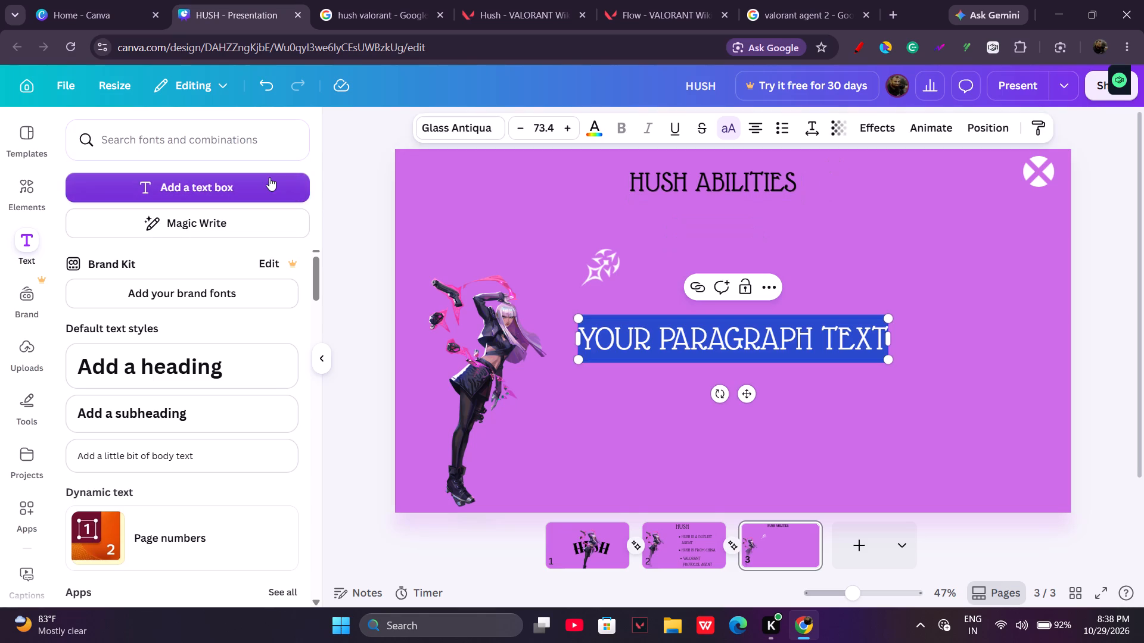
key(BackSpace)
text(FLOW)
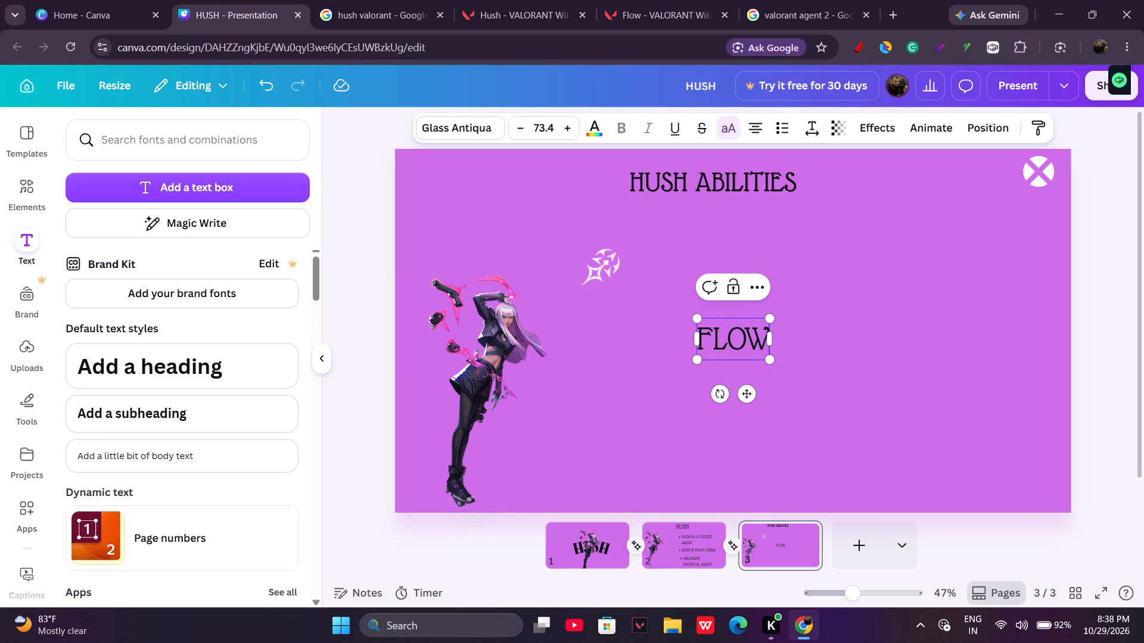
drag(742, 389, 736, 347)
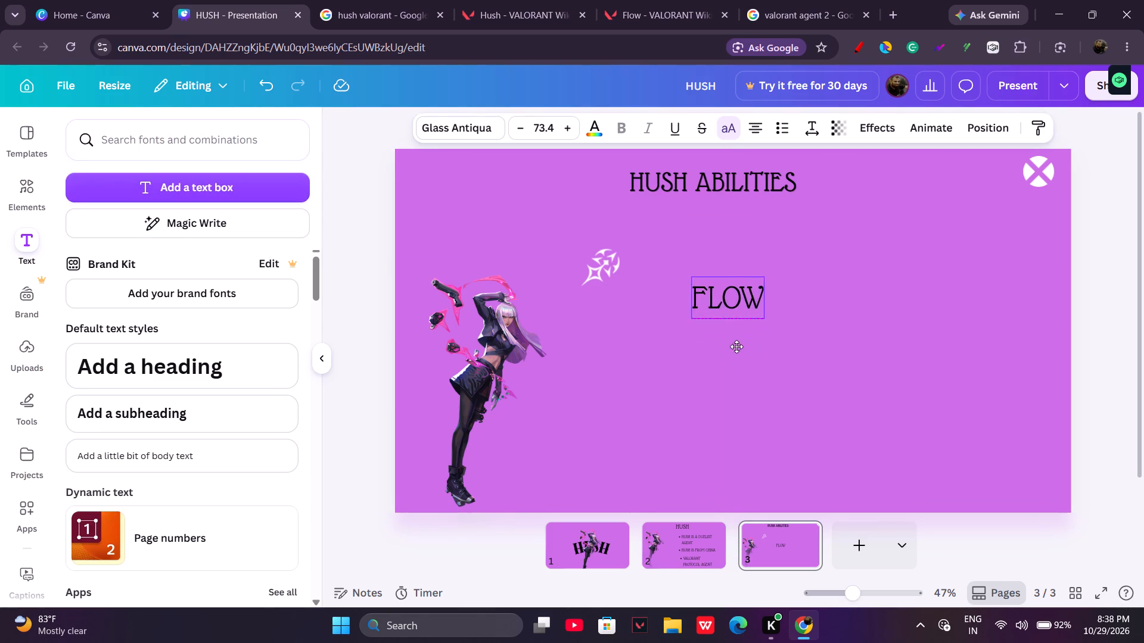
drag(736, 347, 715, 321)
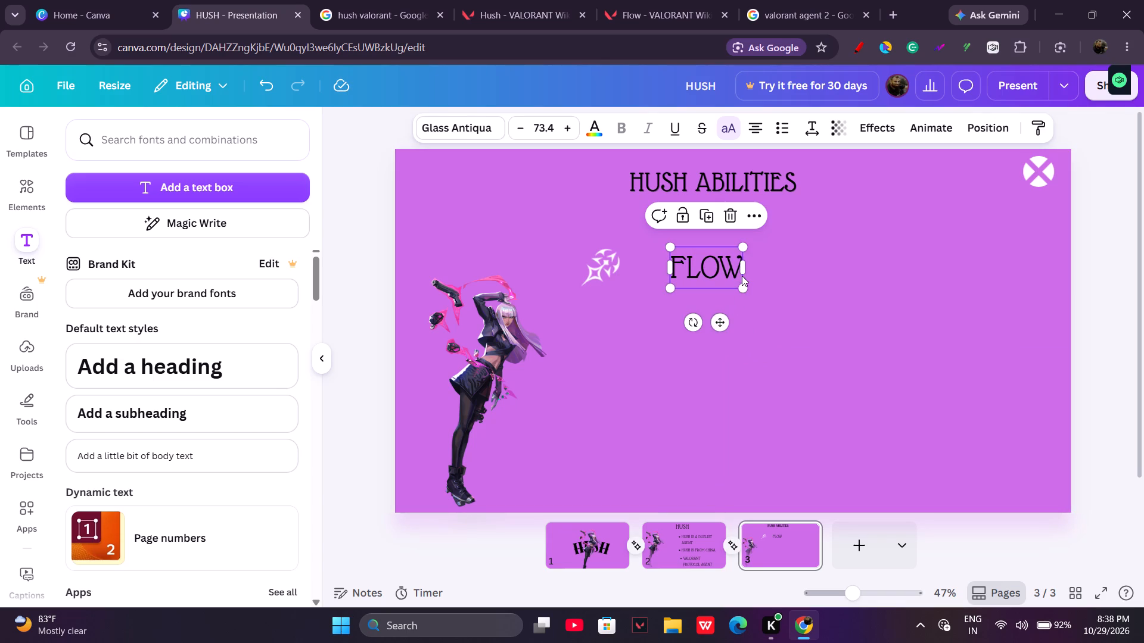
drag(741, 275, 741, 262)
drag(741, 258, 742, 265)
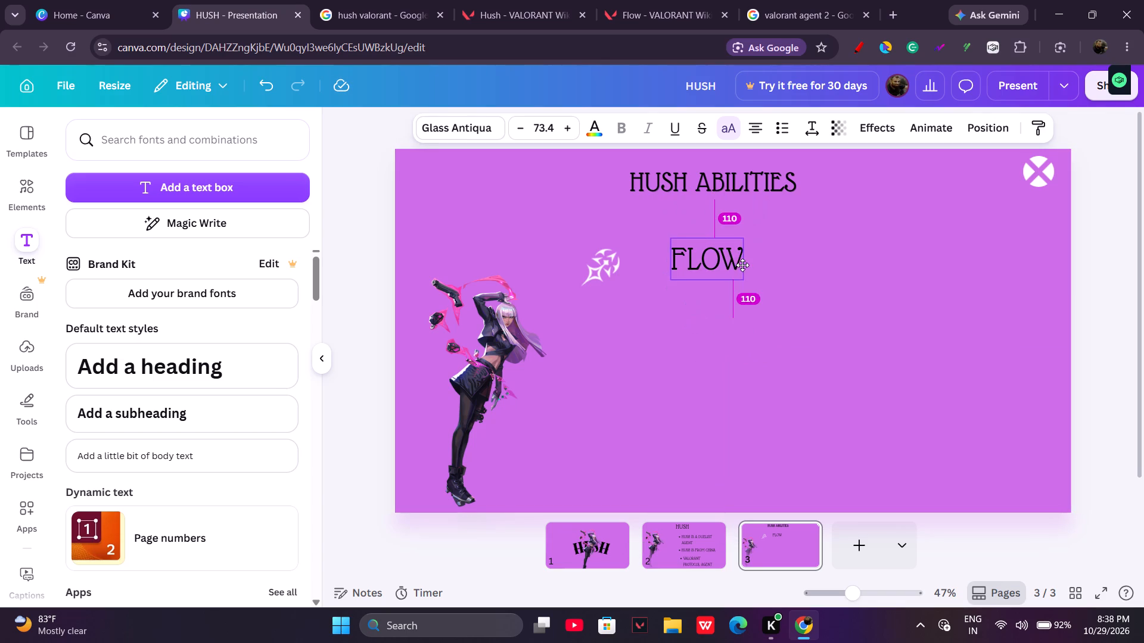
drag(742, 265, 742, 266)
drag(742, 264, 735, 265)
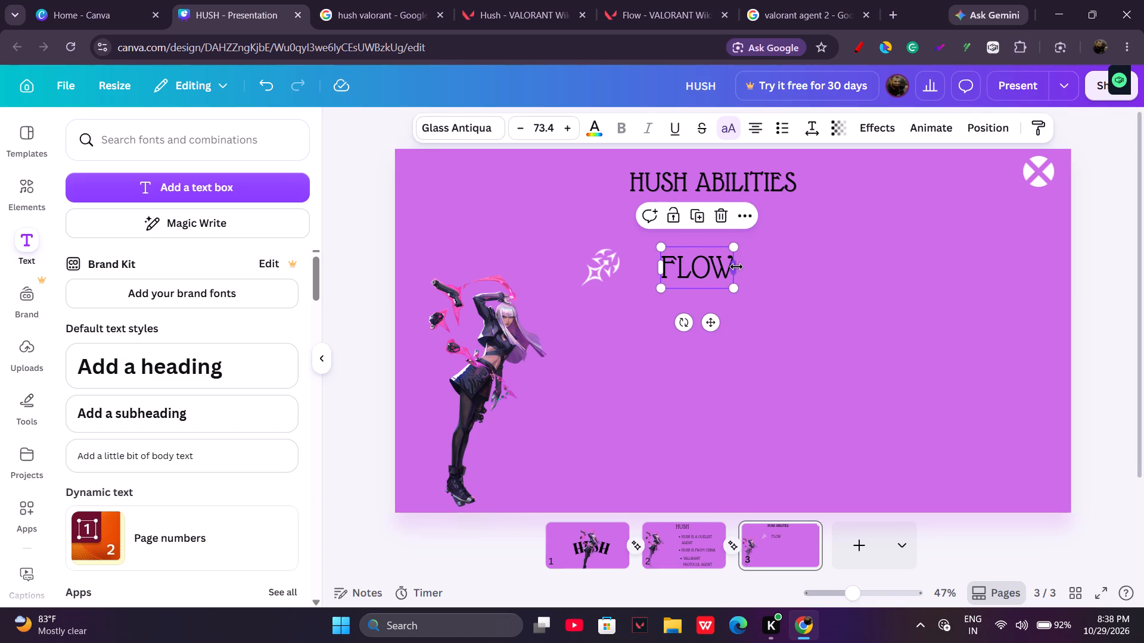
drag(737, 268, 759, 253)
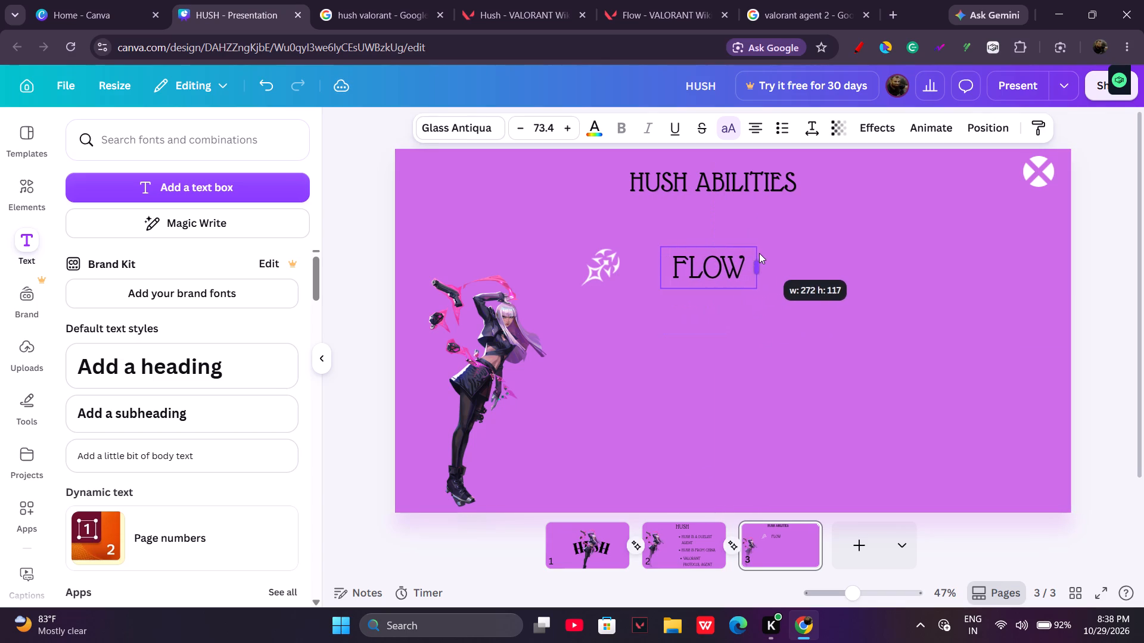
drag(759, 253, 744, 256)
Reduce the "FLOW" label's font size until it is smaller than the heading, and move it closer to the Flow icon.
double_click(529, 126)
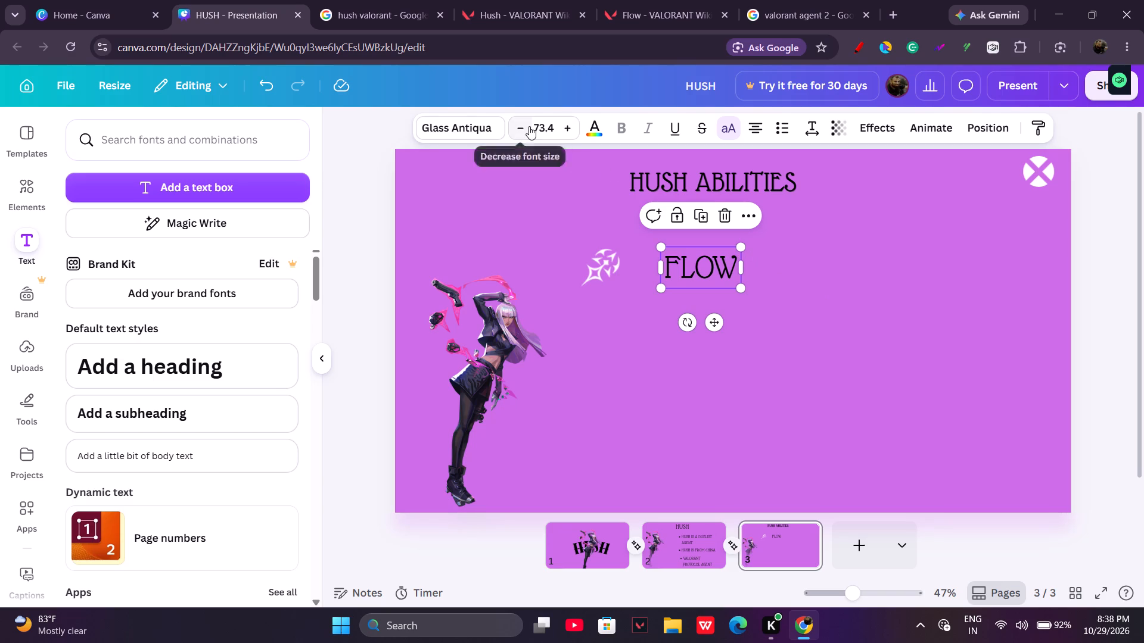
triple_click(529, 127)
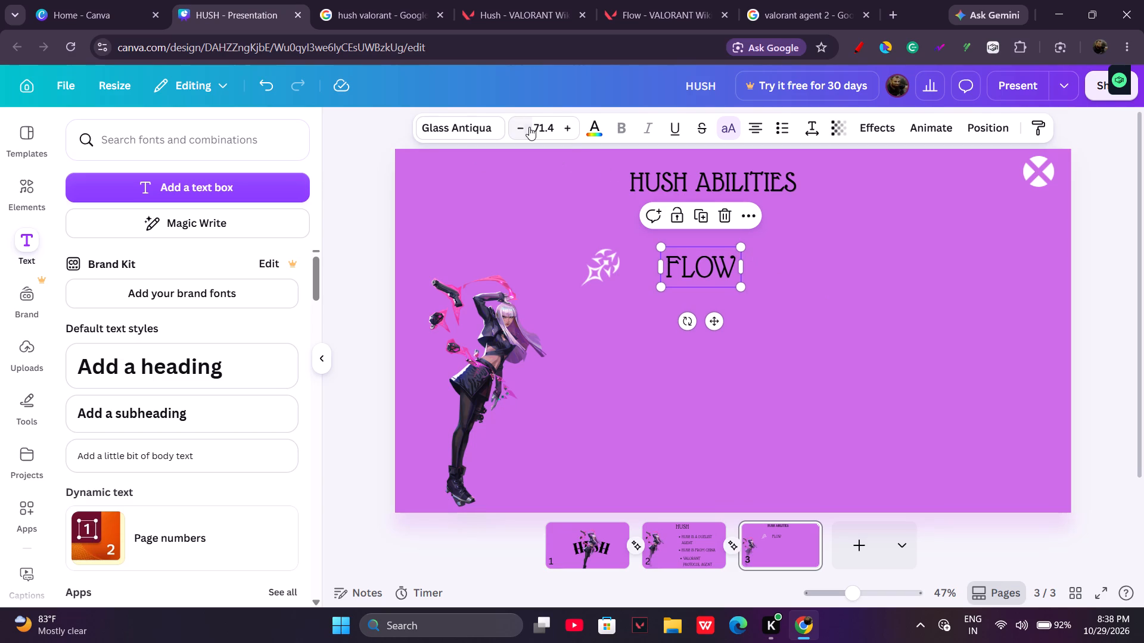
triple_click(529, 127)
click(529, 127)
triple_click(529, 127)
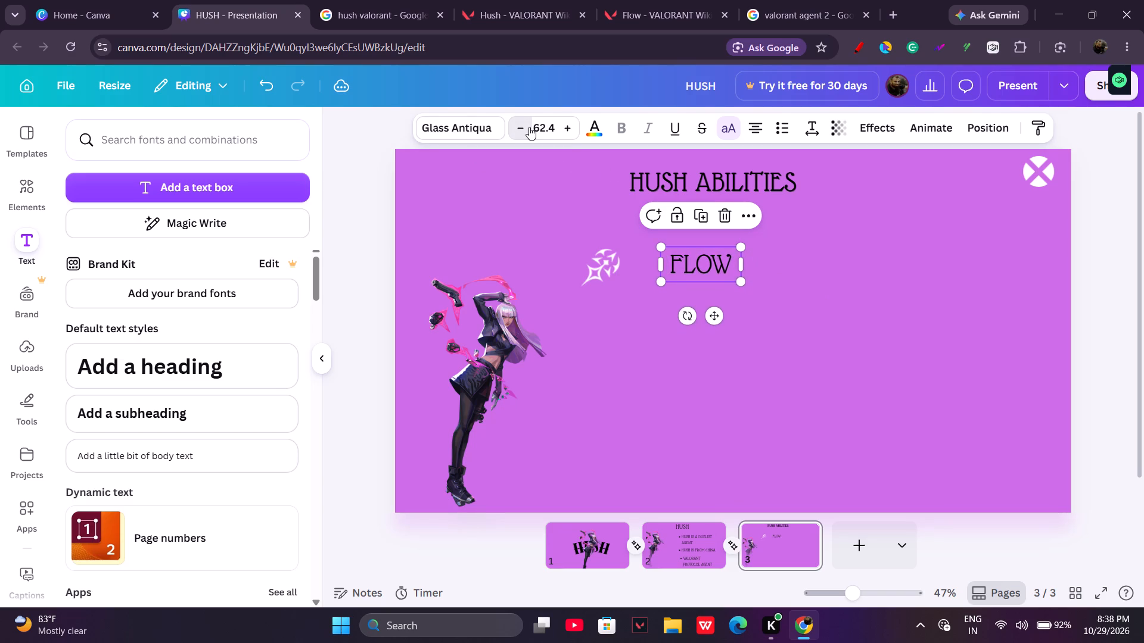
click(529, 127)
triple_click(529, 127)
click(529, 127)
triple_click(529, 127)
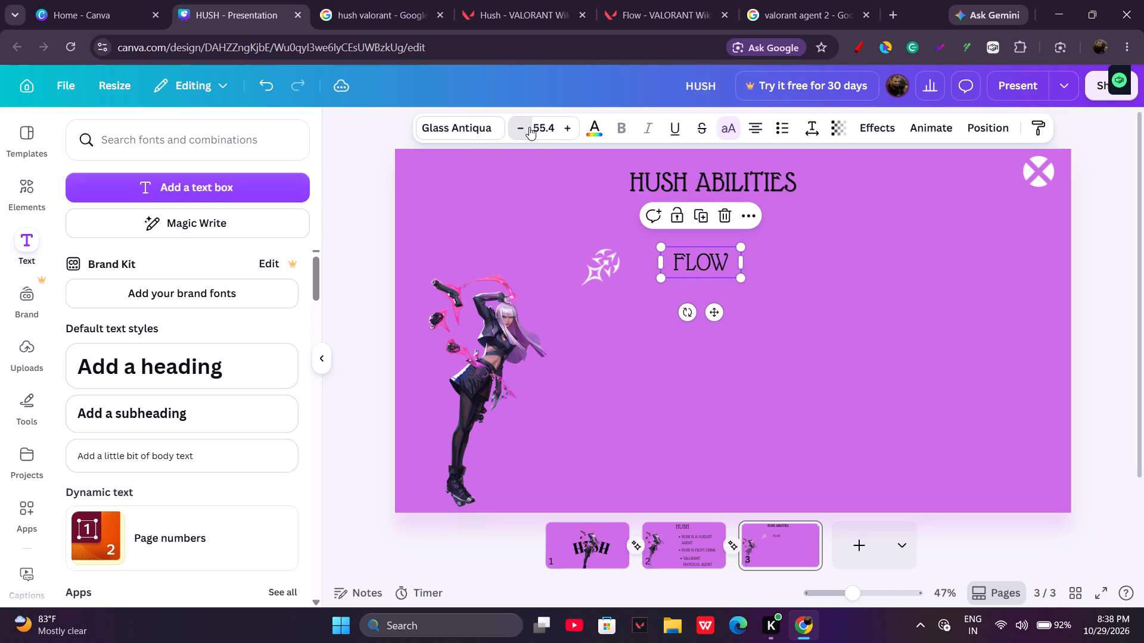
double_click(529, 127)
drag(689, 268, 664, 276)
Try the Old TV, Whip Slide and Shake Zoom animations on the Flow icon, settling on Chroma Wave on enter.
click(599, 267)
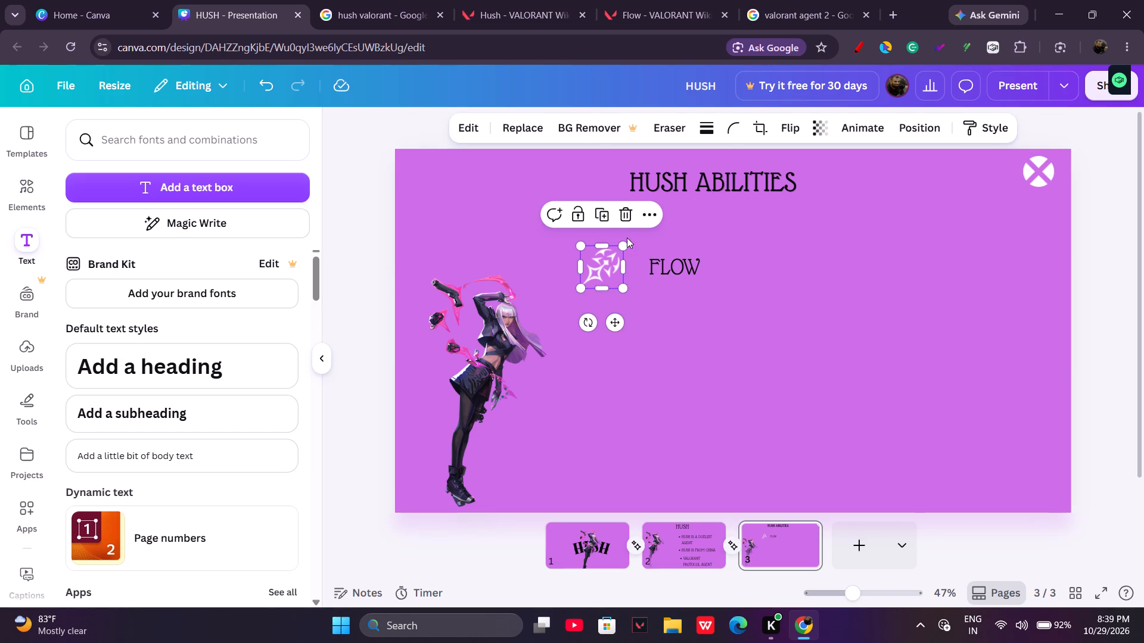
click(657, 206)
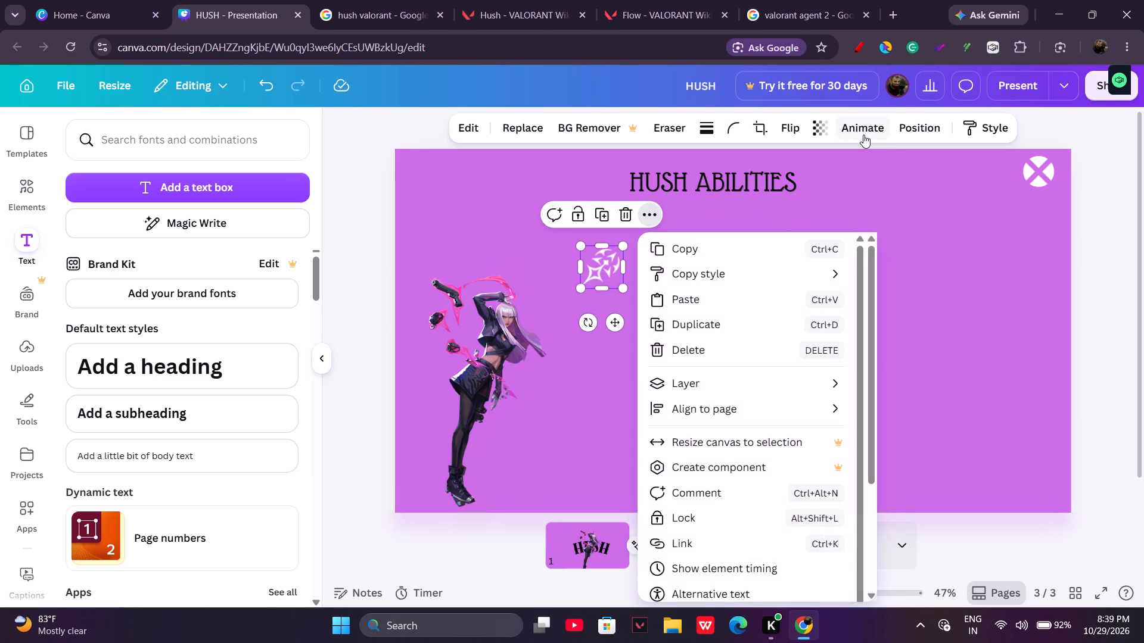
click(863, 135)
click(238, 490)
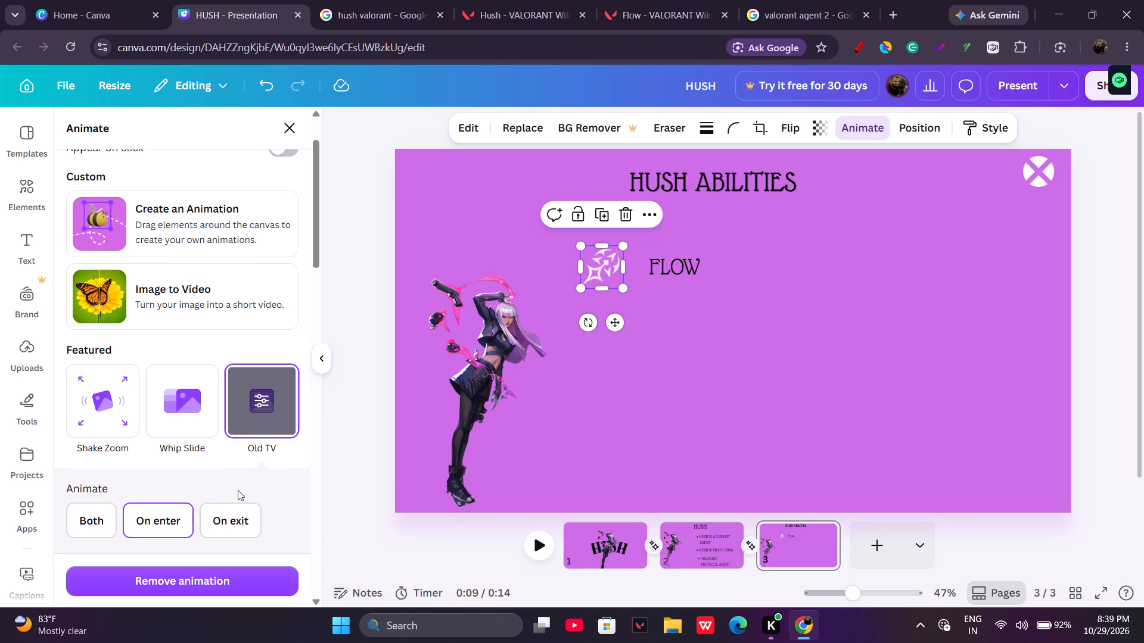
click(186, 419)
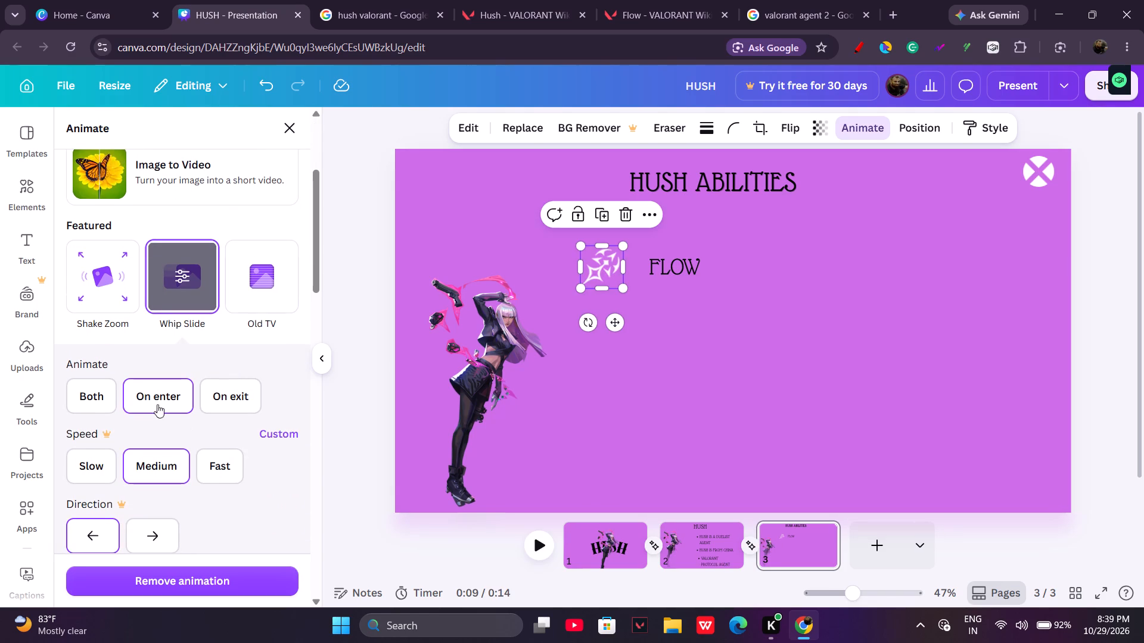
click(98, 286)
scroll(98, 286, down, 2)
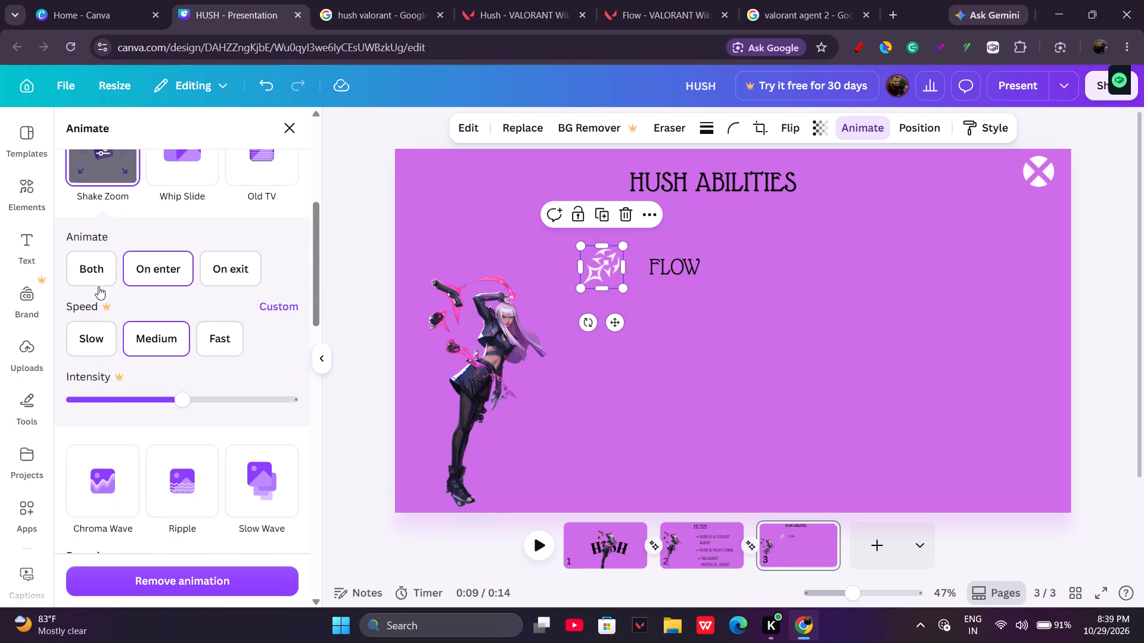
click(118, 466)
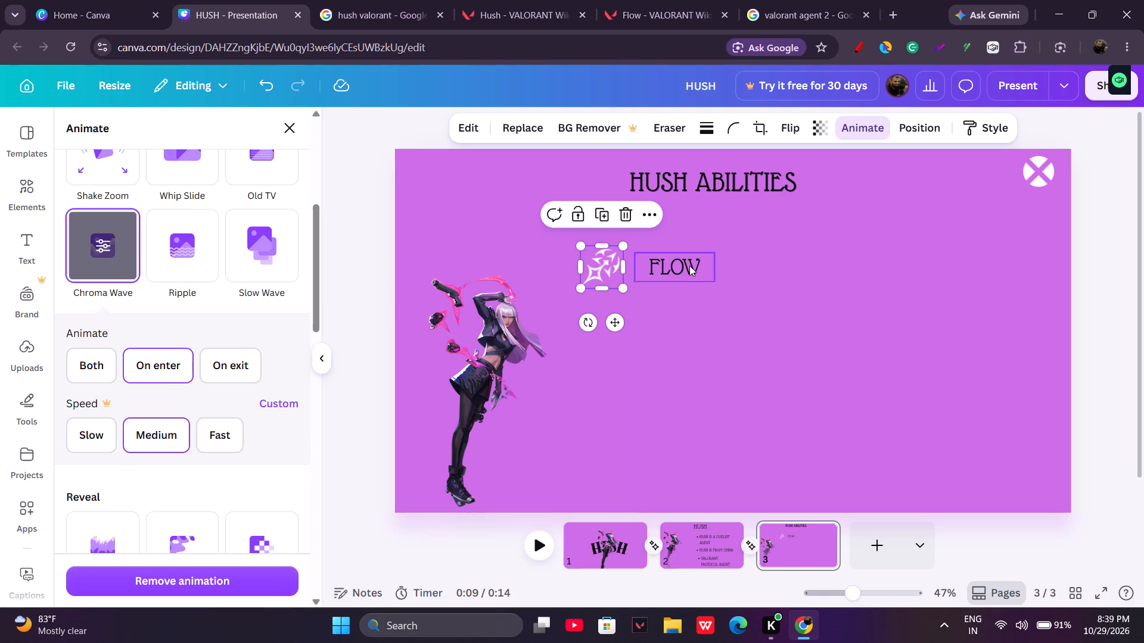
click(750, 264)
click(745, 264)
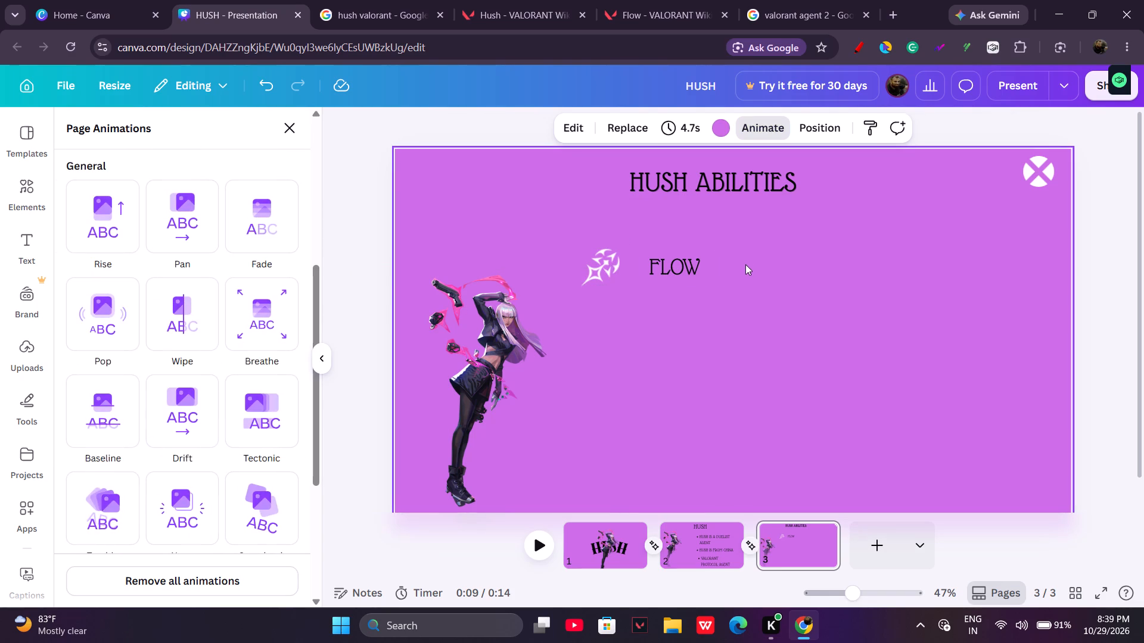
Add a text box on page 3 reading "PROLLY SOMETHING WHICH DISPLACES HUSH FROM".
click(149, 194)
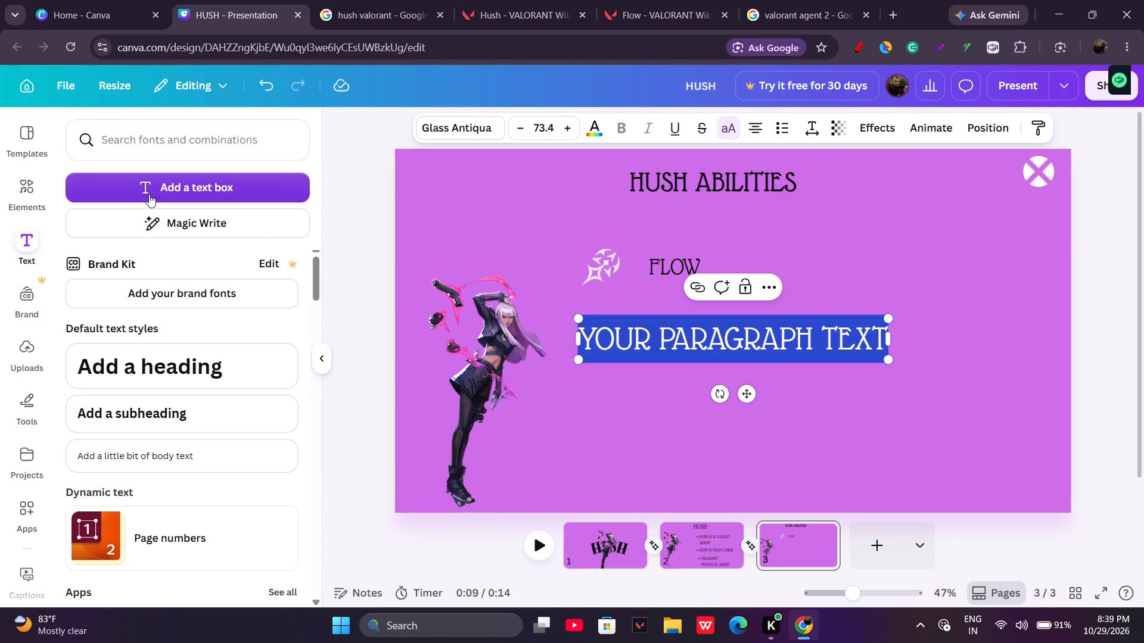
text(PROLLY SOMETHING WHICH DISPLACES HUSH FRO)
key(m)
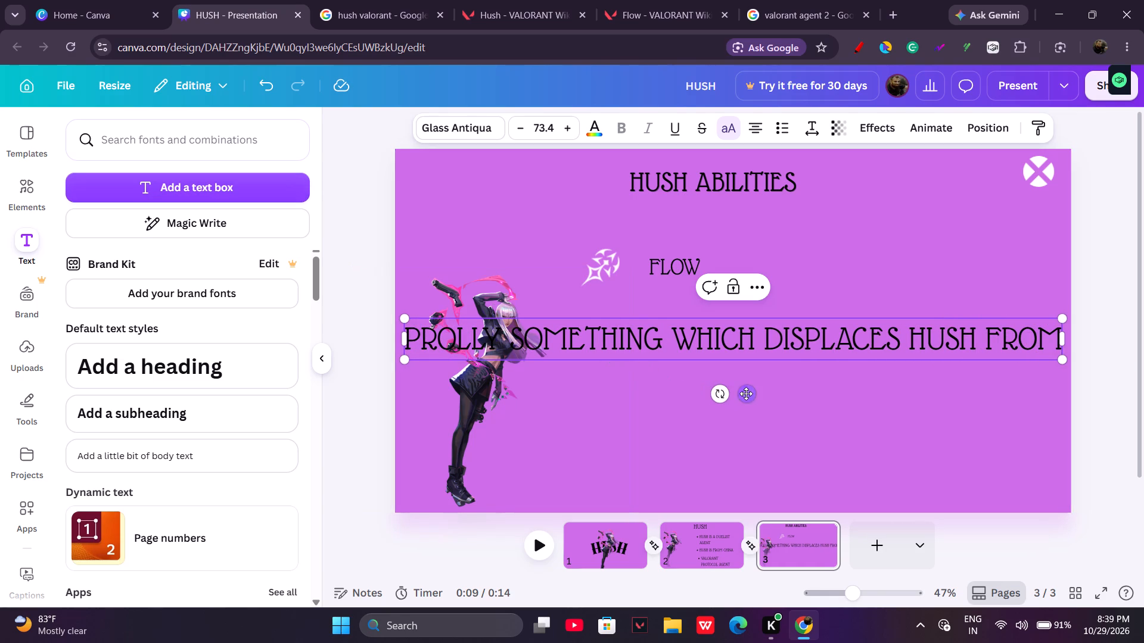
Narrow the description text box so it wraps onto two lines, and place it below the "FLOW" label at the page's right edge.
drag(746, 394, 769, 370)
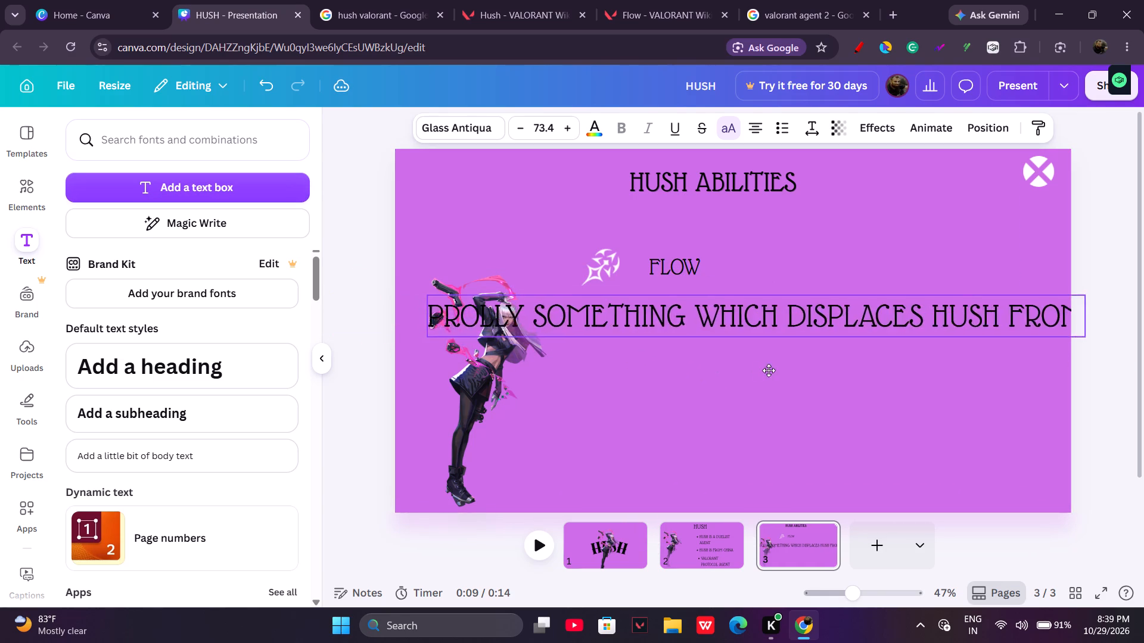
drag(769, 370, 784, 370)
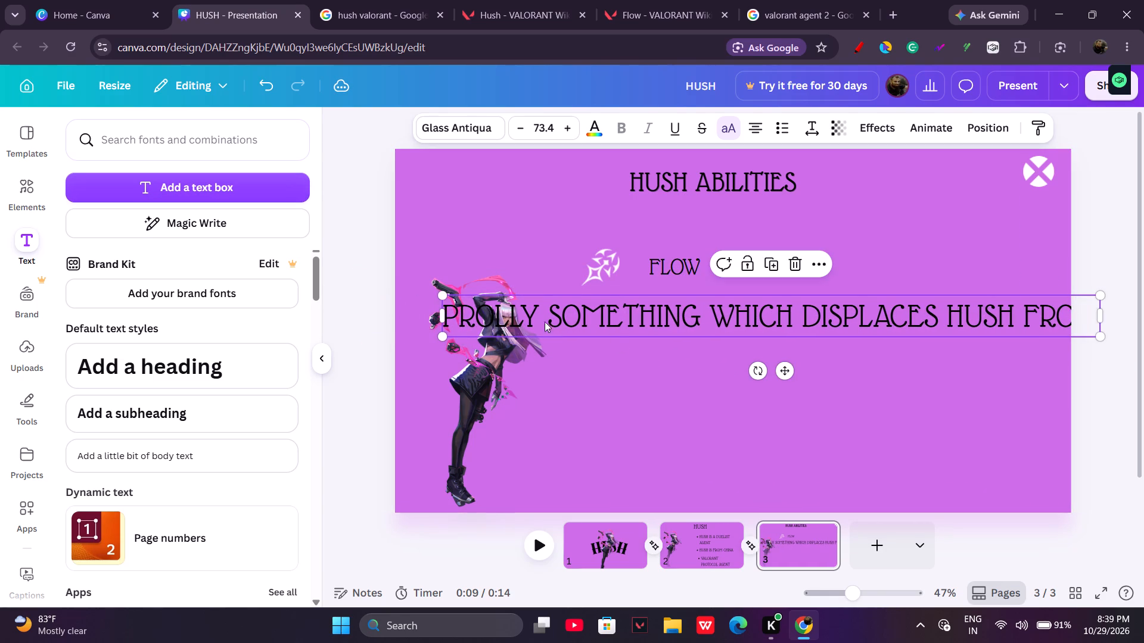
drag(440, 314, 538, 326)
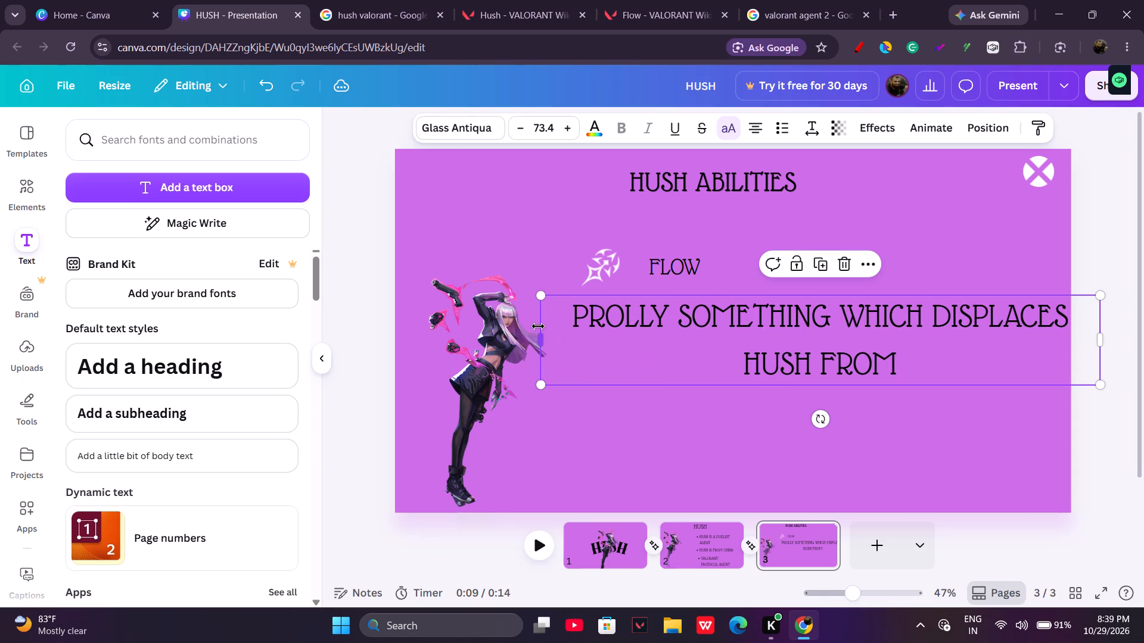
click(818, 297)
click(948, 272)
drag(899, 326, 860, 345)
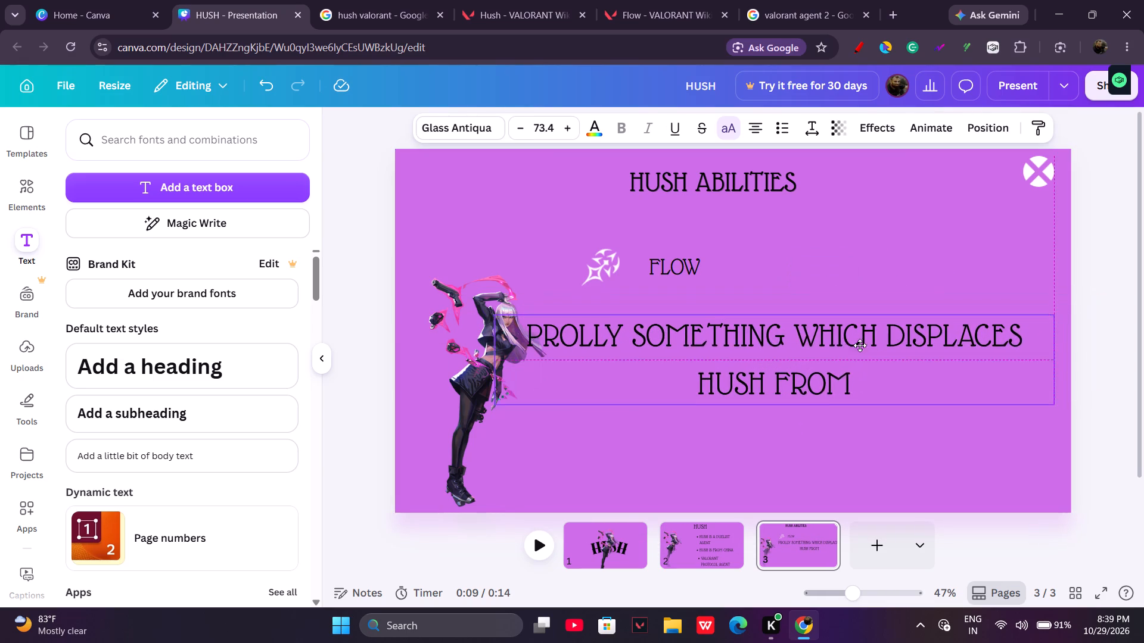
drag(860, 345, 866, 342)
Continue the description after "HUSH FROM" with "ONE PLACE TO ANOTHER PLACE".
click(885, 382)
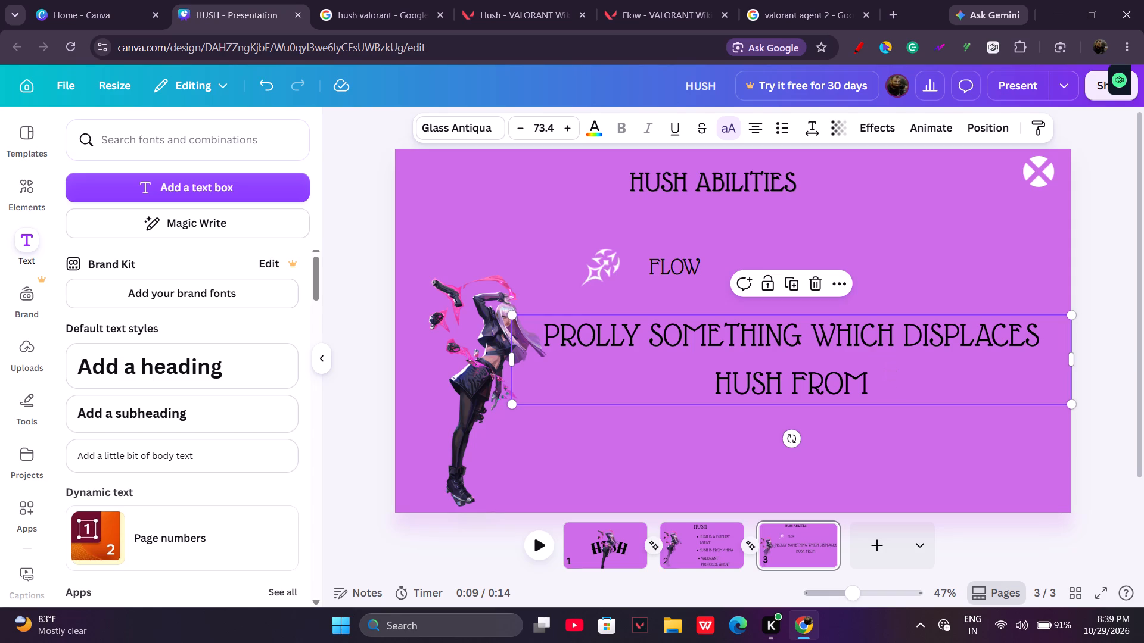
key(space)
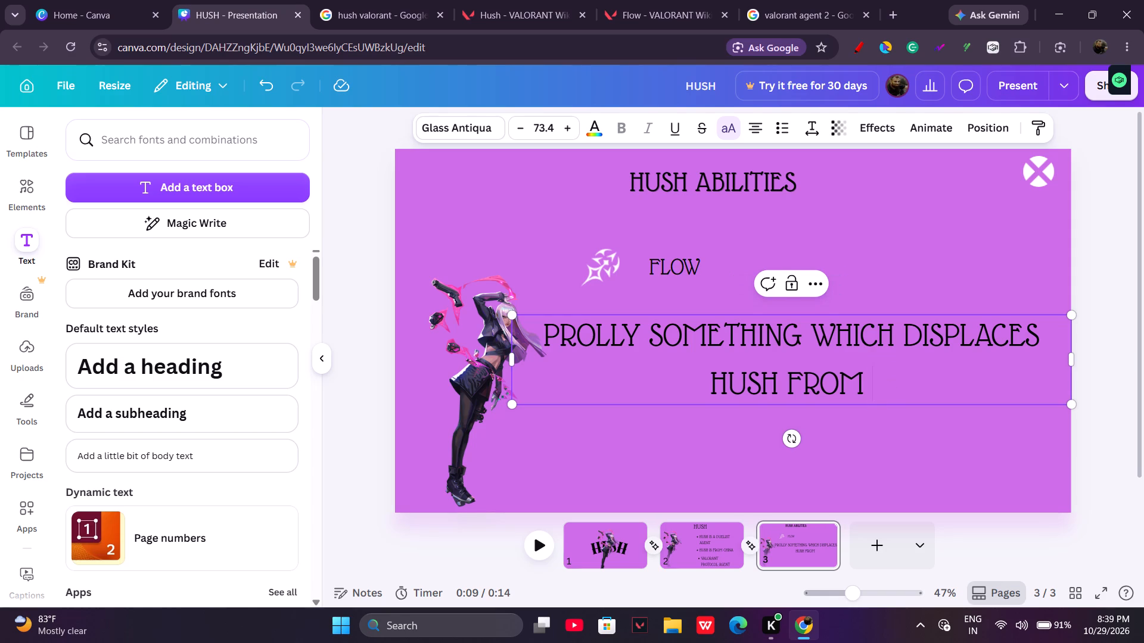
text(ONE PLACE TO ANT)
key(BackSpace)
text(OTHER PLACE)
key(space)
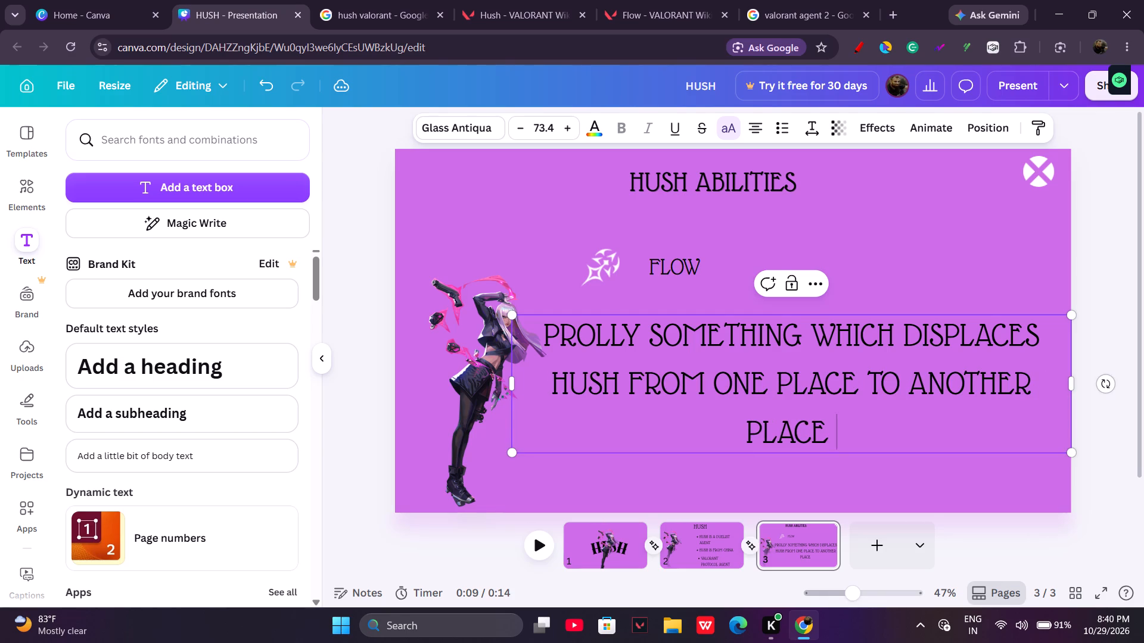
Extend the description with "INSTANTLY WHICH IS MUST TO REQUIRE".
text(INSTANTL)
key(BackSpace)
key(BackSpace)
key(l)
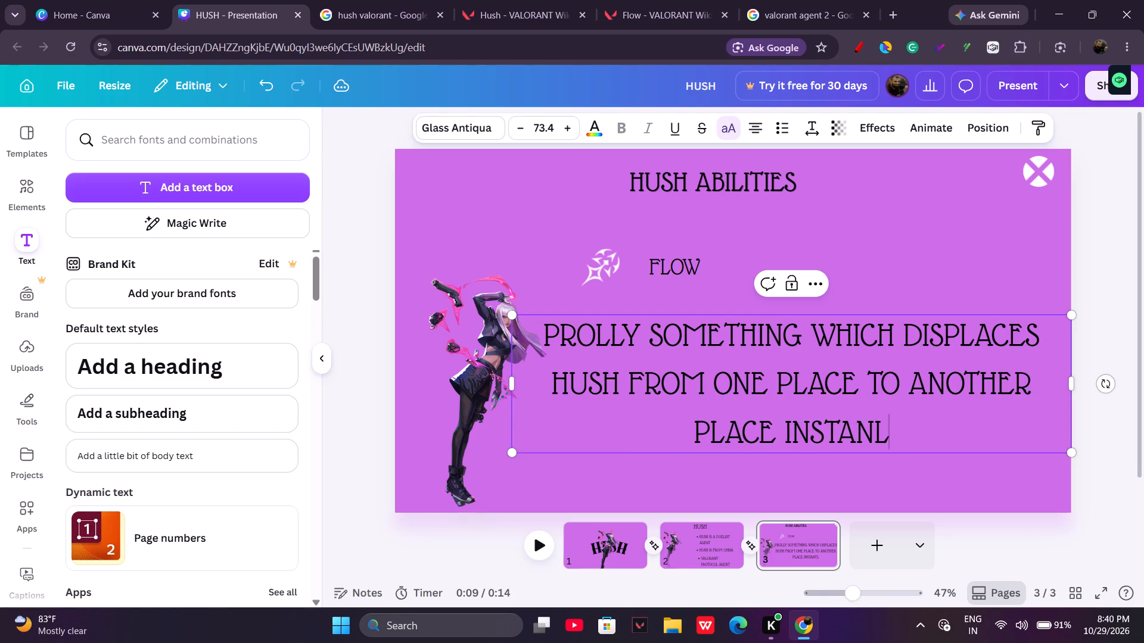
key(BackSpace)
text(TLY WHICH IS MUST T)
key(space)
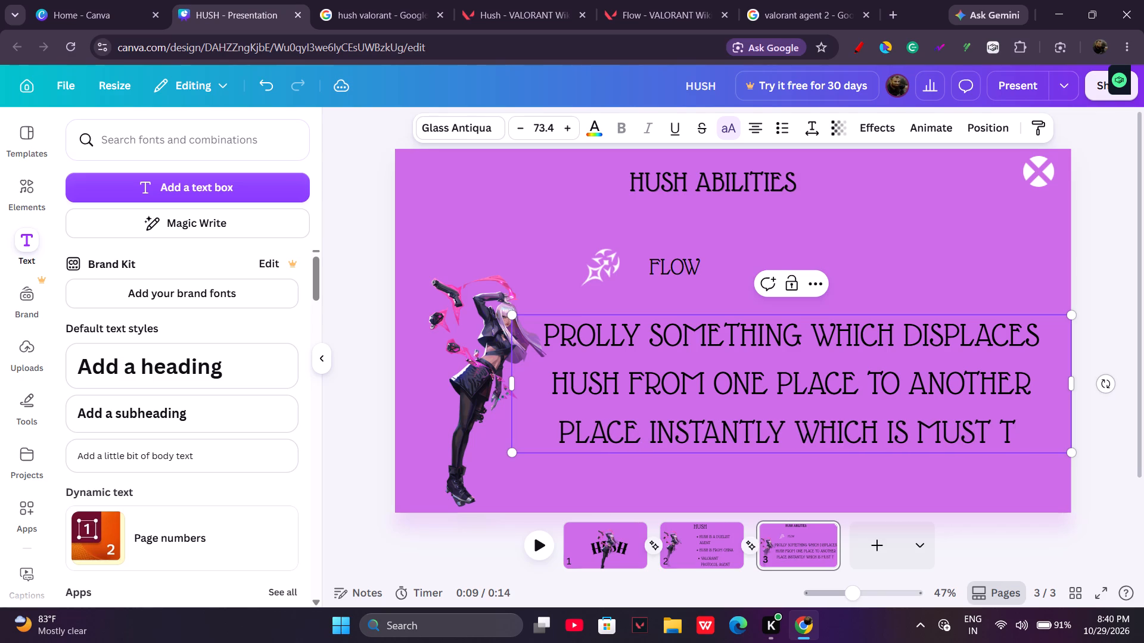
key(BackSpace)
key(BackSpace)
text(TO REQUIRE W)
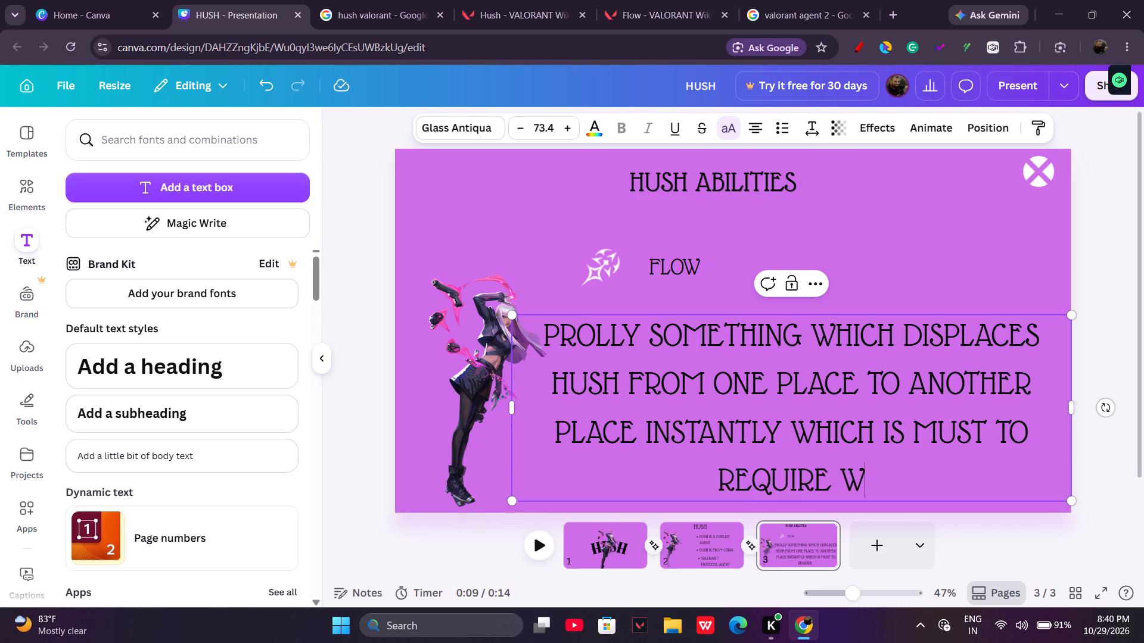
key(BackSpace)
Finish the description with "FOR DUELIST AGEN'TS".
text(FOR AGE)
key(BackSpace)
key(BackSpace)
key(BackSpace)
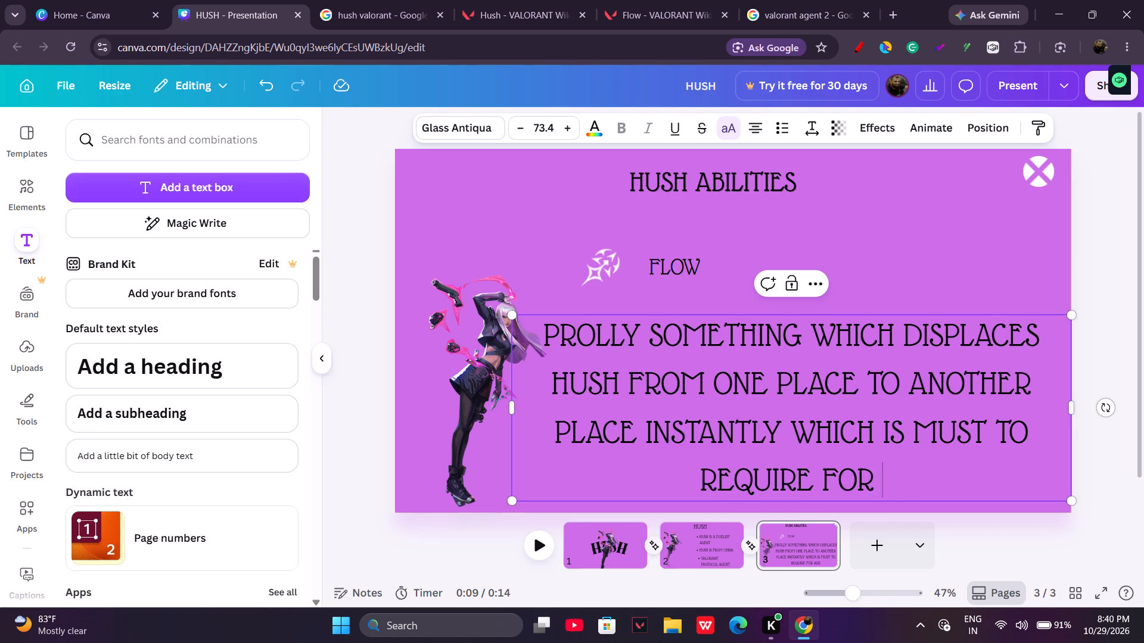
text(DU)
text(ELIST)
key(space)
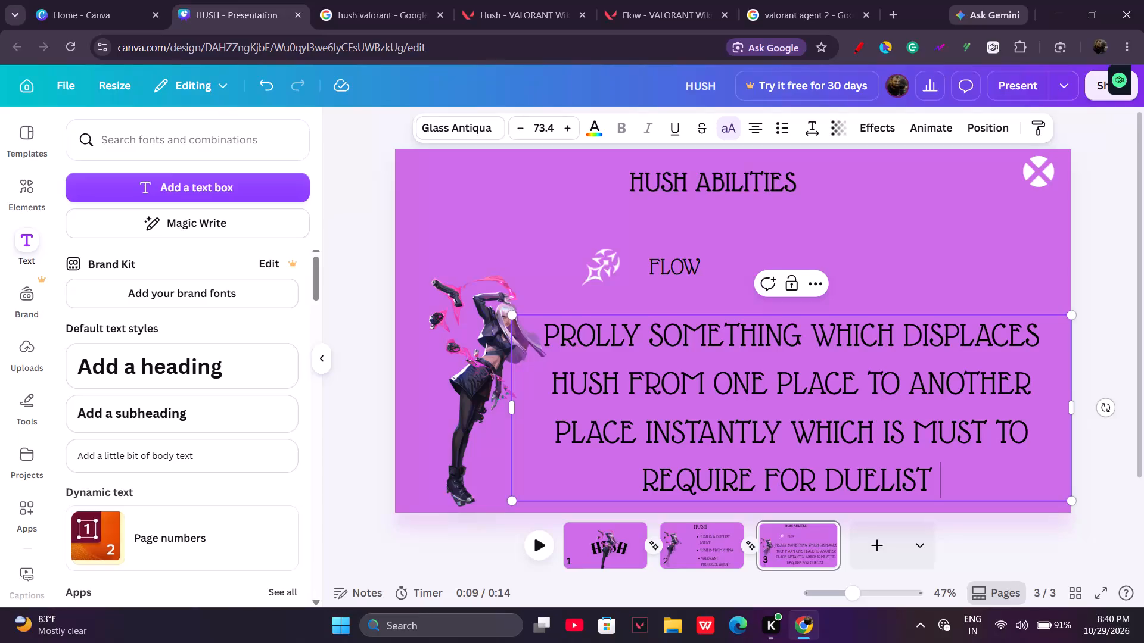
text(AN)
key(BackSpace)
text(GENT)
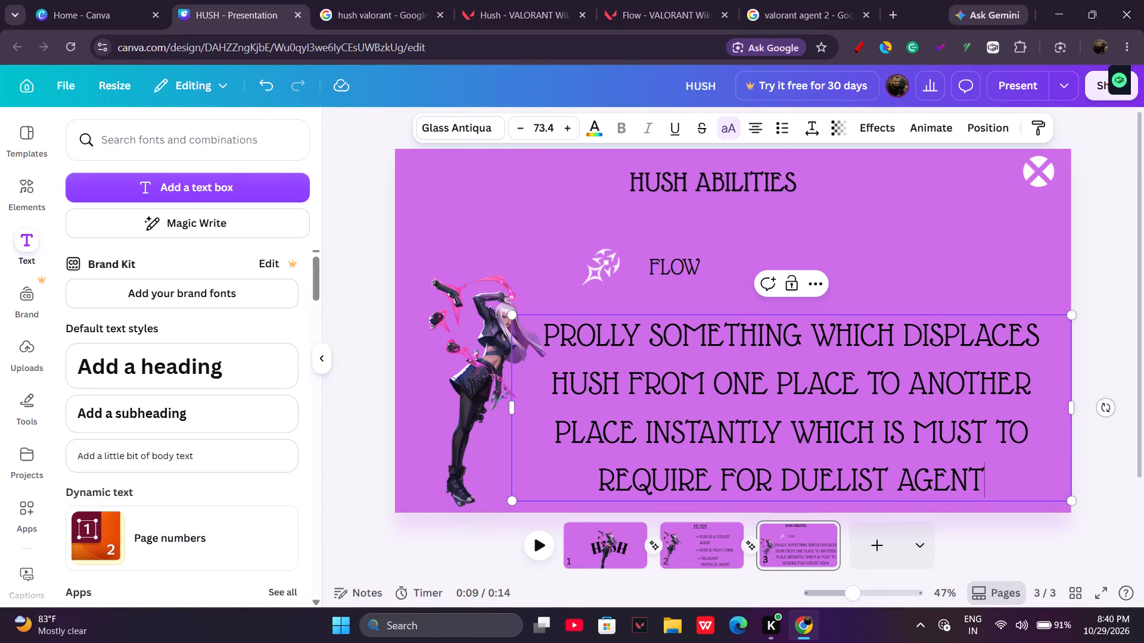
key(BackSpace)
key(t)
key(BackSpace)
key(Return)
key(t)
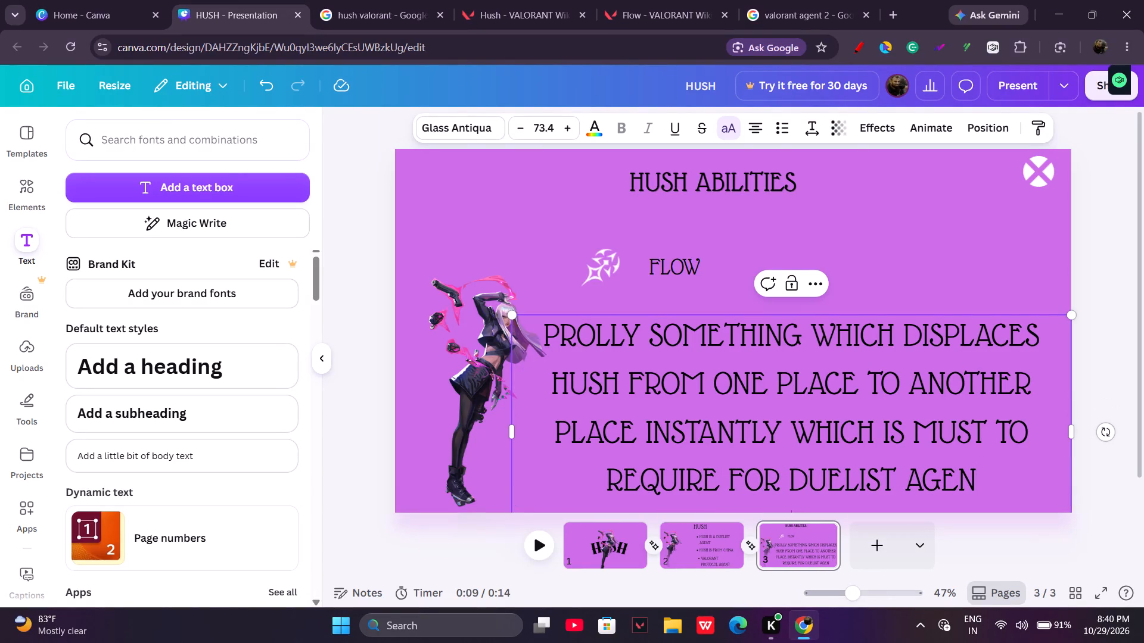
key(BackSpace)
key(BackSpace)
text('TS)
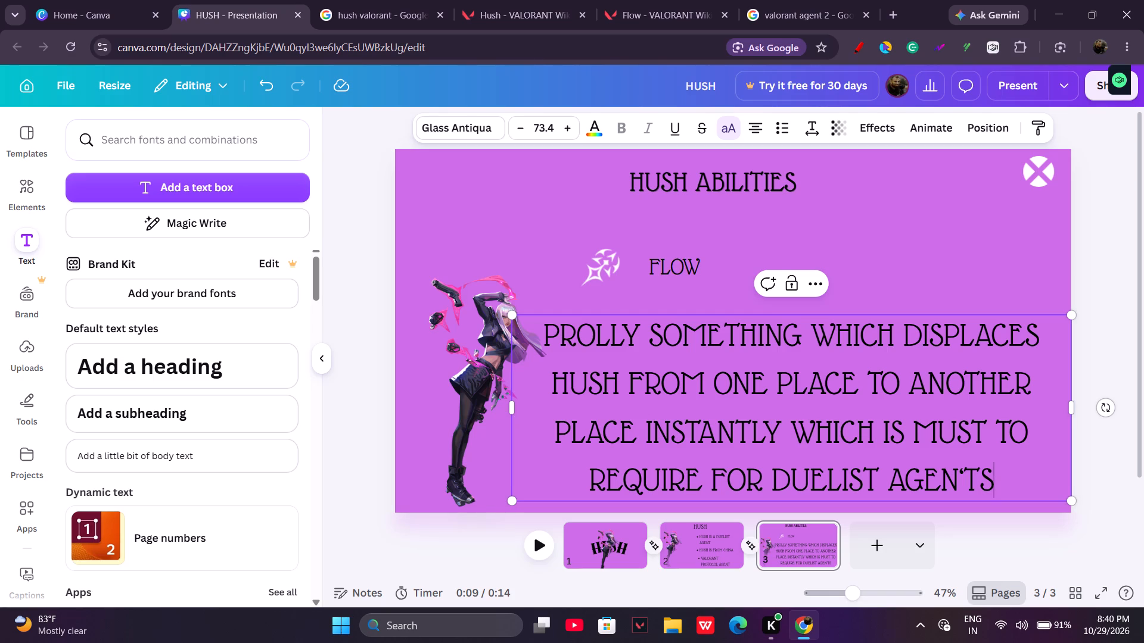
click(1095, 283)
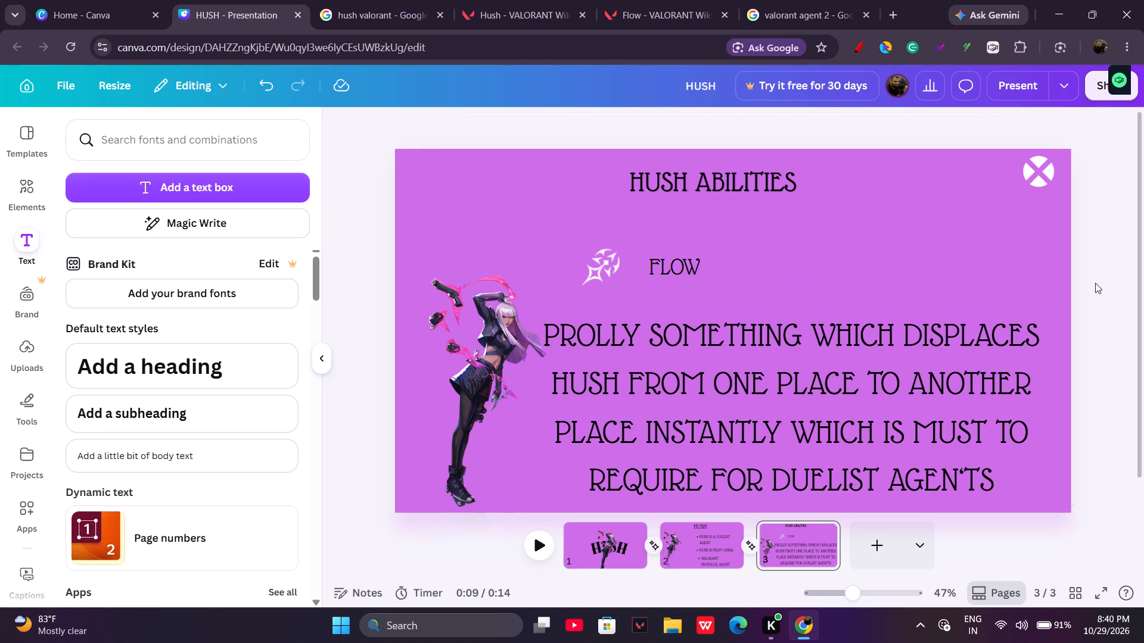
Scale the description text down to font size 62 and place it below the "FLOW" label, clear of the Hush figure.
click(778, 343)
drag(778, 343, 701, 306)
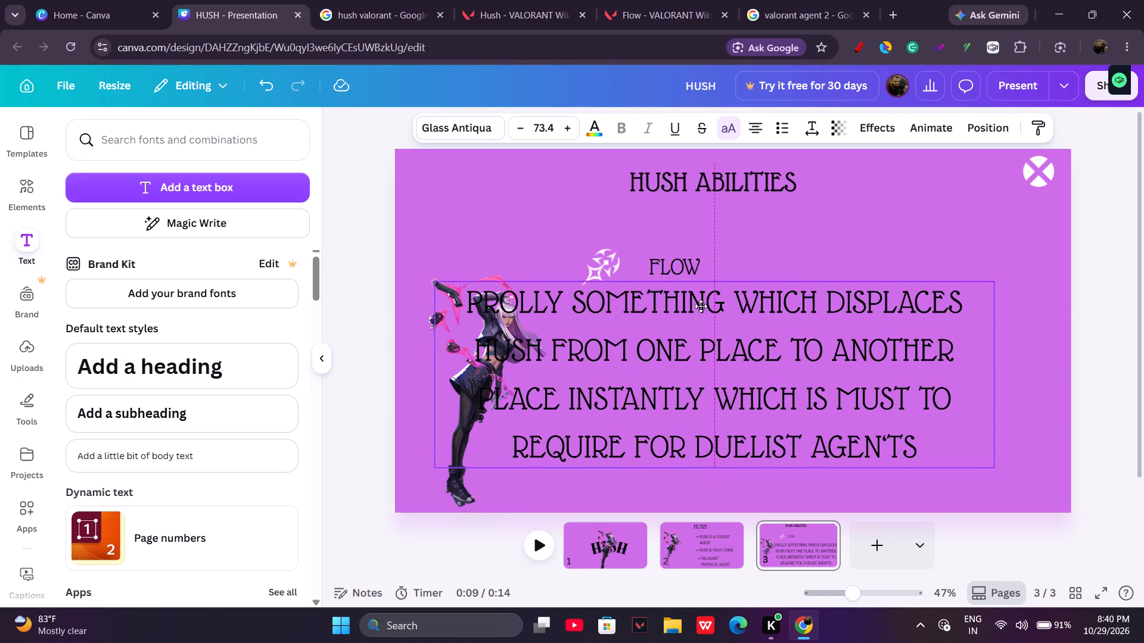
drag(701, 306, 730, 285)
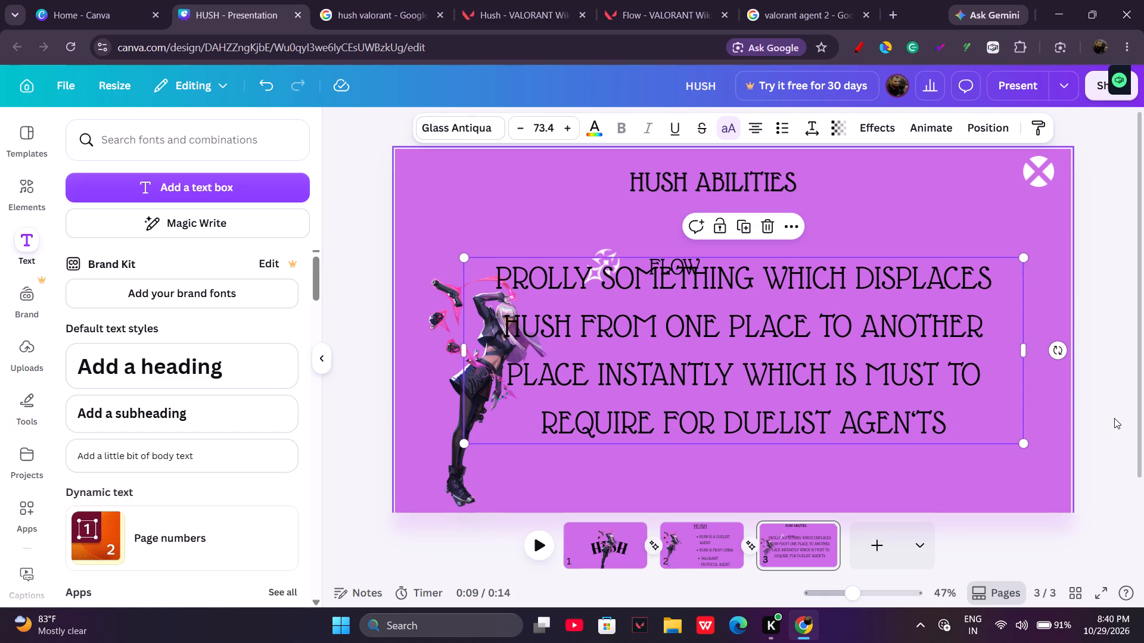
drag(1022, 449, 980, 419)
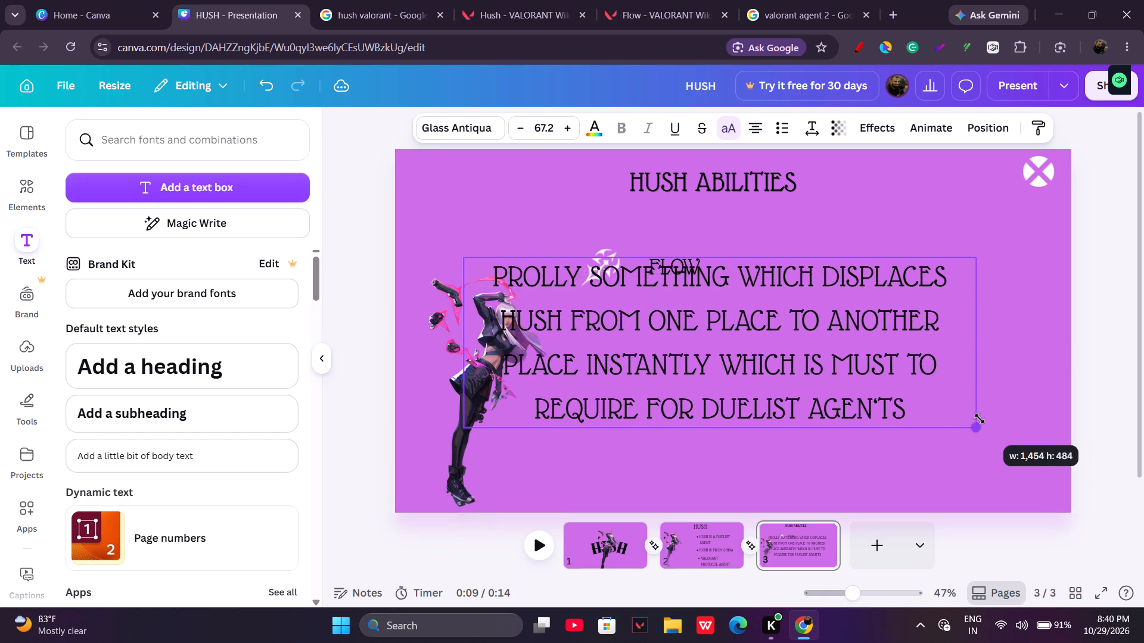
drag(980, 419, 943, 397)
drag(815, 363, 894, 412)
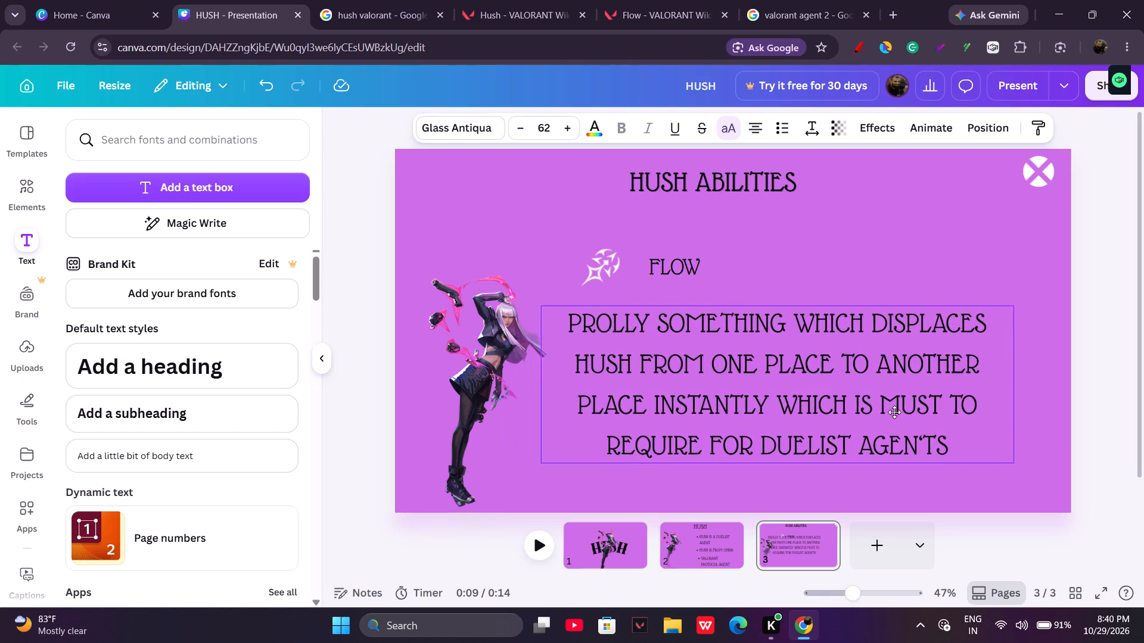
drag(894, 412, 921, 412)
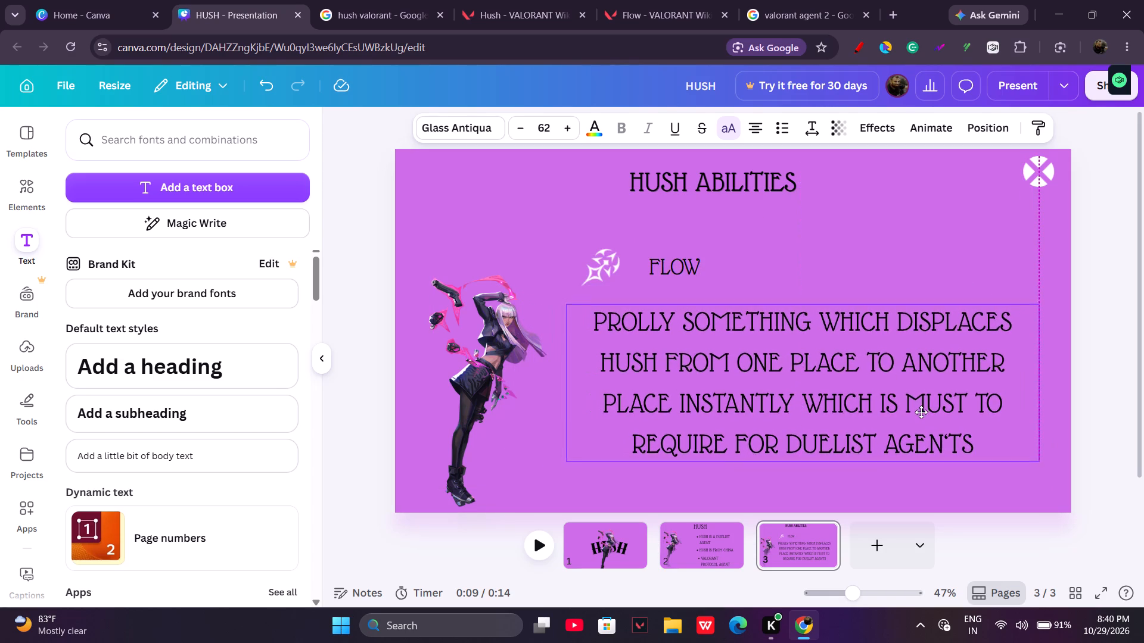
drag(921, 412, 926, 420)
click(926, 420)
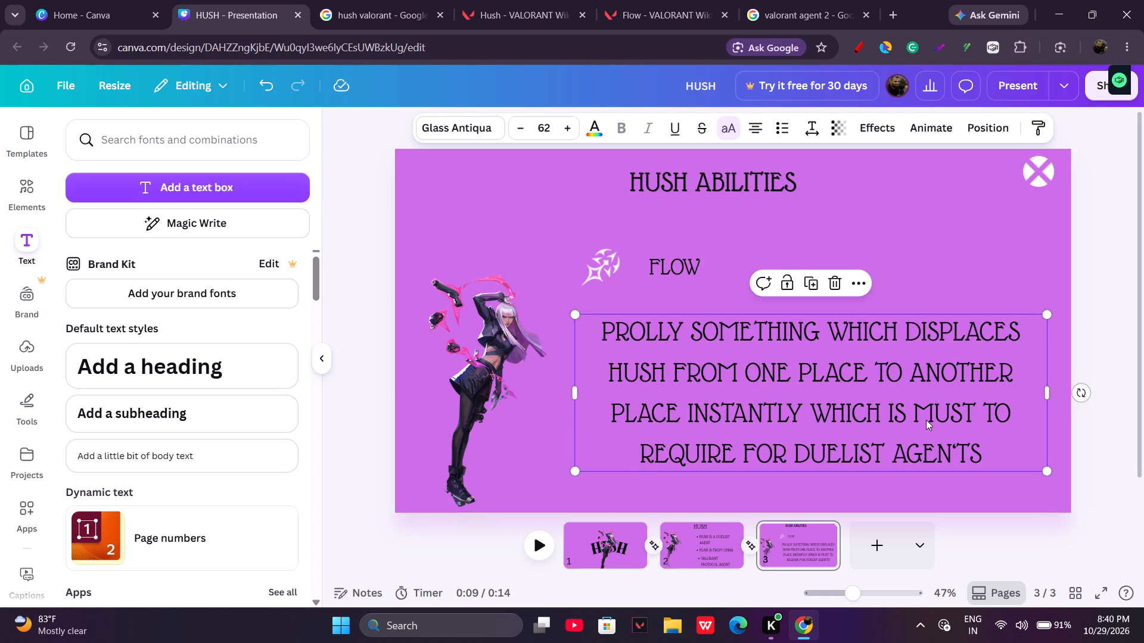
Try the Echo and Outline text effects on the description, settling on Glitch.
click(866, 136)
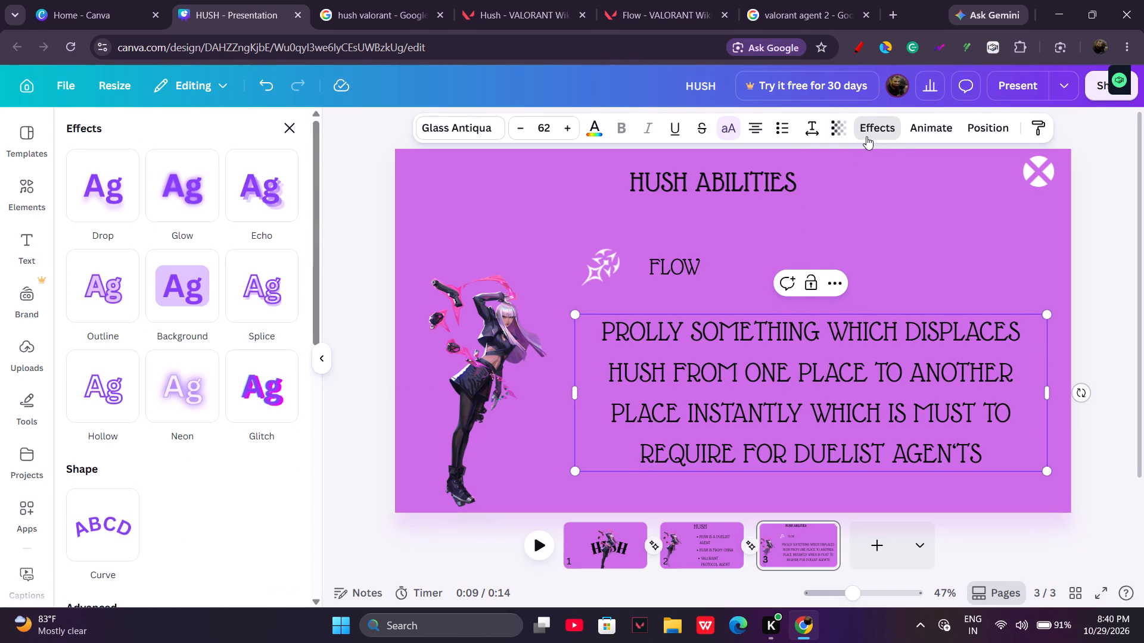
click(274, 196)
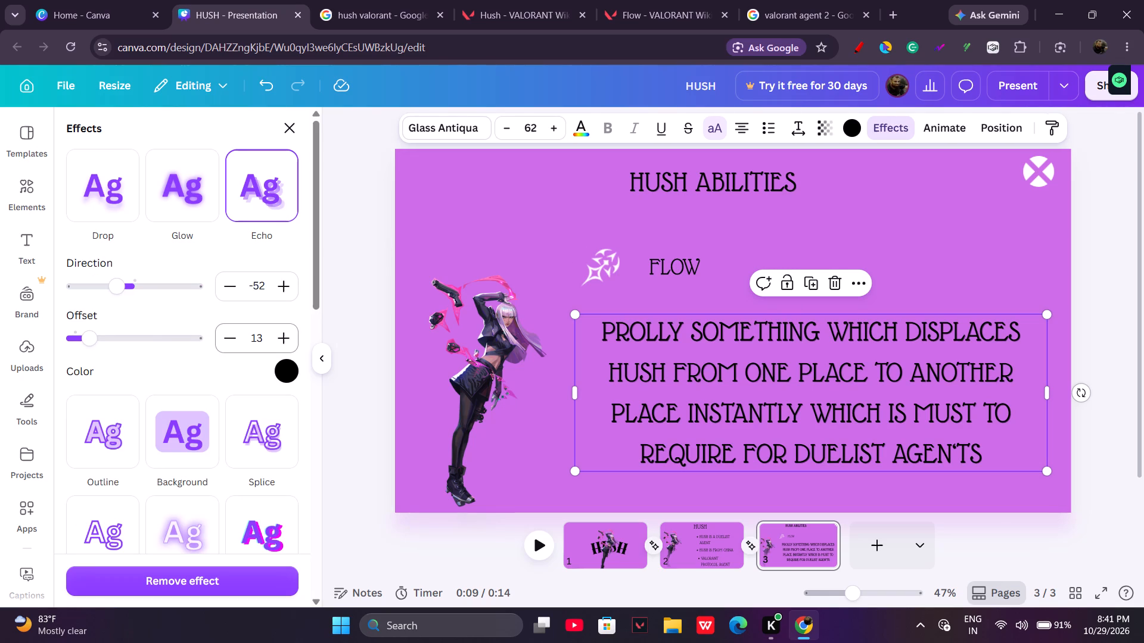
click(115, 429)
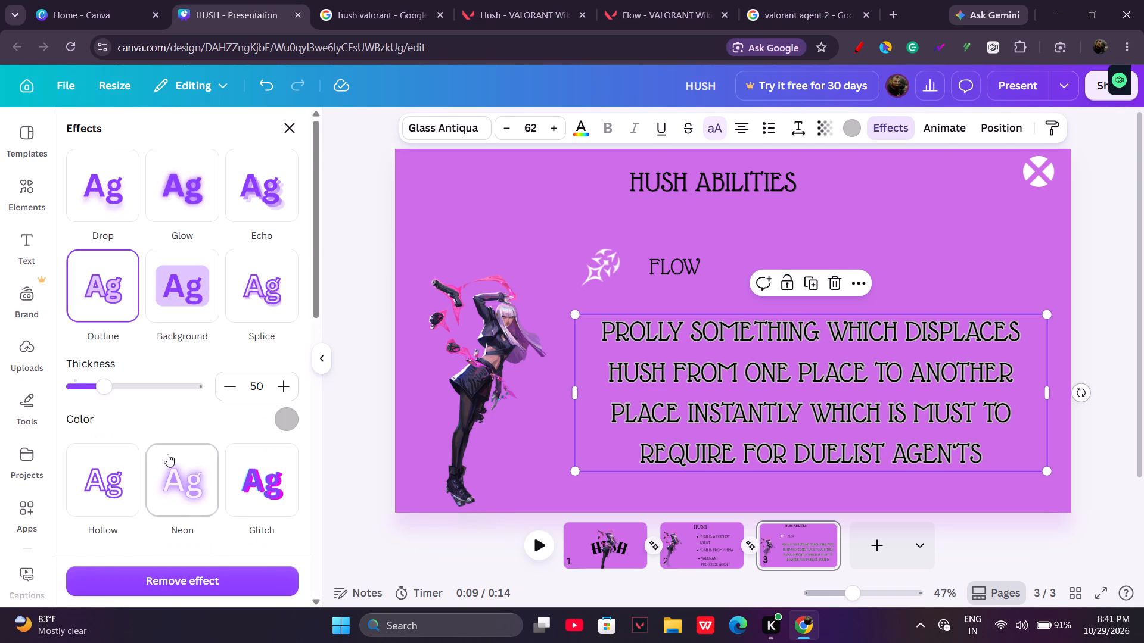
click(238, 475)
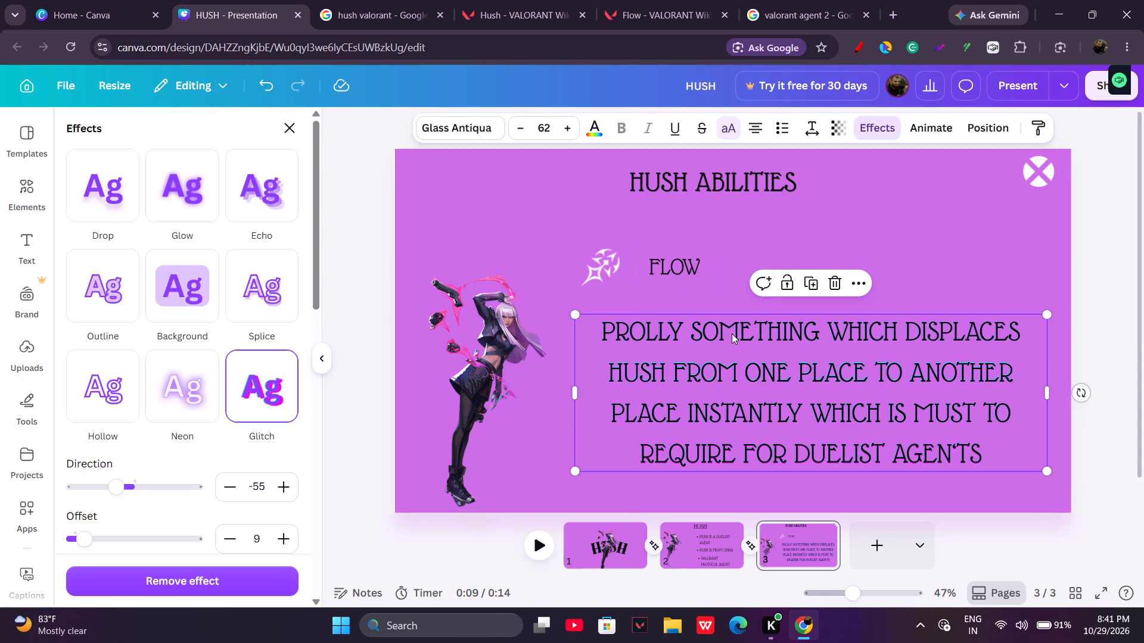
Animate the description with Burst, trying it on exit before setting it to on enter.
click(907, 127)
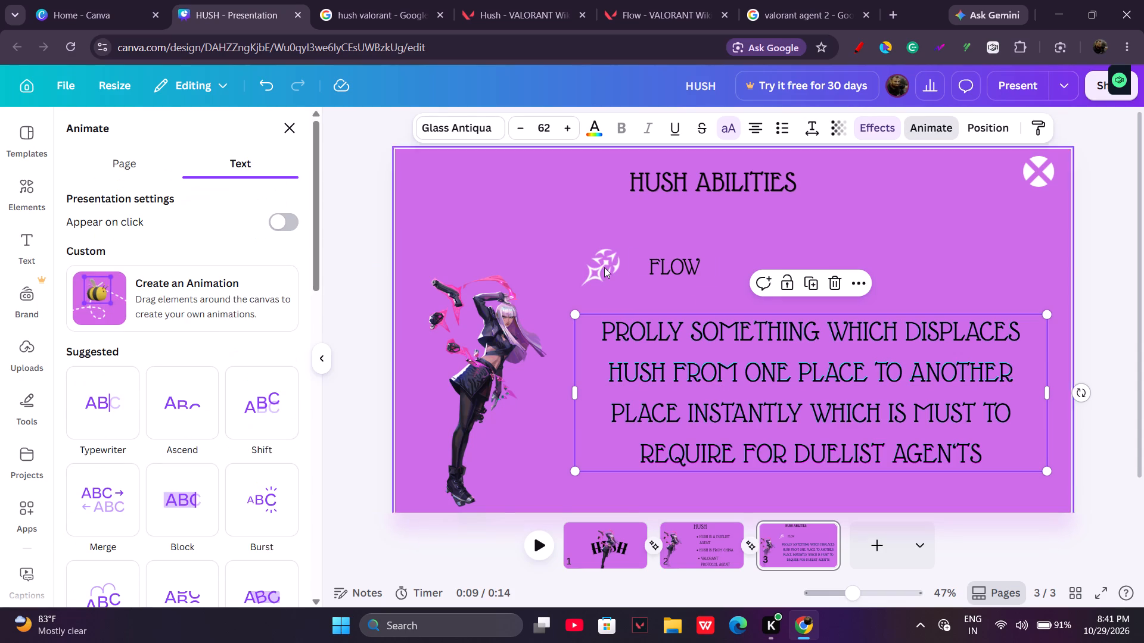
click(262, 499)
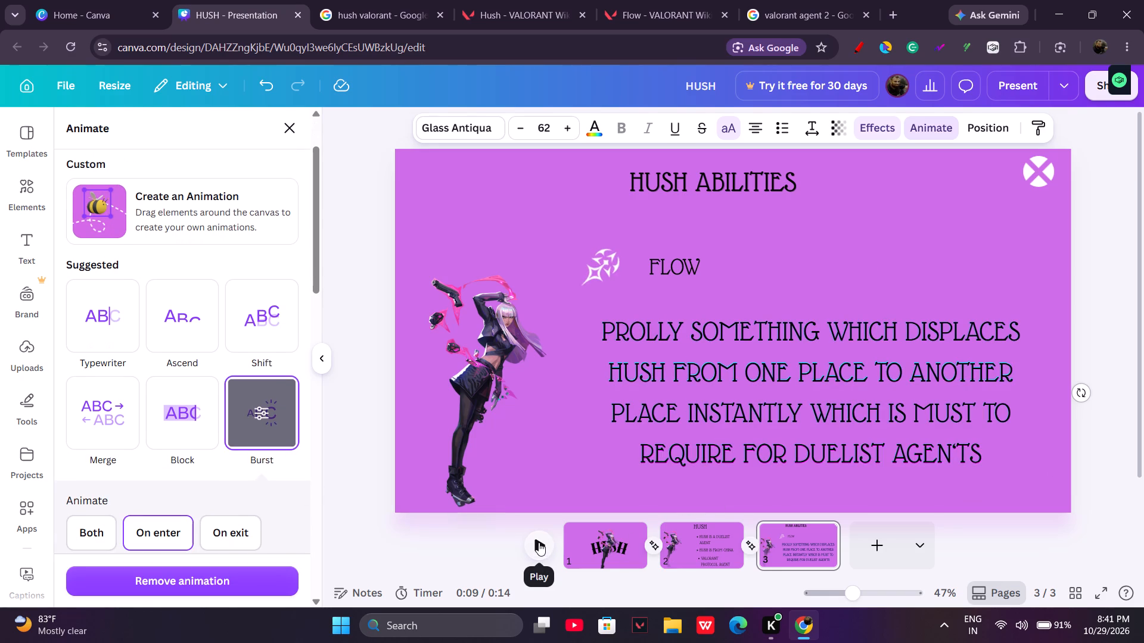
click(229, 536)
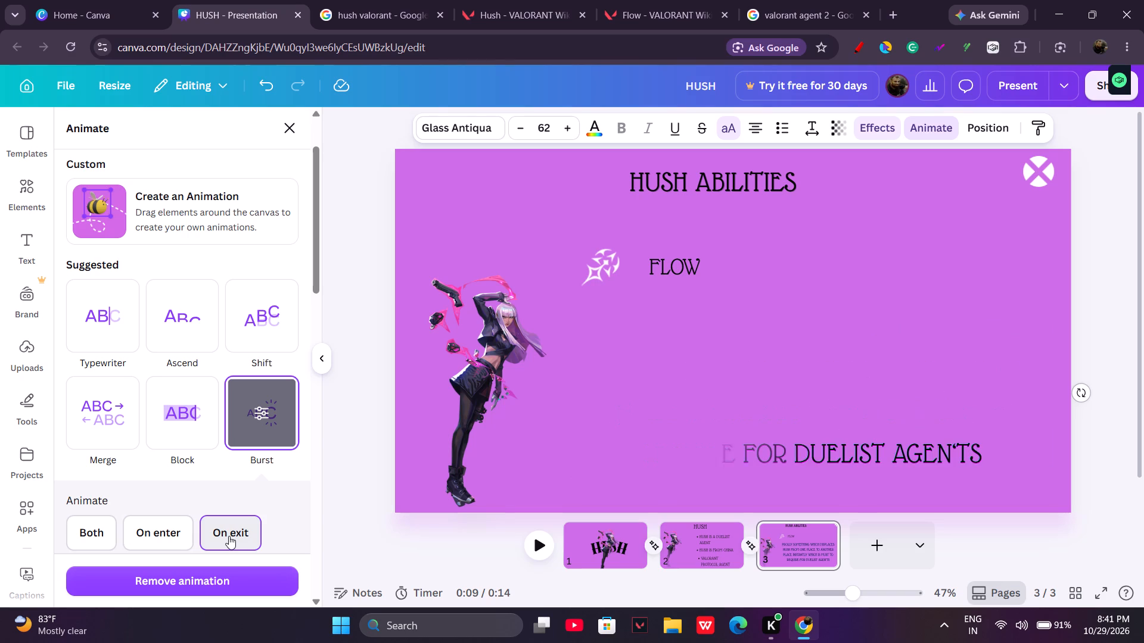
click(178, 536)
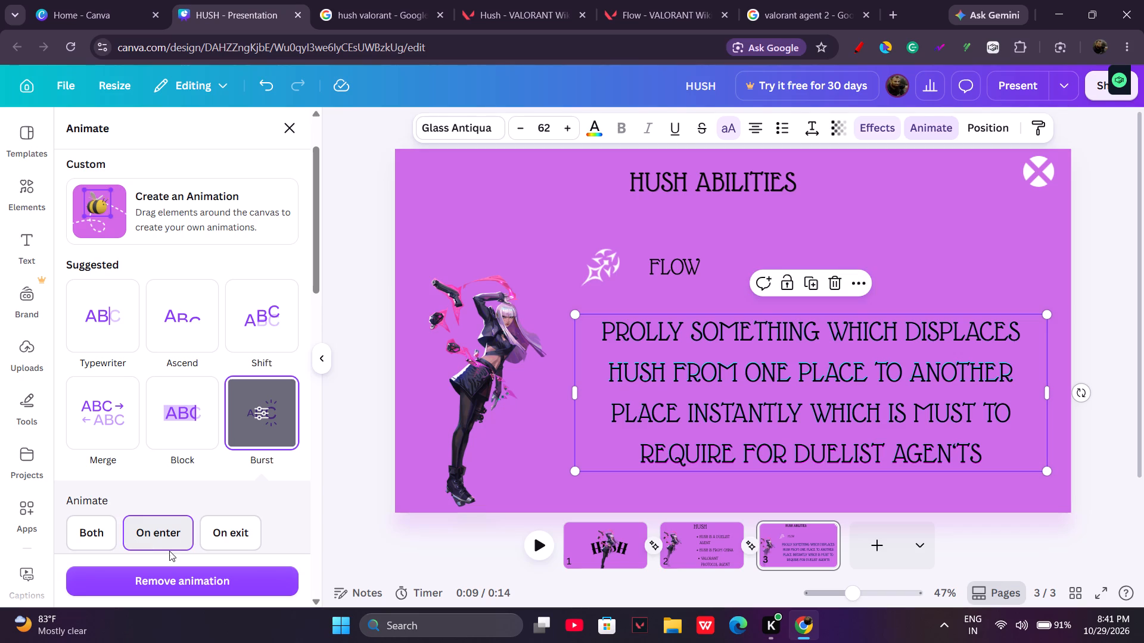
click(359, 531)
click(359, 531)
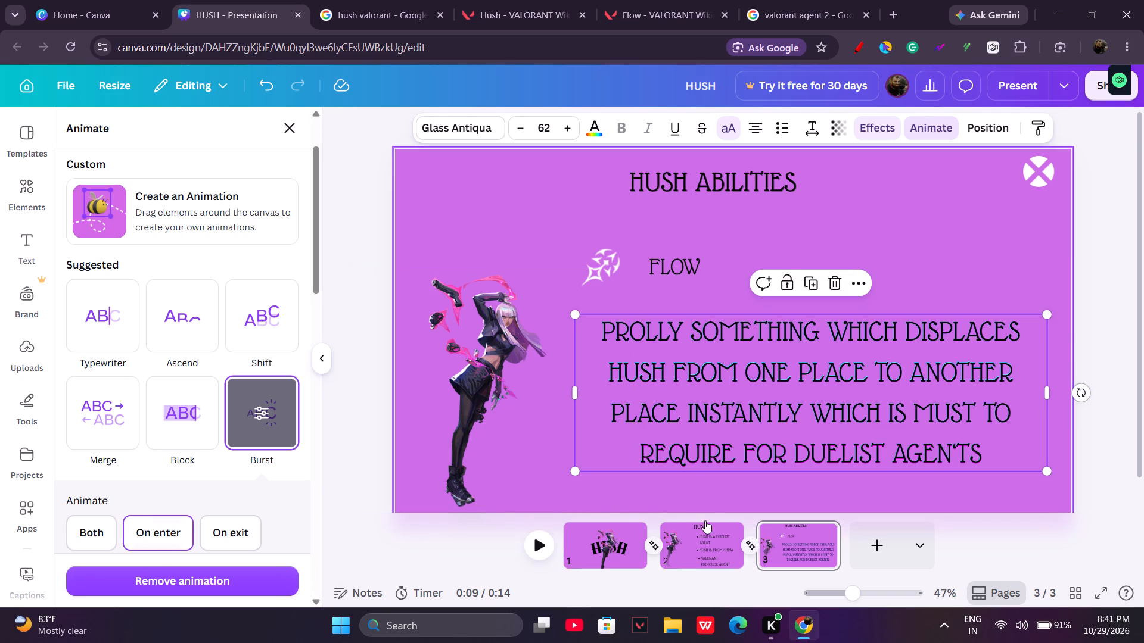
click(649, 416)
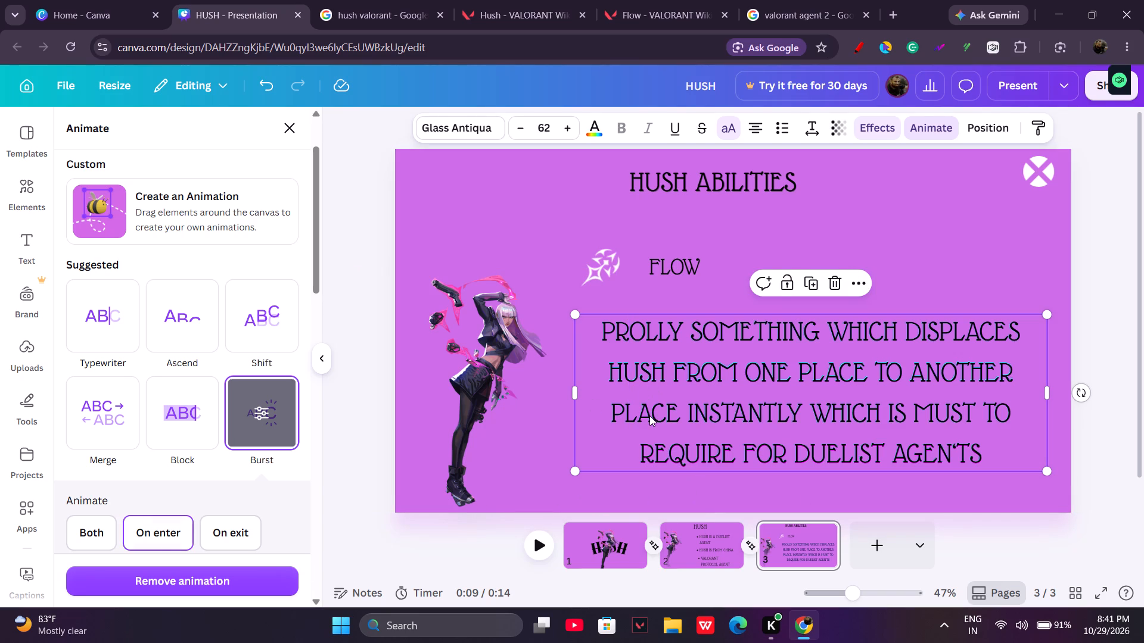
click(564, 404)
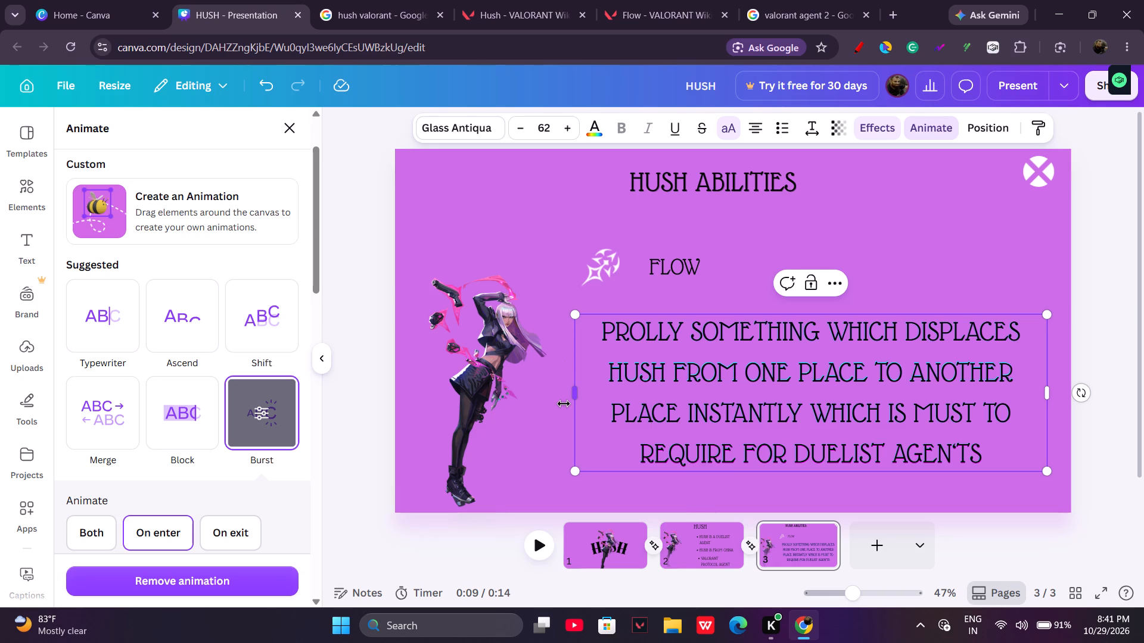
click(564, 404)
click(1005, 502)
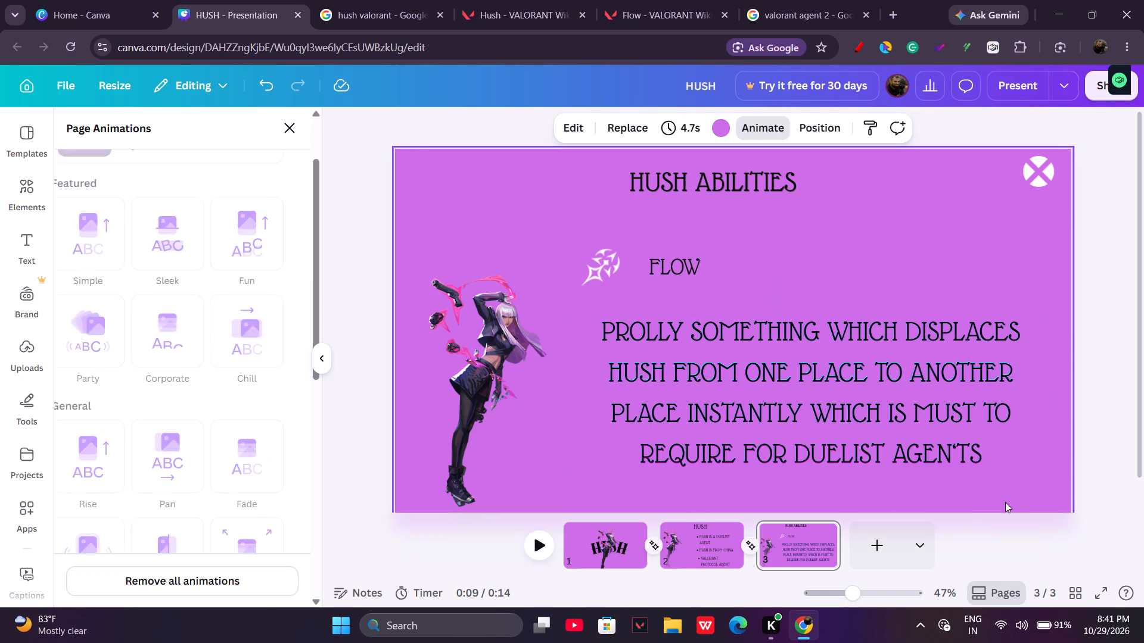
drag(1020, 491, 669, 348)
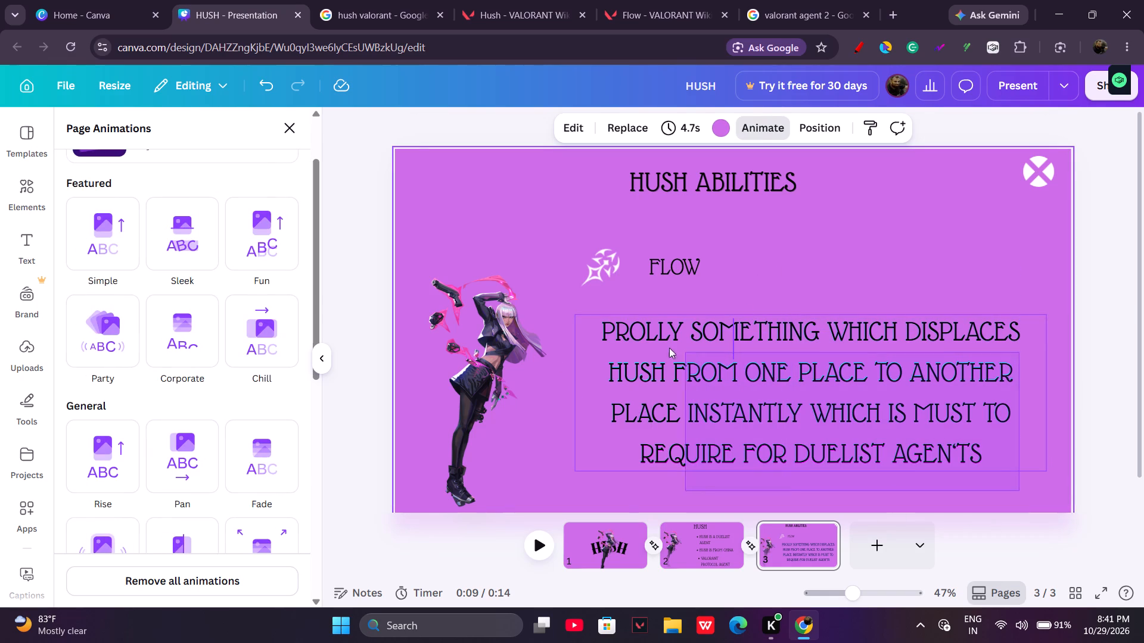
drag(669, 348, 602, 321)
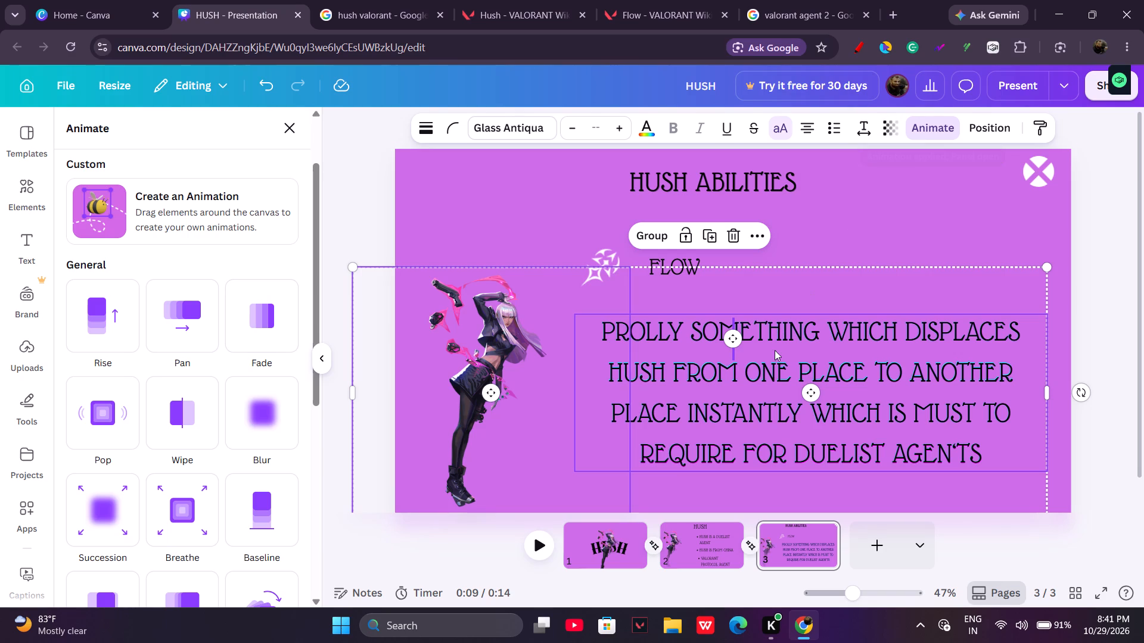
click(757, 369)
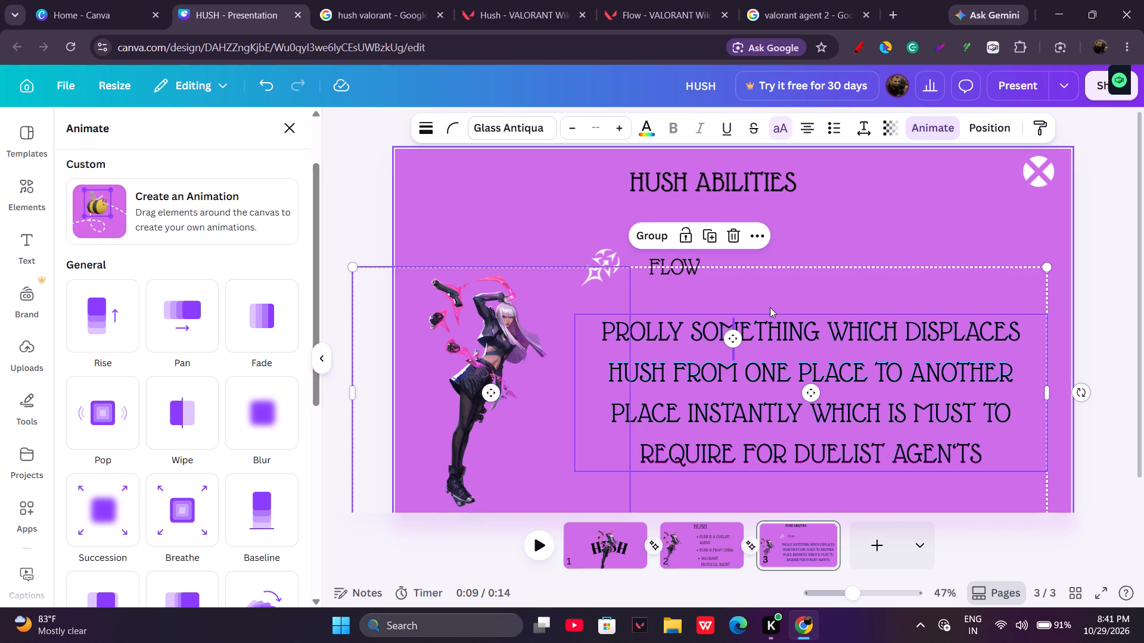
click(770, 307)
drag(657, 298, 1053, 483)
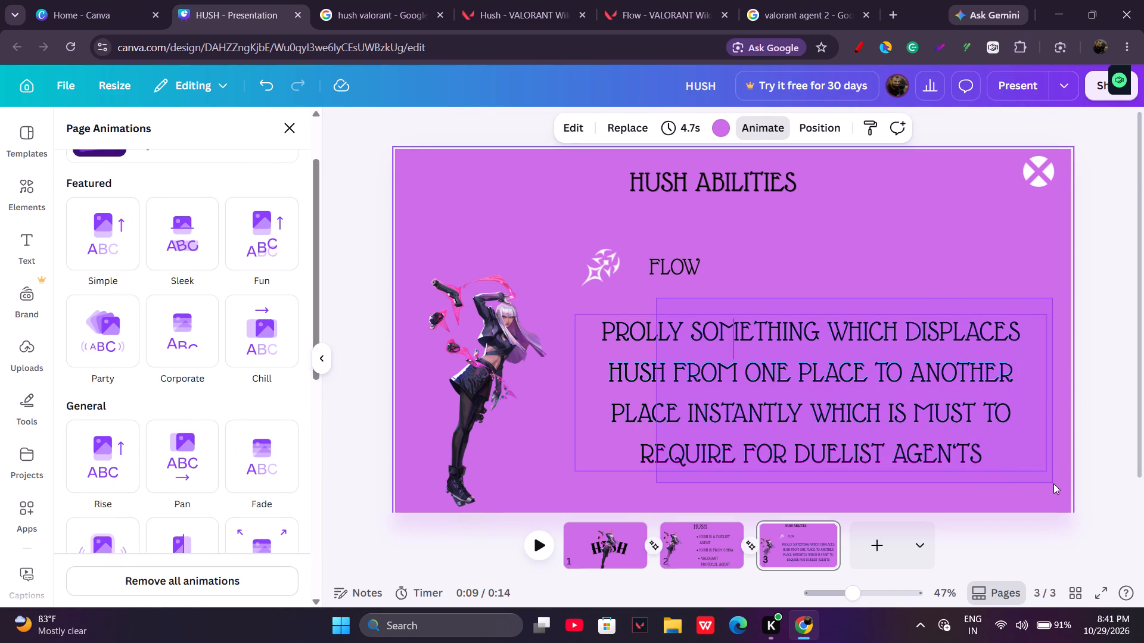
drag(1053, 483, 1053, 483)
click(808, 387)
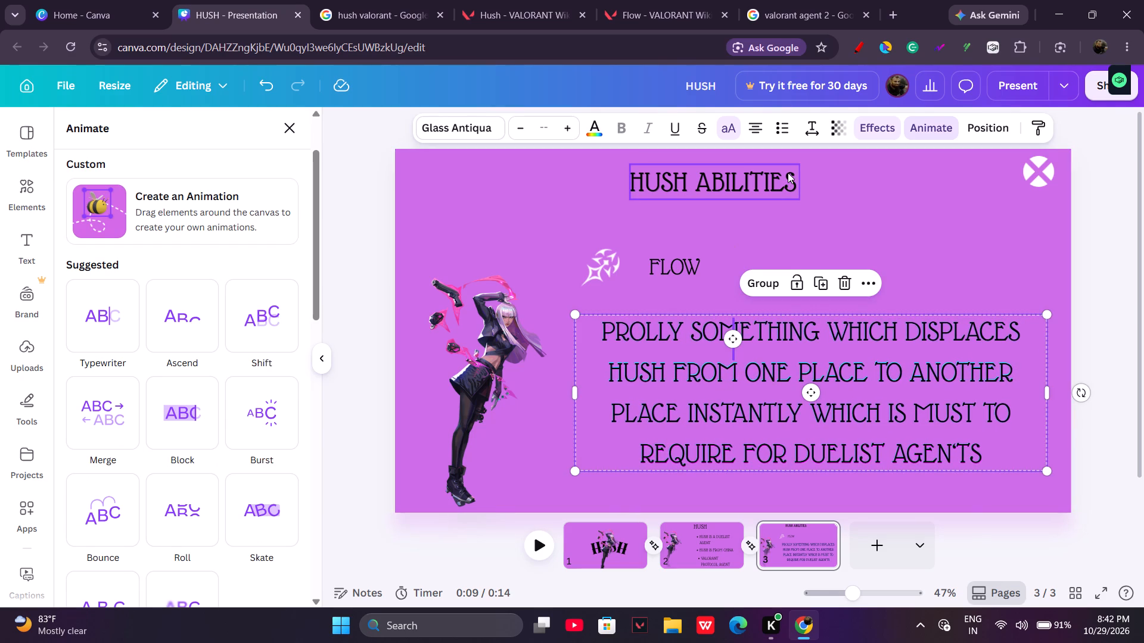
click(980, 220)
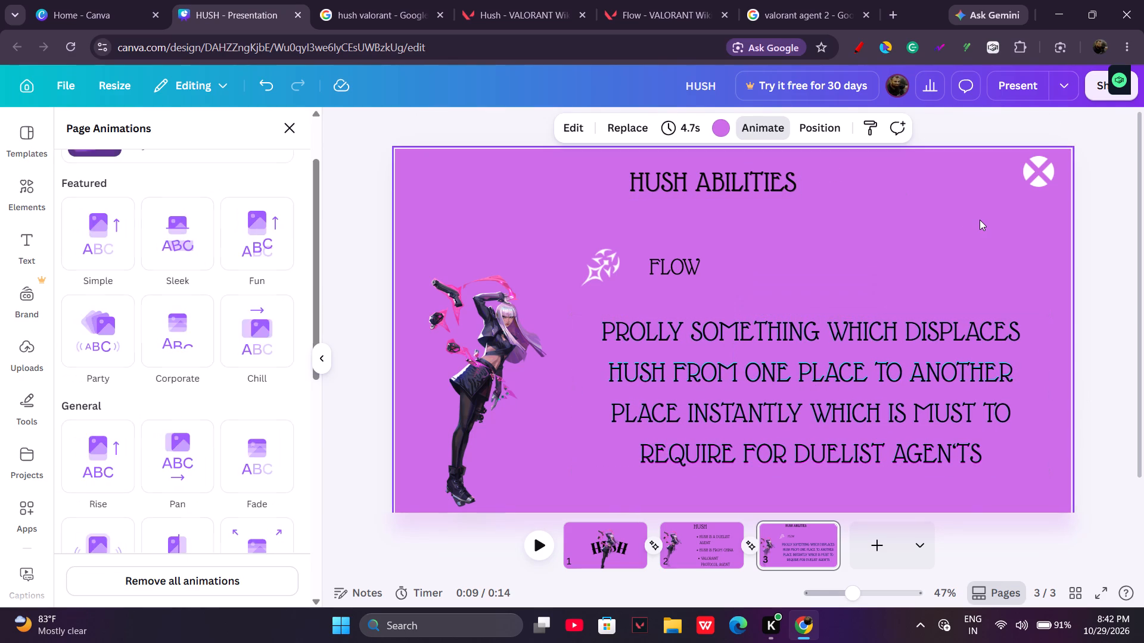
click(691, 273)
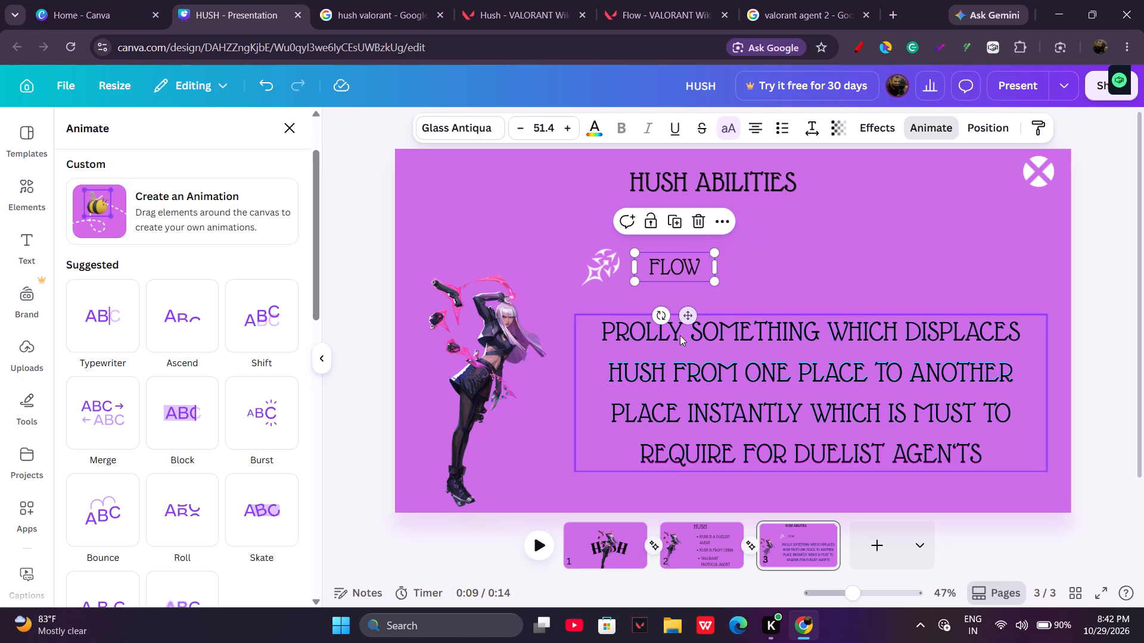
Play the presentation from page 1 to review the animations and transitions through the abilities page.
click(597, 548)
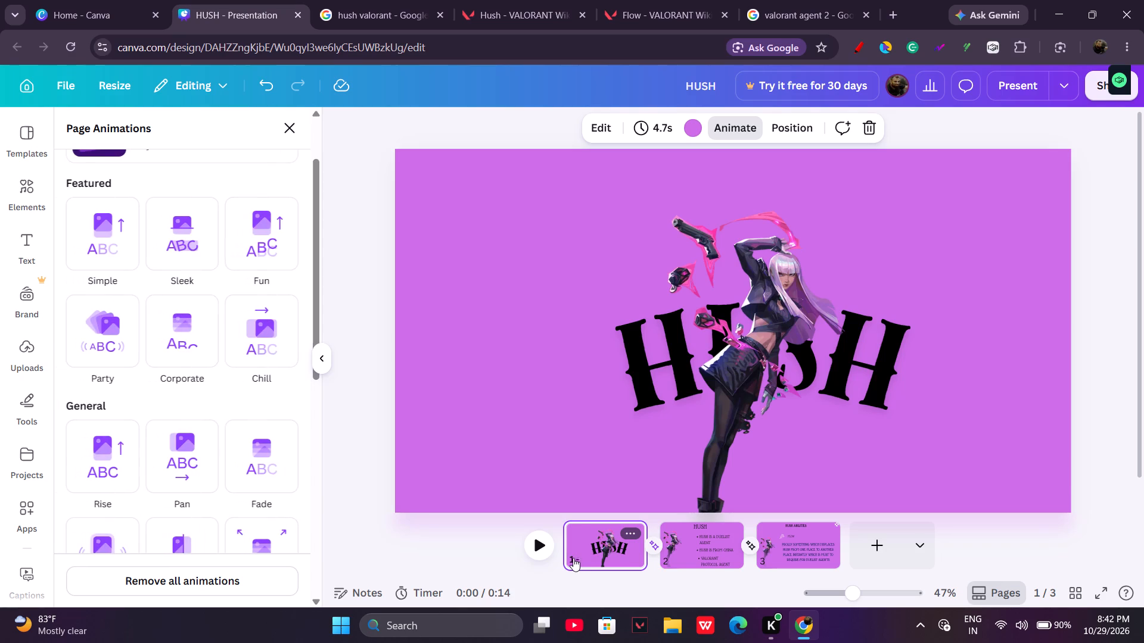
click(538, 553)
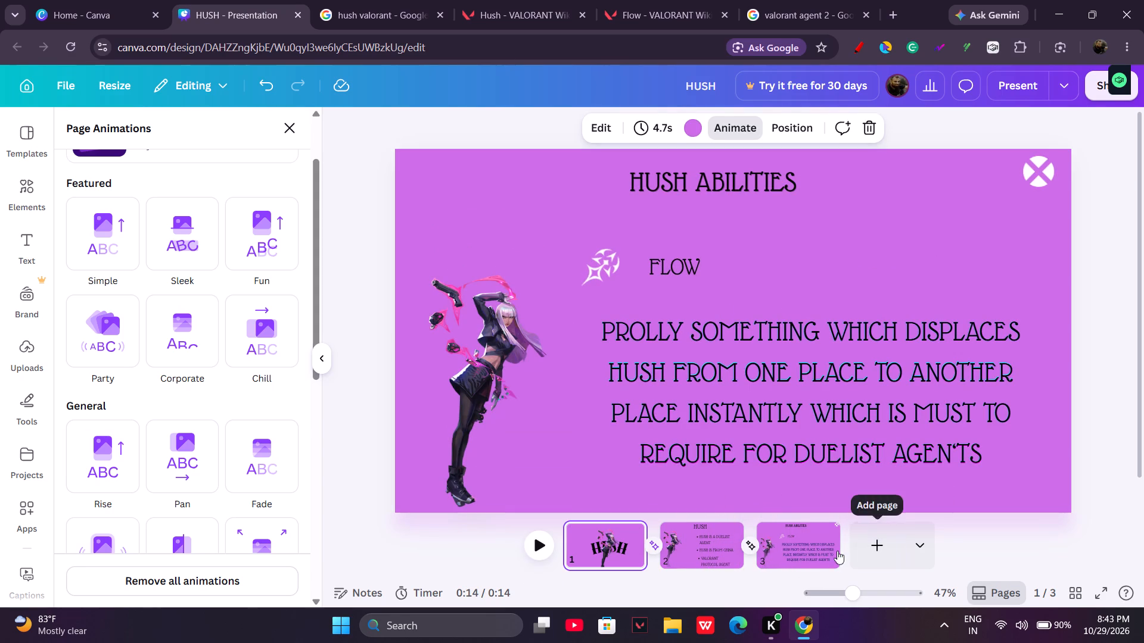
Duplicate the "HUSH ABILITIES" page, page 3, as a base for another ability.
click(807, 546)
right_click(807, 546)
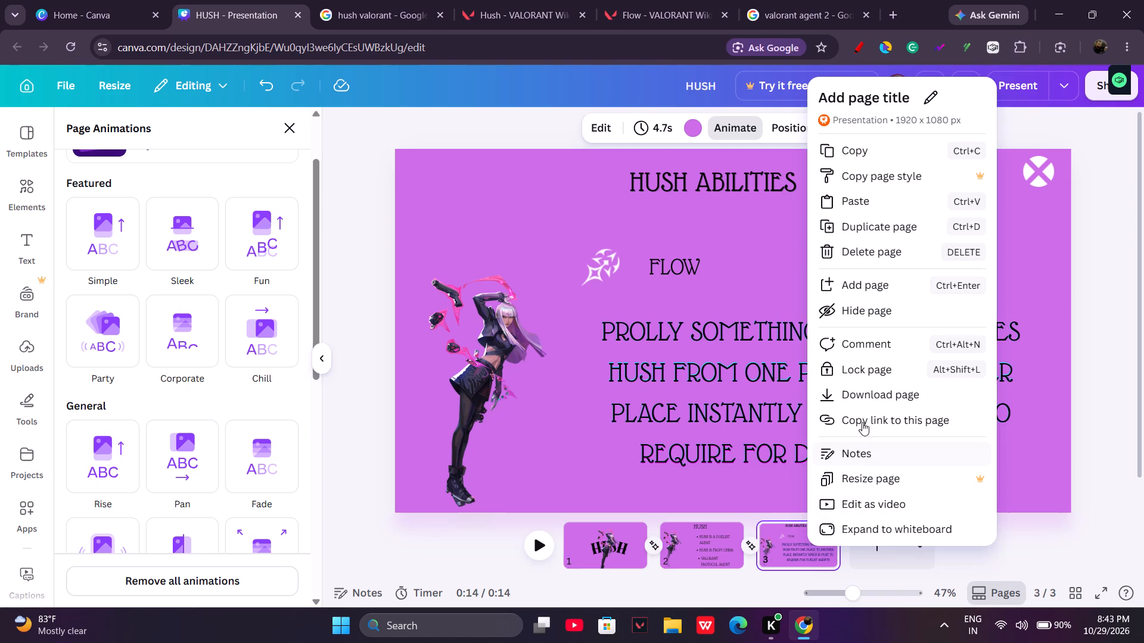
click(855, 232)
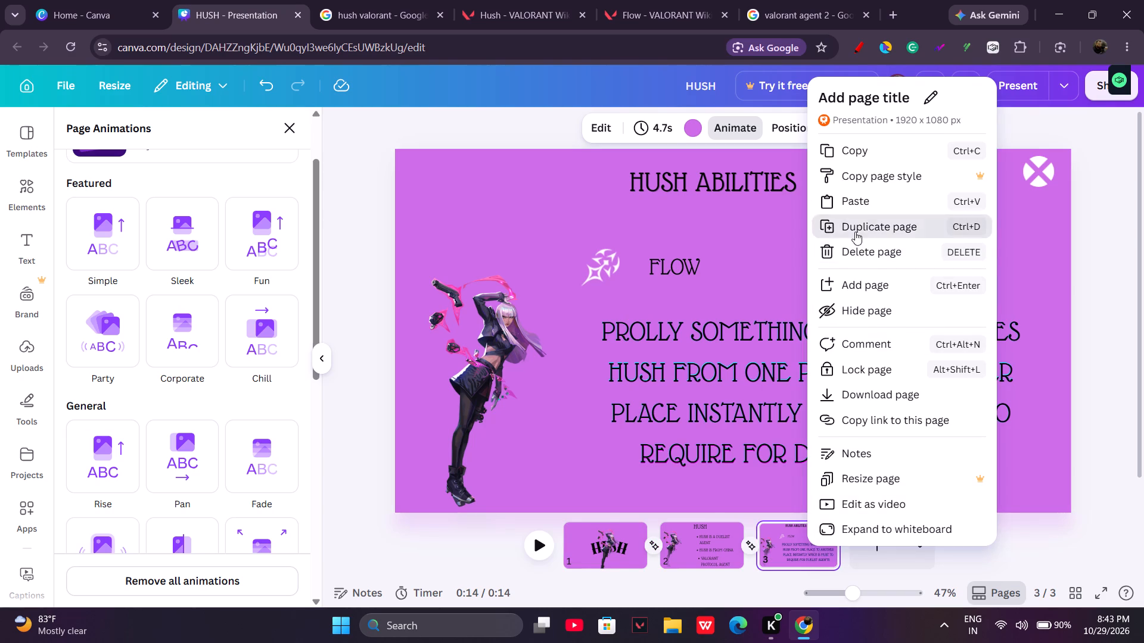
Add a Match & Move transition between pages 3 and 4 with a duration of 1 second.
click(801, 548)
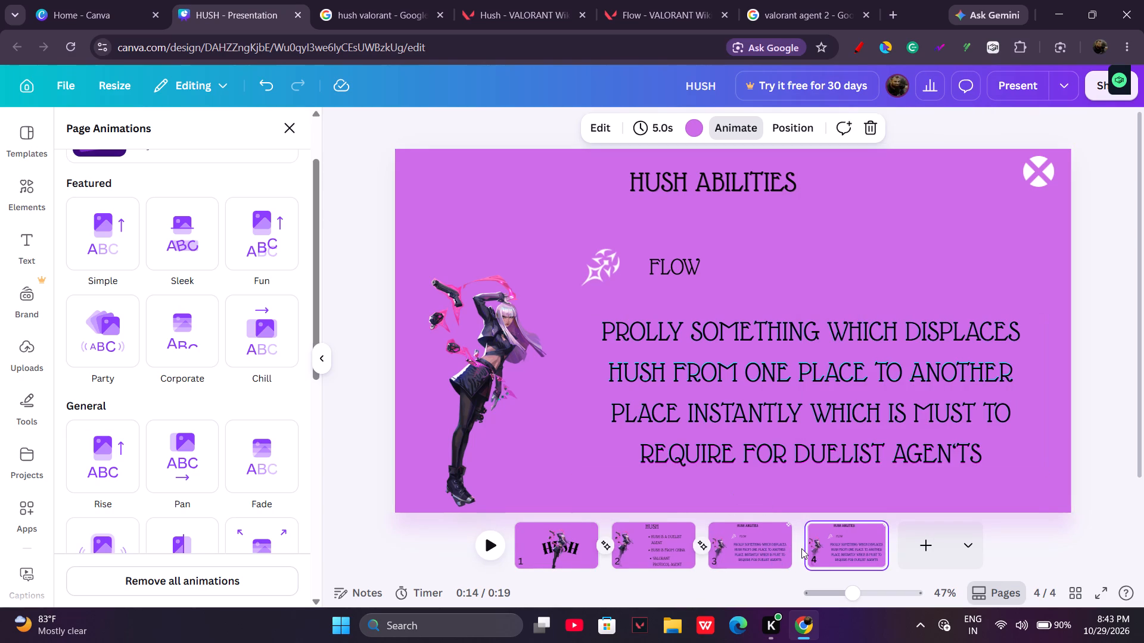
click(794, 557)
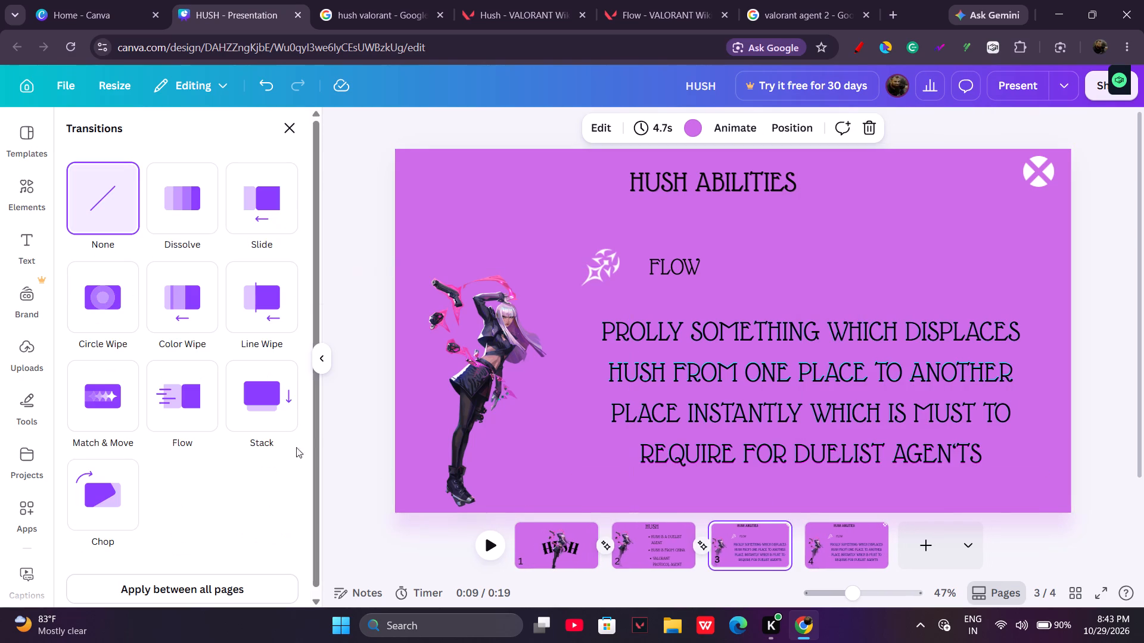
click(109, 418)
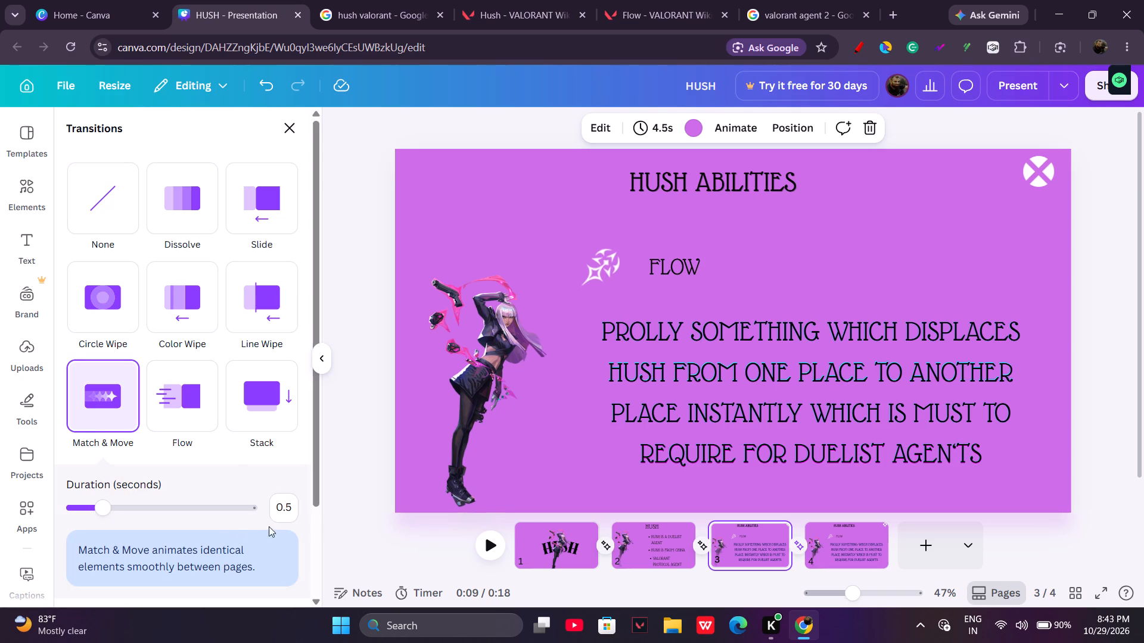
drag(109, 509, 113, 509)
drag(113, 509, 136, 509)
Look through pages 2 to 4 and play the preview to check the transition into page 4.
click(753, 542)
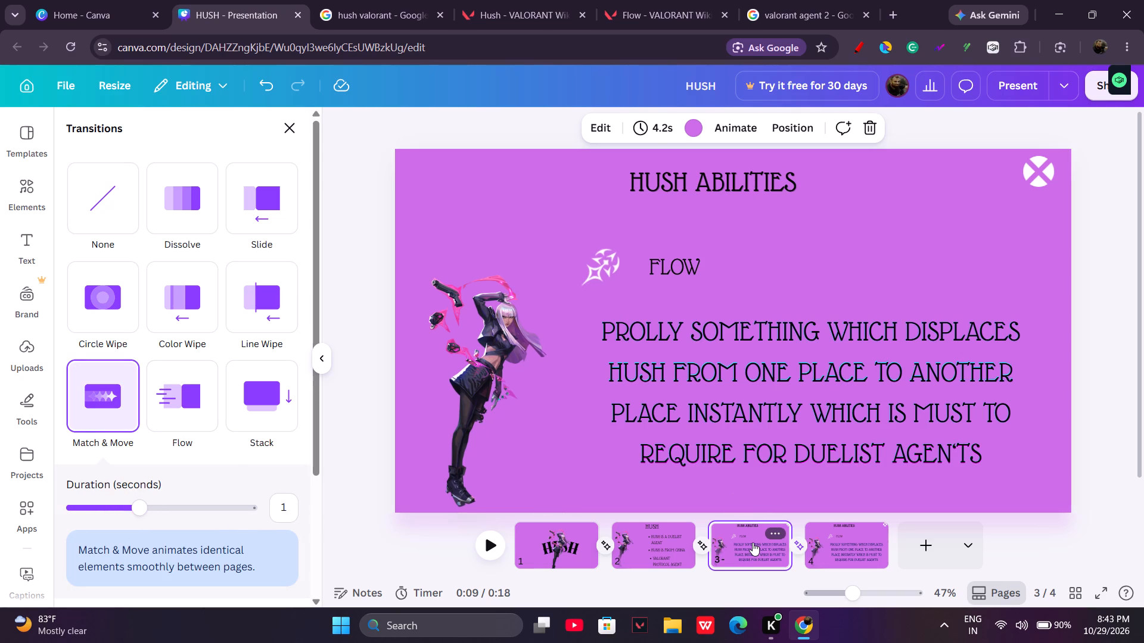
click(658, 539)
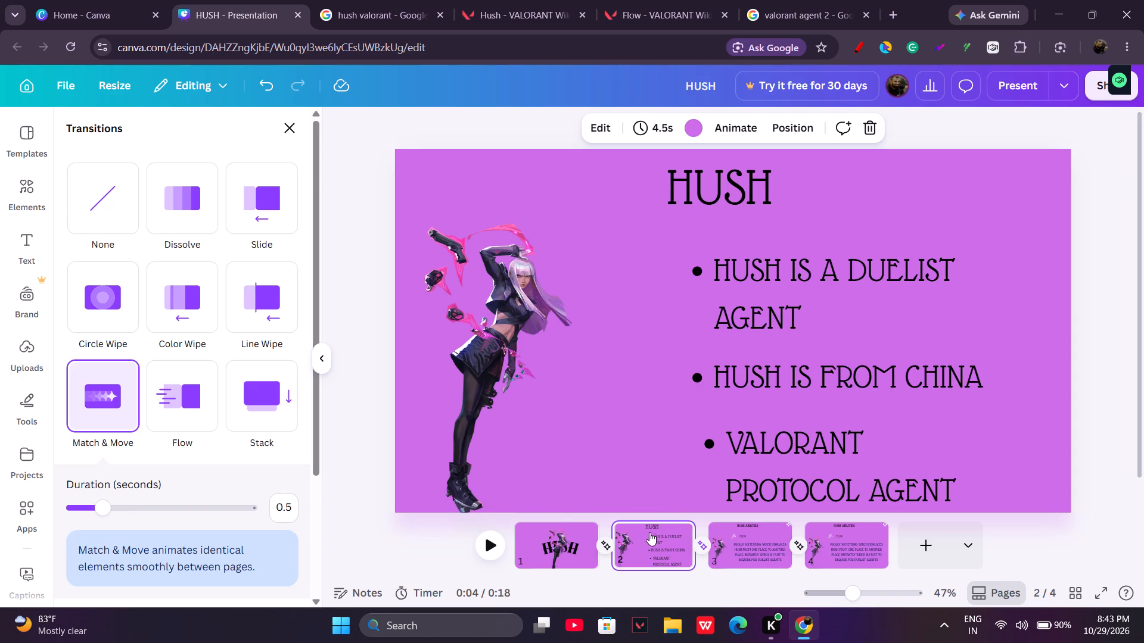
click(743, 550)
click(851, 523)
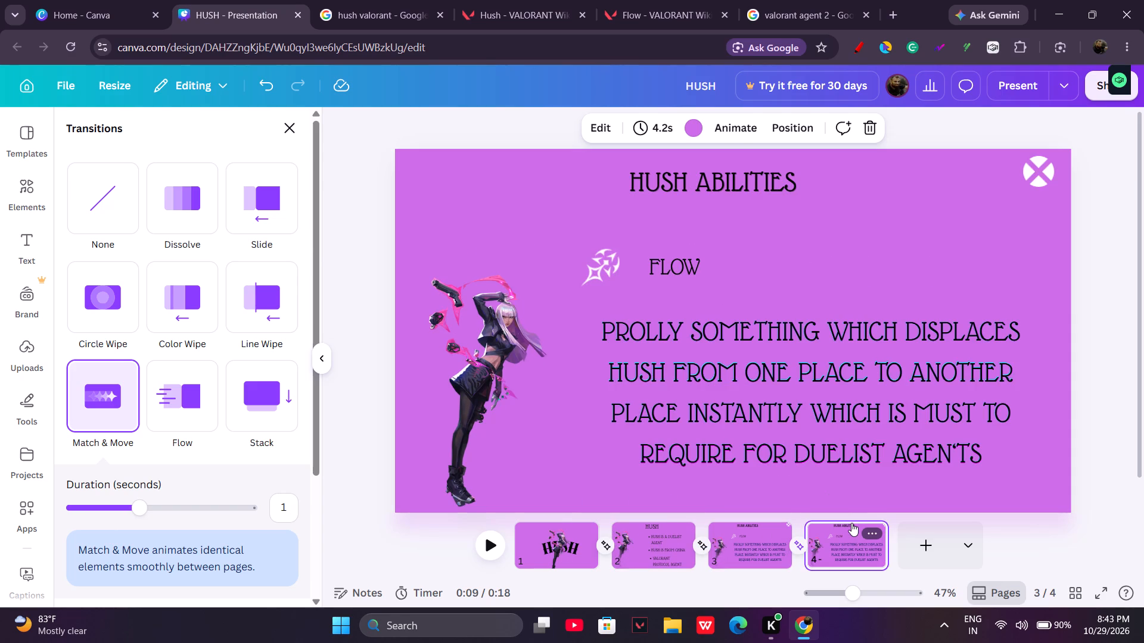
click(761, 550)
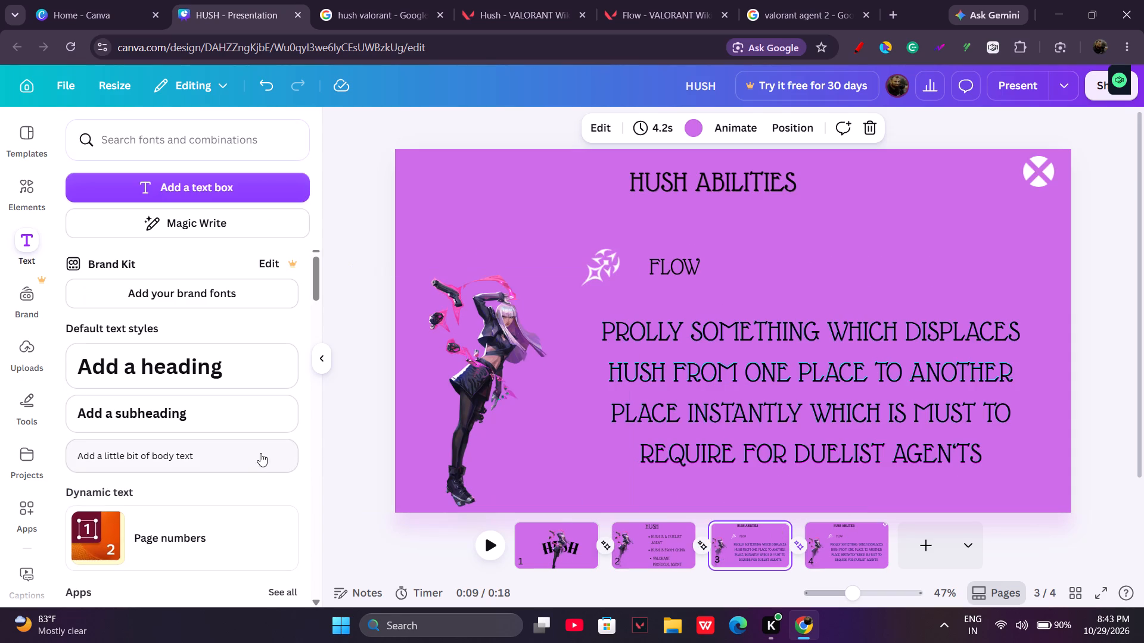
click(477, 541)
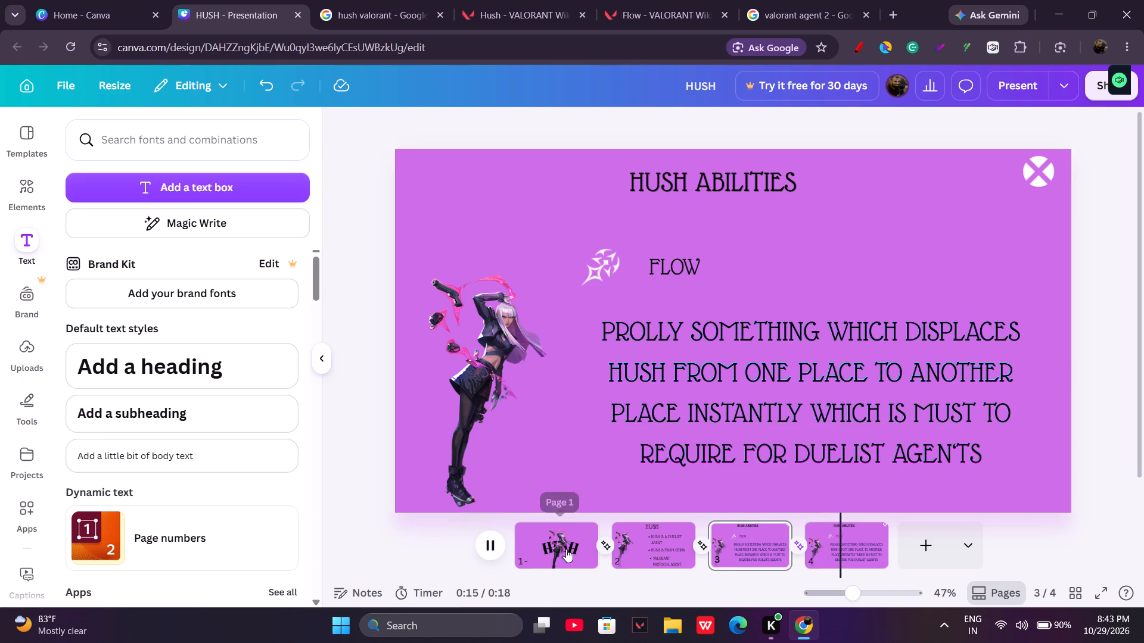
Clear the Flow ability from page 4 by deleting its description, the "FLOW" label and the Flow icon.
click(724, 351)
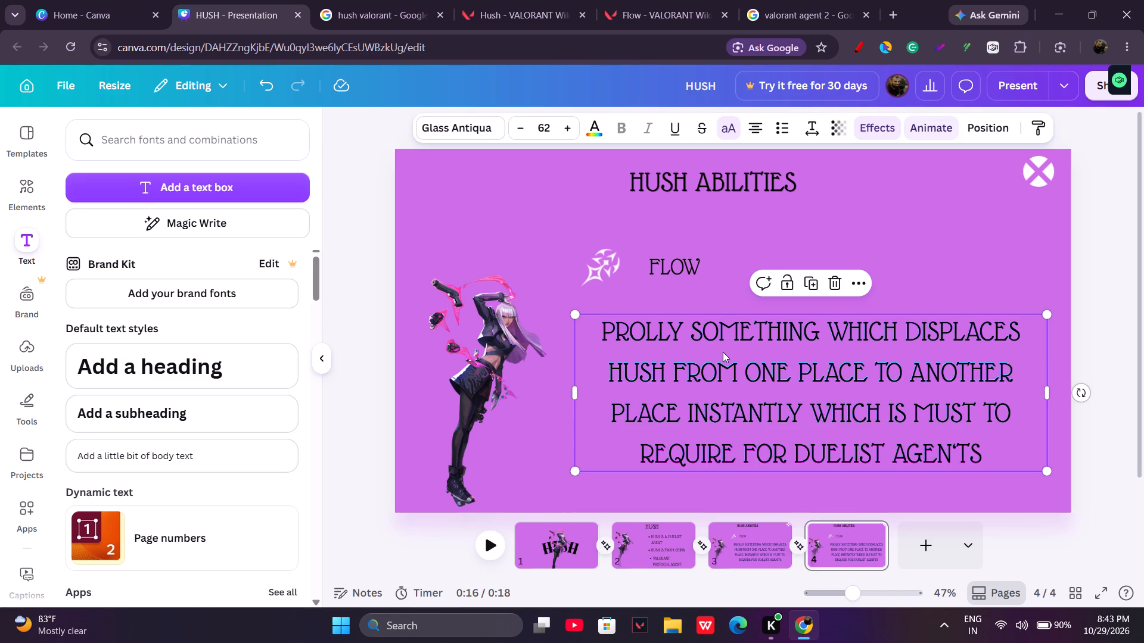
key(BackSpace)
click(680, 273)
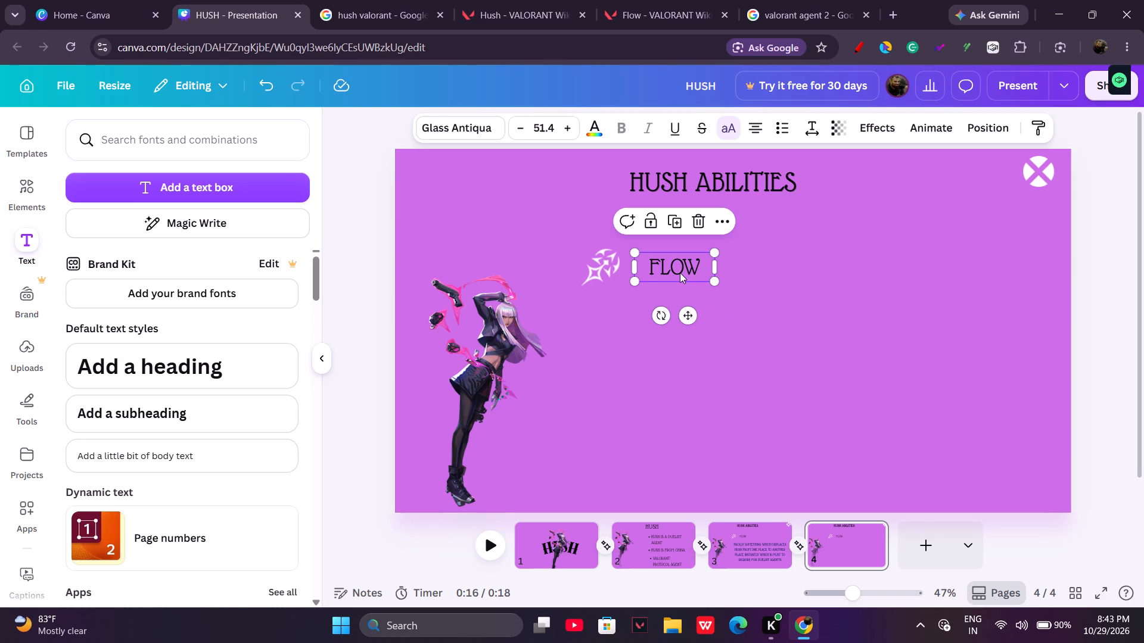
key(BackSpace)
click(615, 260)
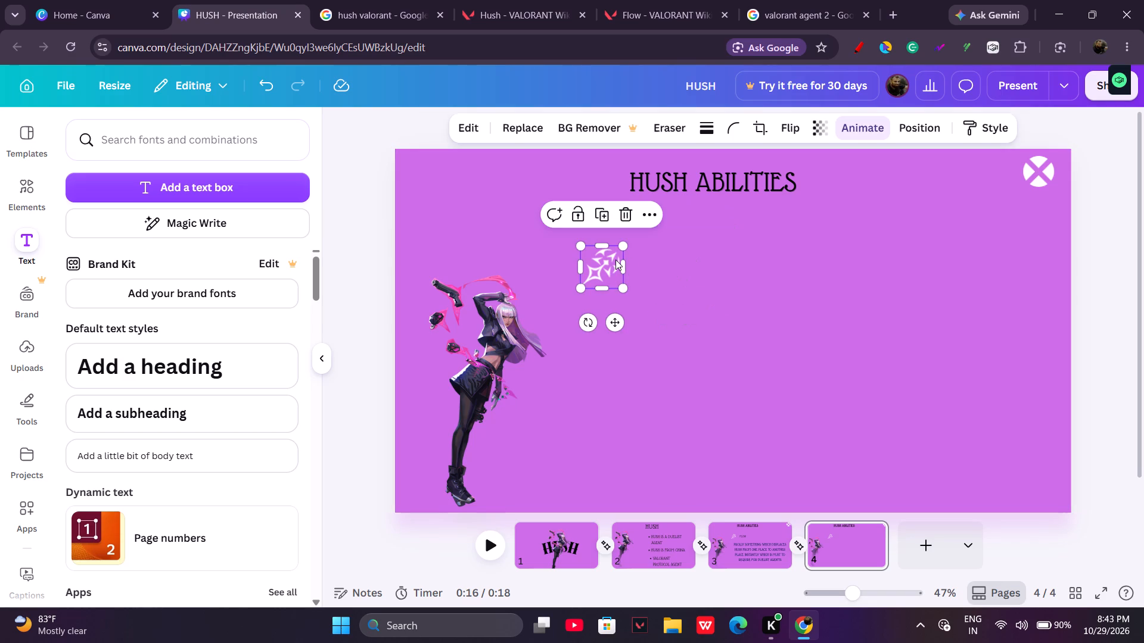
key(BackSpace)
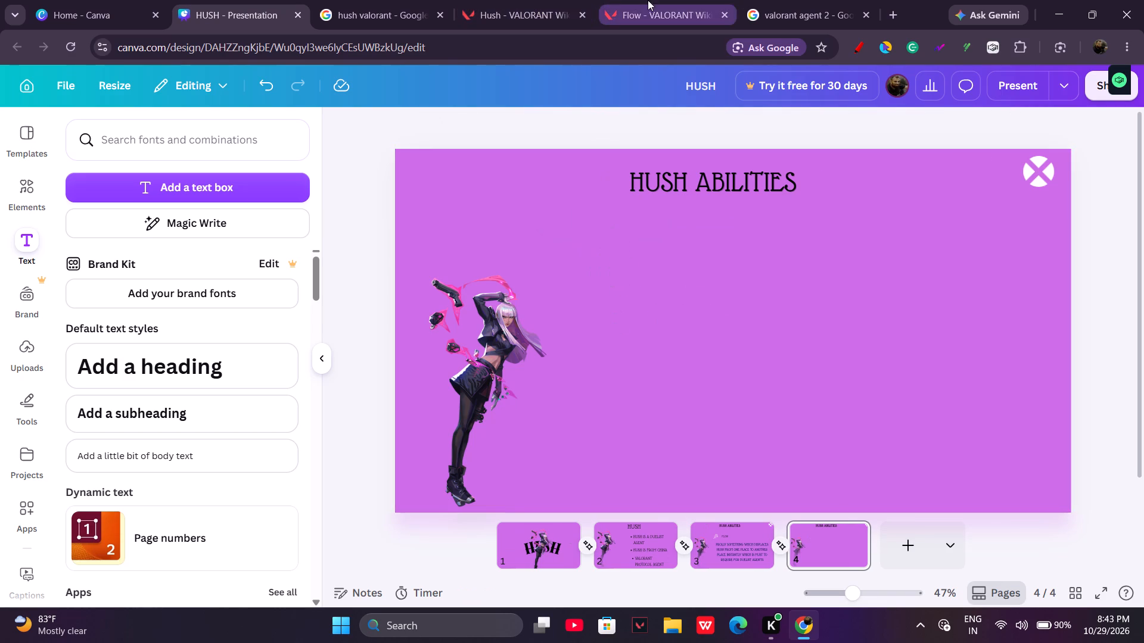
Copy the Flashbulb icon image from the Flow wiki page's navigation box and paste it onto page 4 in Canva.
click(552, 0)
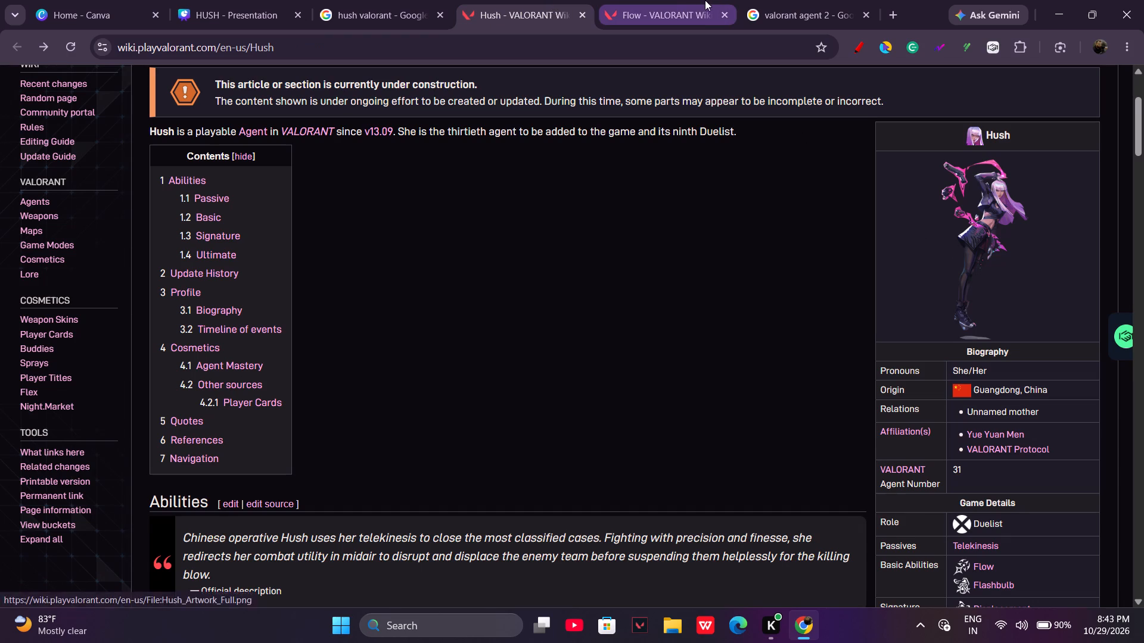
click(679, 0)
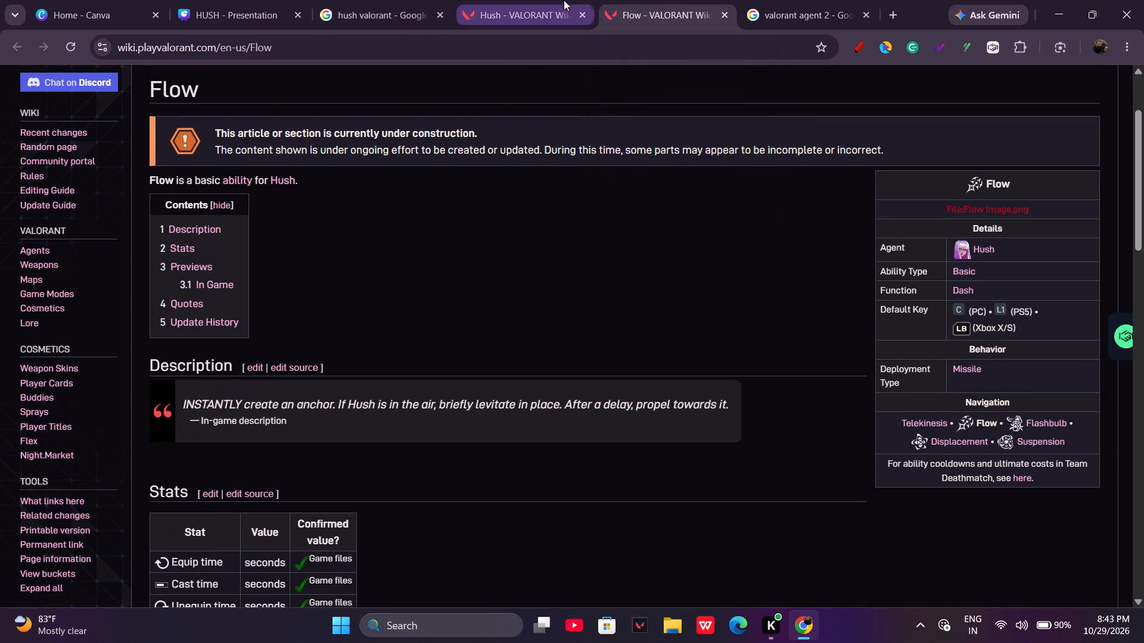
click(564, 0)
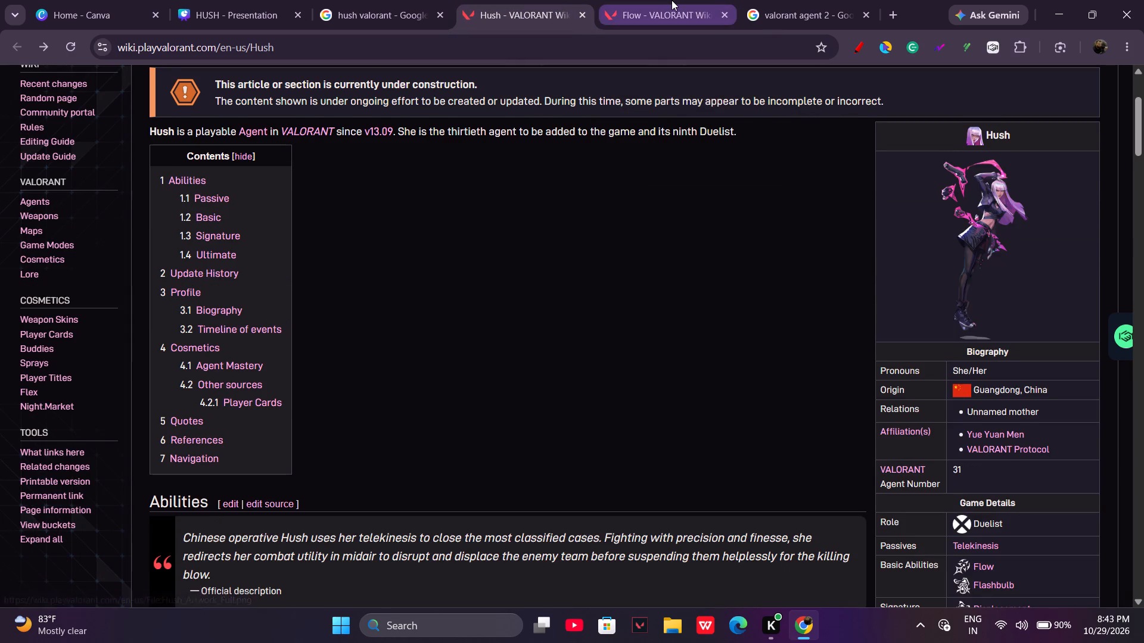
click(672, 0)
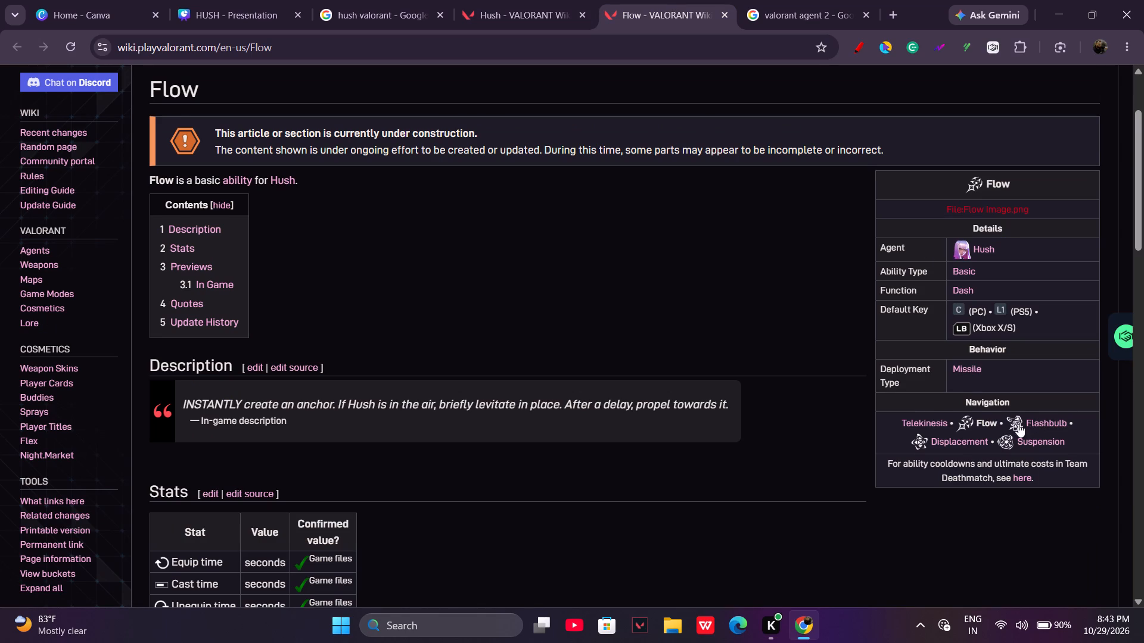
right_click(1014, 425)
click(885, 266)
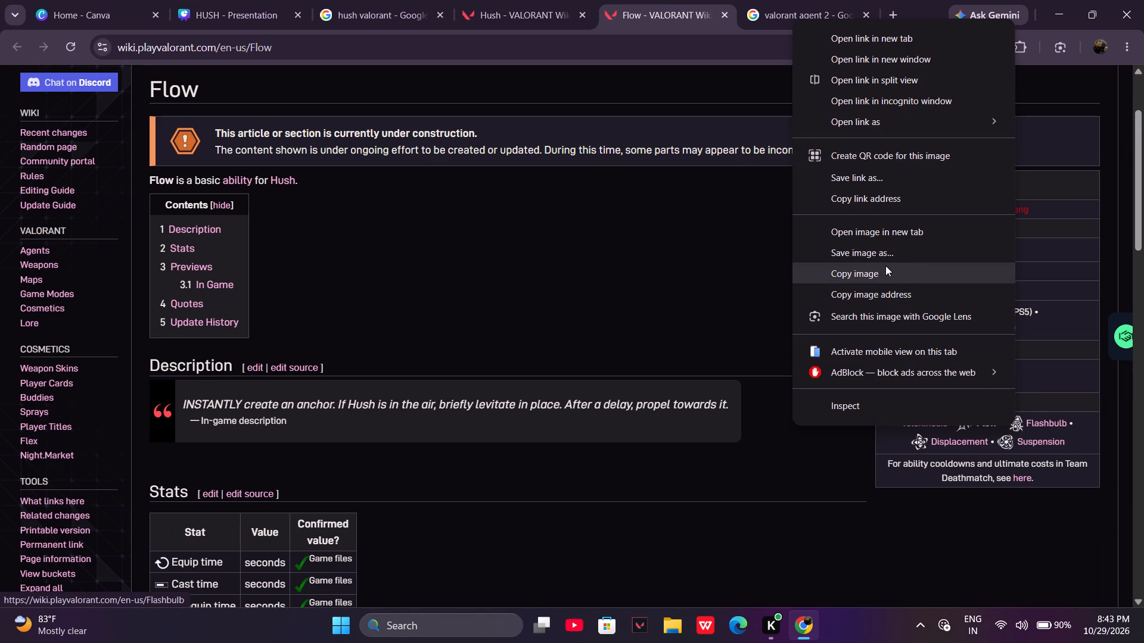
click(263, 0)
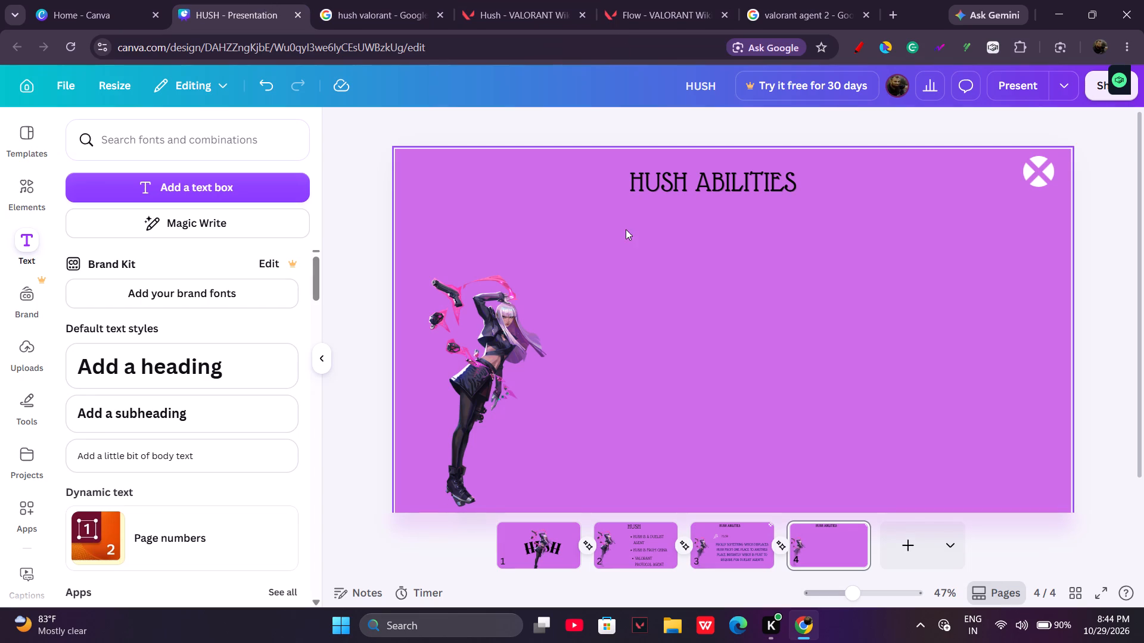
key(ctrl+v)
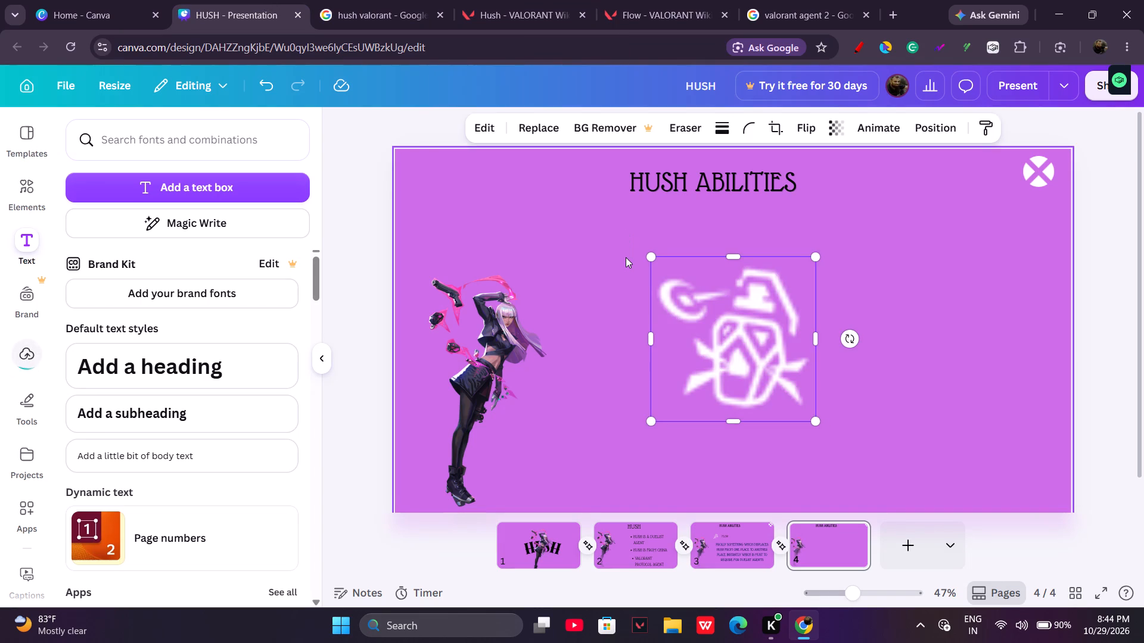
Shrink the Flashbulb icon on page 4 to about 136 × 136 and place it beside and slightly above Hush's head.
drag(818, 423, 784, 402)
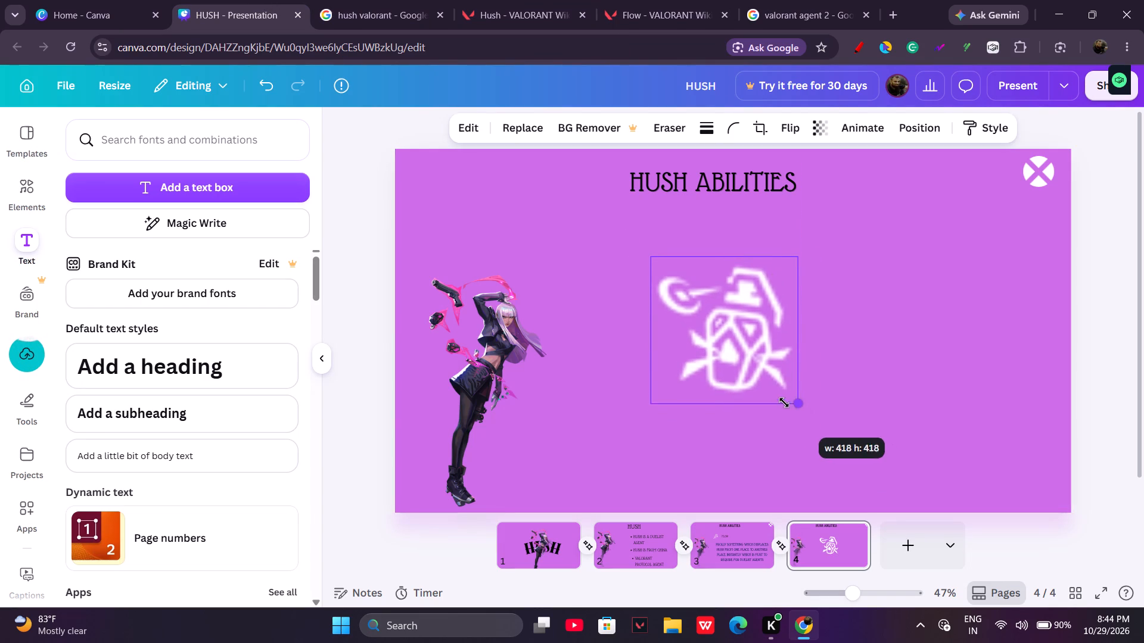
drag(784, 402, 665, 296)
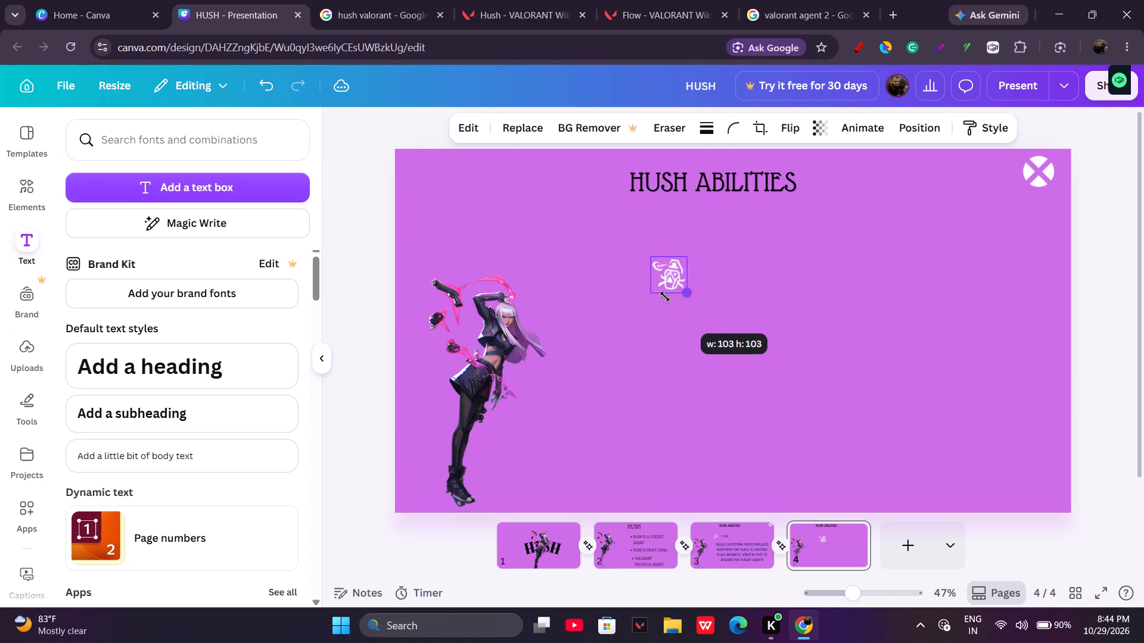
drag(665, 296, 688, 308)
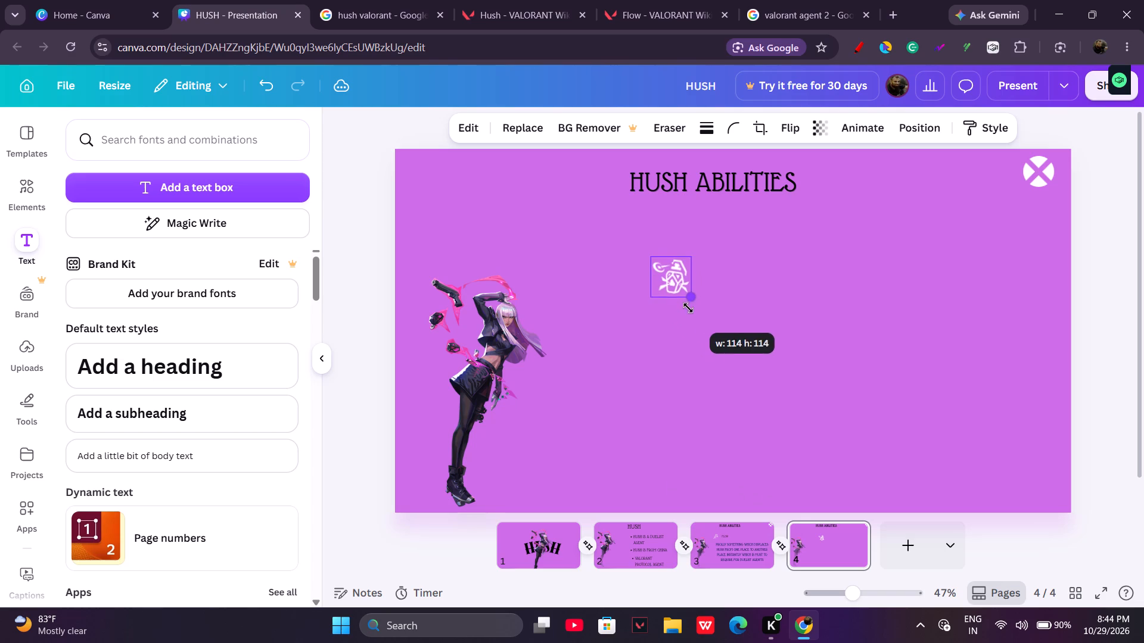
drag(688, 308, 701, 307)
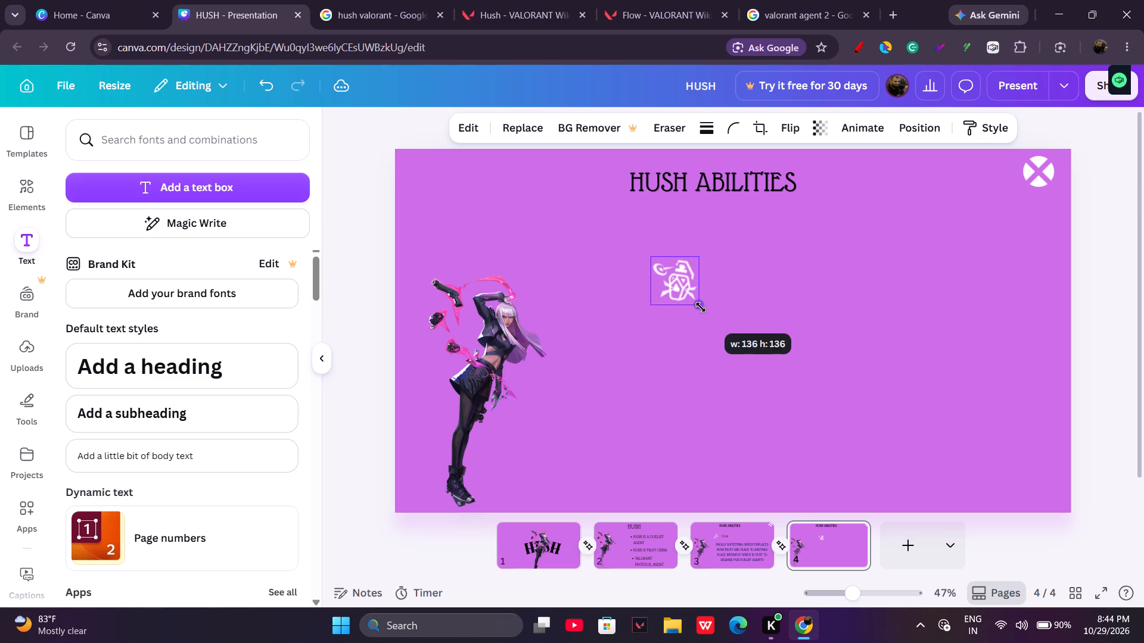
drag(701, 307, 701, 306)
click(714, 356)
click(678, 297)
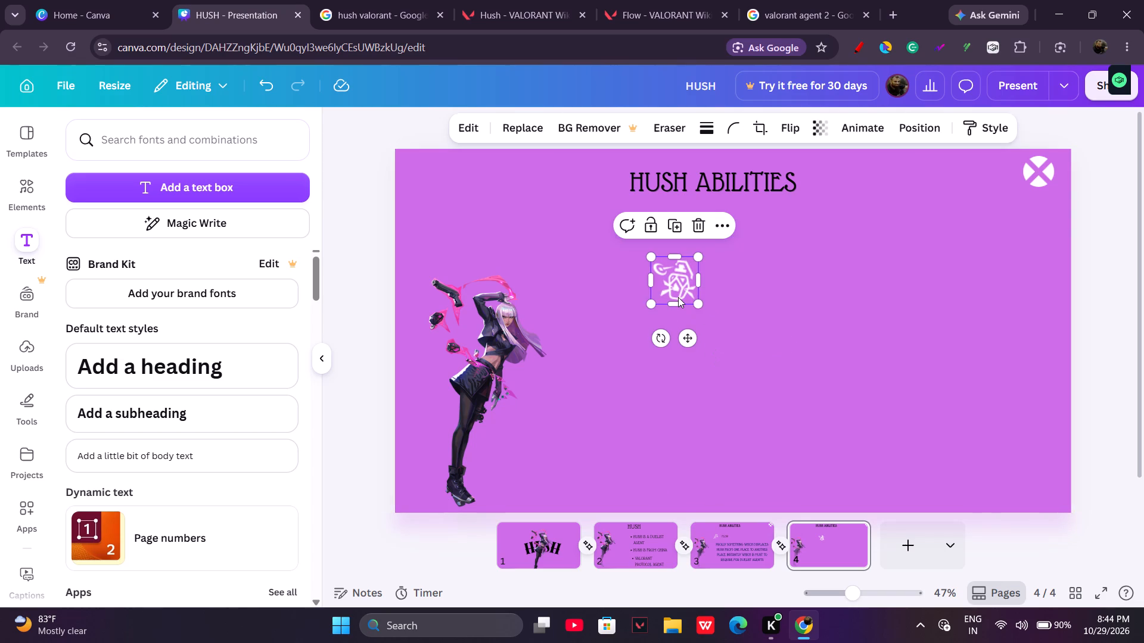
drag(678, 297, 605, 301)
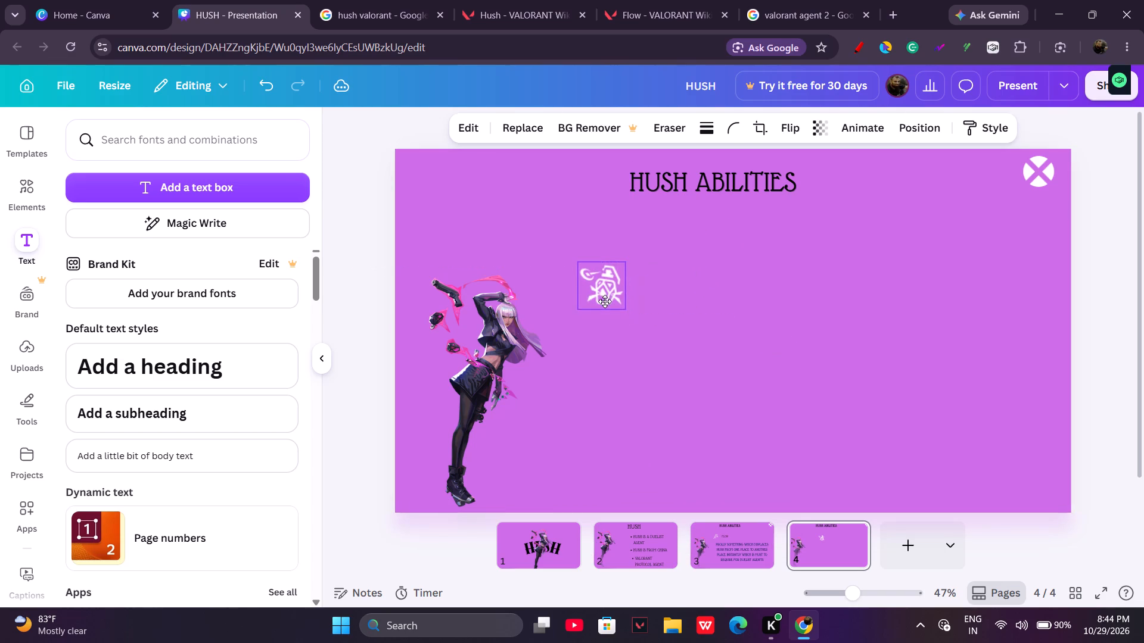
drag(605, 301, 608, 297)
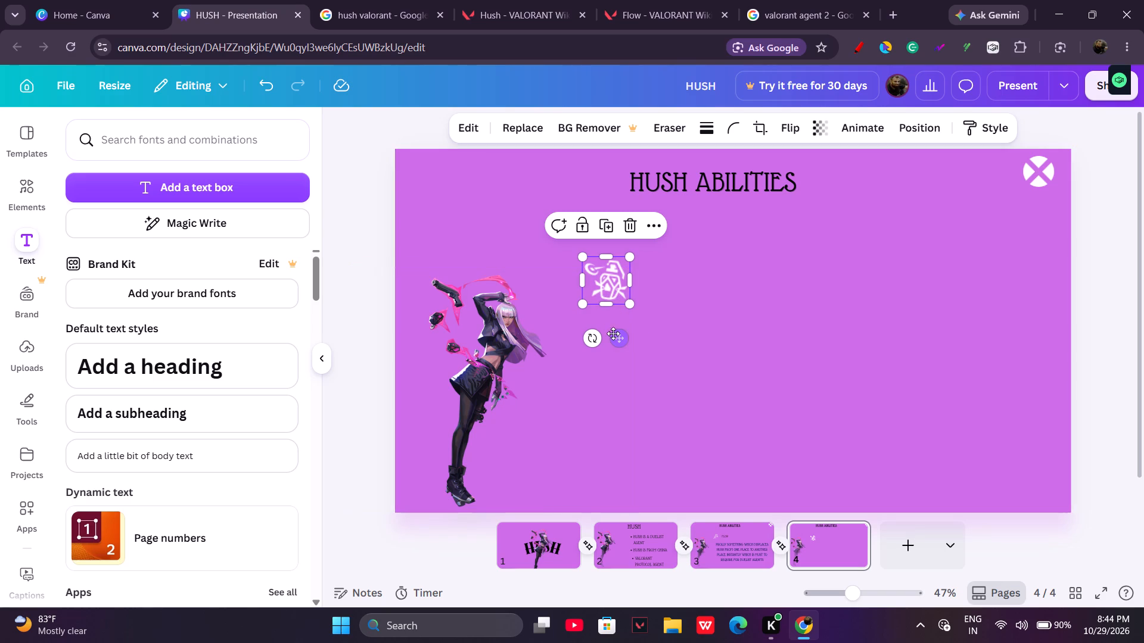
drag(617, 338, 620, 330)
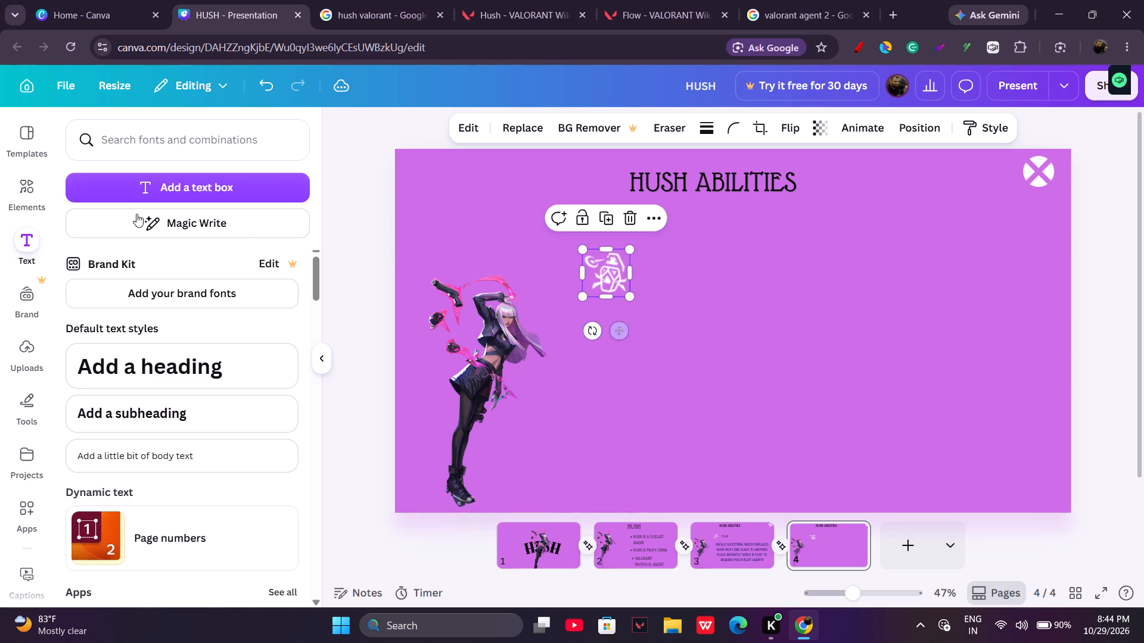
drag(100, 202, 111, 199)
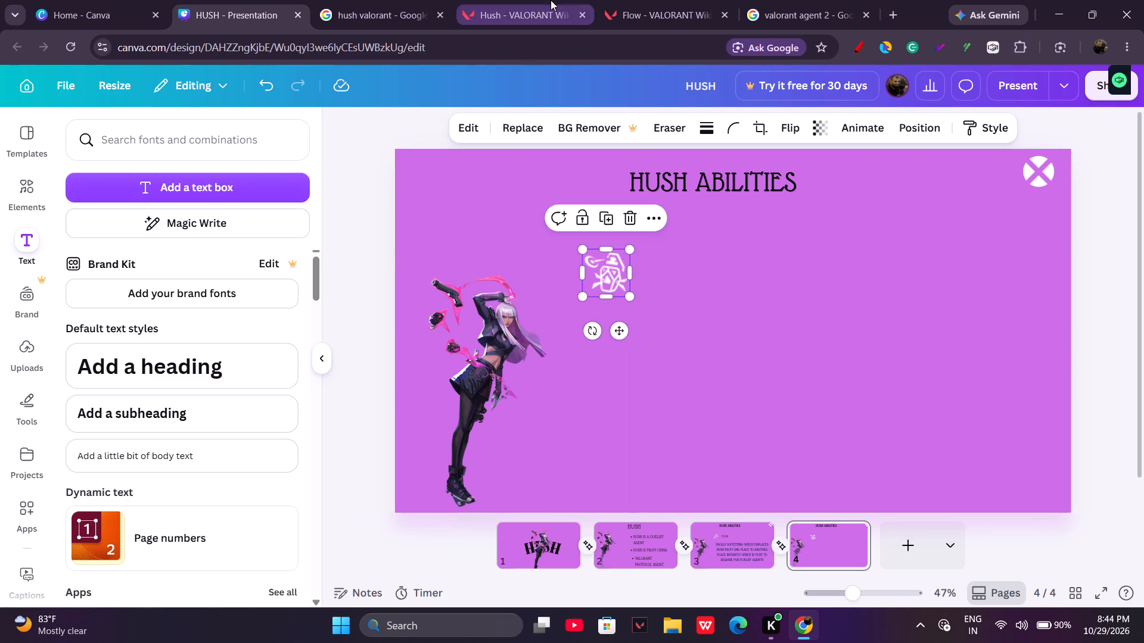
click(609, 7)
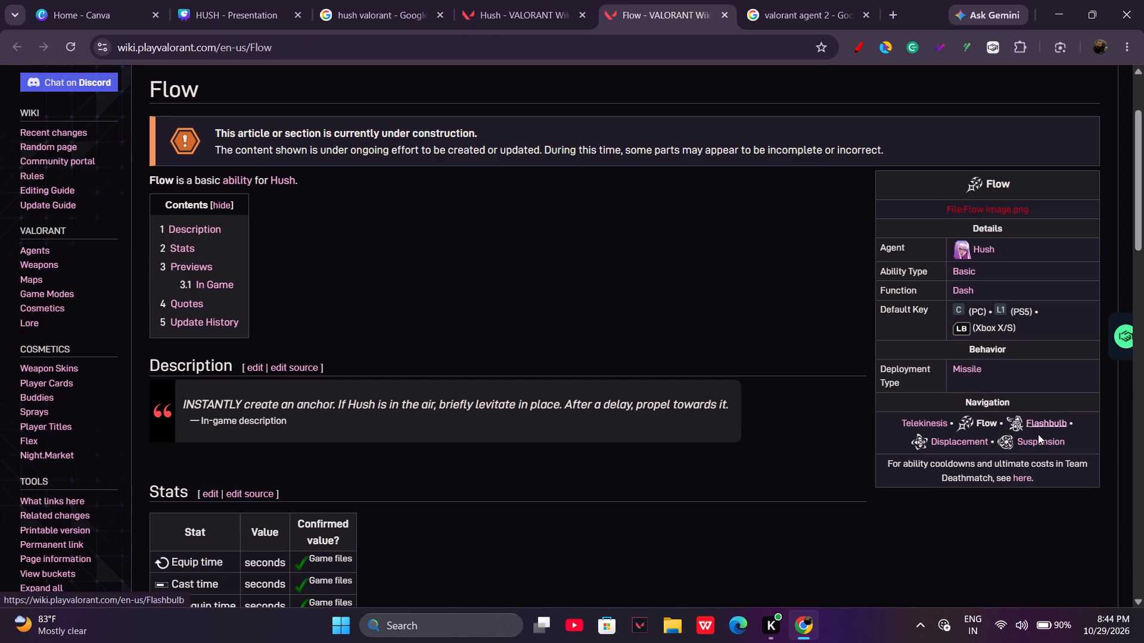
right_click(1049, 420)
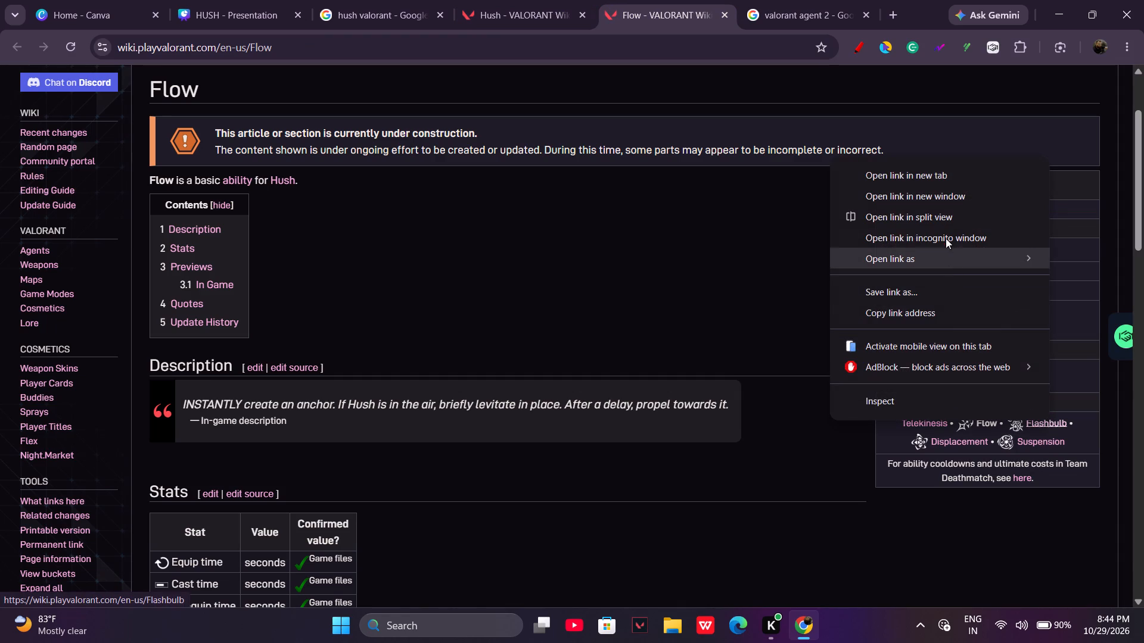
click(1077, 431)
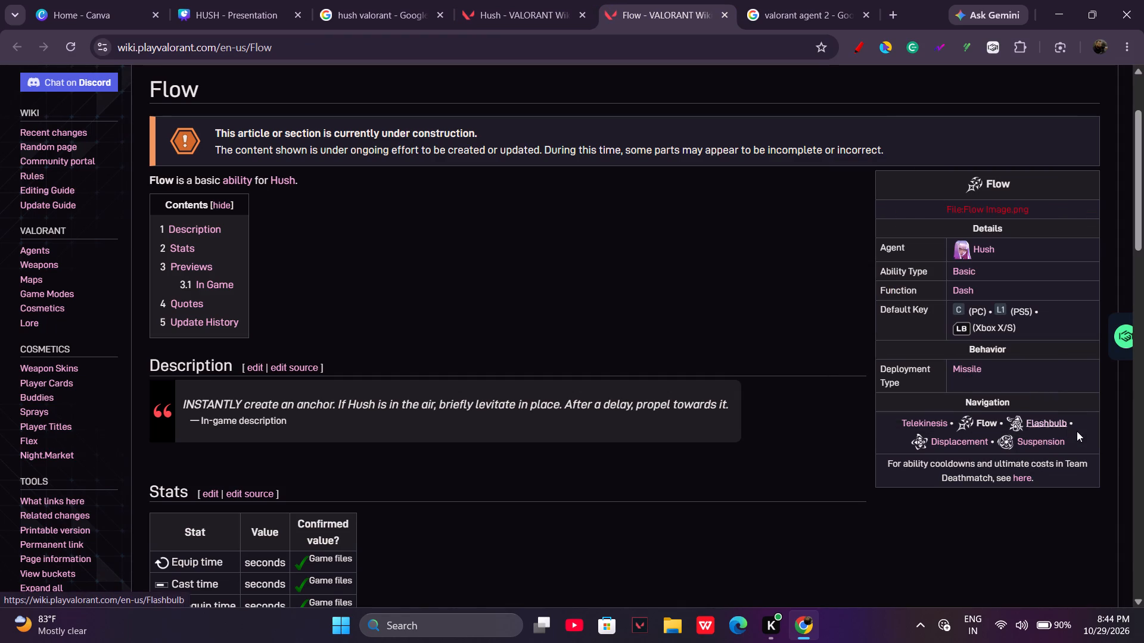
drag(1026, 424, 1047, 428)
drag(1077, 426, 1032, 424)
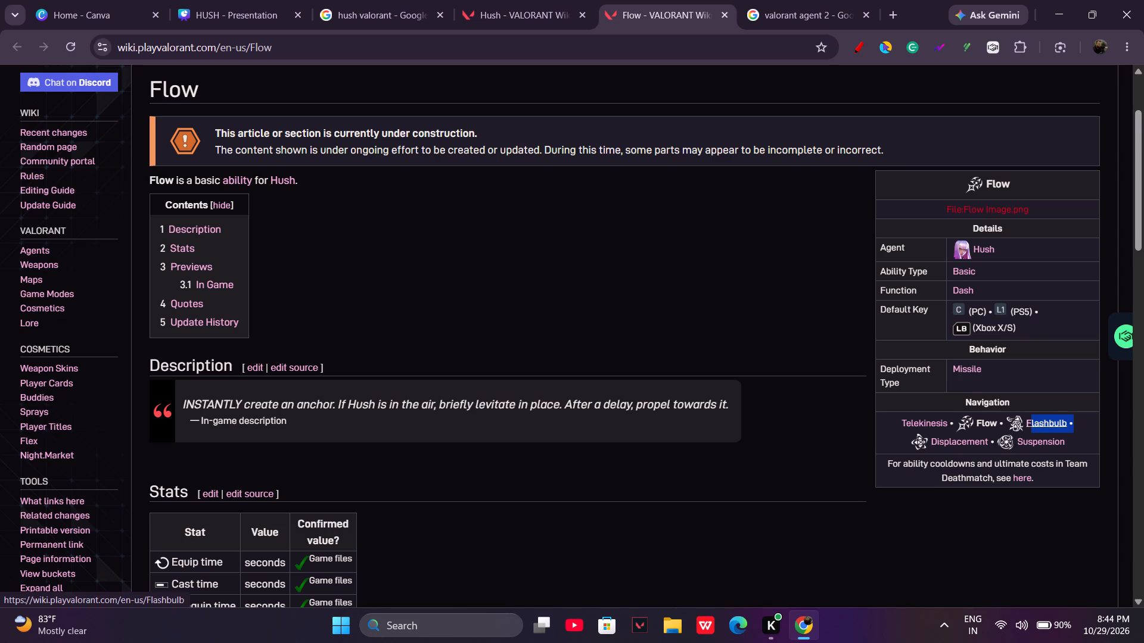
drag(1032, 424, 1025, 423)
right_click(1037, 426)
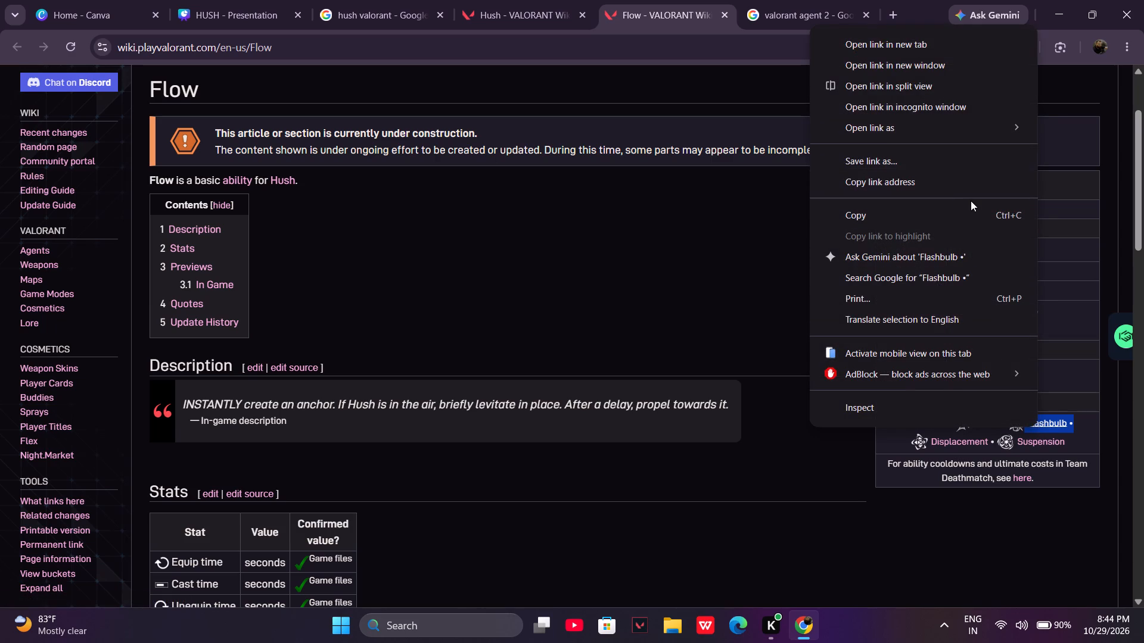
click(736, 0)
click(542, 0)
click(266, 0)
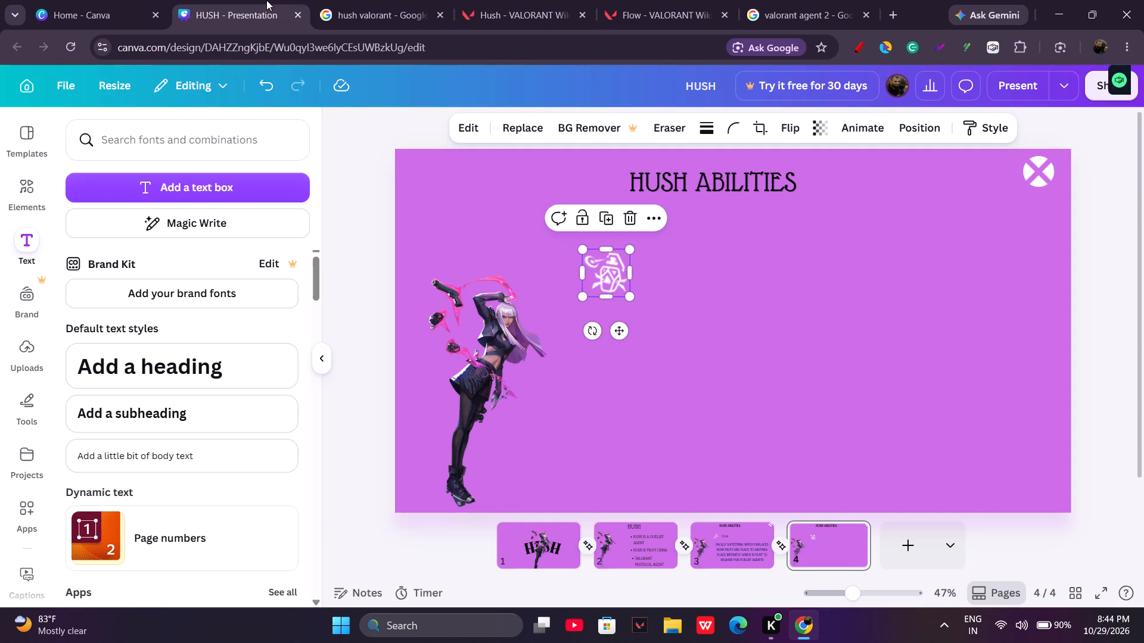
Add a text box on page 4 reading "FLASHBLUB".
click(232, 184)
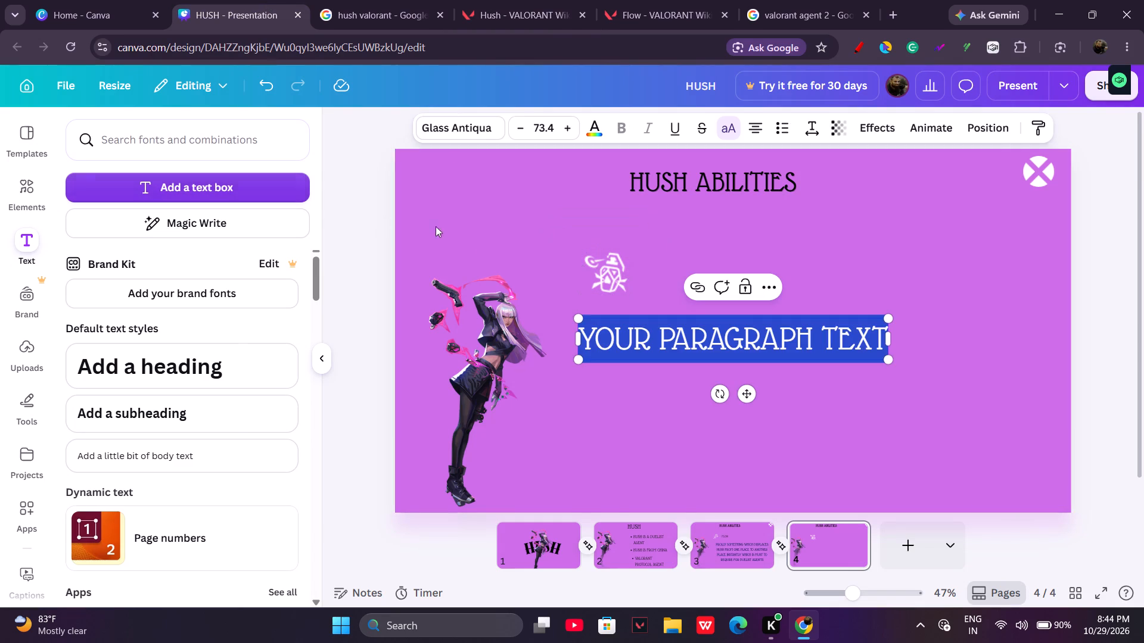
key(BackSpace)
key(f)
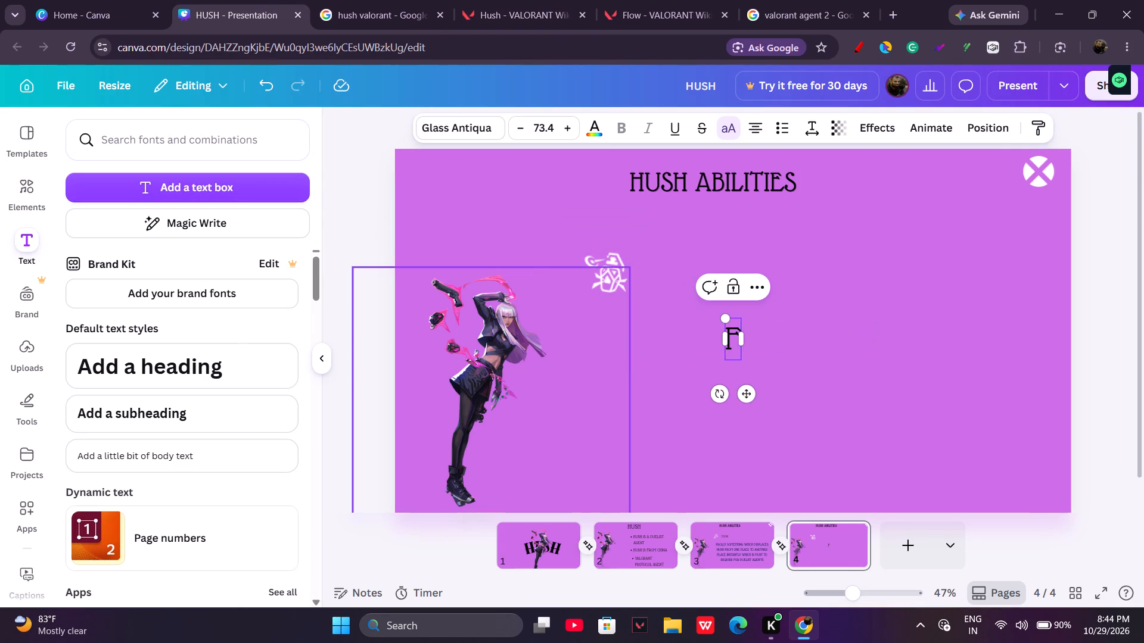
text(LASHBLLUB)
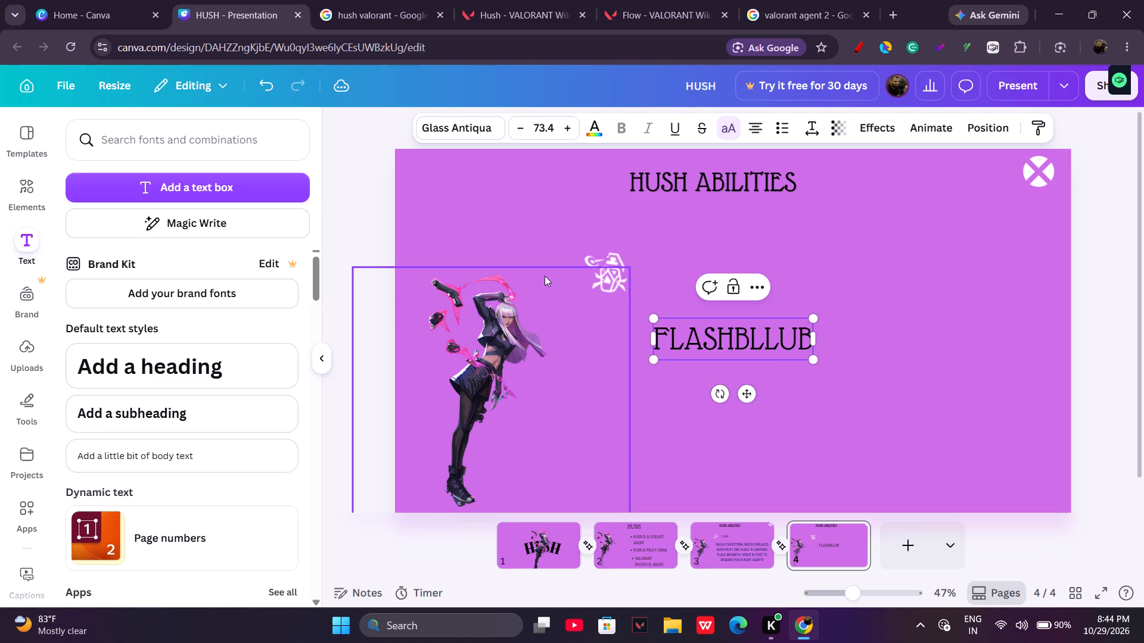
key(BackSpace)
key(BackSpace)
key(BackSpace)
text(UB)
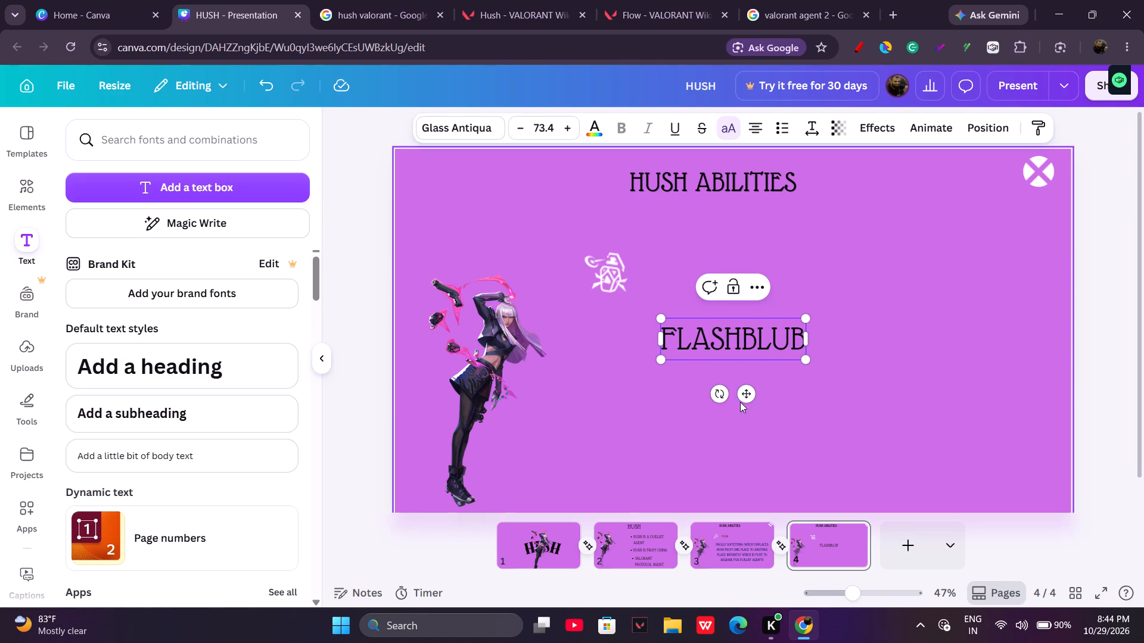
Move the "FLASHBLUB" label up beside the Flashbulb icon, vertically centred with it and with a gap between them.
drag(741, 399, 742, 329)
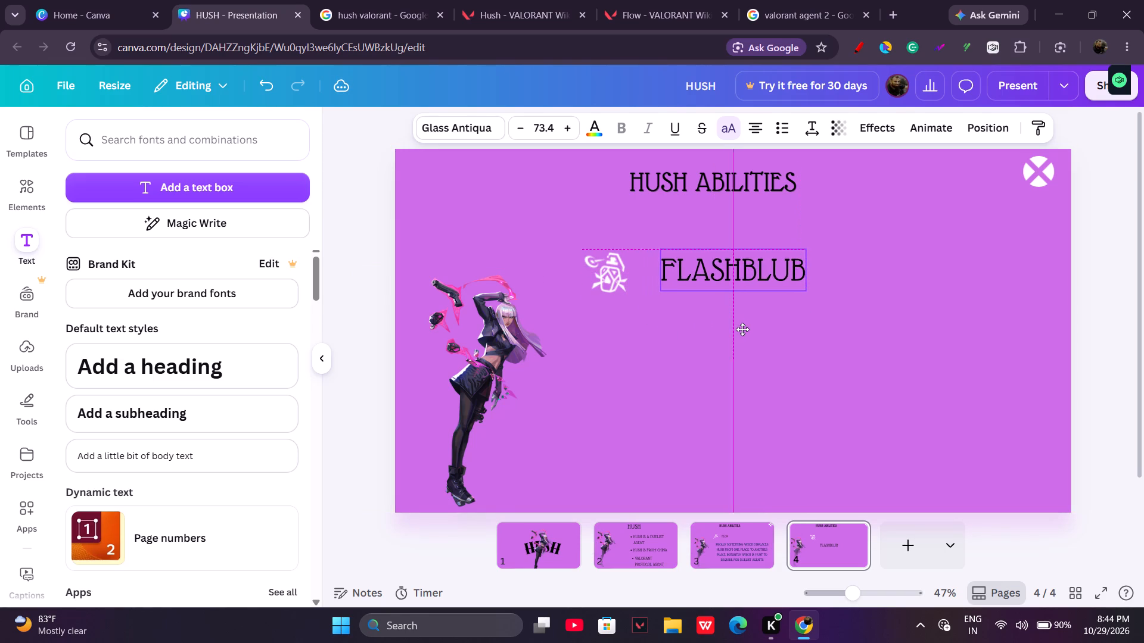
drag(742, 329, 742, 329)
drag(745, 329, 748, 334)
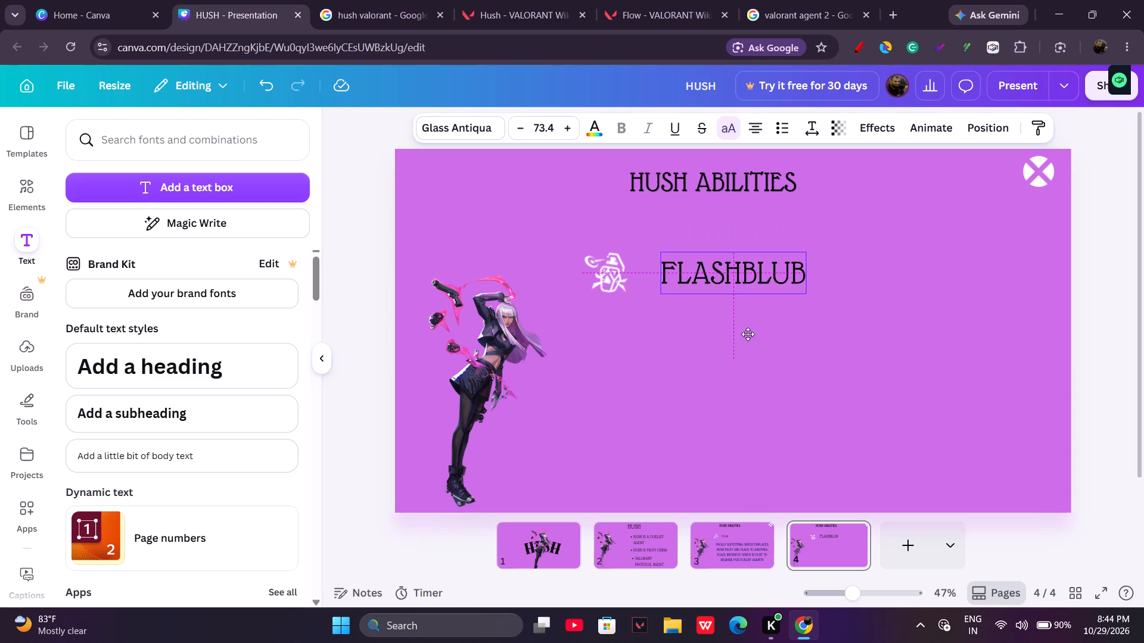
drag(748, 334, 752, 333)
drag(751, 332, 759, 331)
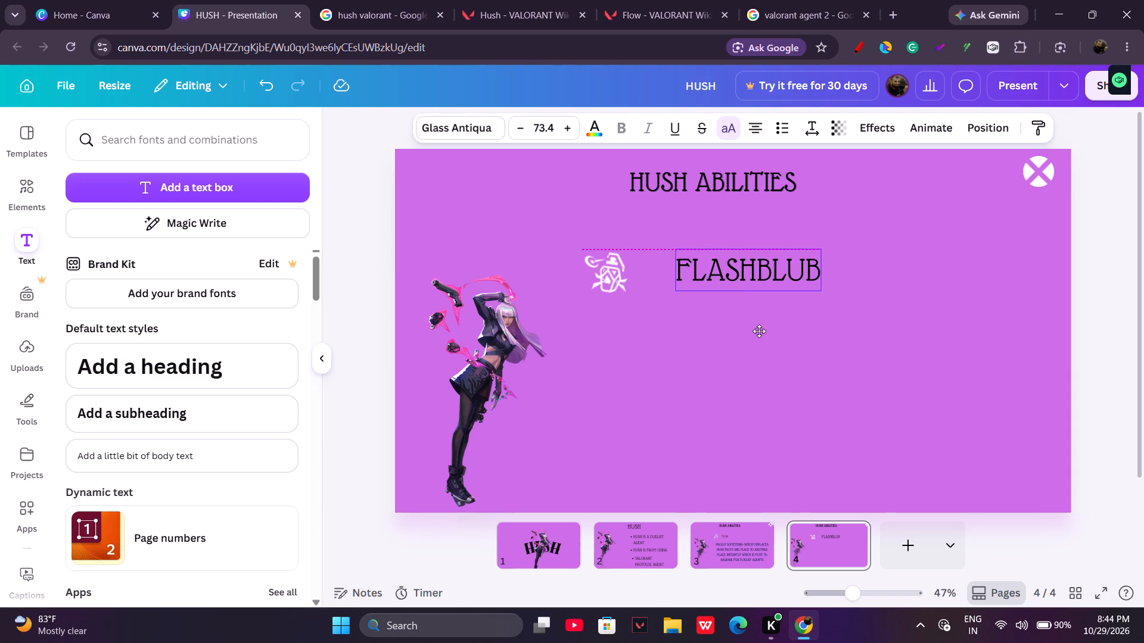
drag(759, 331, 758, 333)
drag(758, 333, 761, 333)
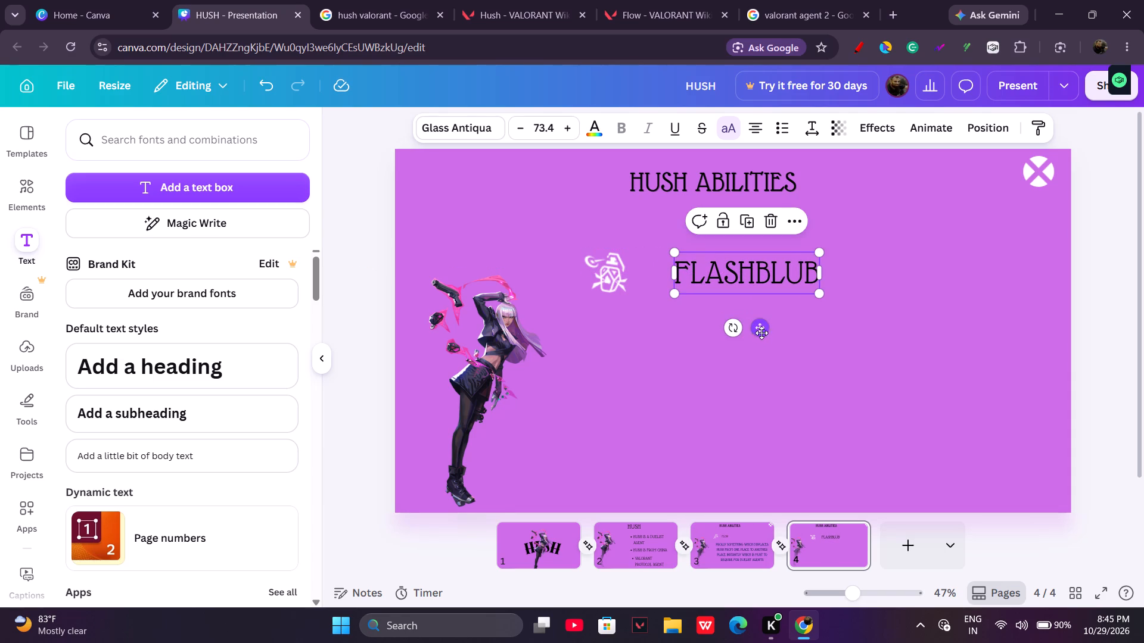
drag(761, 333, 774, 334)
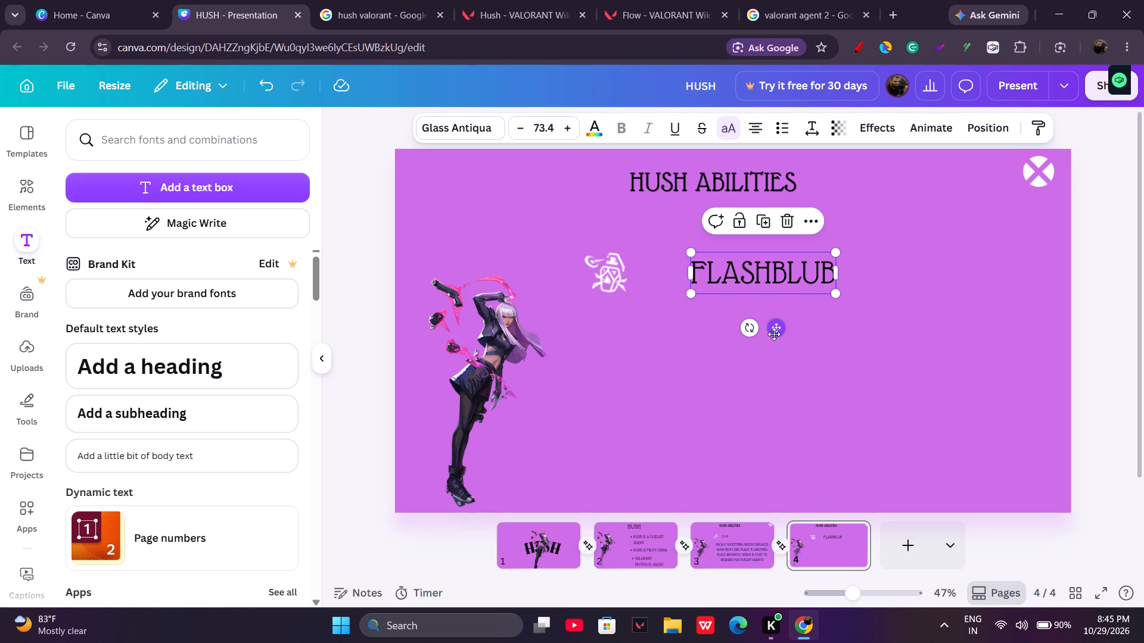
drag(774, 334, 782, 333)
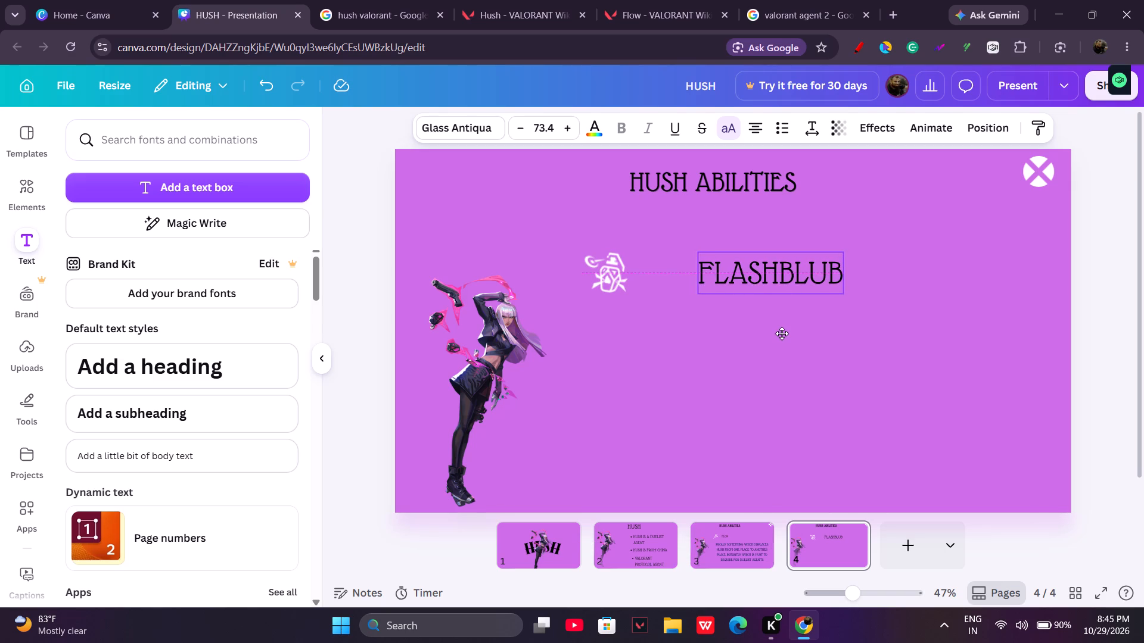
drag(782, 333, 783, 333)
drag(783, 333, 772, 332)
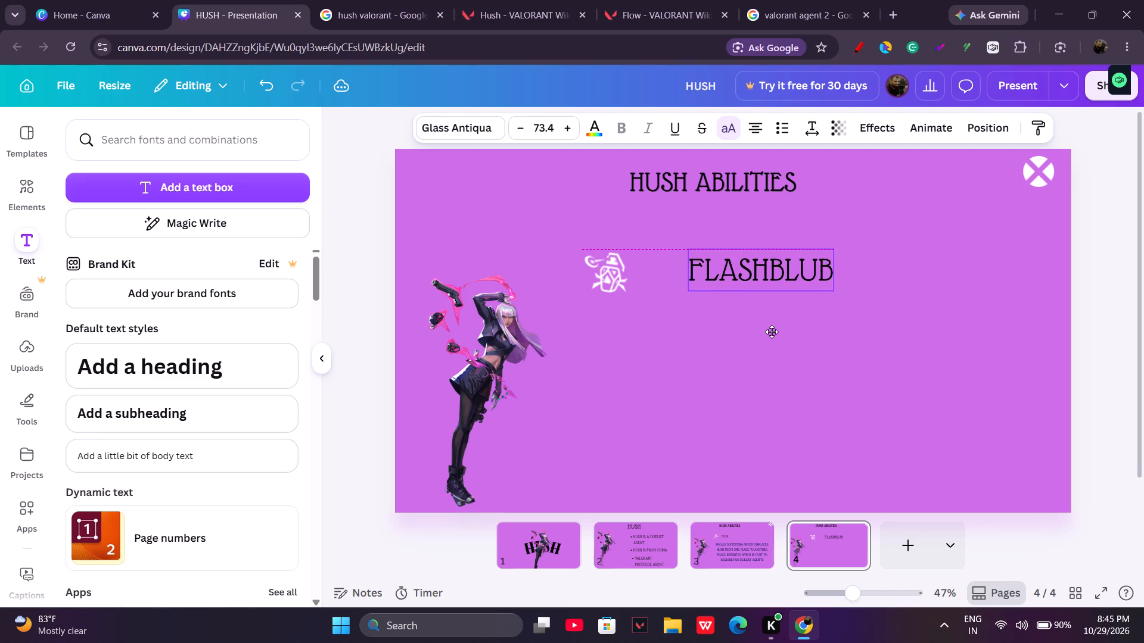
drag(772, 332, 774, 335)
double_click(774, 335)
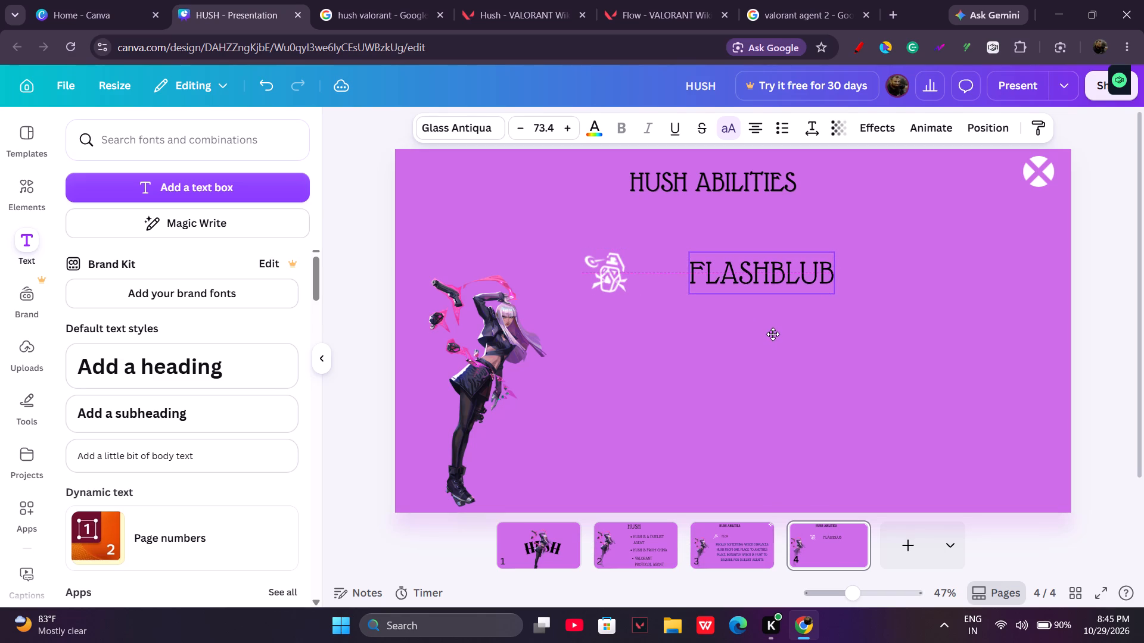
click(774, 335)
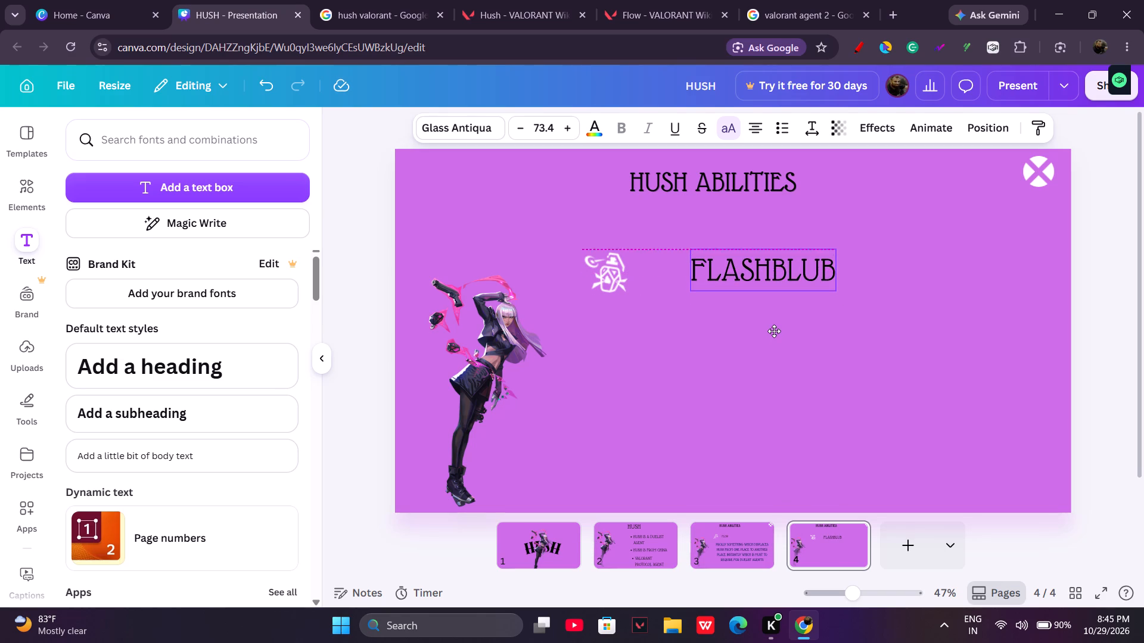
click(776, 331)
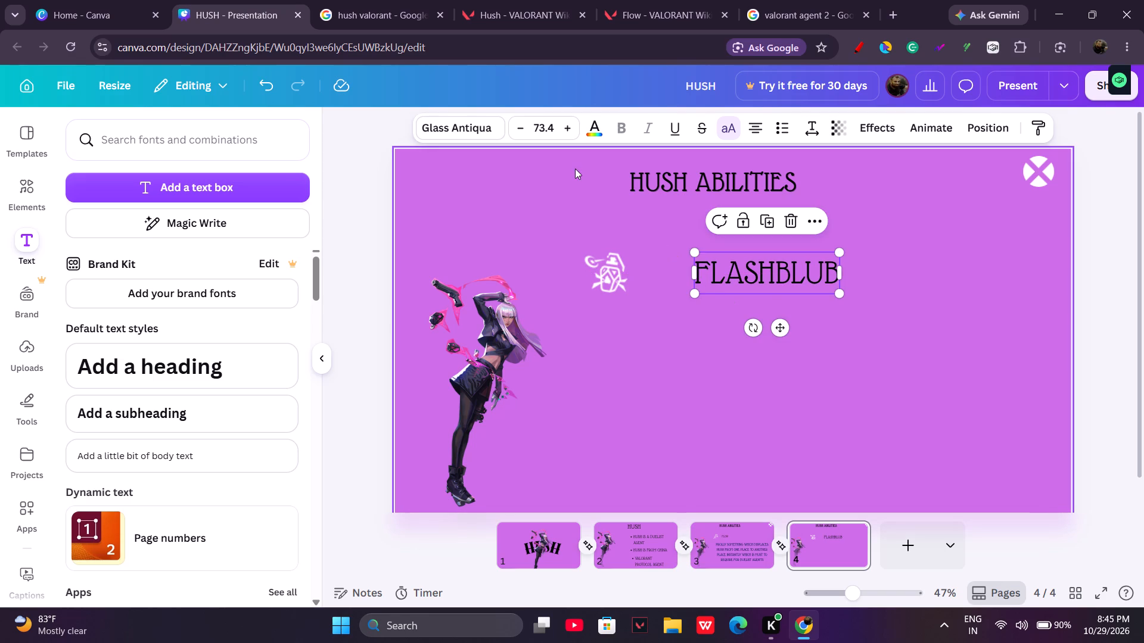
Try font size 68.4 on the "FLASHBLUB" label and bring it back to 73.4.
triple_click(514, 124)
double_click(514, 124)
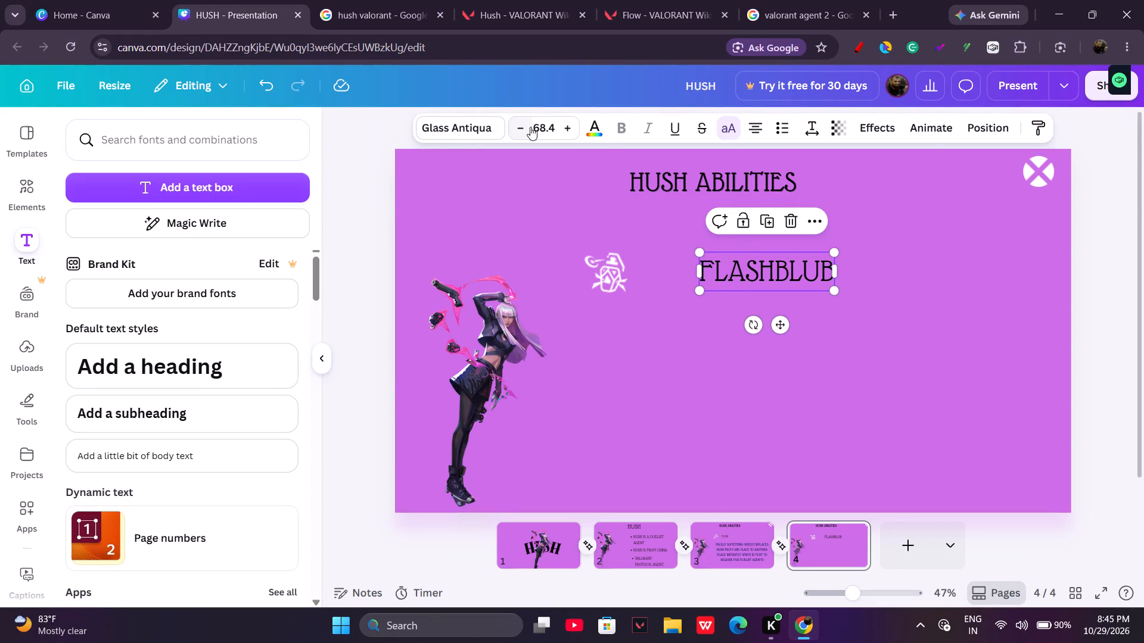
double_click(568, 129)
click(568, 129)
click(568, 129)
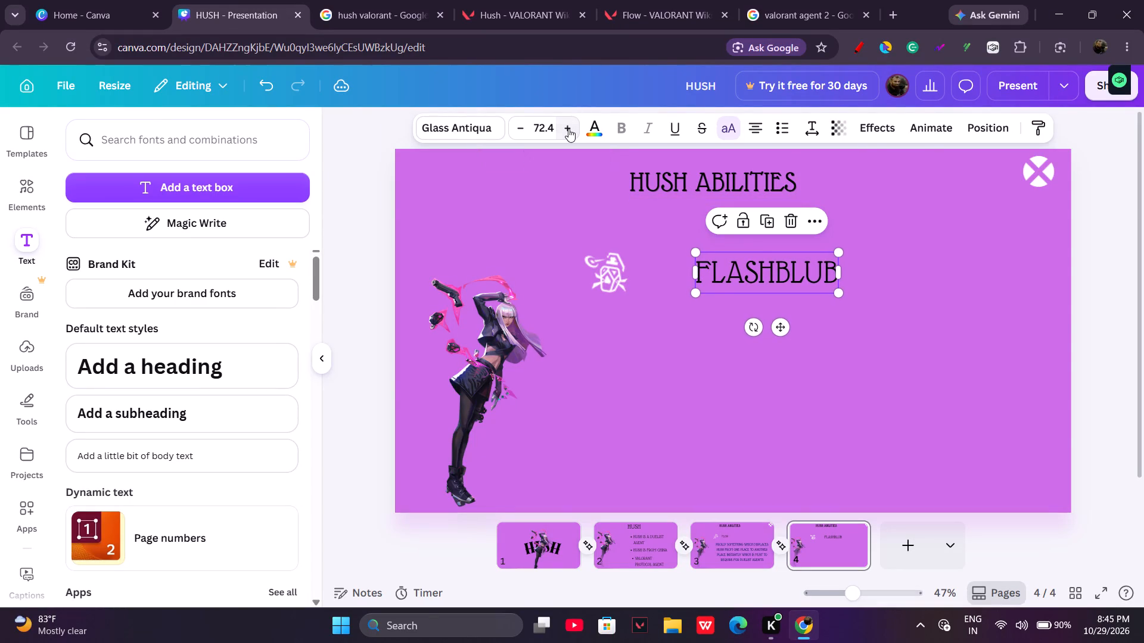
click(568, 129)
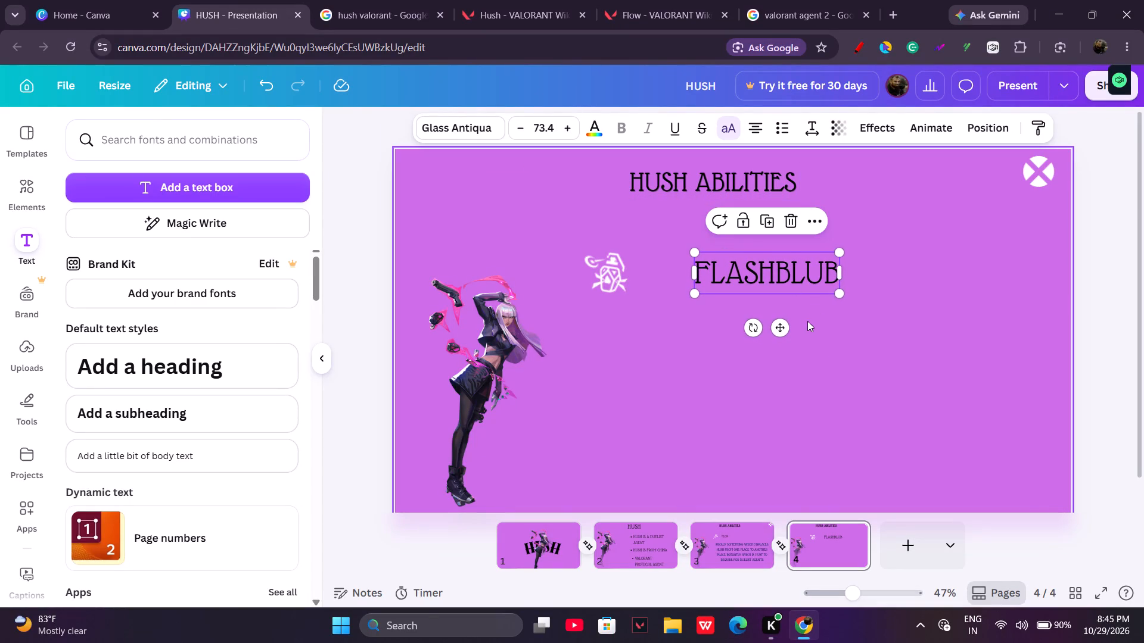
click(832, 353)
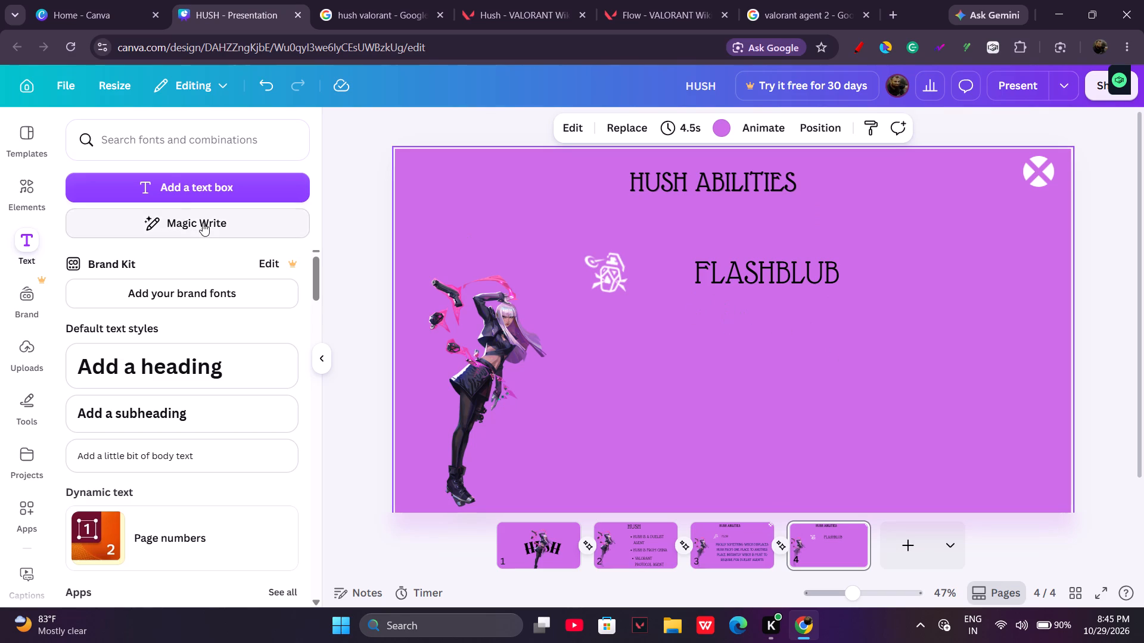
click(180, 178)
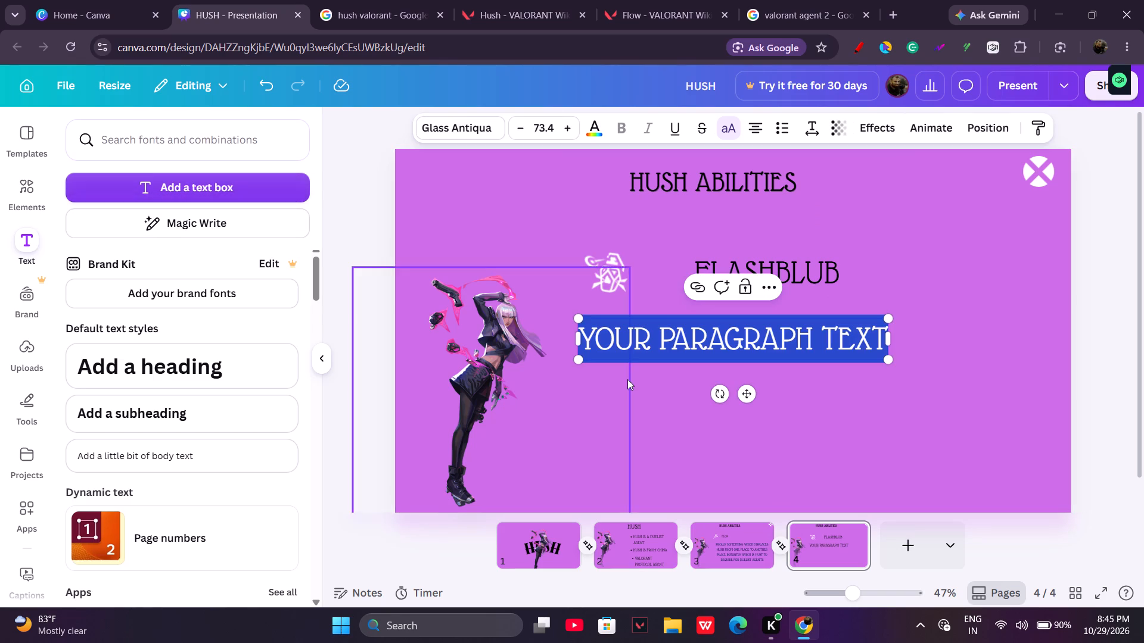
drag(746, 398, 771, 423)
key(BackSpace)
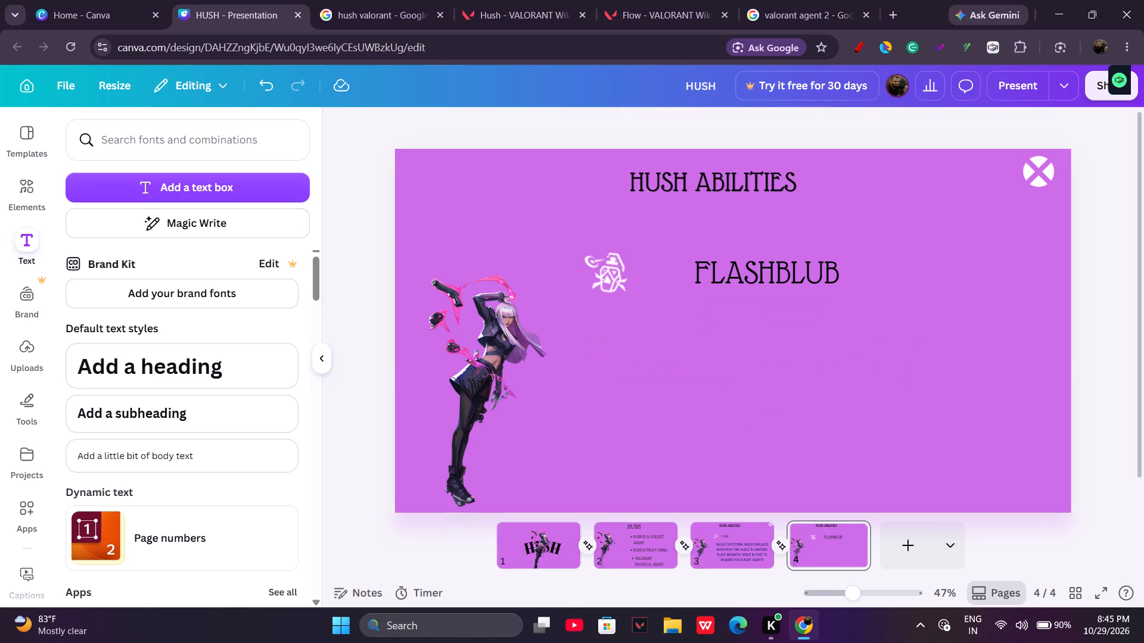
Add a text box below the "FLASHBLUB" label on page 4 and begin its description with "IT IS OBVIOUSLY SOMETHING TO MAKE THE".
click(296, 182)
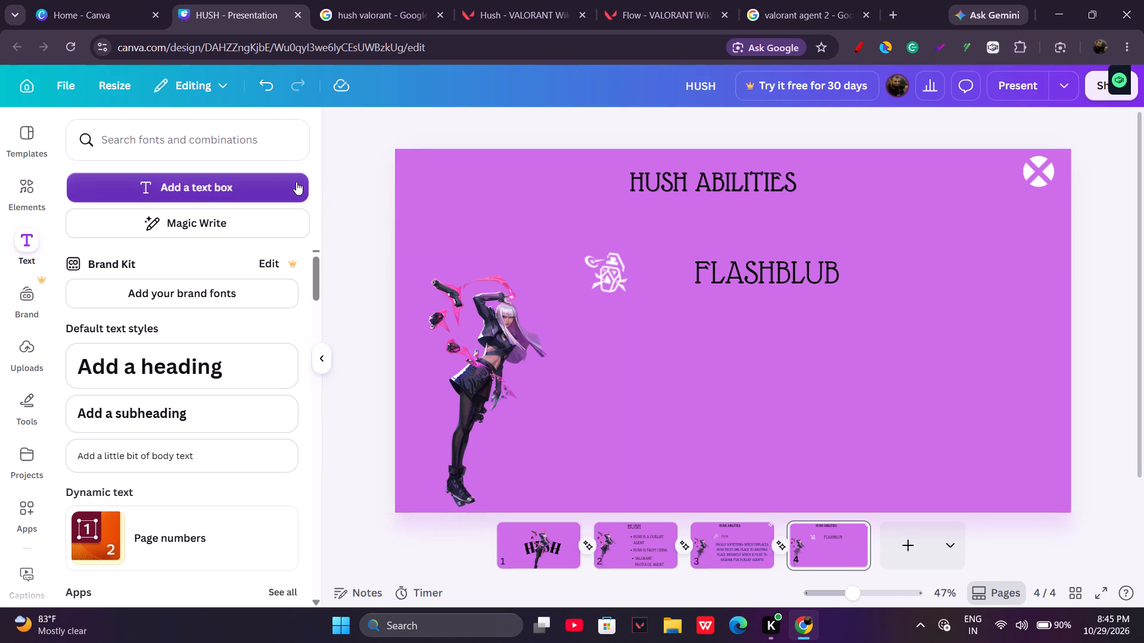
drag(743, 401, 761, 449)
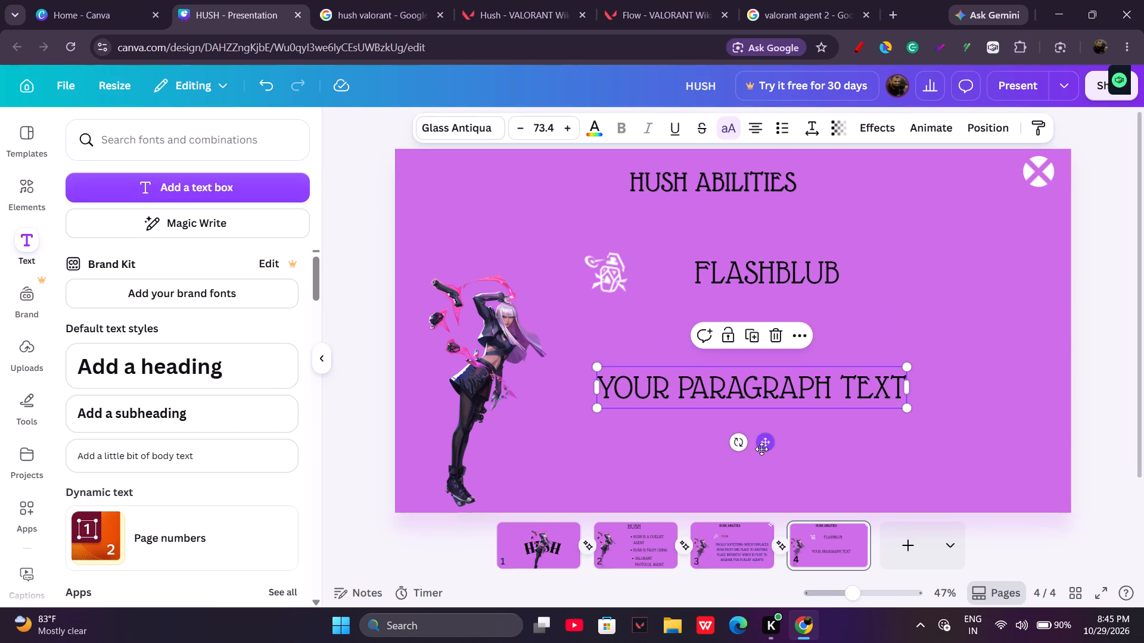
triple_click(761, 378)
key(BackSpace)
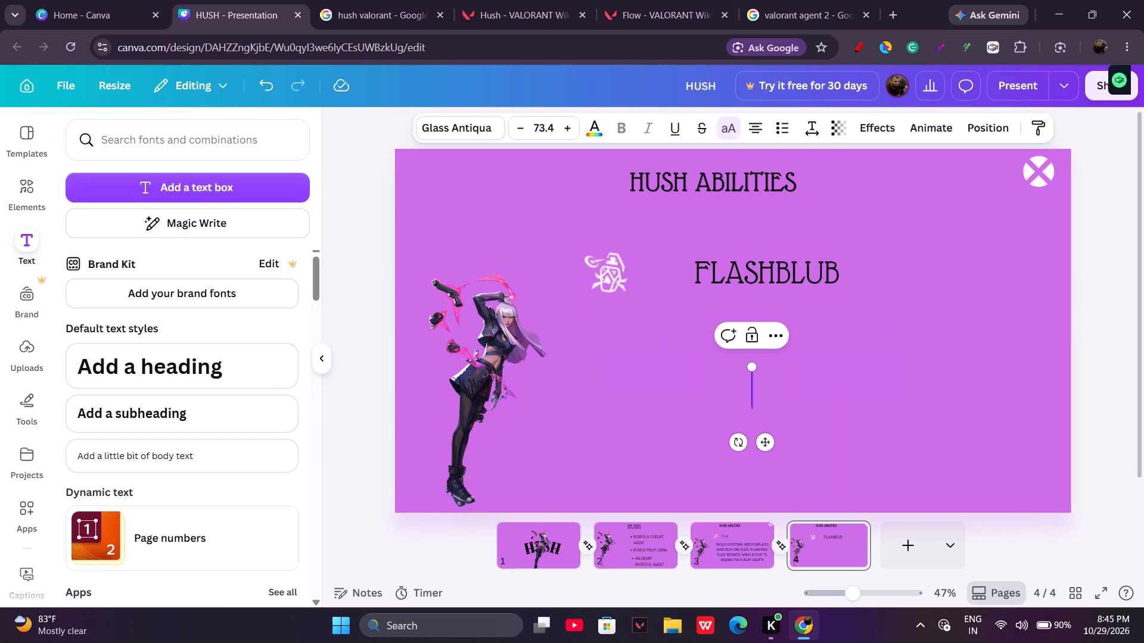
text(IT S)
key(BackSpace)
text(IS OBVIOUSLY SOMETHIN)
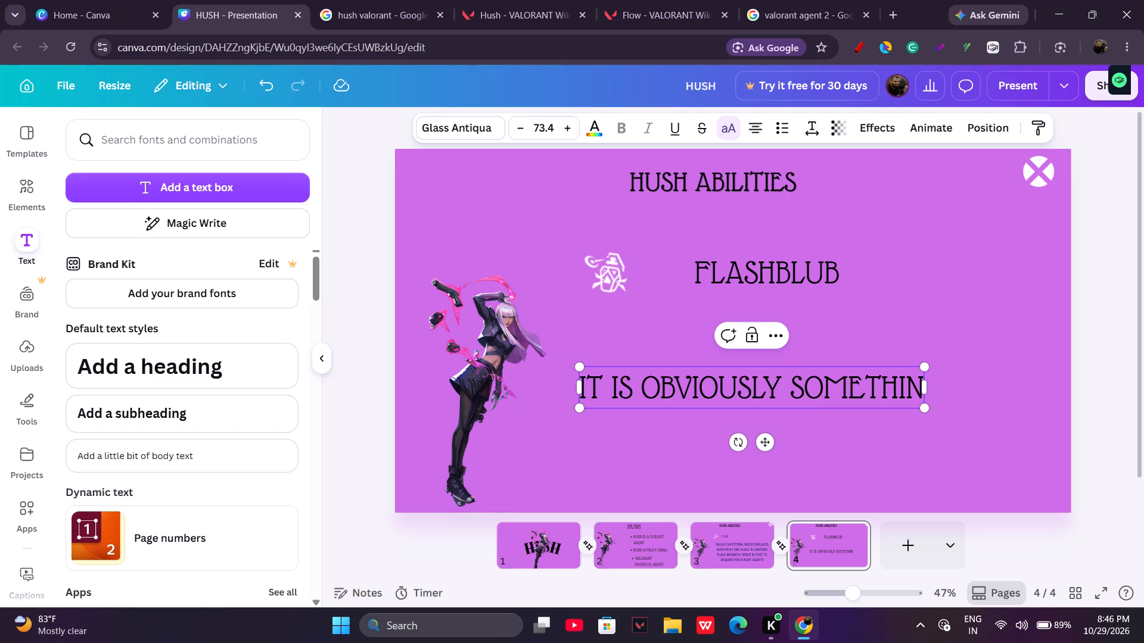
key(g)
key(space)
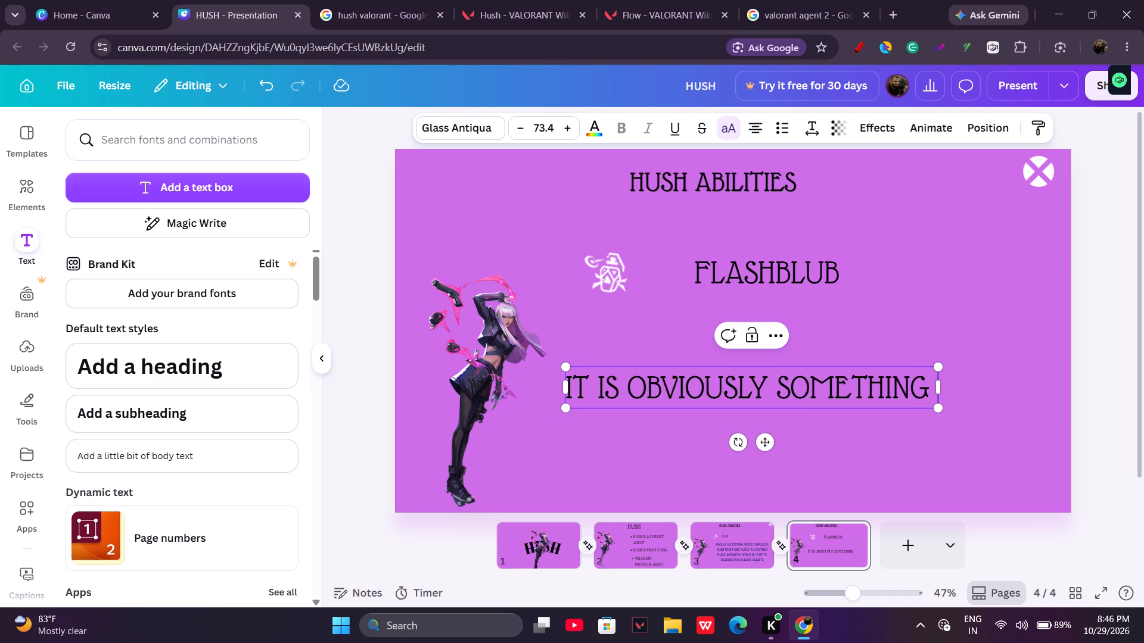
text(TO MA)
key(k)
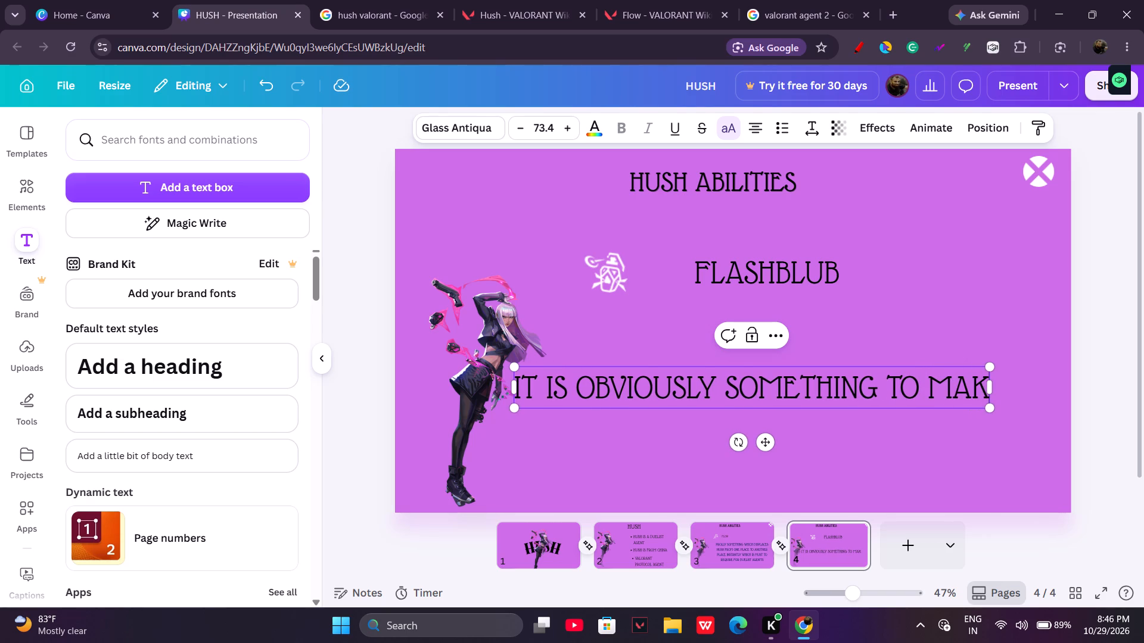
key(e)
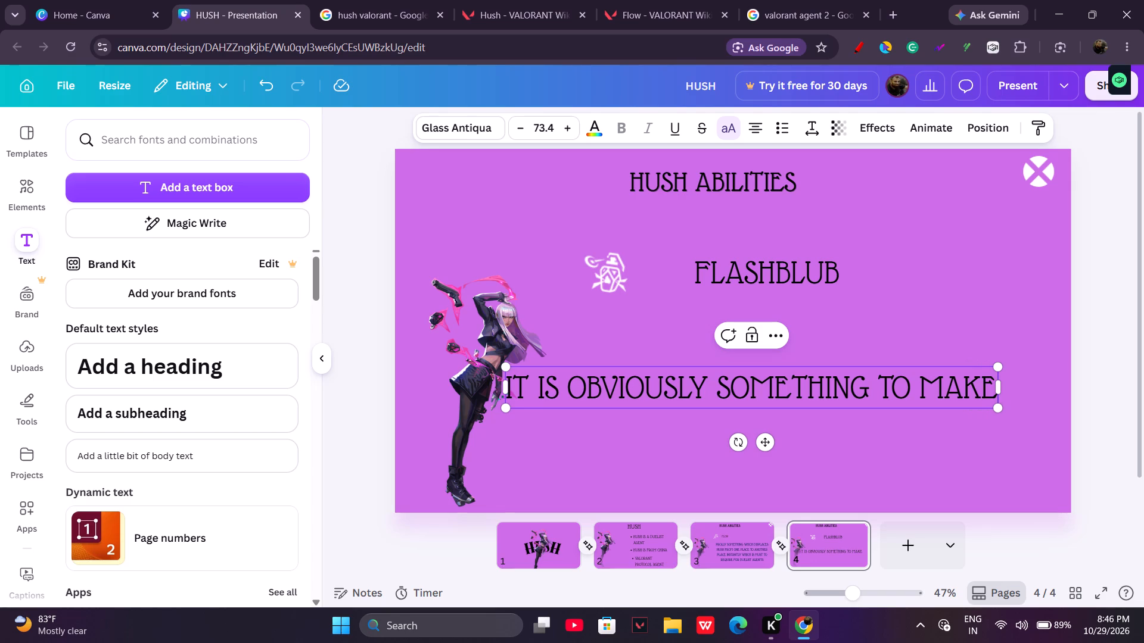
key(space)
text(THE)
key(space)
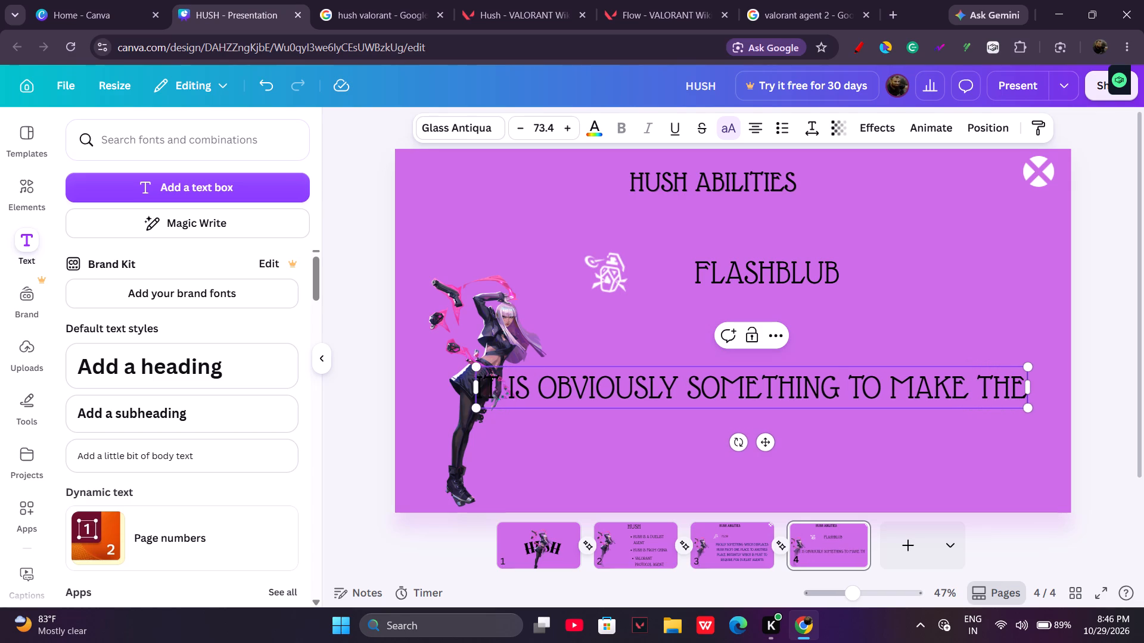
Continue the Flashbulb description with "ENEMY BLIND AND MAKE THEM SIGHTLESS".
text(OTHR)
key(BackSpace)
key(BackSpace)
key(BackSpace)
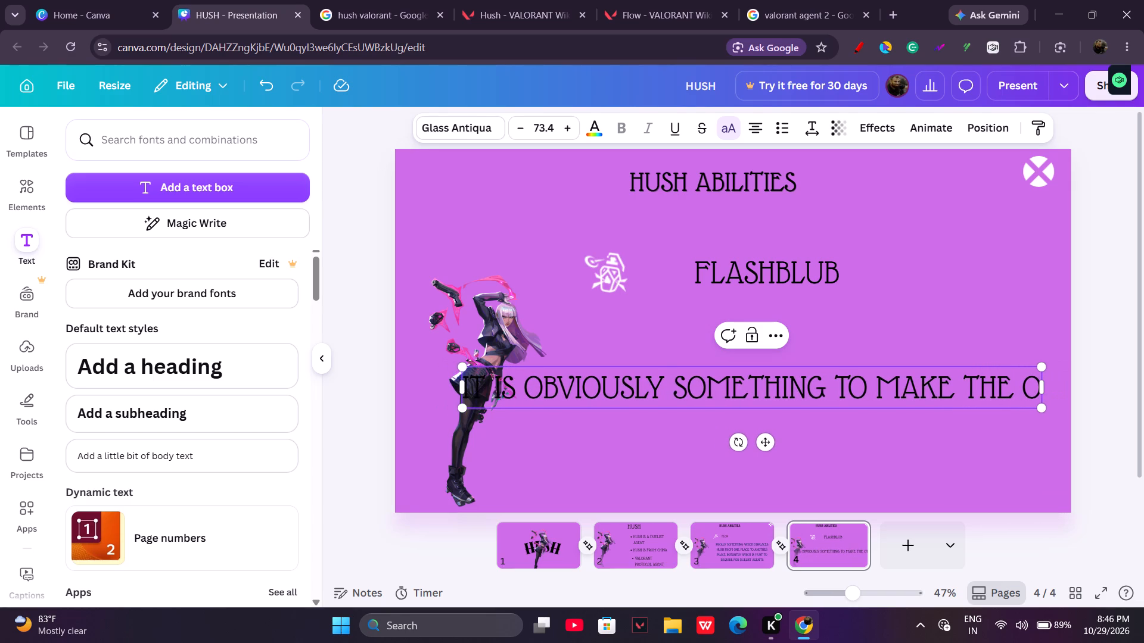
key(ctrl+BackSpace)
text(ENE)
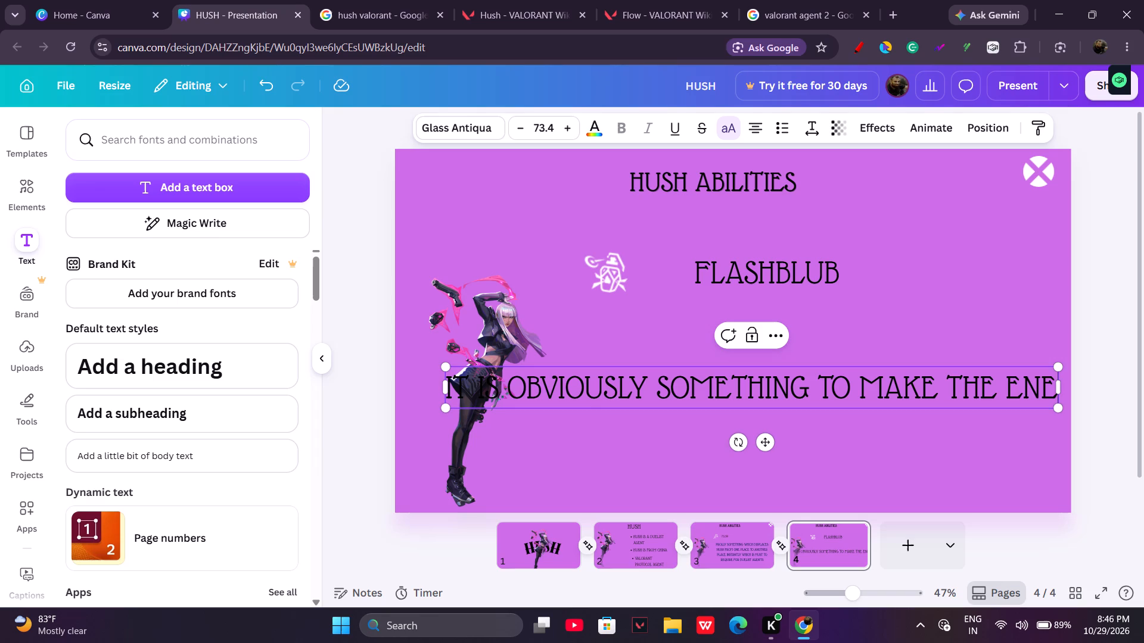
key(m)
text(Y)
key(space)
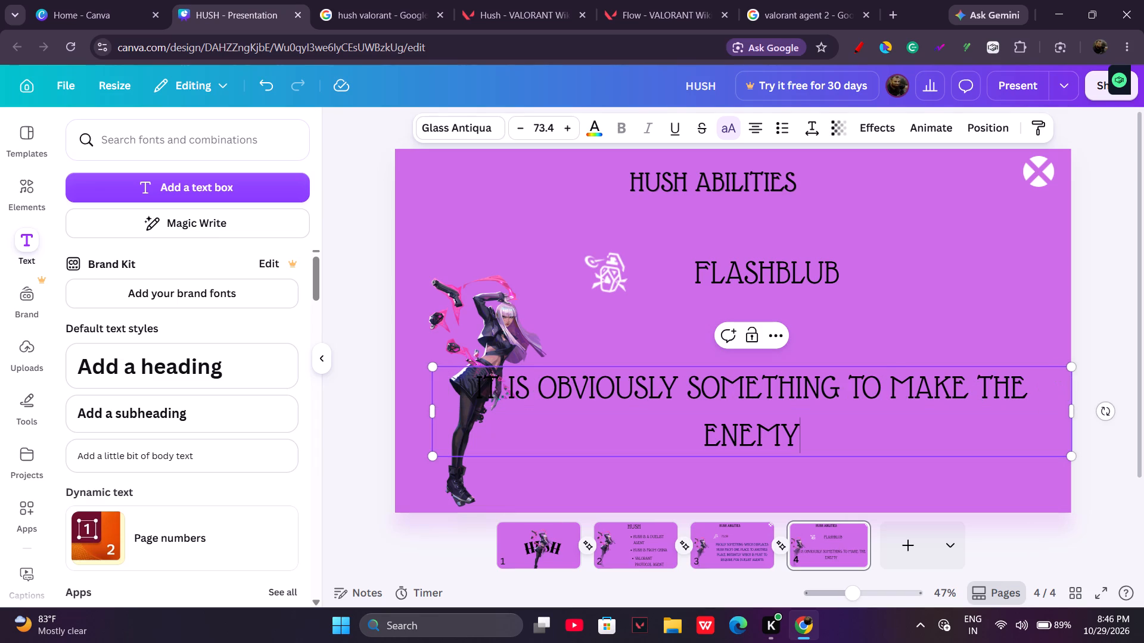
key(v)
key(BackSpace)
text(BLI)
text(ND)
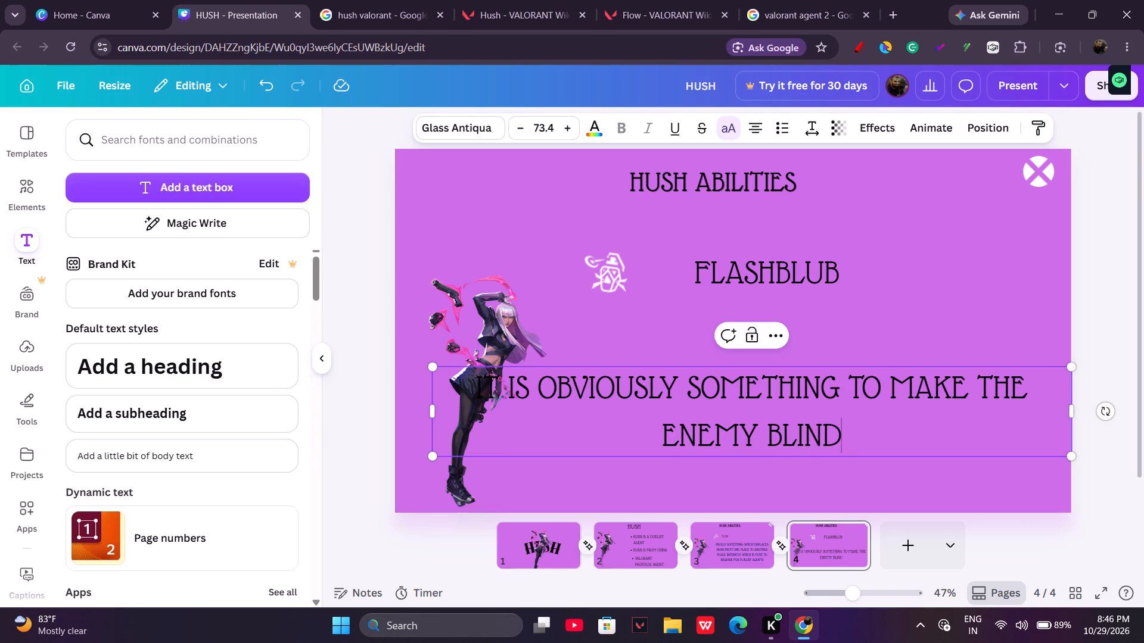
key(space)
text(AND)
key(space)
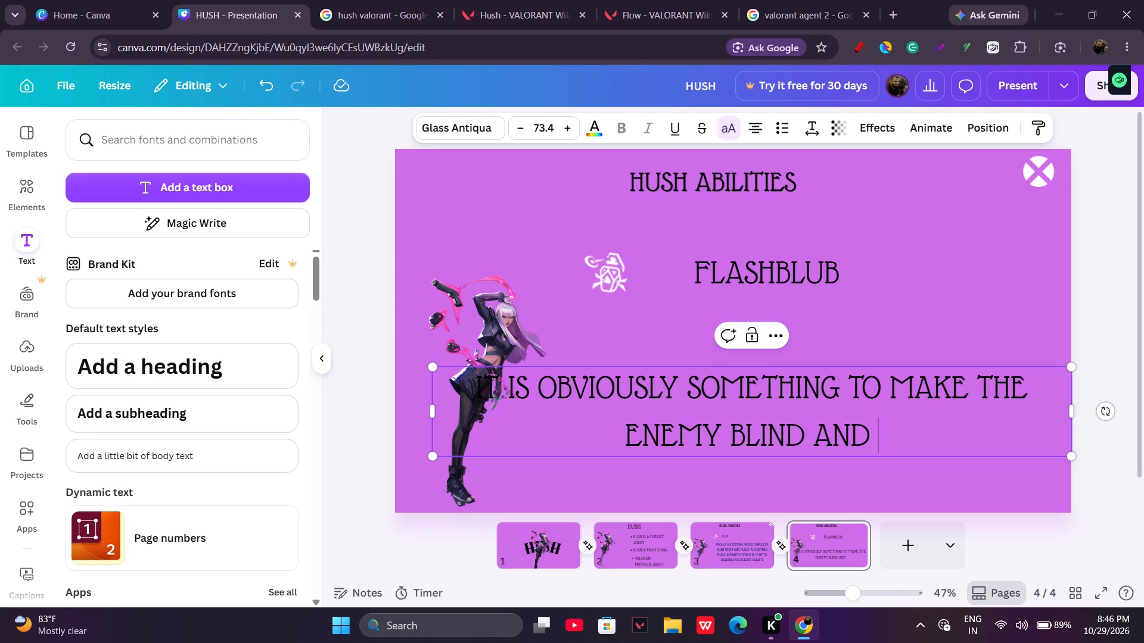
text(PO)
key(BackSpace)
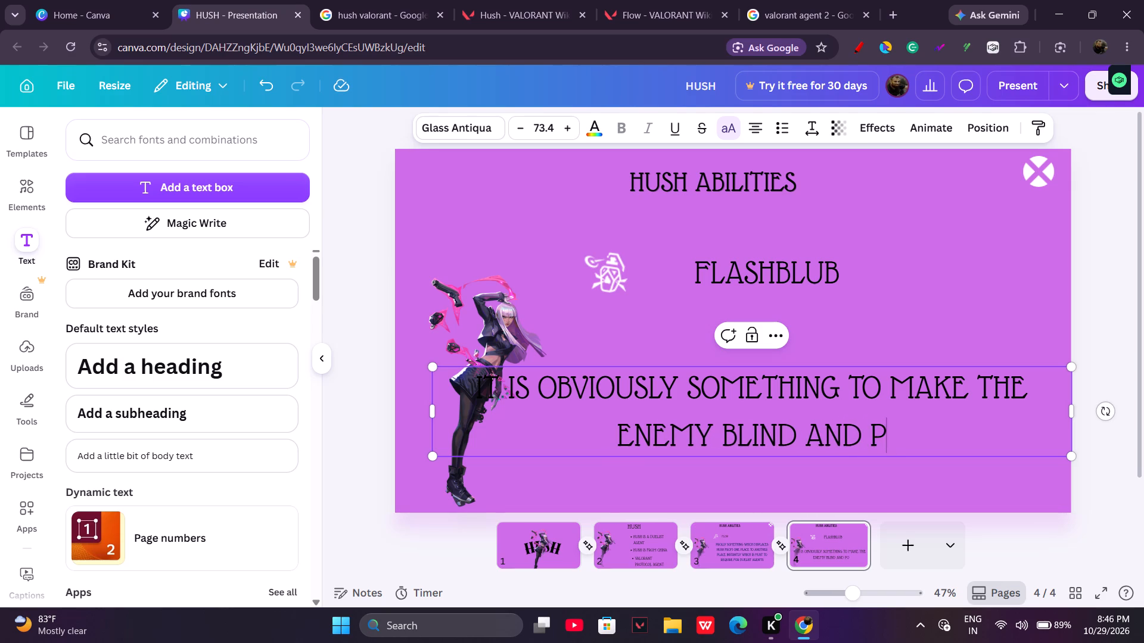
key(BackSpace)
text(MAKE THEM SIGHL)
key(BackSpace)
text(TLESS)
key(space)
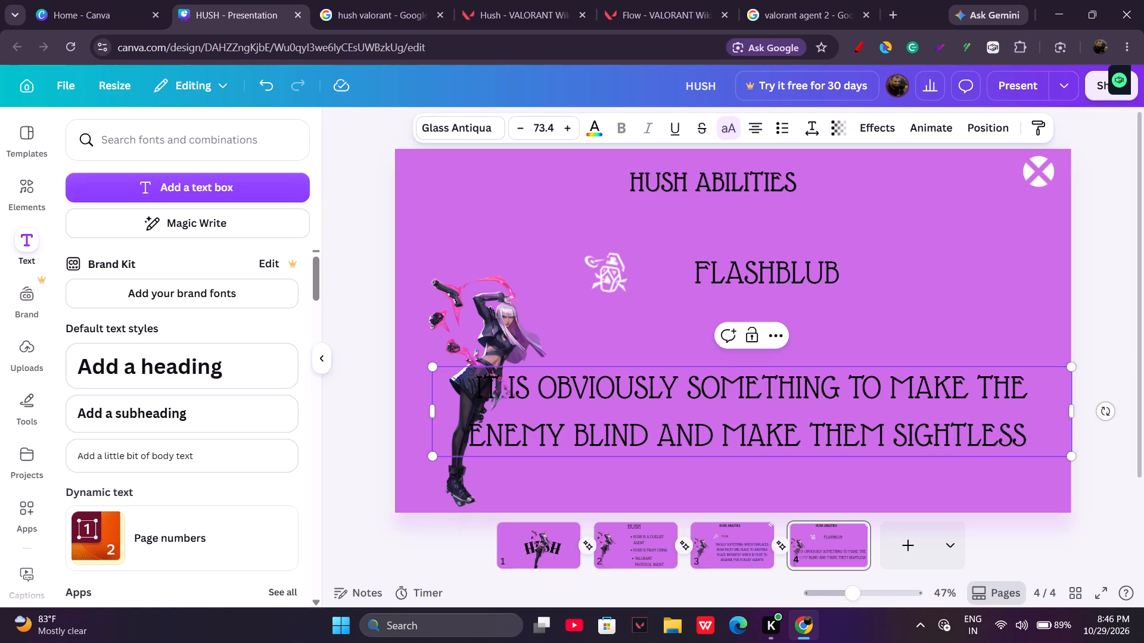
Finish the Flashbulb description with "WHICH ALLOWS DEFENDING OR ATTACKING TEAM TO LET OR DEFND THE SITE".
text(WHIC)
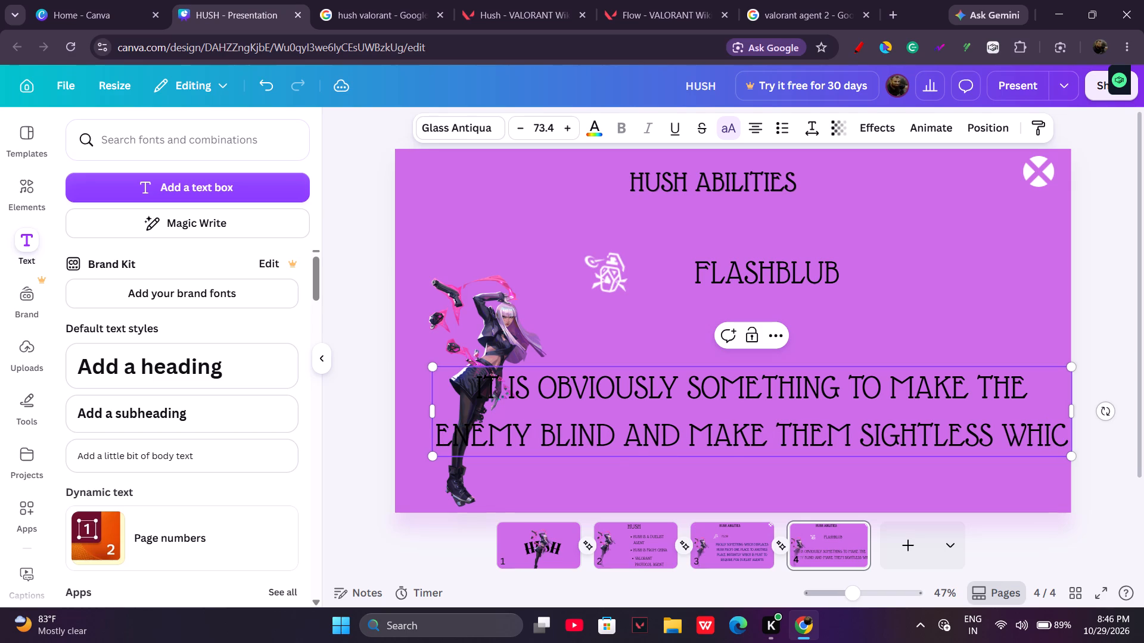
text(H ALLOWS)
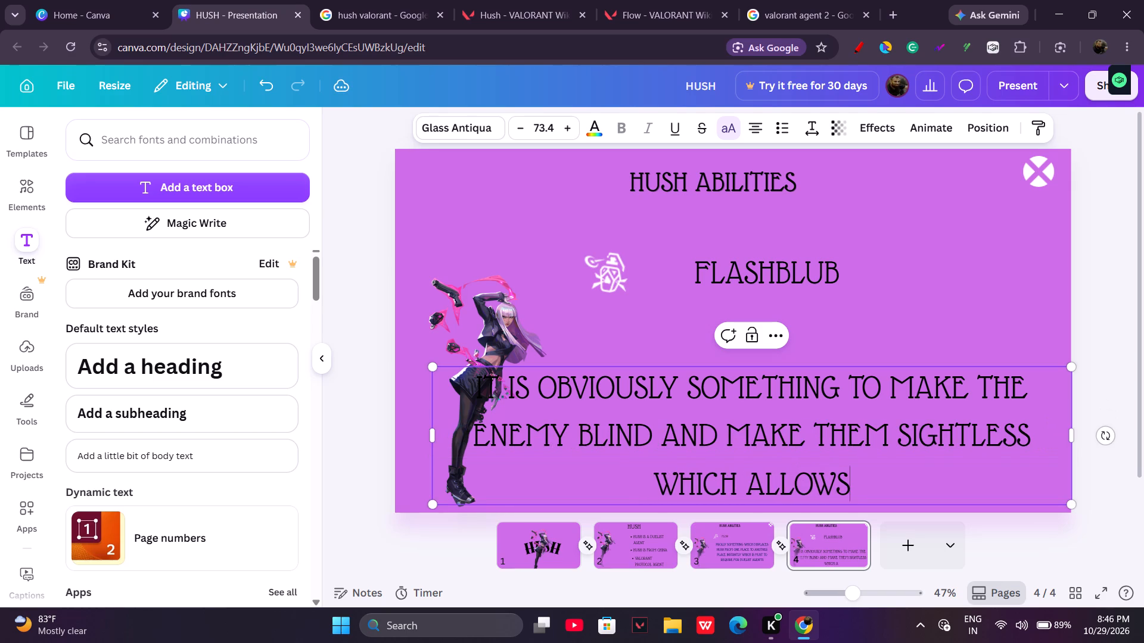
key(space)
text(DE)
key(Return)
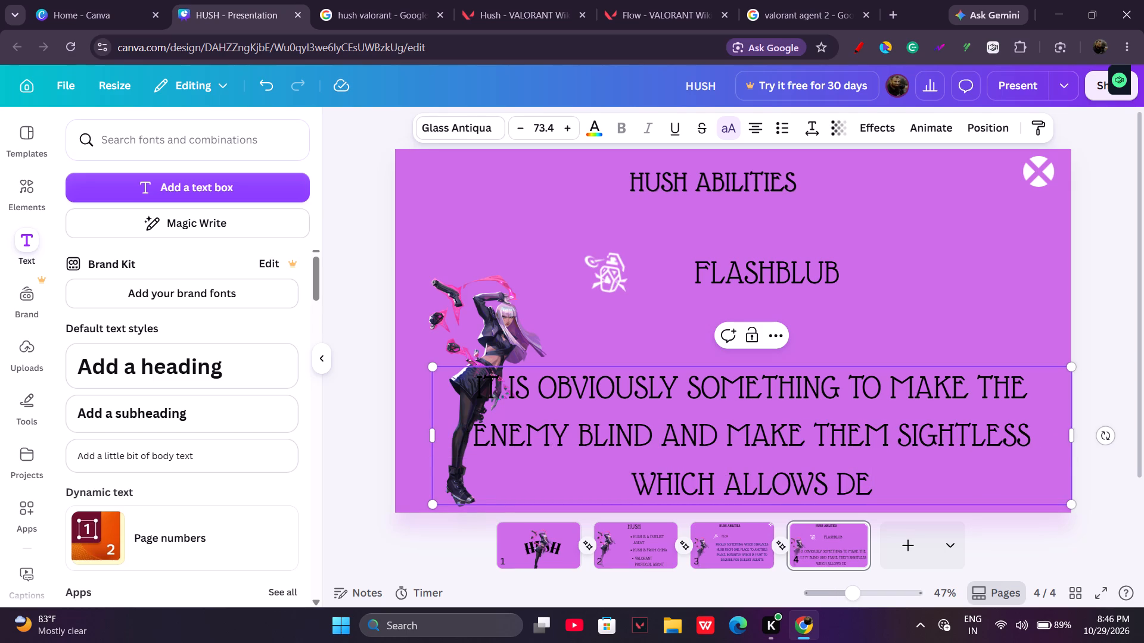
key(e)
key(BackSpace)
key(BackSpace)
text(FEND)
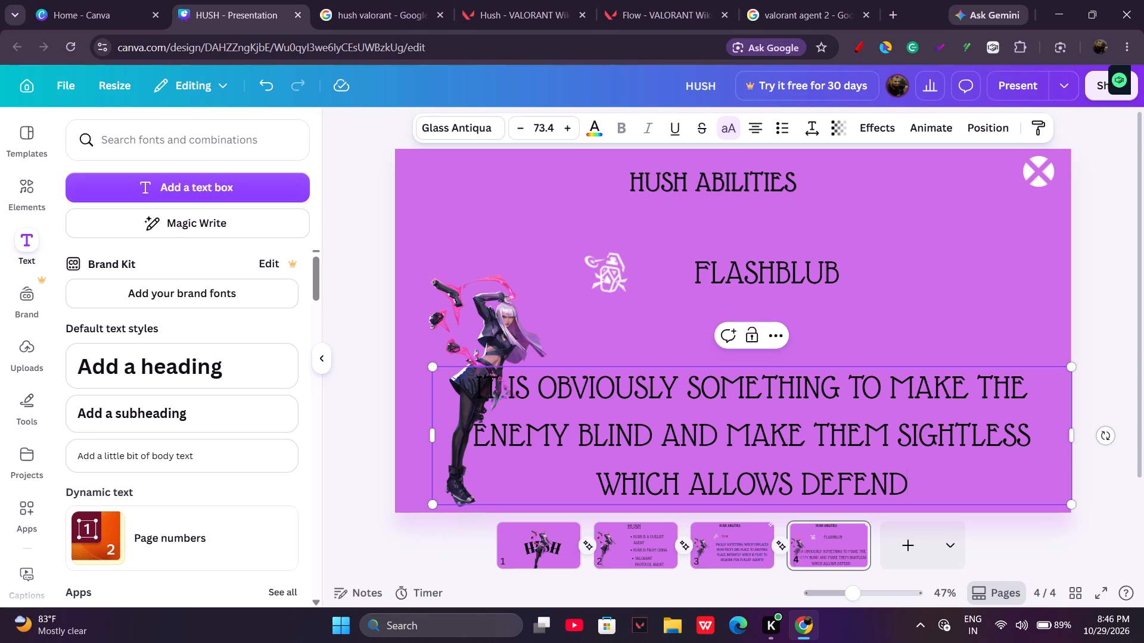
text(ING)
key(space)
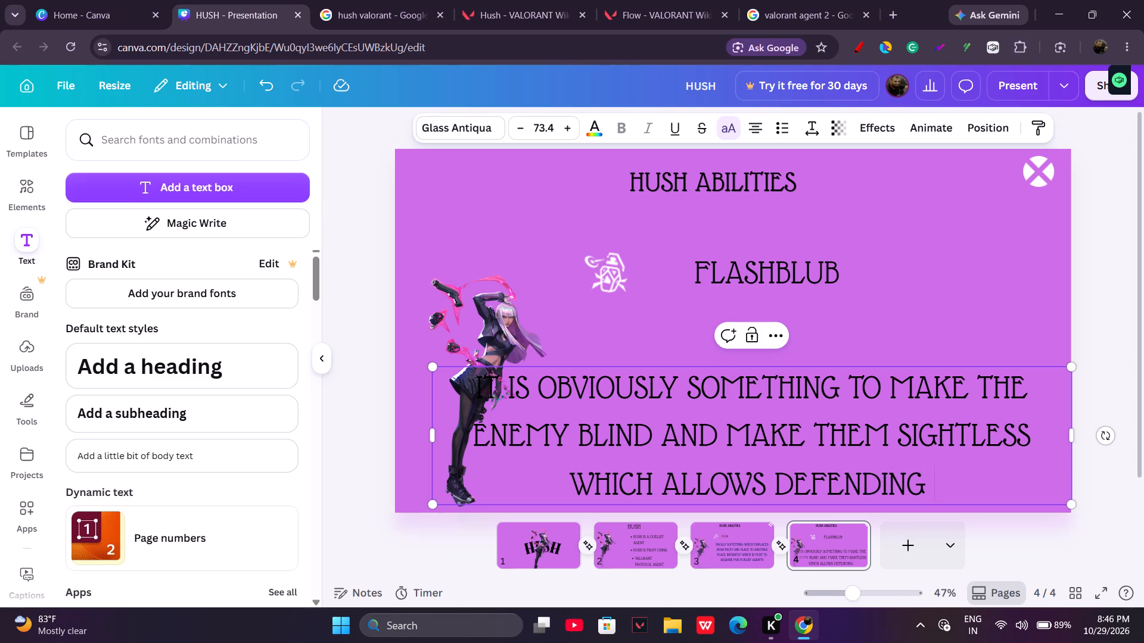
text(OT)
key(BackSpace)
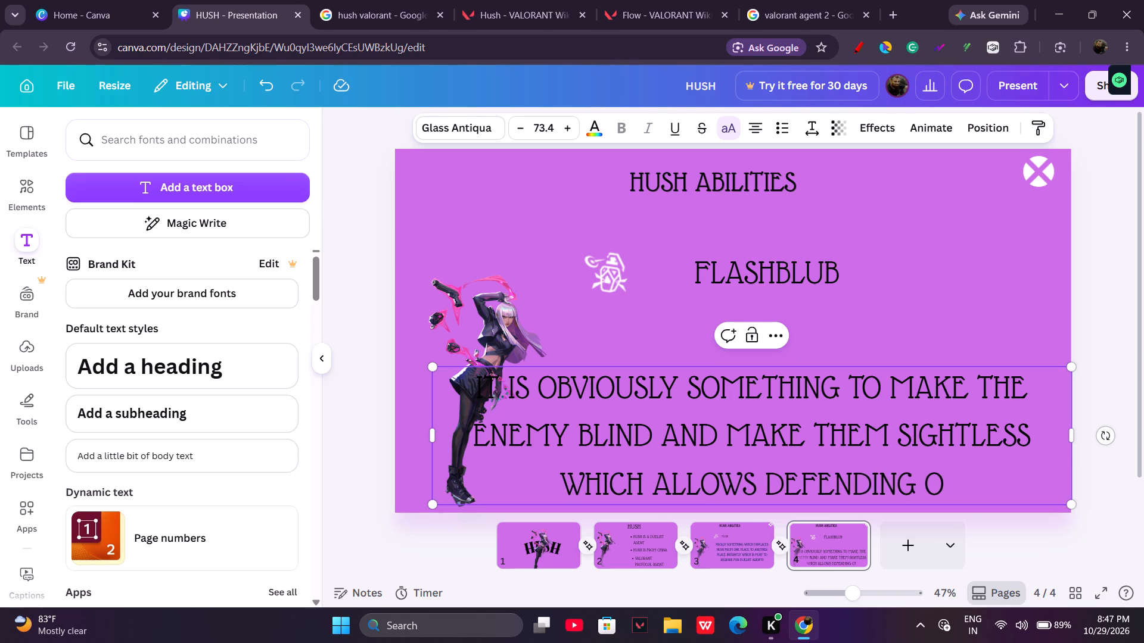
text(R ATTAC)
text(KING TAE)
key(BackSpace)
key(BackSpace)
text(EA)
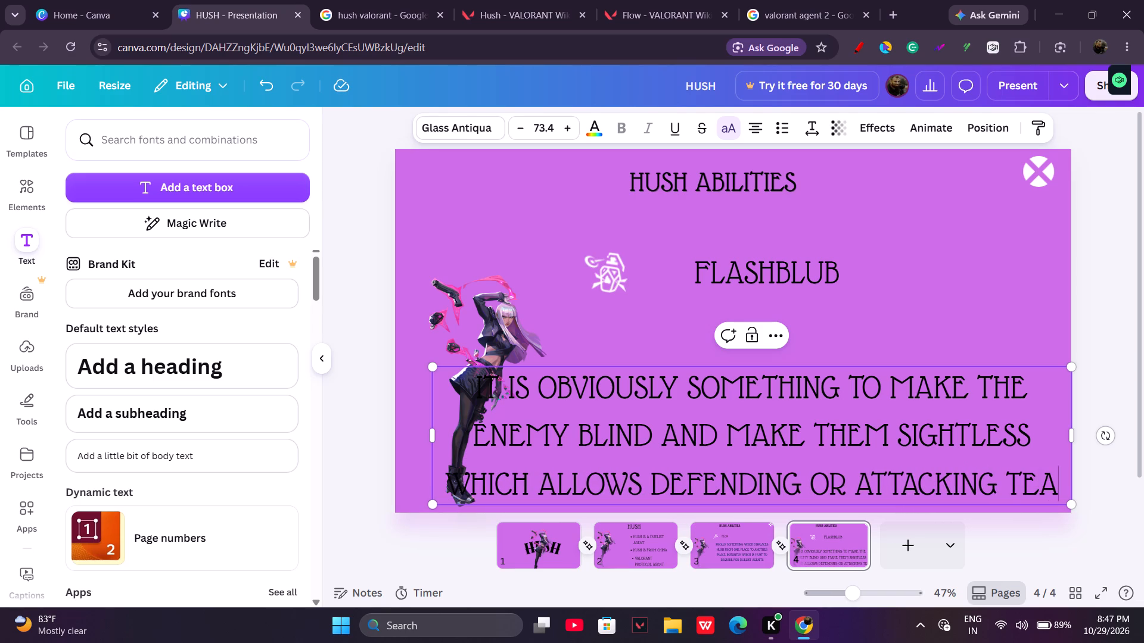
key(m)
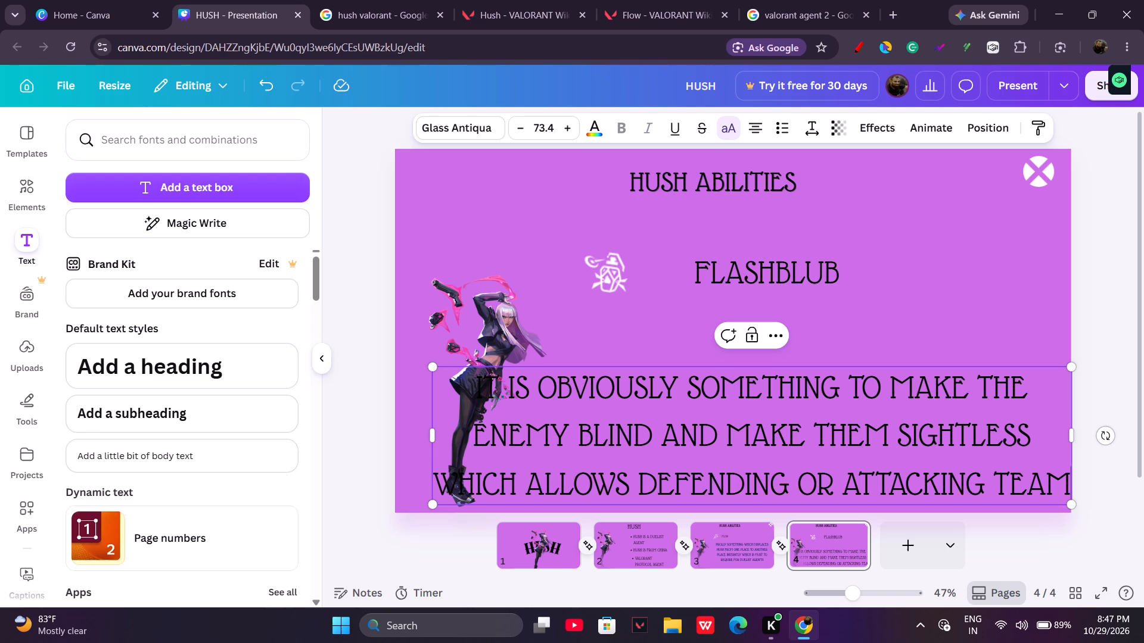
key(space)
text(TO LET OR DEFE)
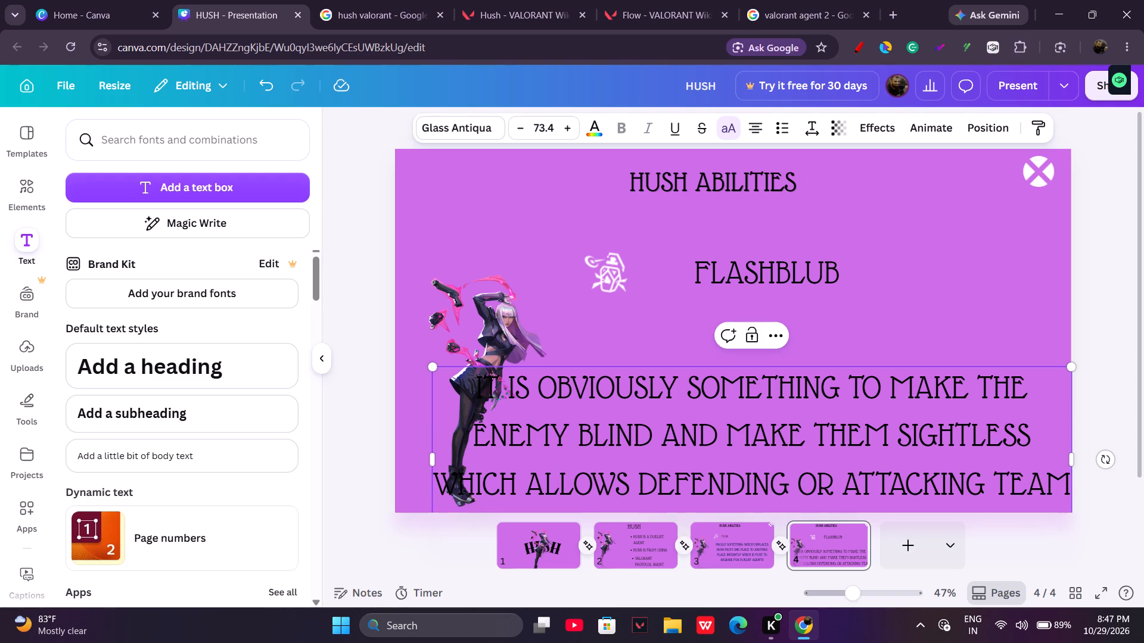
key(BackSpace)
text(ND THE SITE)
Reduce the Flashbulb description's font size to 34.4.
click(1010, 545)
click(922, 463)
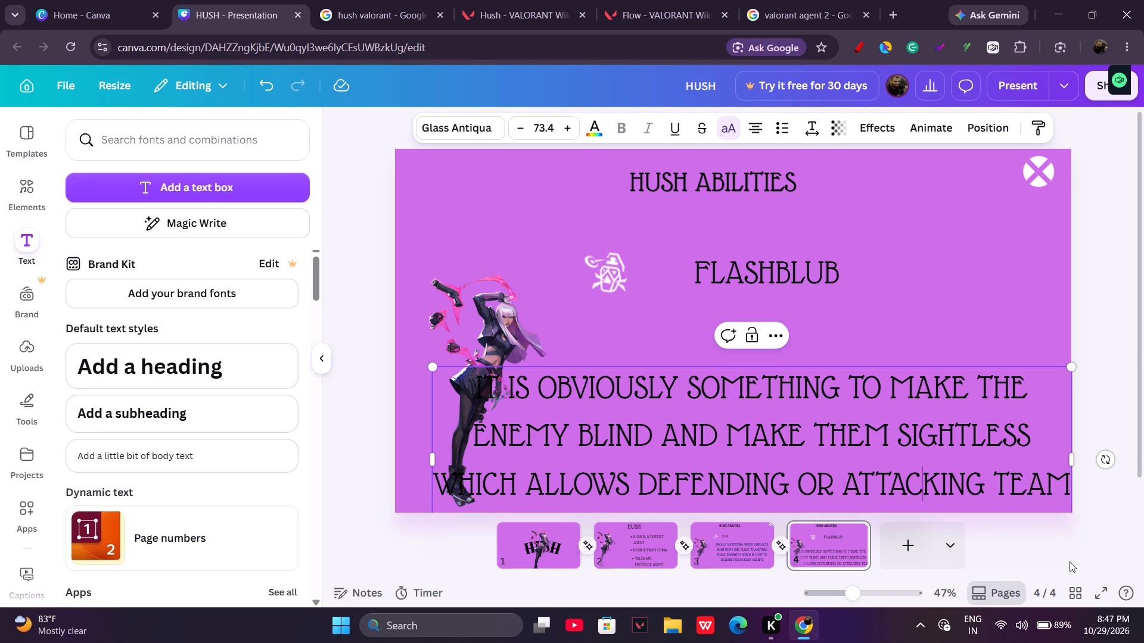
click(1070, 561)
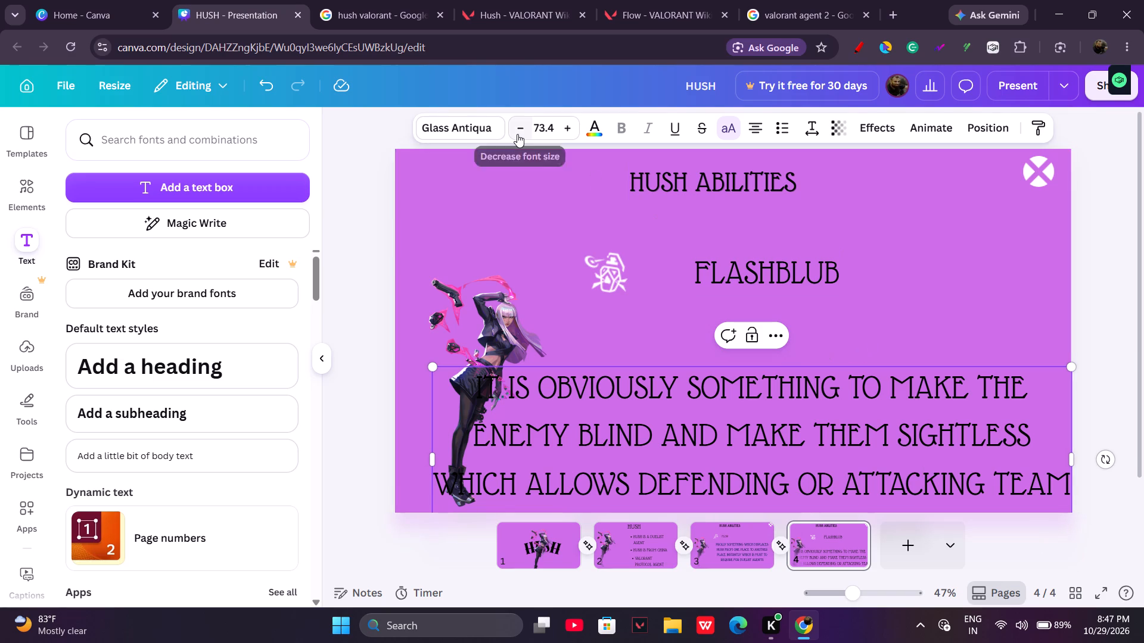
double_click(517, 134)
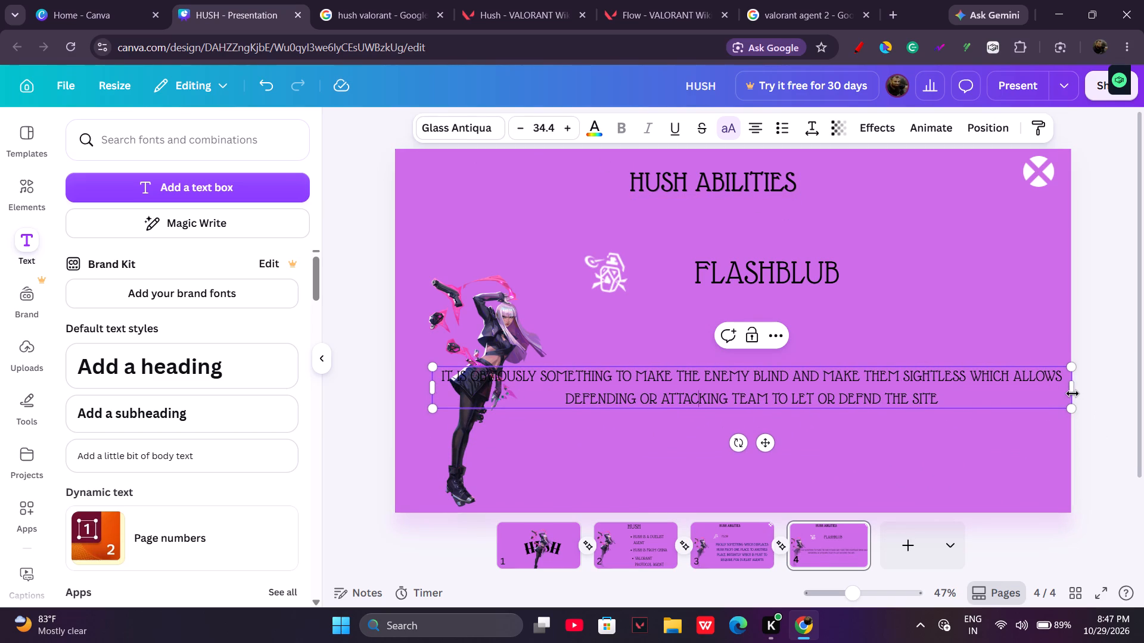
Narrow the Flashbulb description's text box from its right edge so the text wraps onto three lines.
drag(1072, 394, 873, 405)
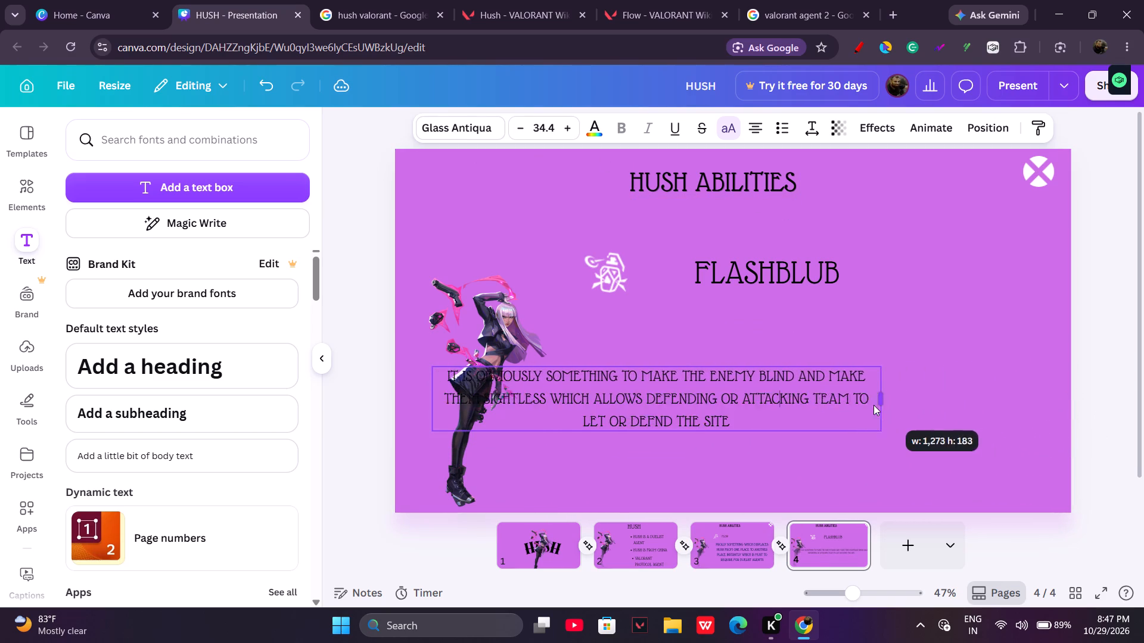
drag(873, 405, 820, 409)
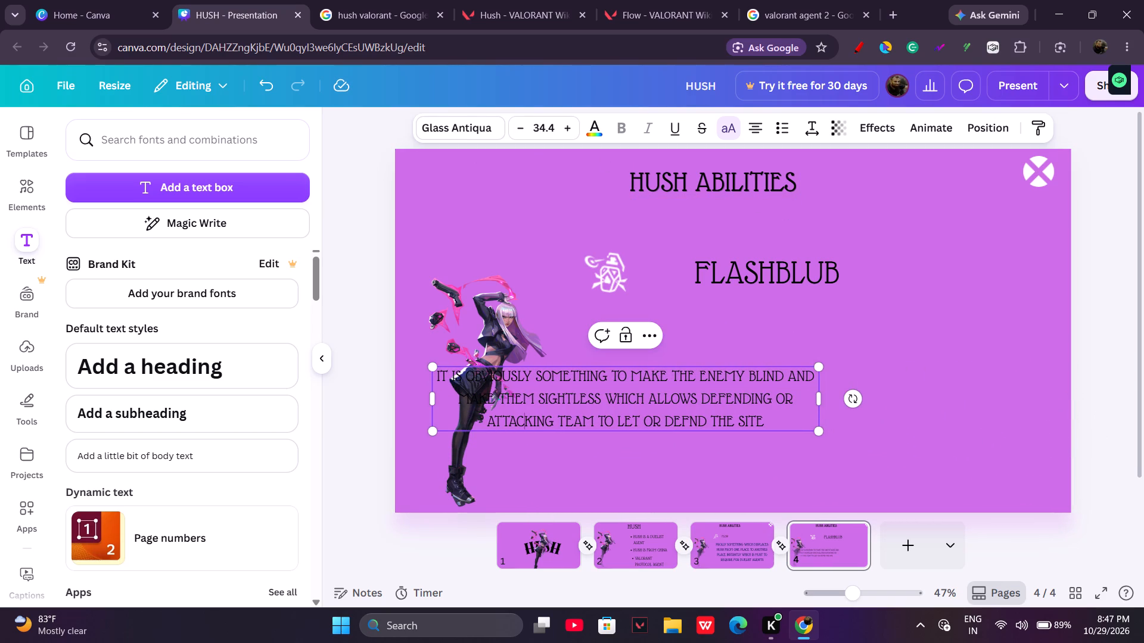
Move the Flashbulb description beside the Hush figure, beneath the FLASHBLUB heading.
click(773, 412)
click(776, 454)
drag(728, 408, 811, 399)
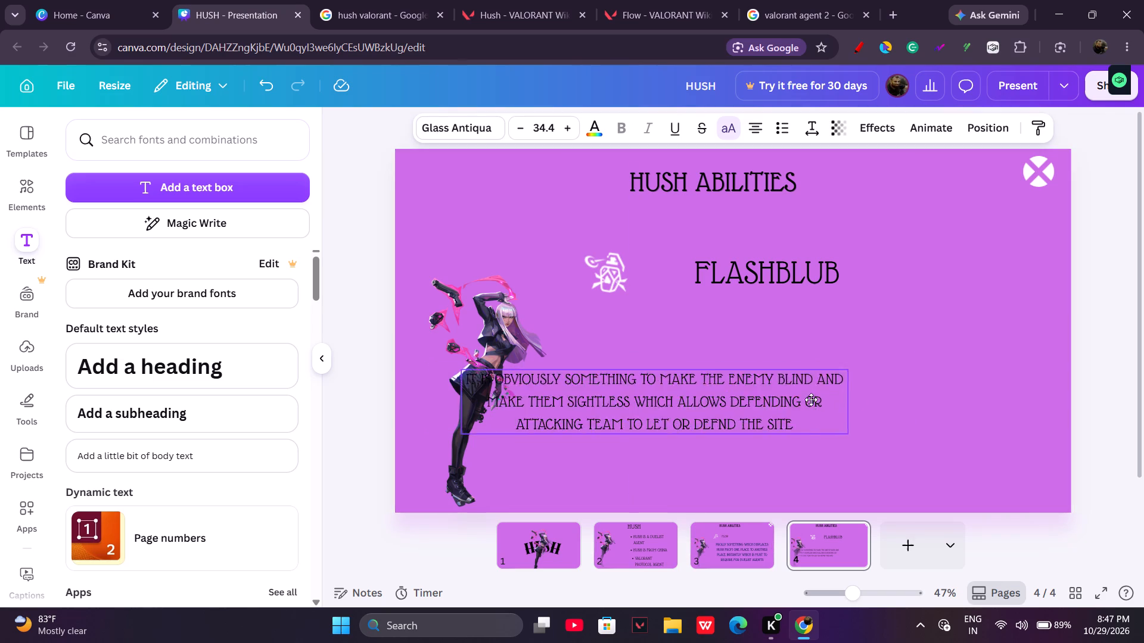
drag(811, 399, 872, 374)
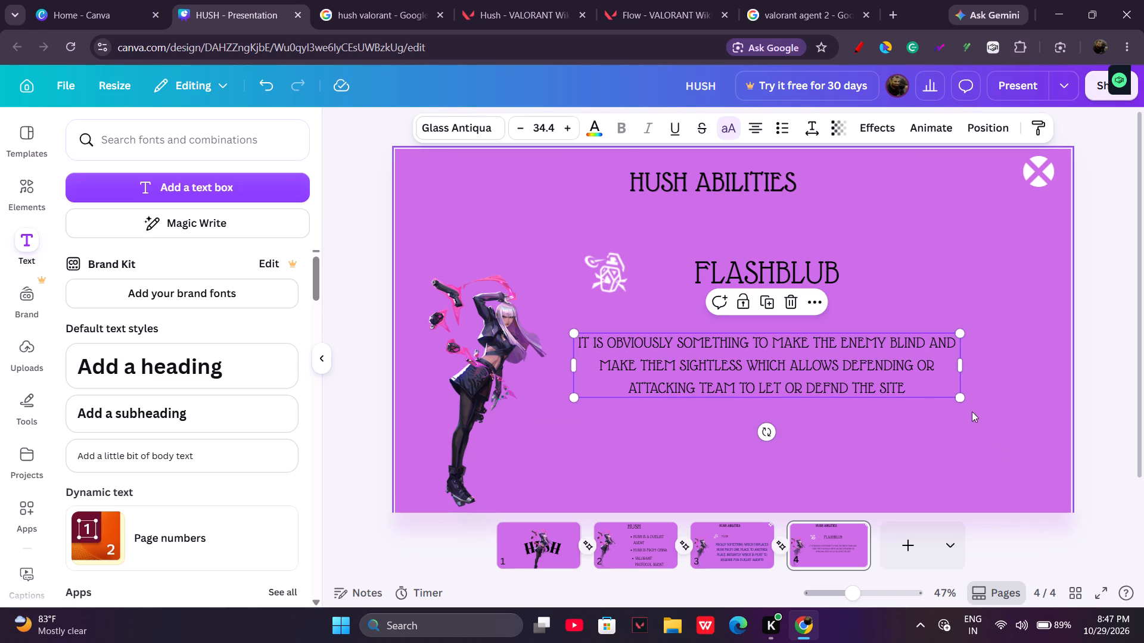
Enlarge the Flashbulb description to a font size of about 43.3 and nudge it into the space beside the figure.
drag(962, 404, 1039, 473)
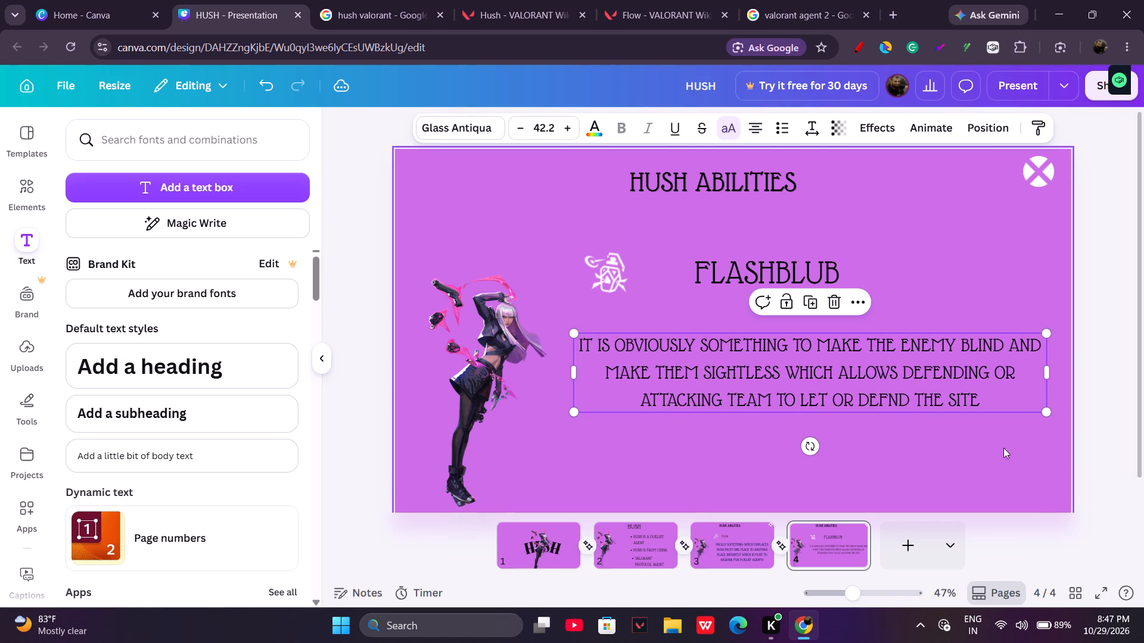
click(995, 452)
drag(887, 369, 872, 366)
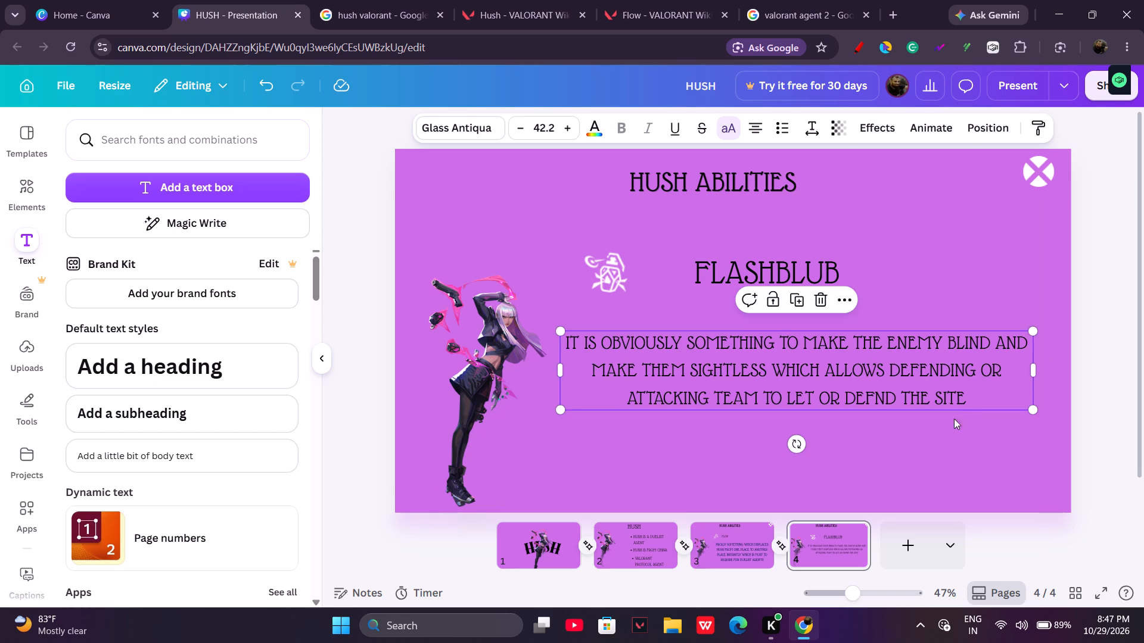
drag(1033, 405, 1047, 427)
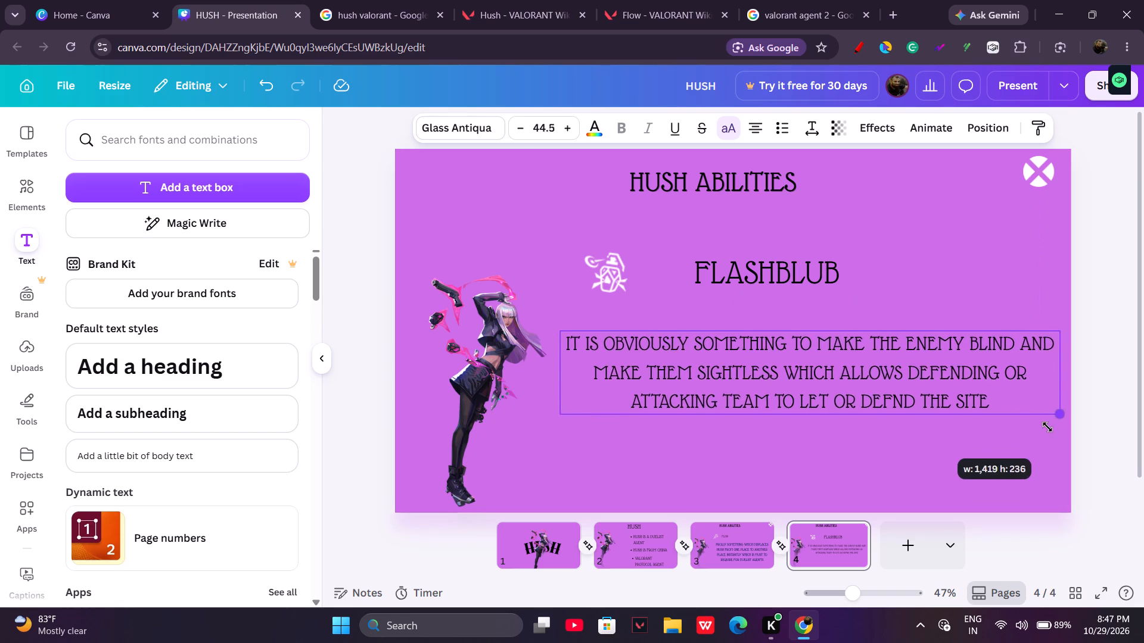
drag(1047, 427, 1043, 424)
drag(974, 391, 971, 385)
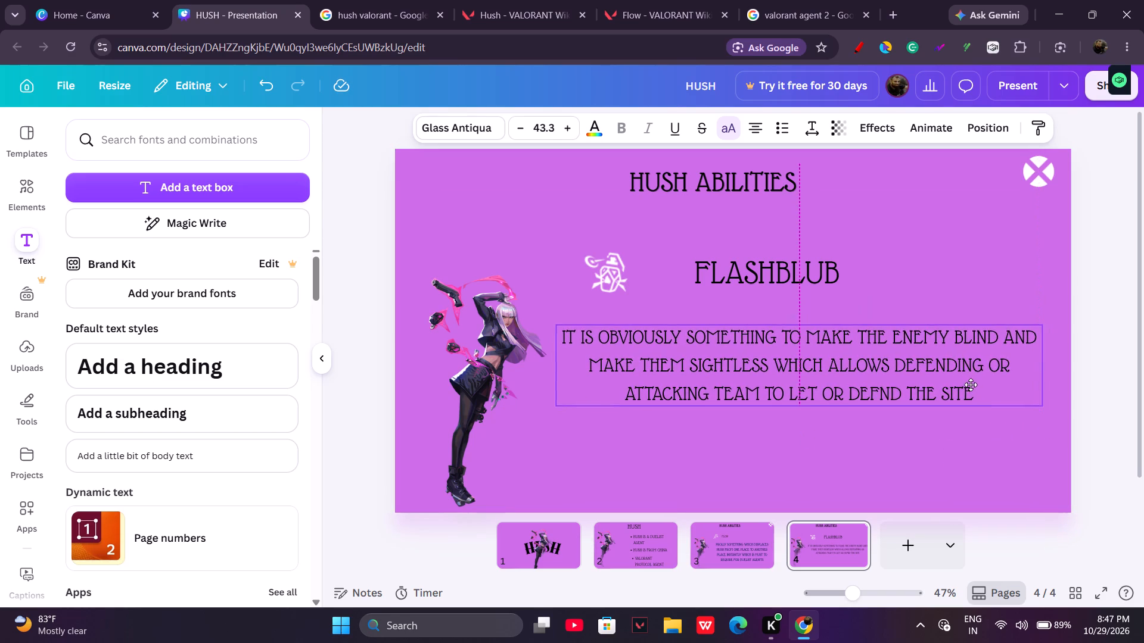
drag(971, 385, 968, 385)
Apply the Glitch text effect to the Flashbulb description after trying Echo.
click(881, 122)
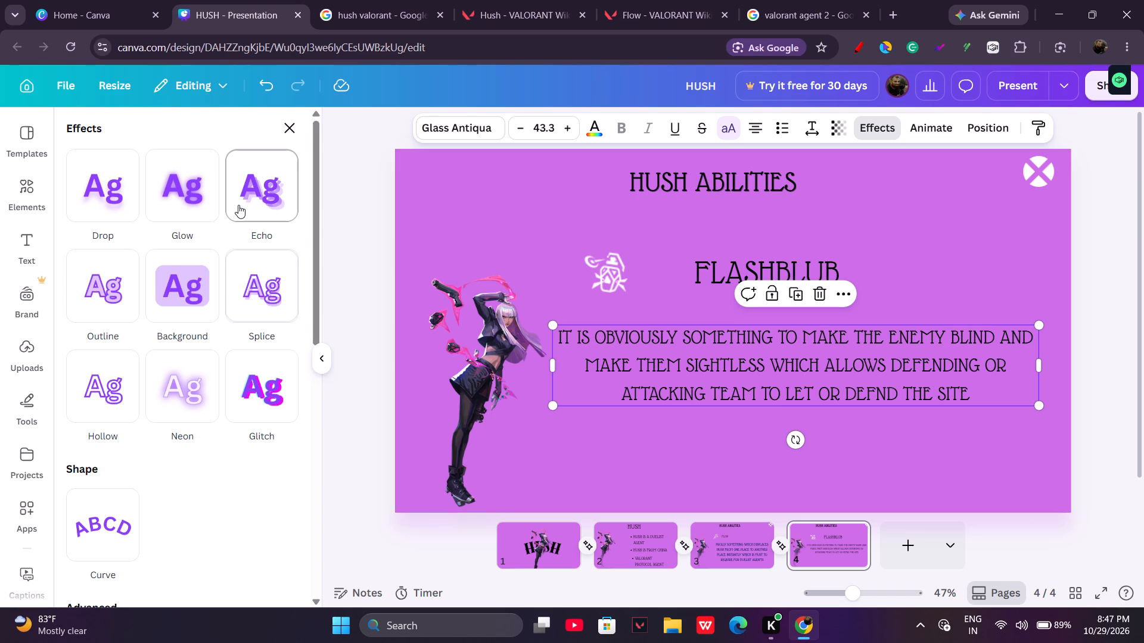
click(238, 205)
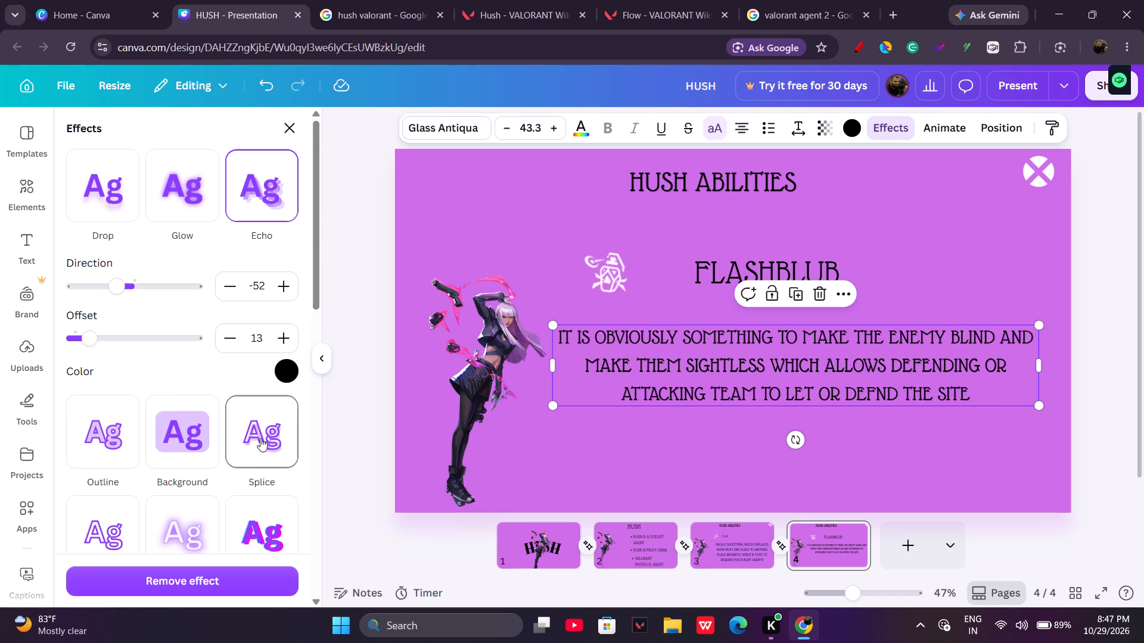
drag(260, 438, 262, 507)
click(262, 507)
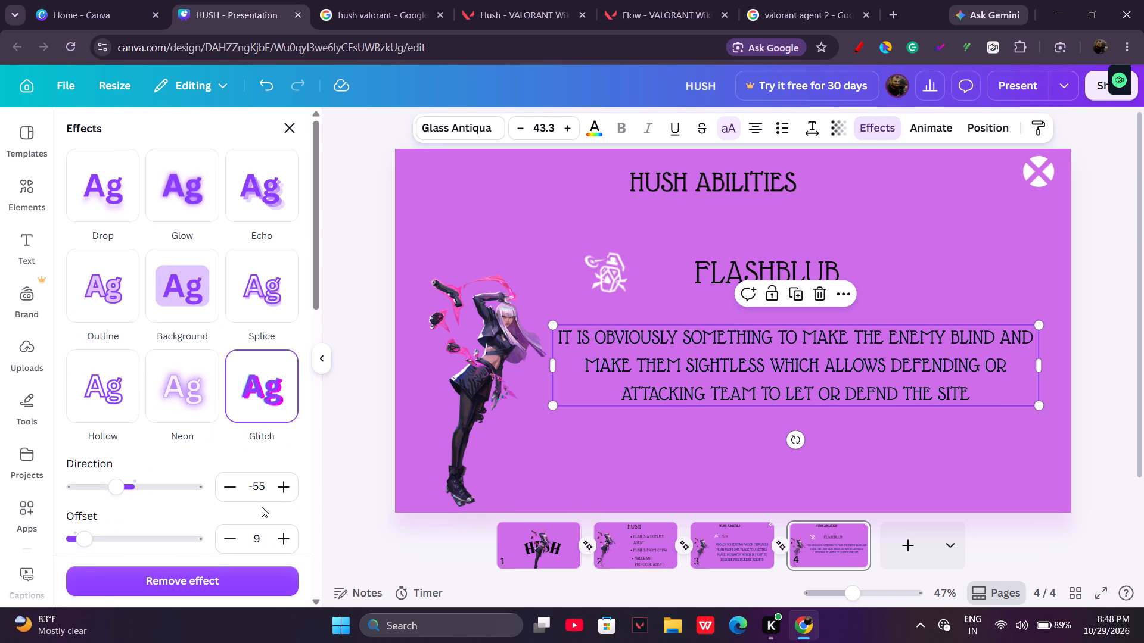
click(749, 463)
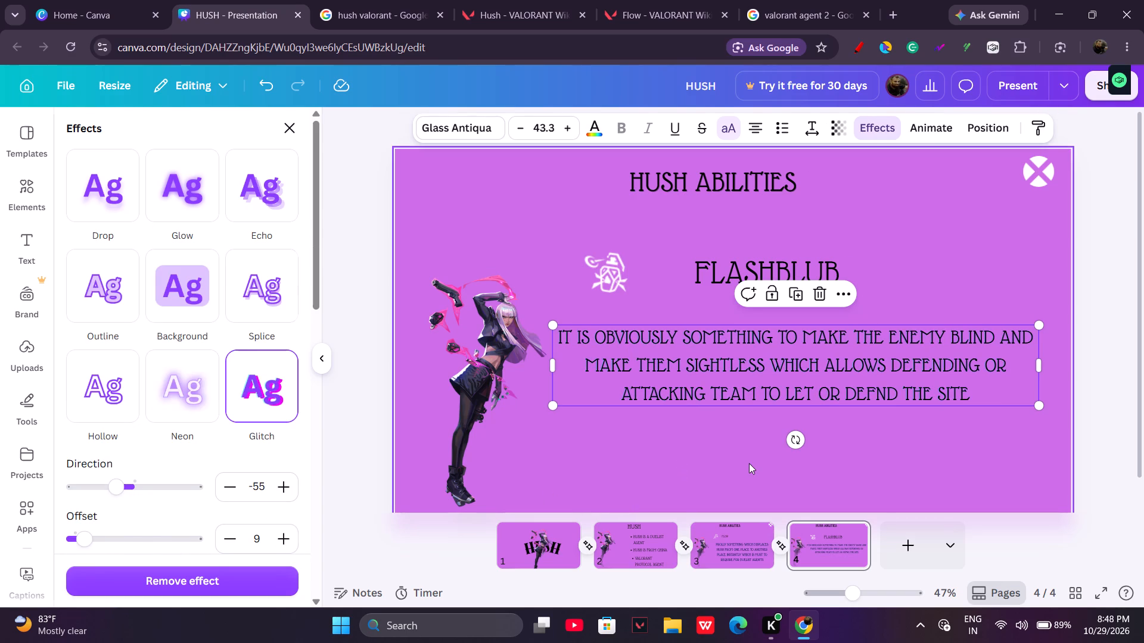
Animate the Hush character image on page 4 with Baseline after trying Rise.
click(496, 385)
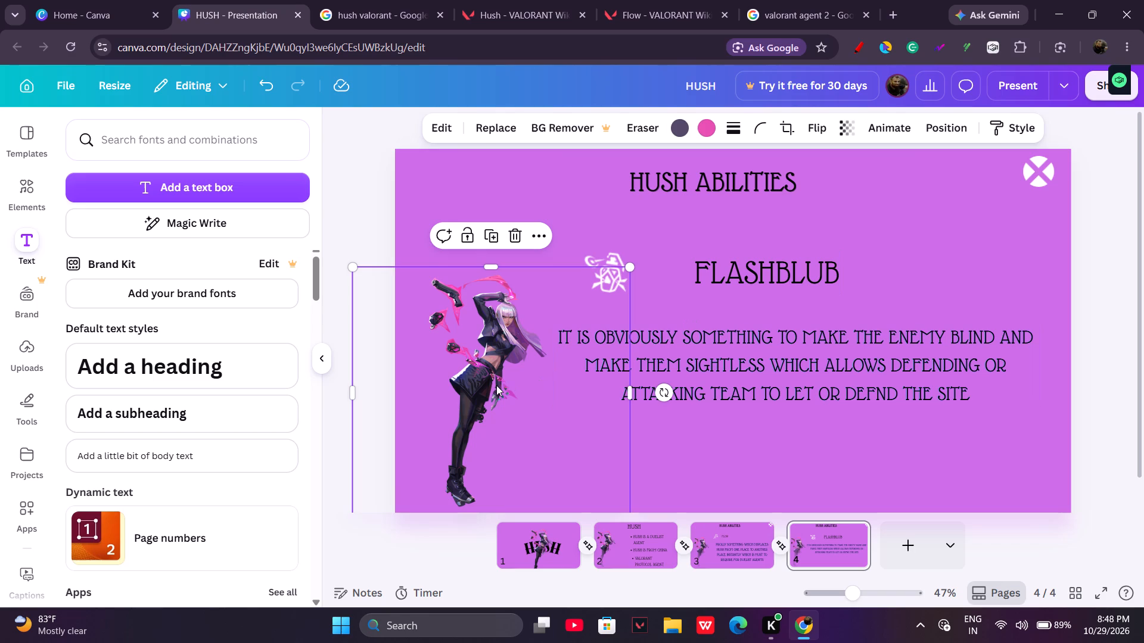
click(874, 135)
scroll(256, 442, down, 3)
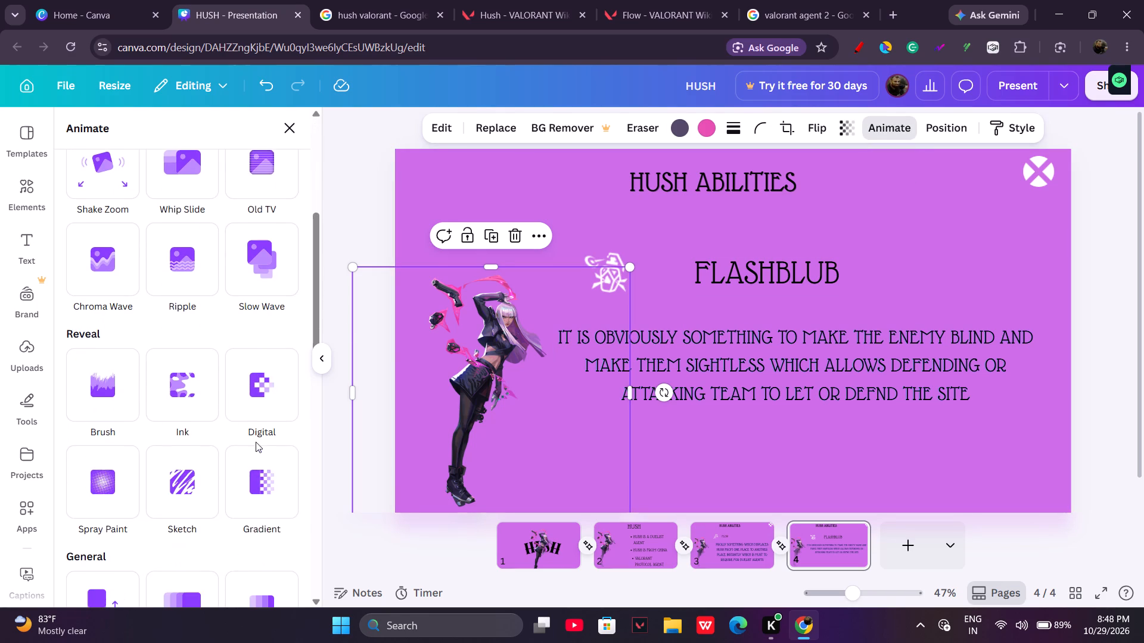
scroll(285, 516, down, 2)
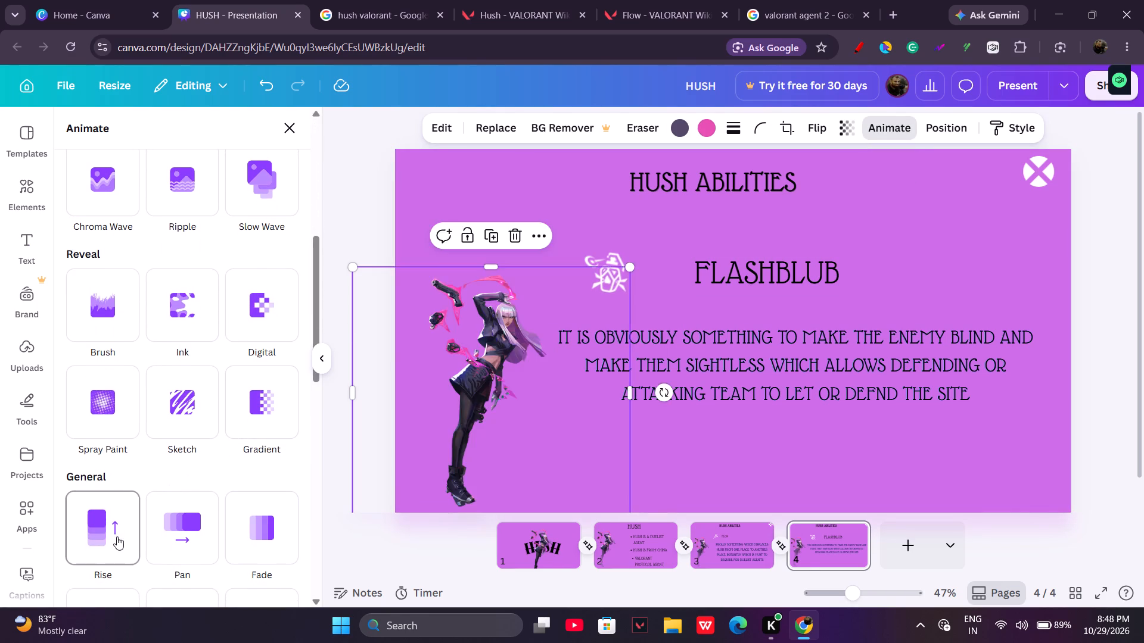
click(117, 536)
scroll(142, 498, up, 3)
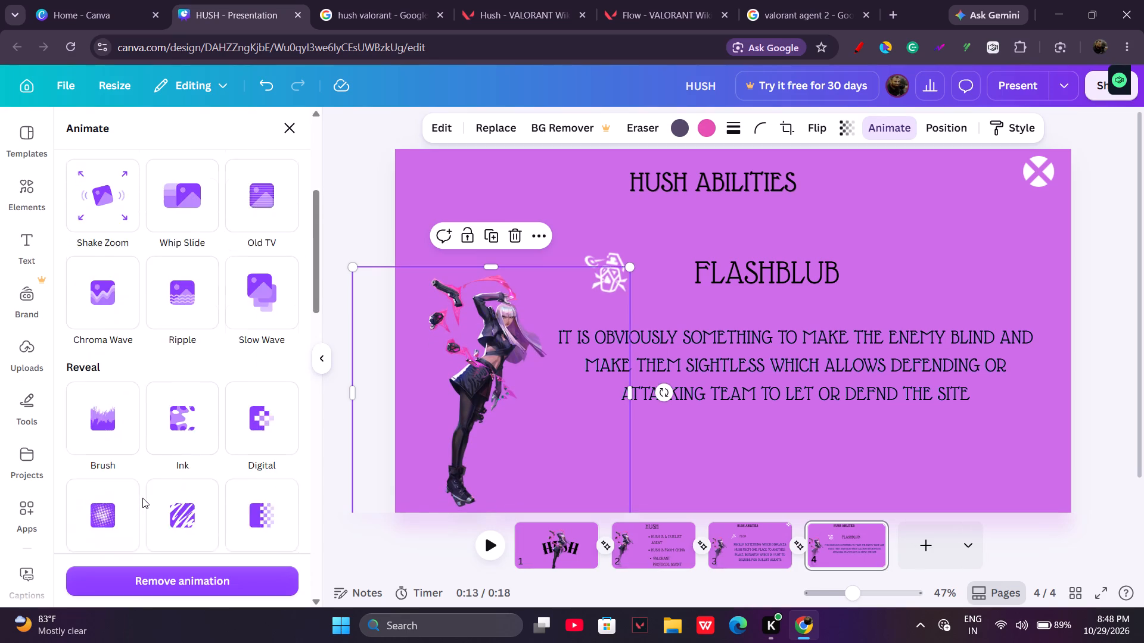
scroll(142, 498, up, 2)
scroll(142, 498, down, 8)
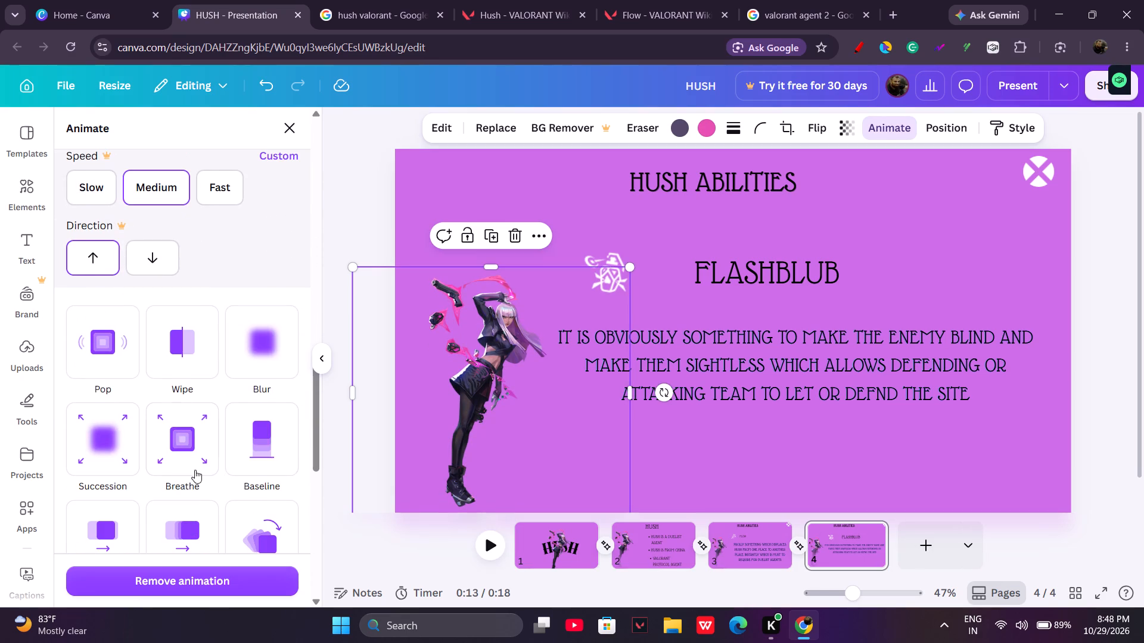
click(247, 433)
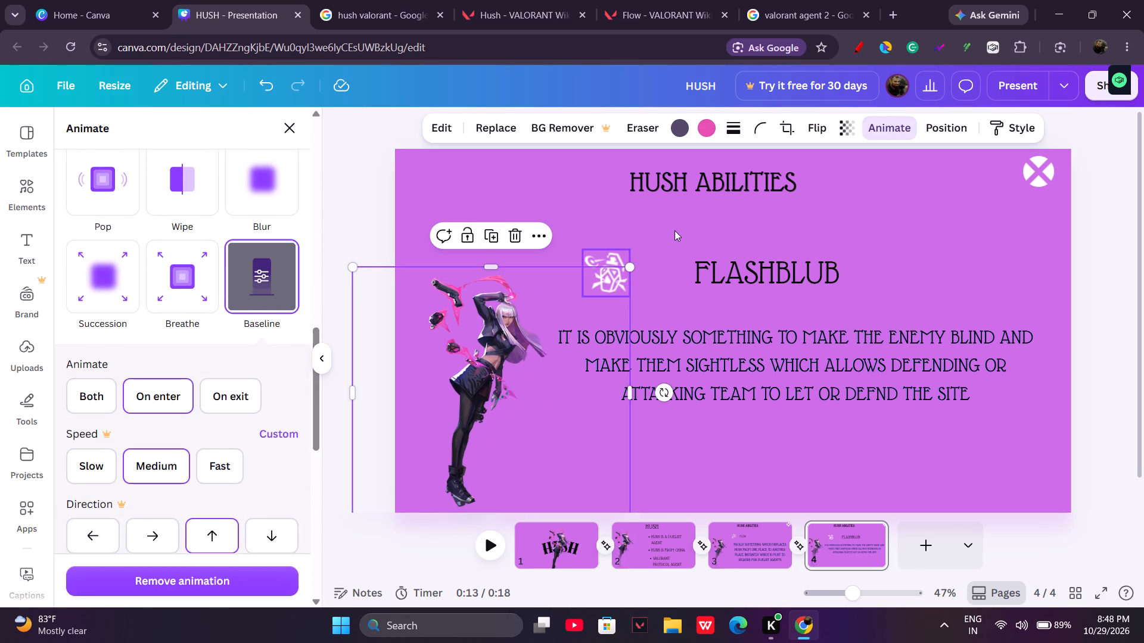
Apply the Drift animation to the HUSH ABILITIES title on page 4.
click(684, 186)
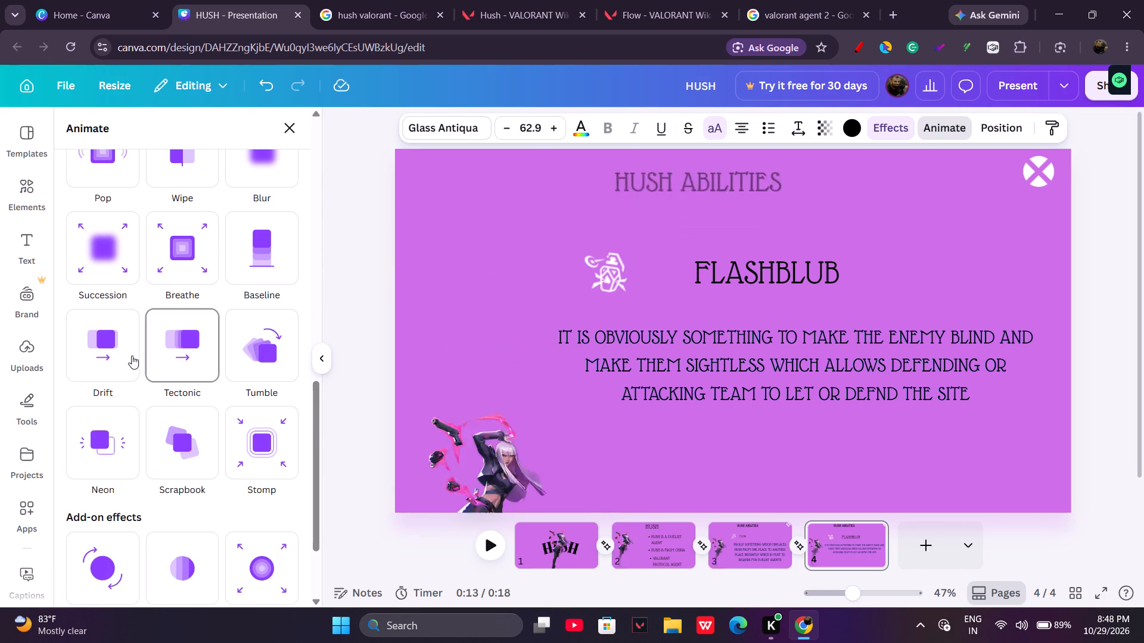
click(132, 355)
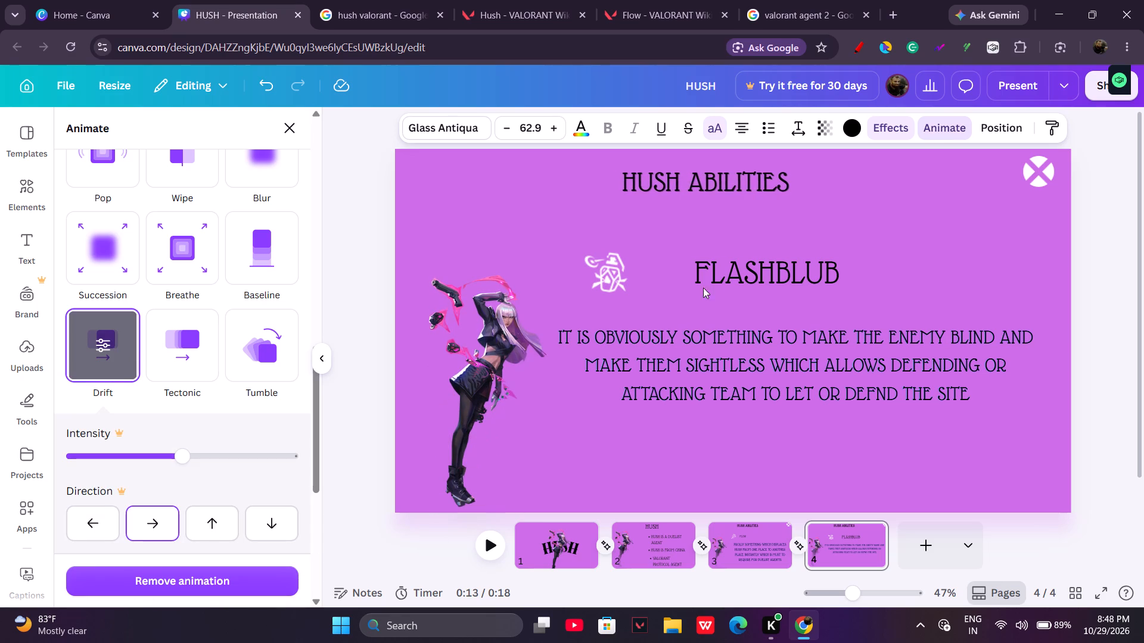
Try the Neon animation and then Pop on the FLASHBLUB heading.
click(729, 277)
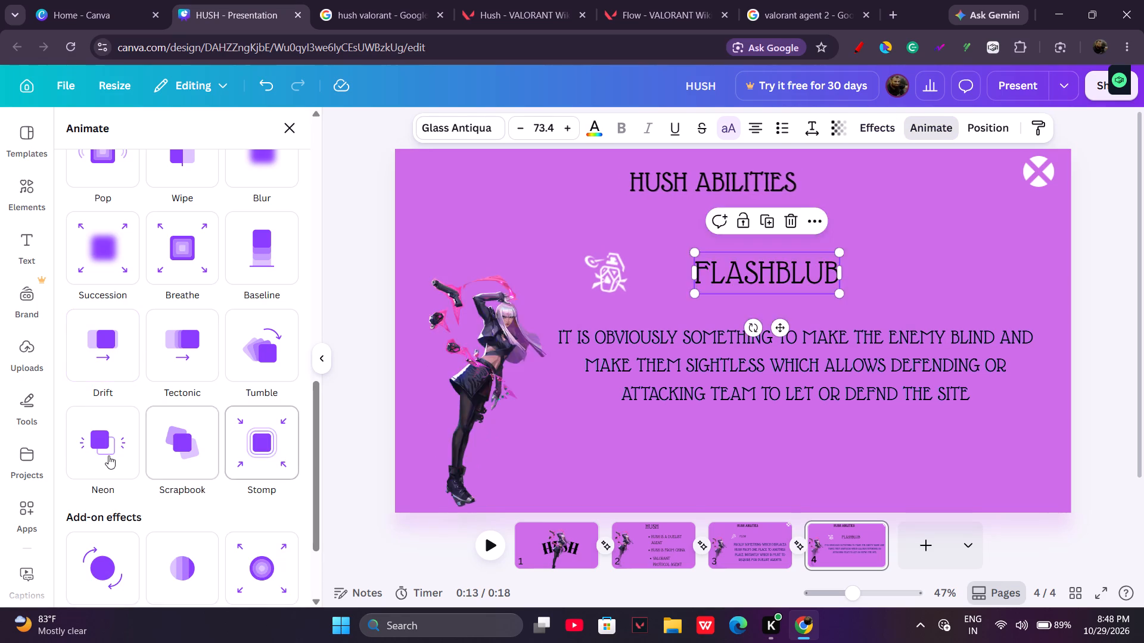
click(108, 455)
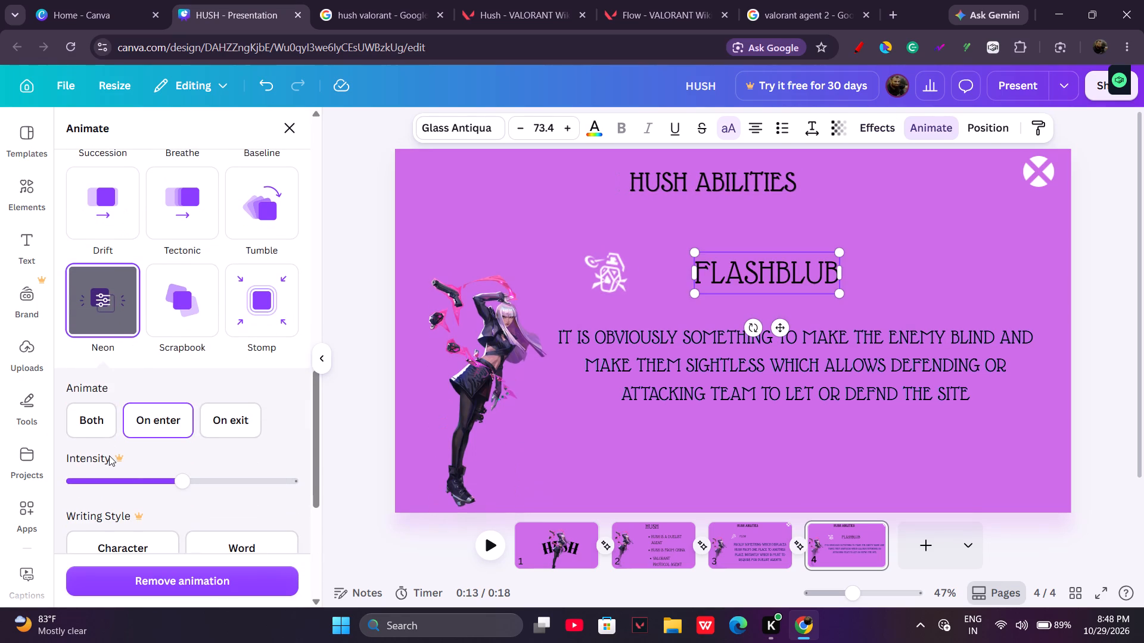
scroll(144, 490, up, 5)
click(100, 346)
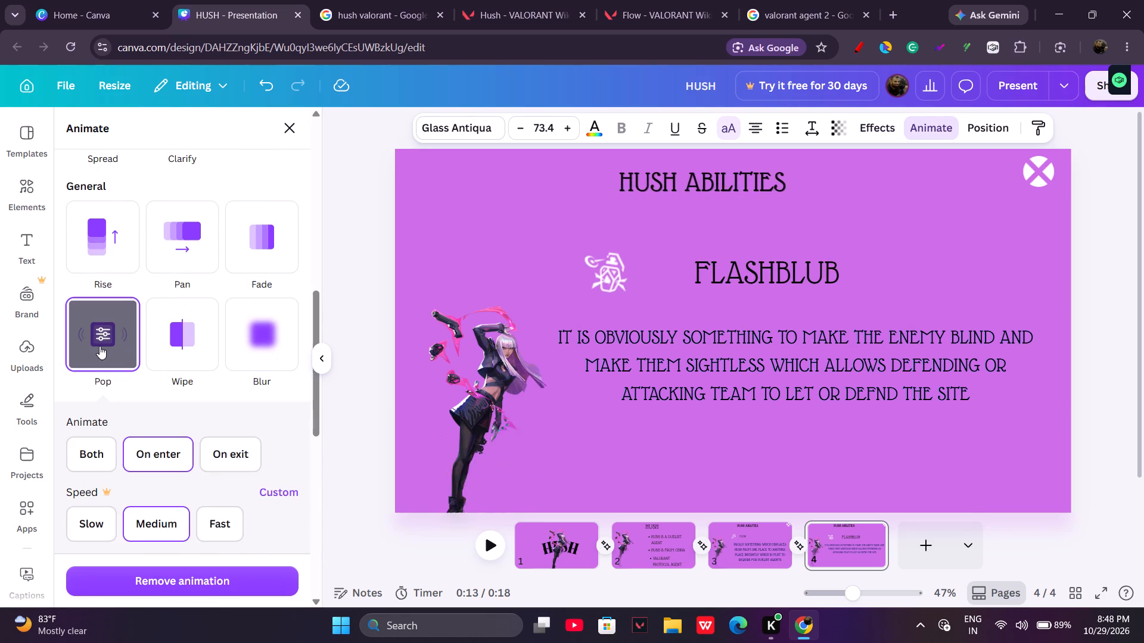
Add the Flicker, Pulse and Rotate add-on effects to the FLASHBLUB heading.
scroll(122, 369, up, 1)
scroll(186, 278, up, 1)
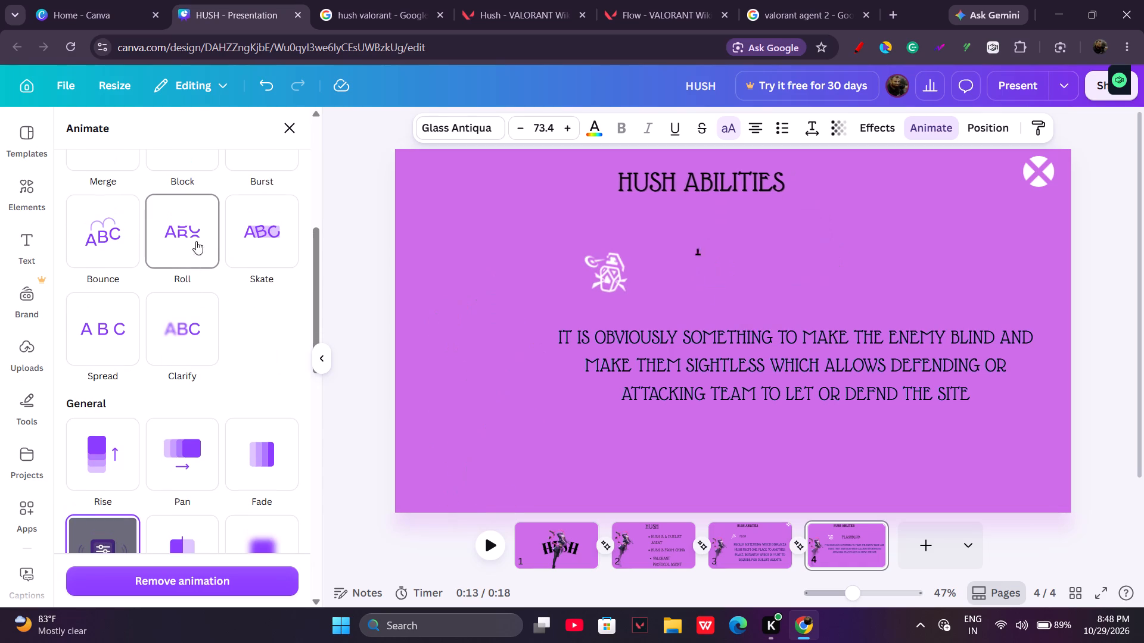
scroll(213, 386, down, 4)
scroll(275, 461, down, 2)
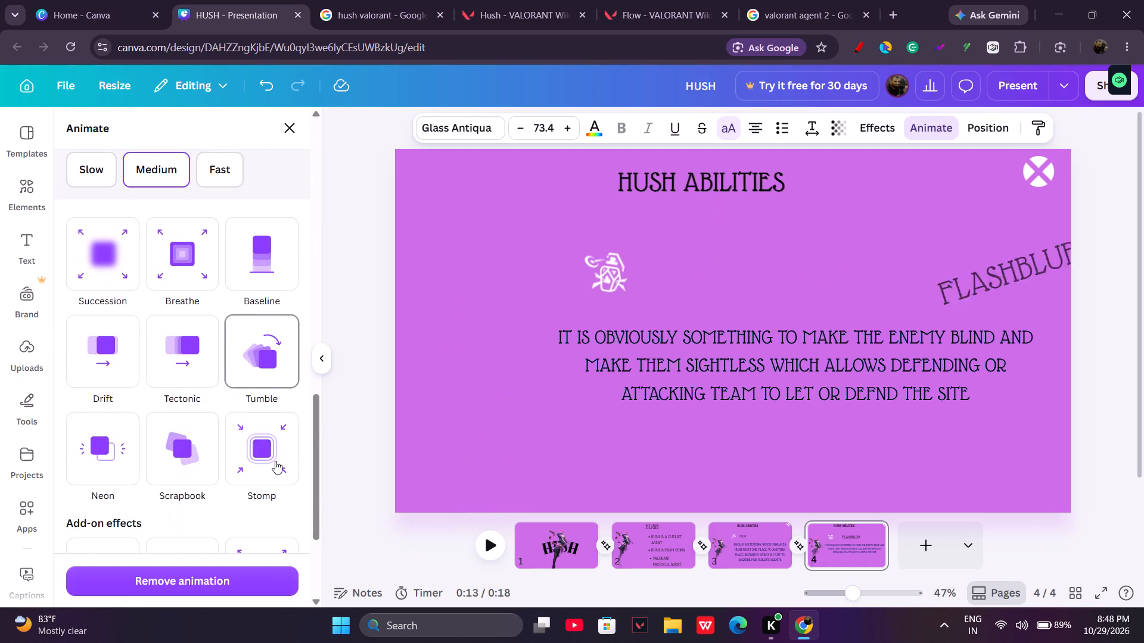
scroll(204, 457, down, 1)
click(206, 490)
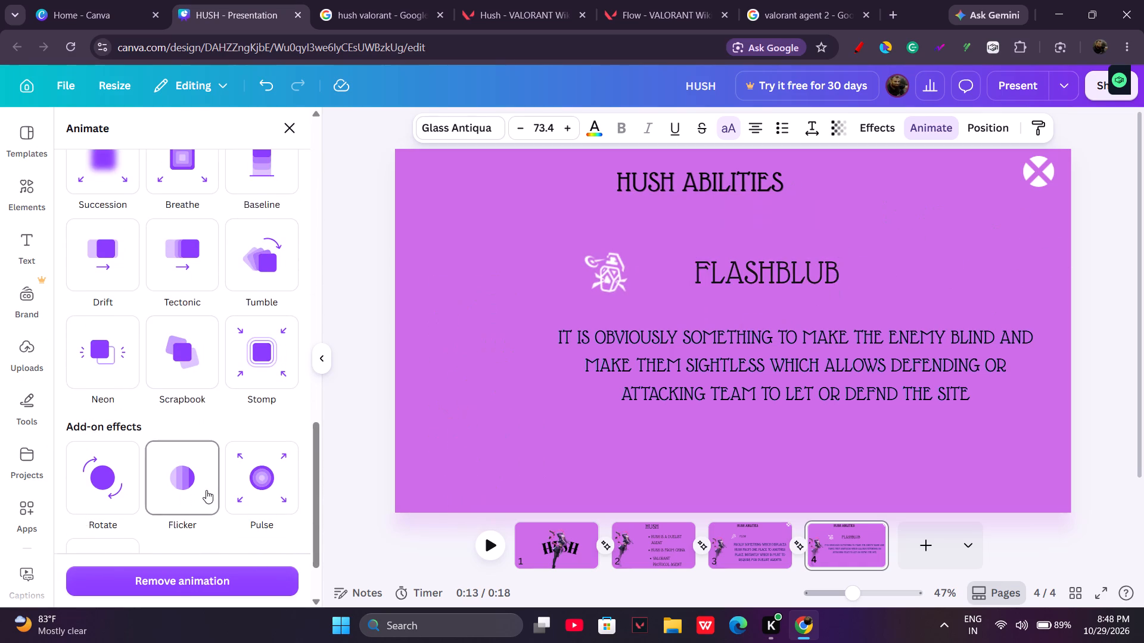
click(269, 439)
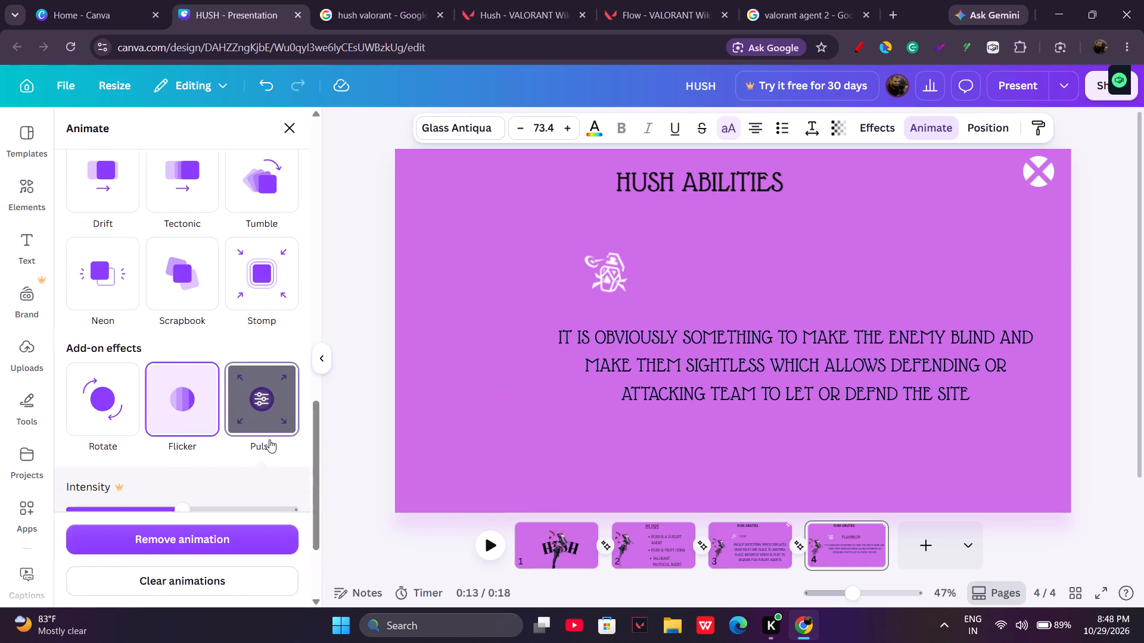
click(111, 413)
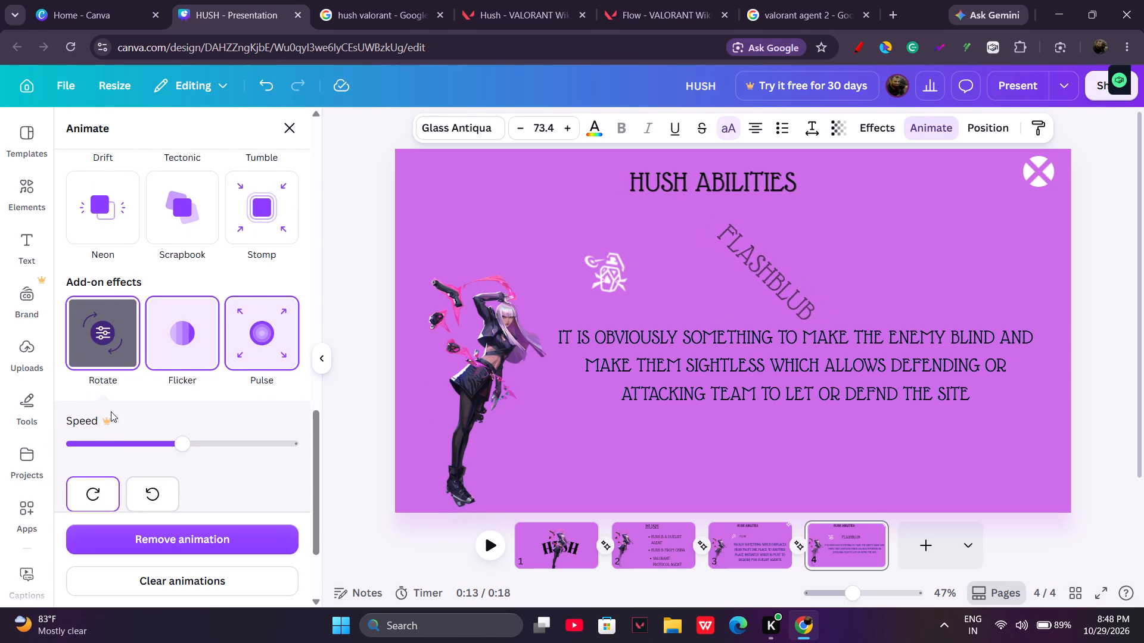
Switch the FLASHBLUB heading's main animation to Succession and check its Rotate, Flicker and Pulse add-on settings.
scroll(111, 410, up, 2)
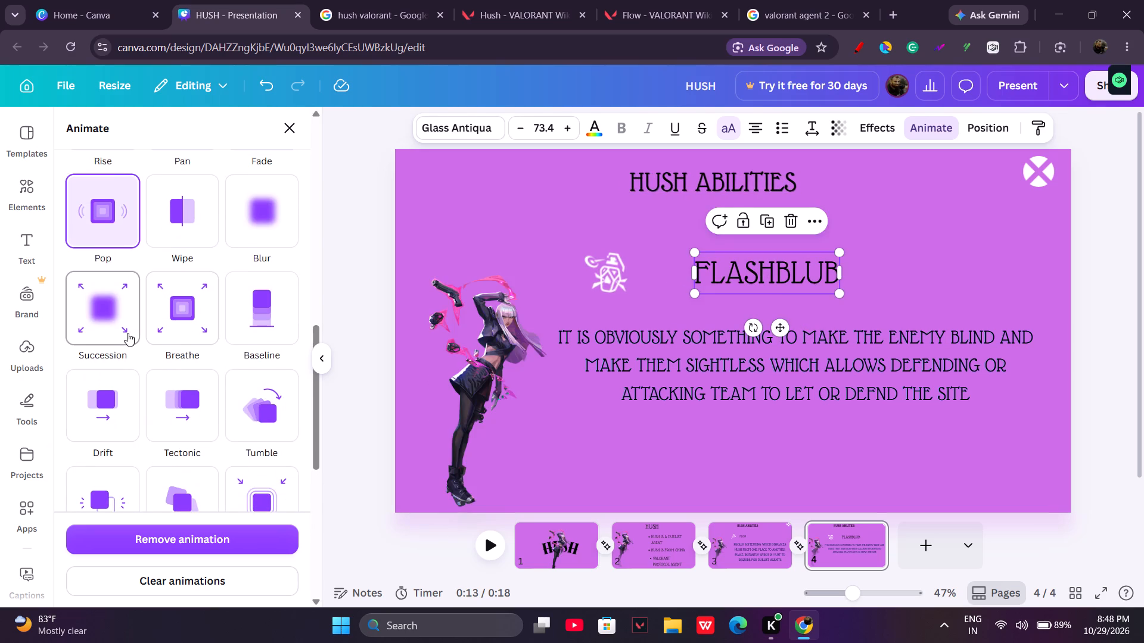
click(128, 333)
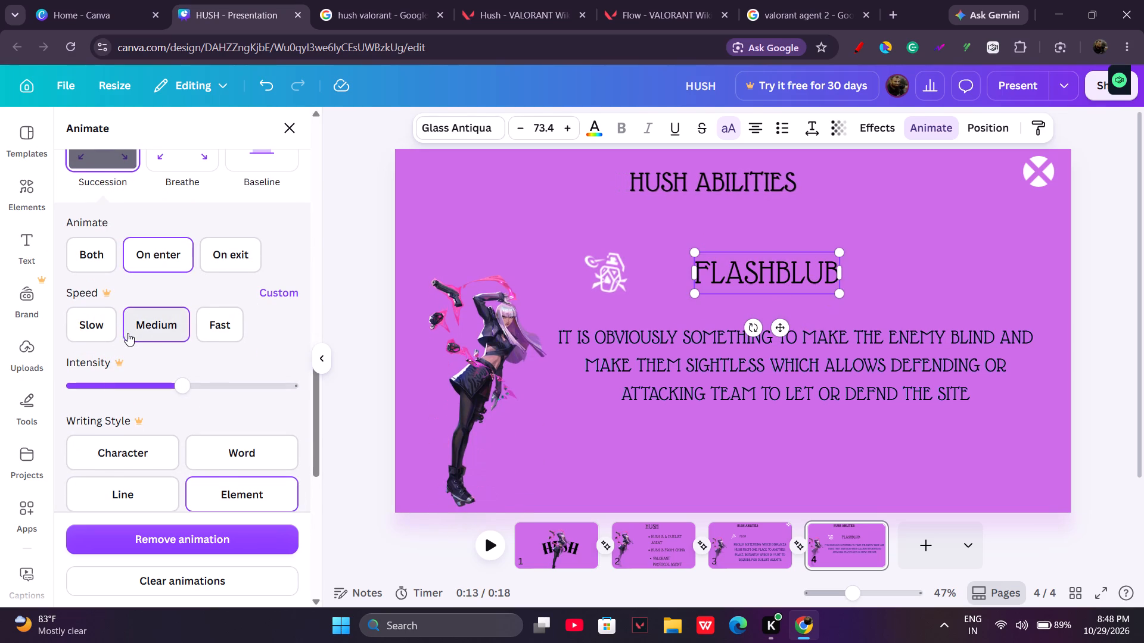
scroll(128, 333, down, 6)
click(125, 360)
click(182, 360)
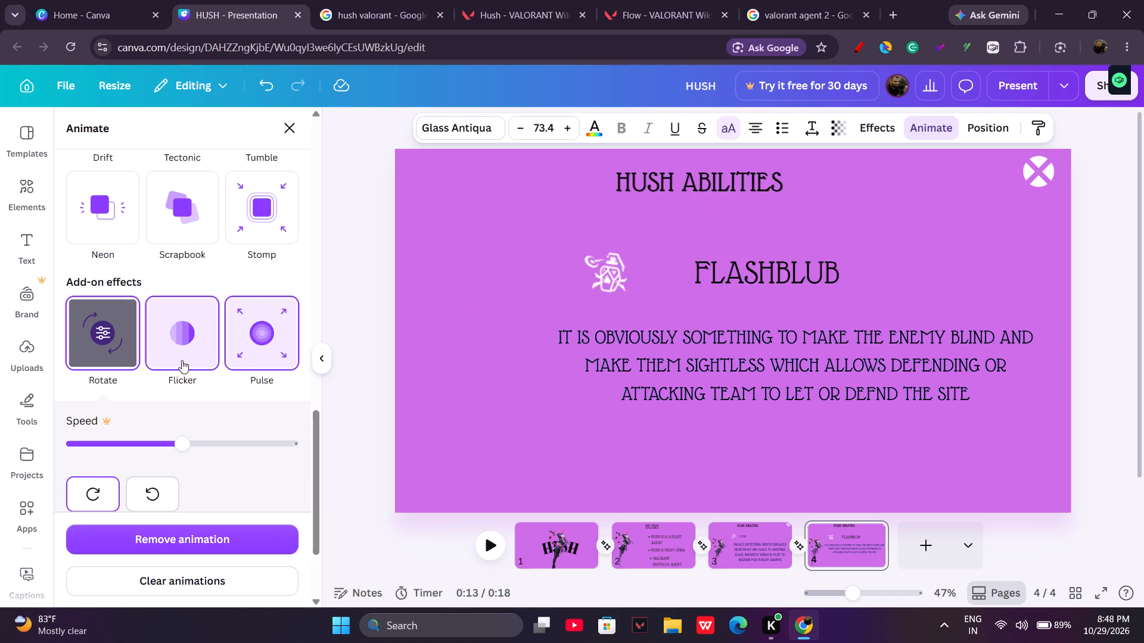
click(277, 345)
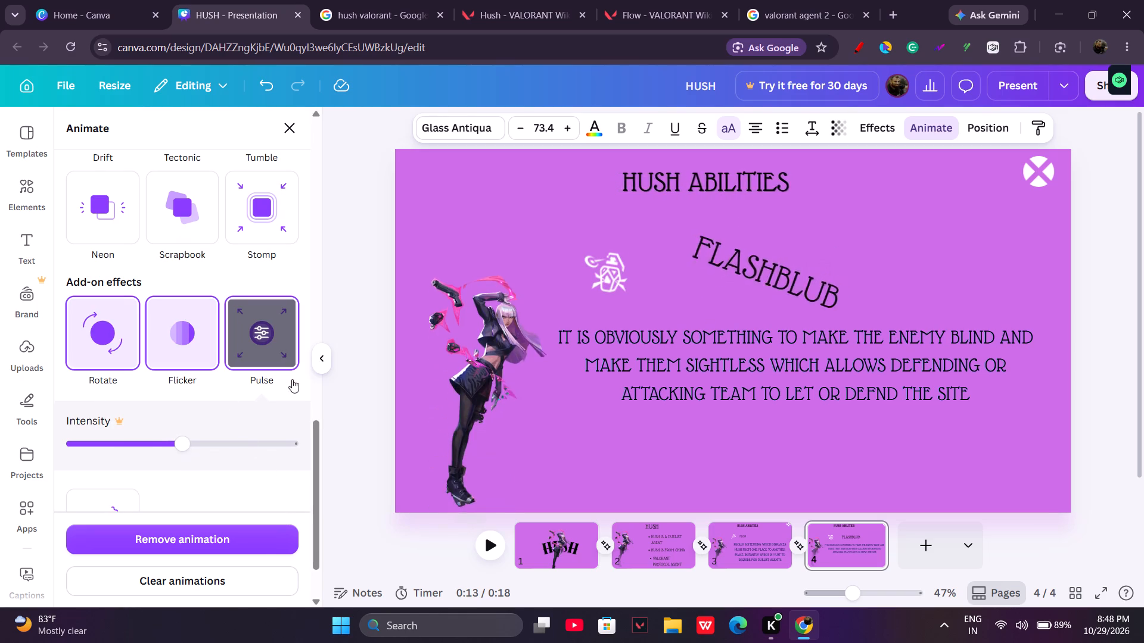
click(292, 407)
scroll(312, 429, up, 2)
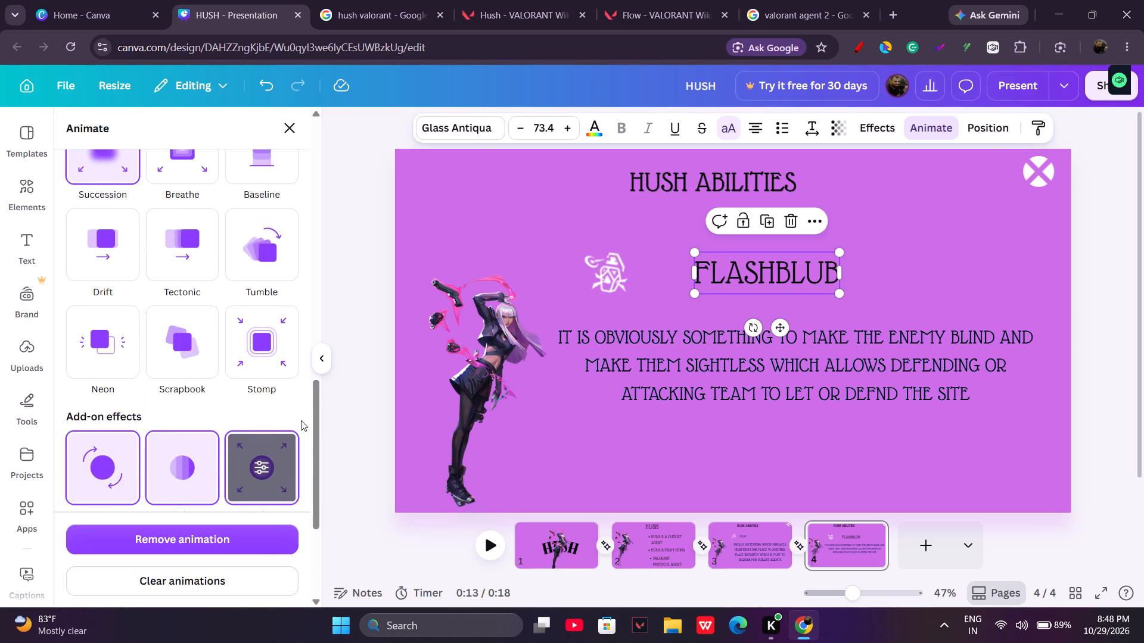
scroll(278, 402, up, 4)
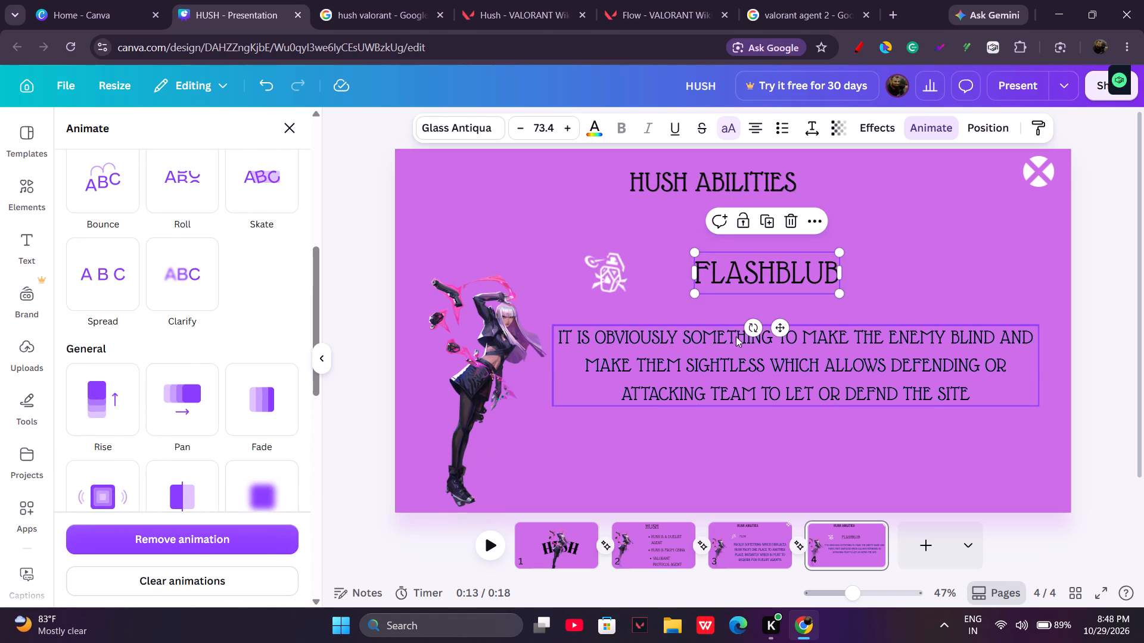
Apply the Typewriter animation to the ability description paragraph on page 4.
click(736, 336)
scroll(180, 470, up, 2)
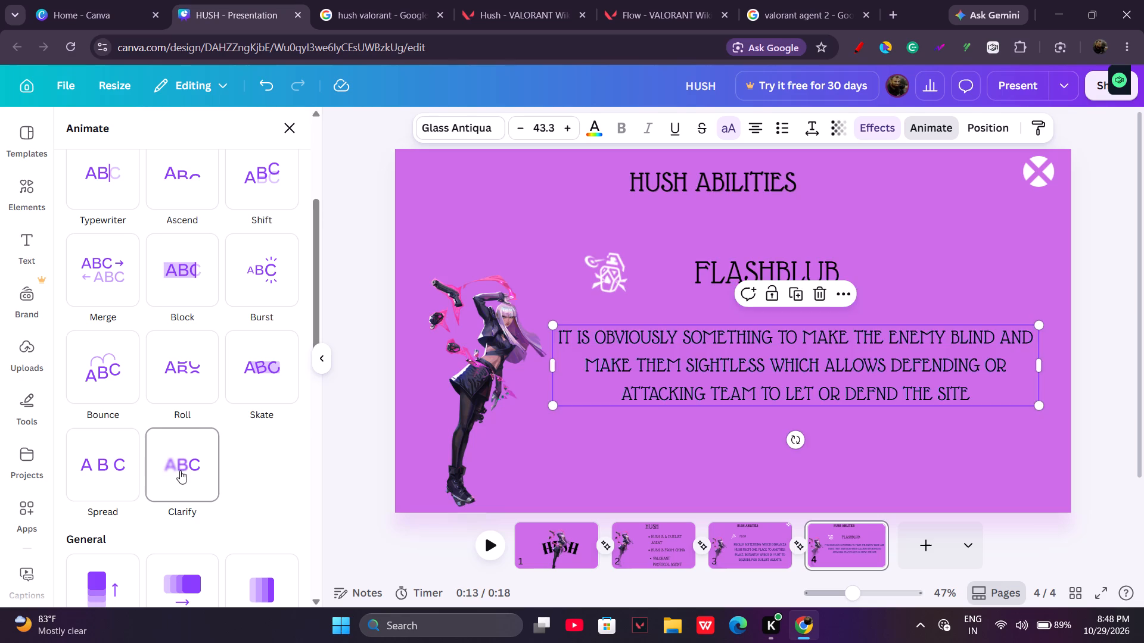
scroll(201, 446, up, 2)
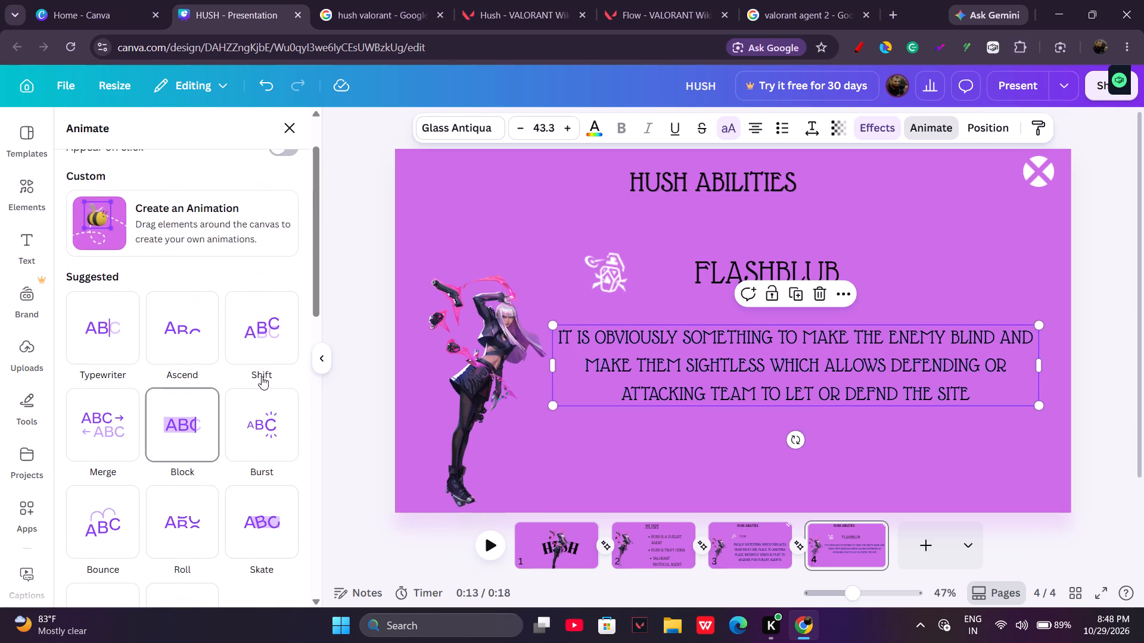
scroll(201, 398, down, 1)
click(99, 311)
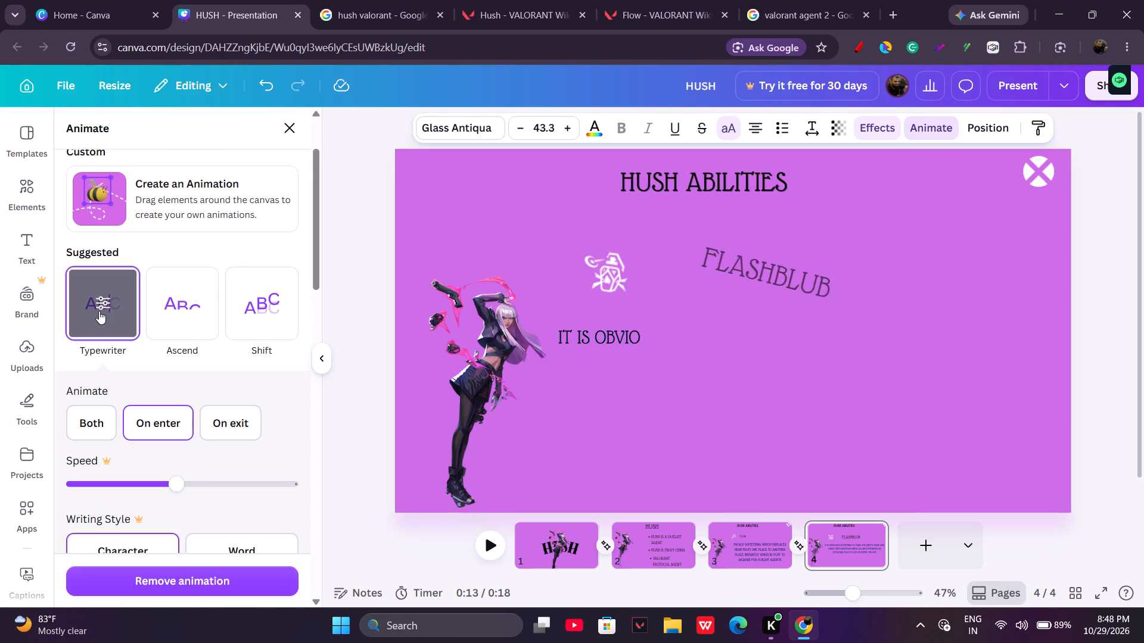
Remove the Succession animation from the FLASHBLUB heading.
click(736, 263)
click(263, 536)
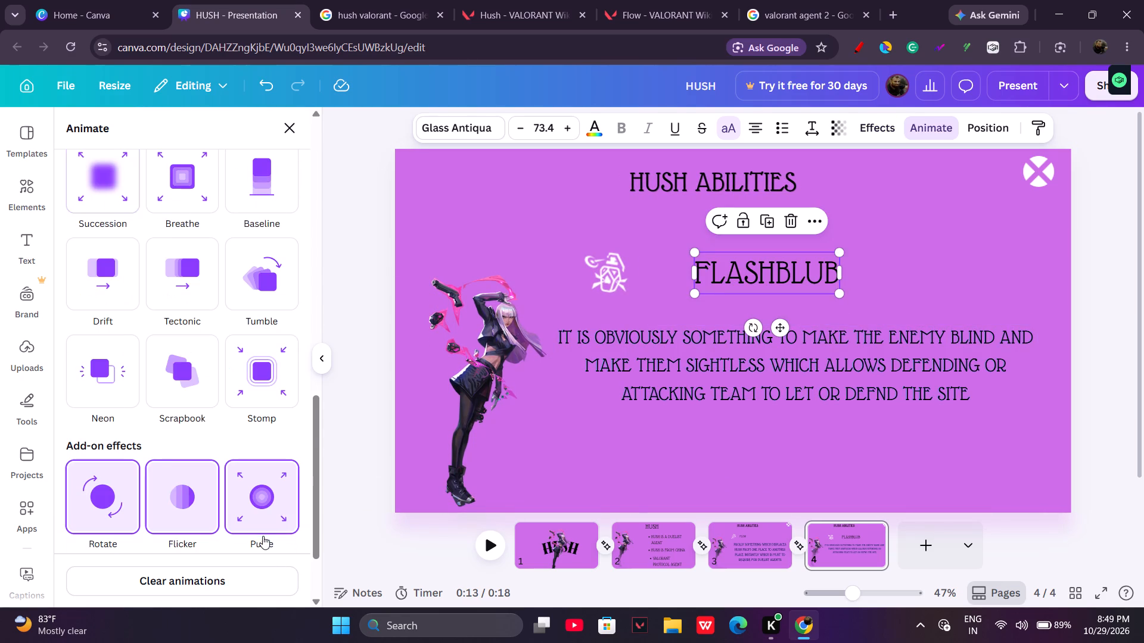
click(709, 458)
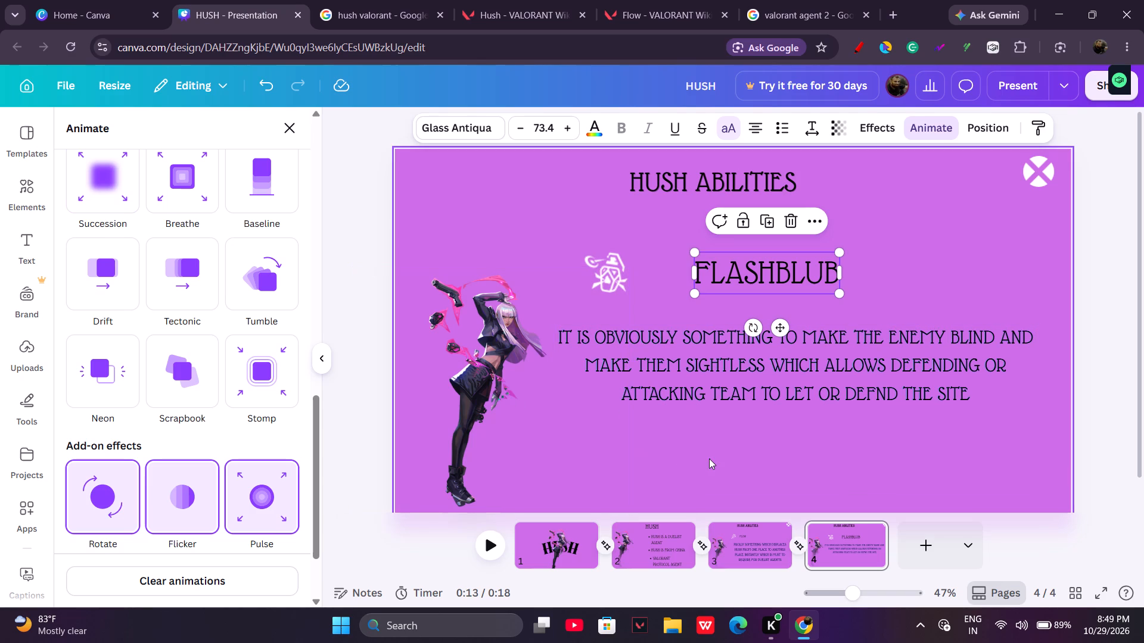
Nudge the ability icon slightly closer to the FLASHBLUB heading and apply the Digital reveal animation to it.
drag(602, 262, 608, 266)
click(608, 266)
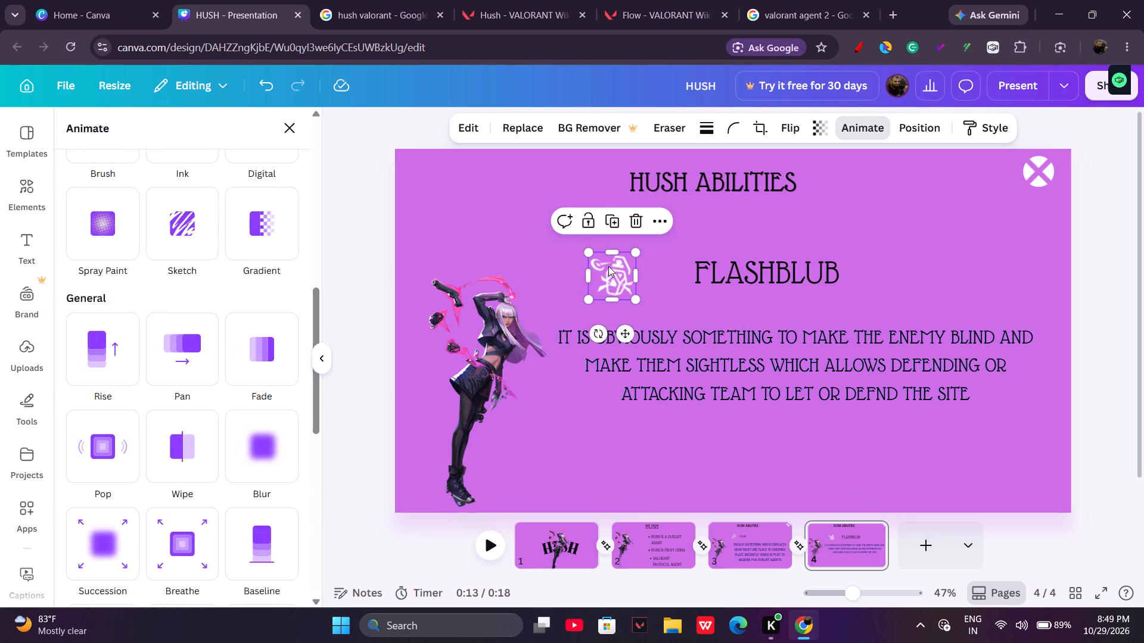
click(608, 260)
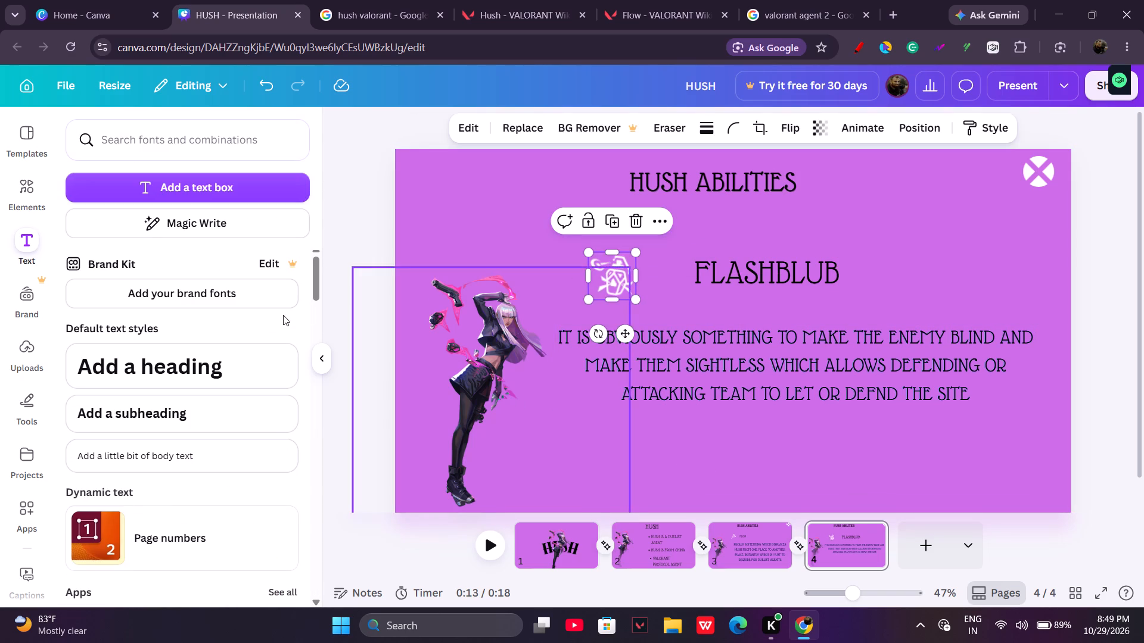
click(867, 124)
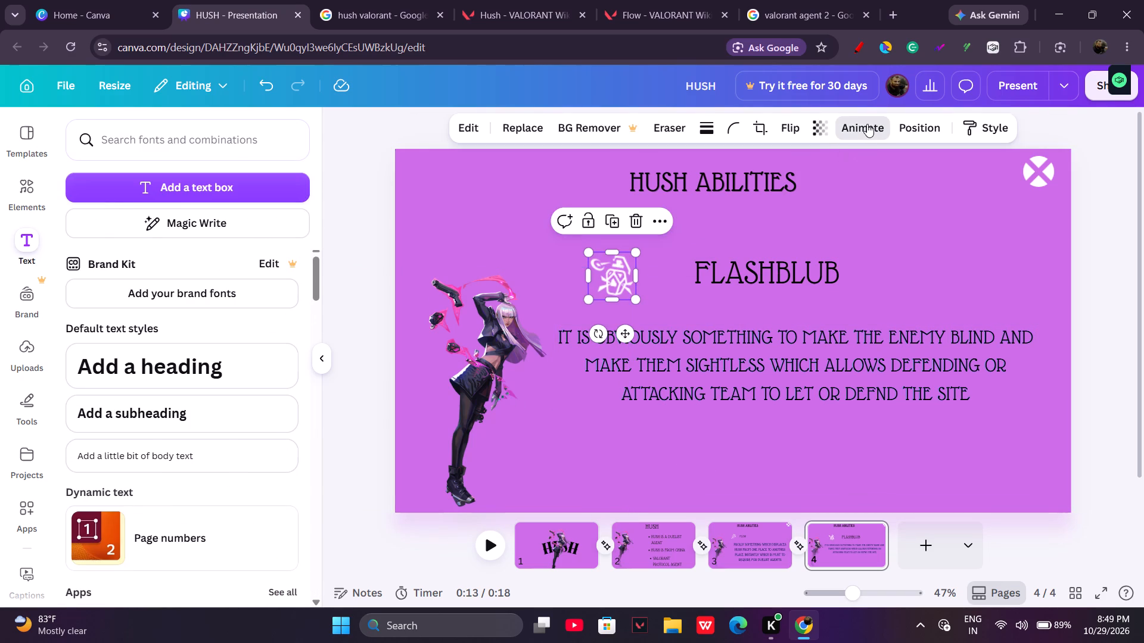
drag(612, 278, 613, 278)
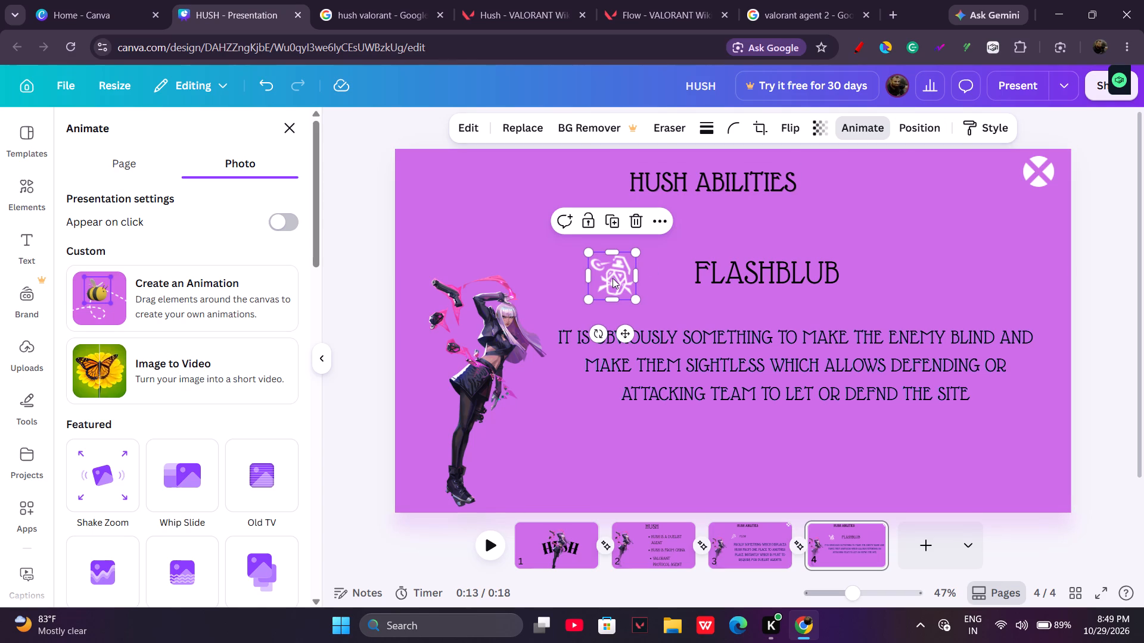
drag(613, 278, 618, 275)
right_click(618, 275)
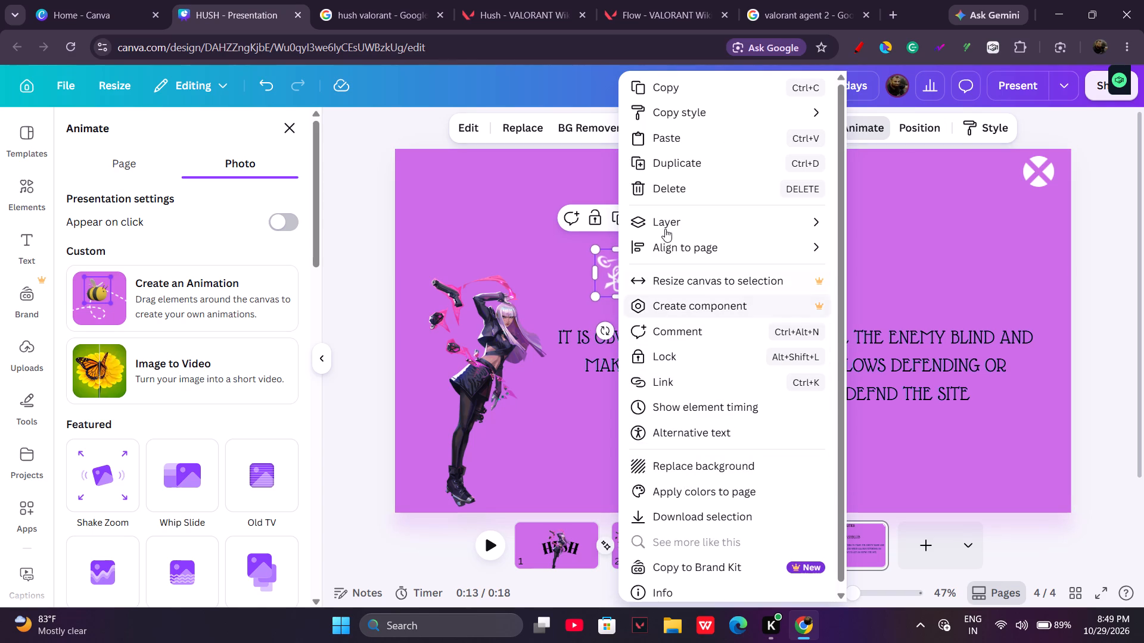
click(1021, 195)
scroll(250, 420, up, 1)
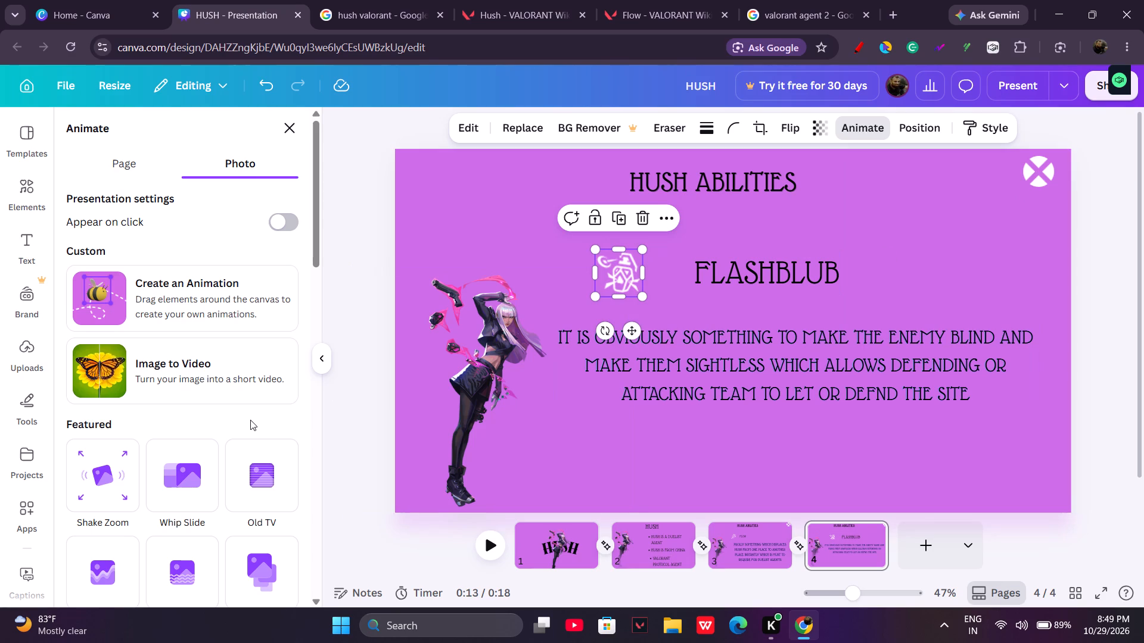
scroll(250, 420, up, 1)
scroll(247, 405, down, 2)
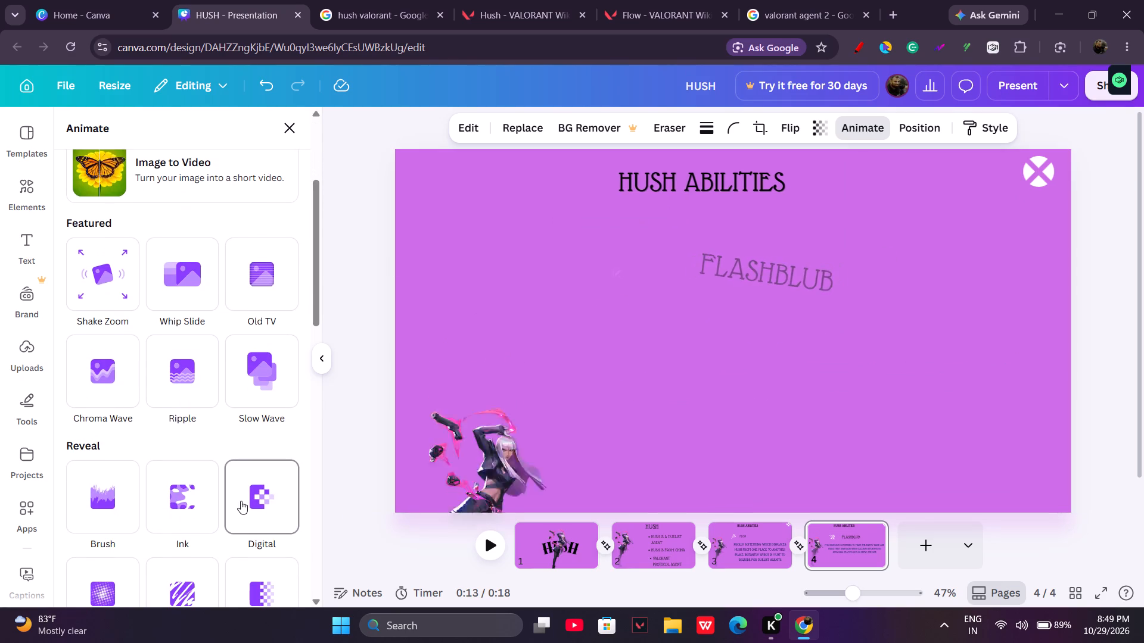
click(239, 501)
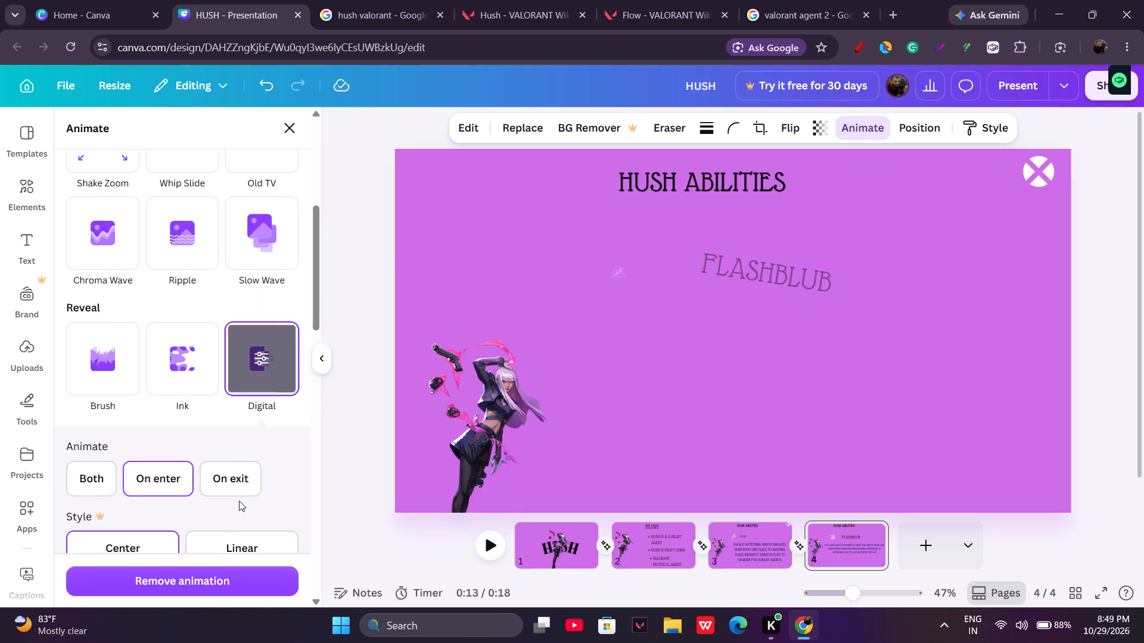
Clear the remaining Rotate, Flicker and Pulse effects from the FLASHBLUB heading.
click(717, 269)
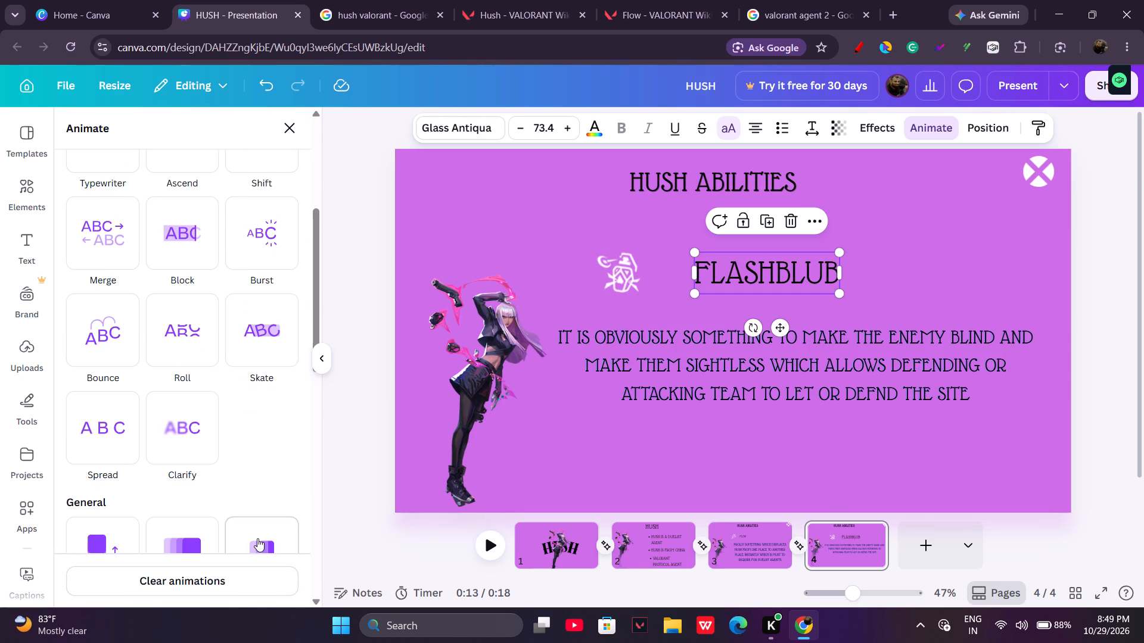
scroll(257, 538, up, 4)
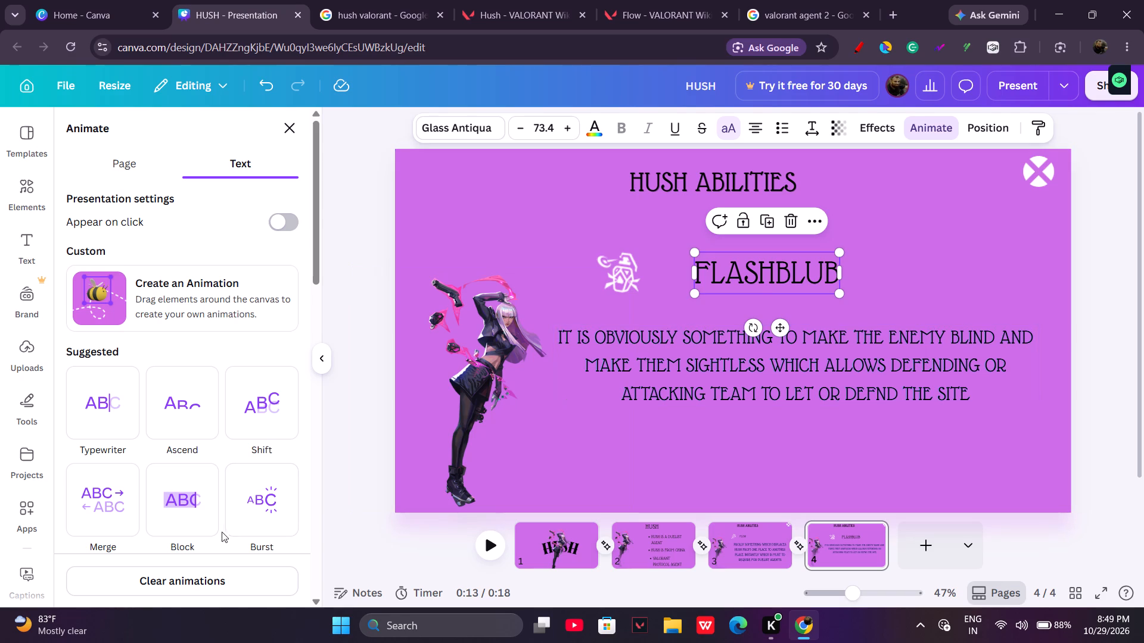
click(207, 578)
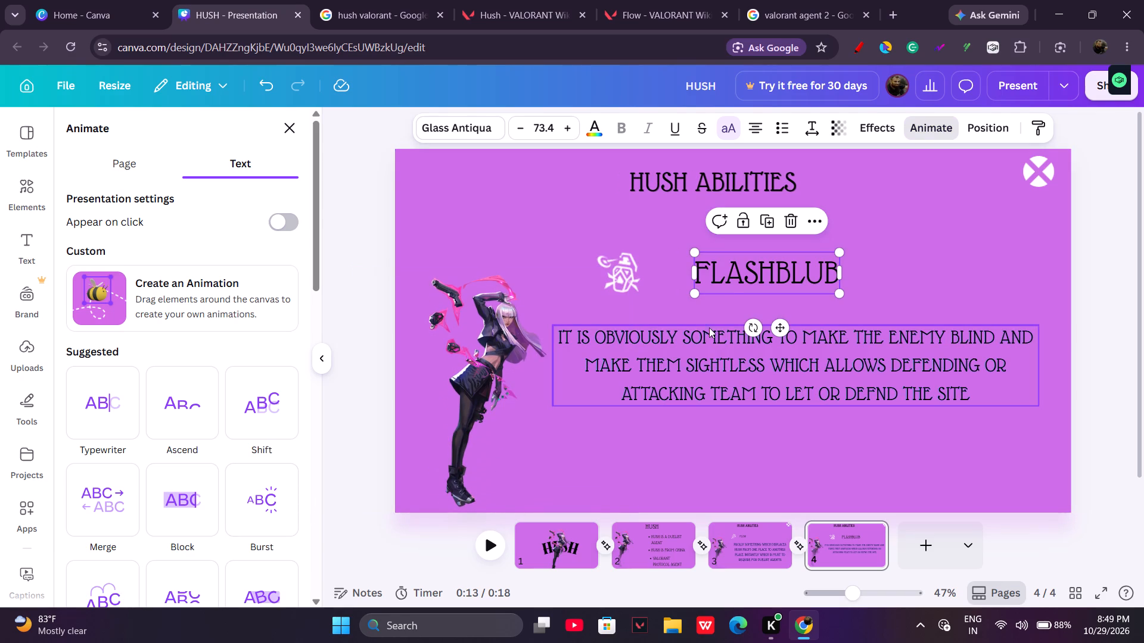
Apply the Fade animation to the FLASHBLUB heading on page 4.
click(728, 276)
click(747, 266)
click(894, 254)
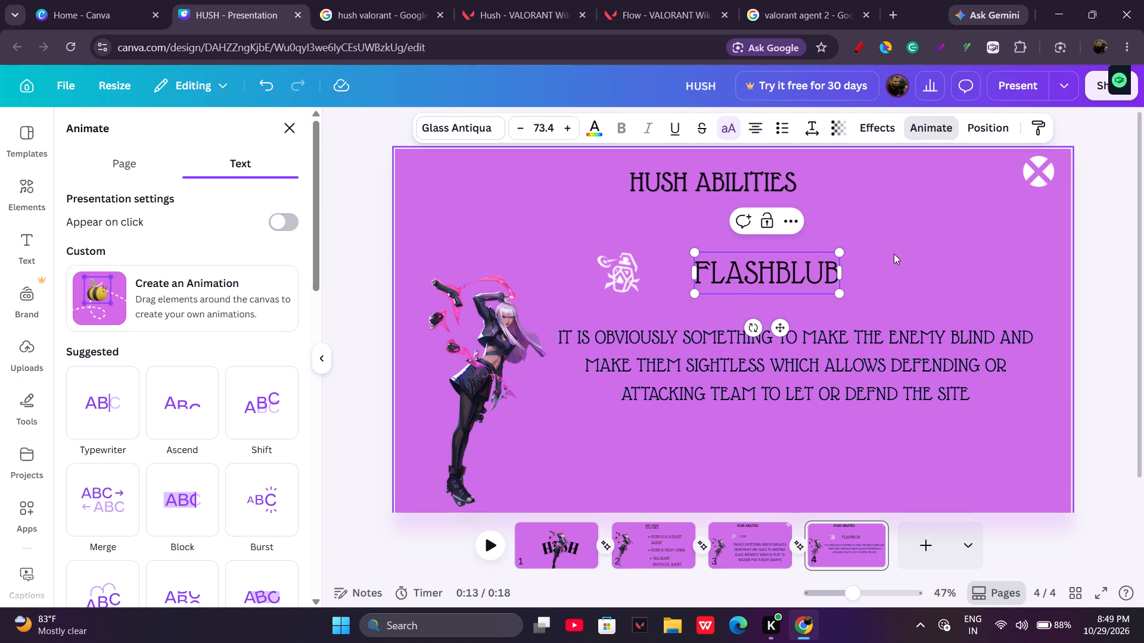
drag(675, 237, 929, 280)
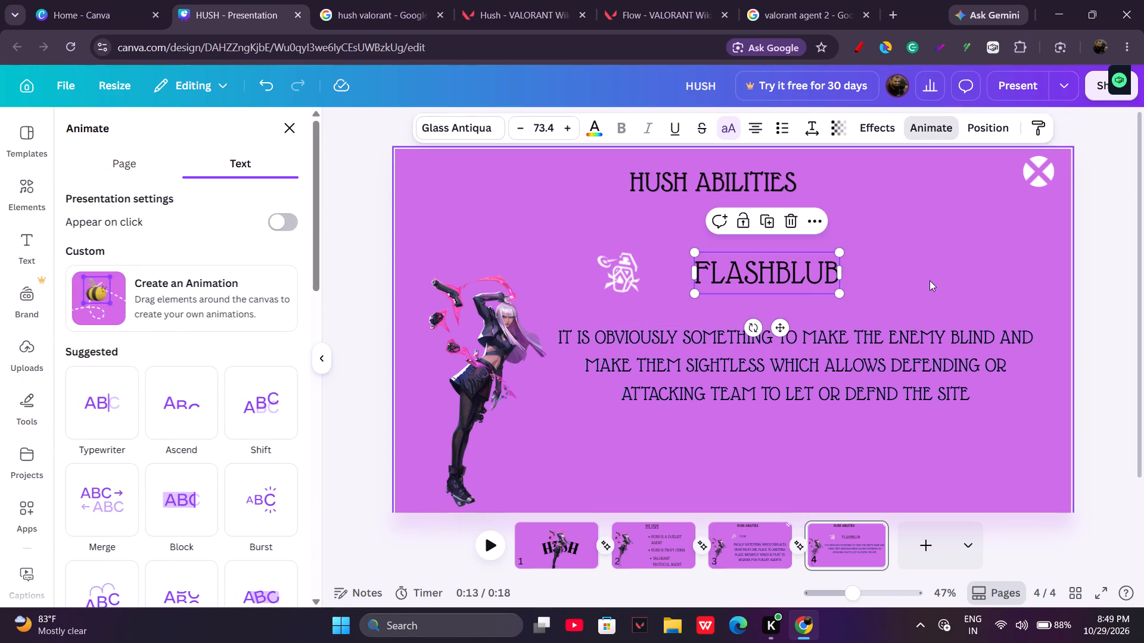
scroll(304, 436, down, 4)
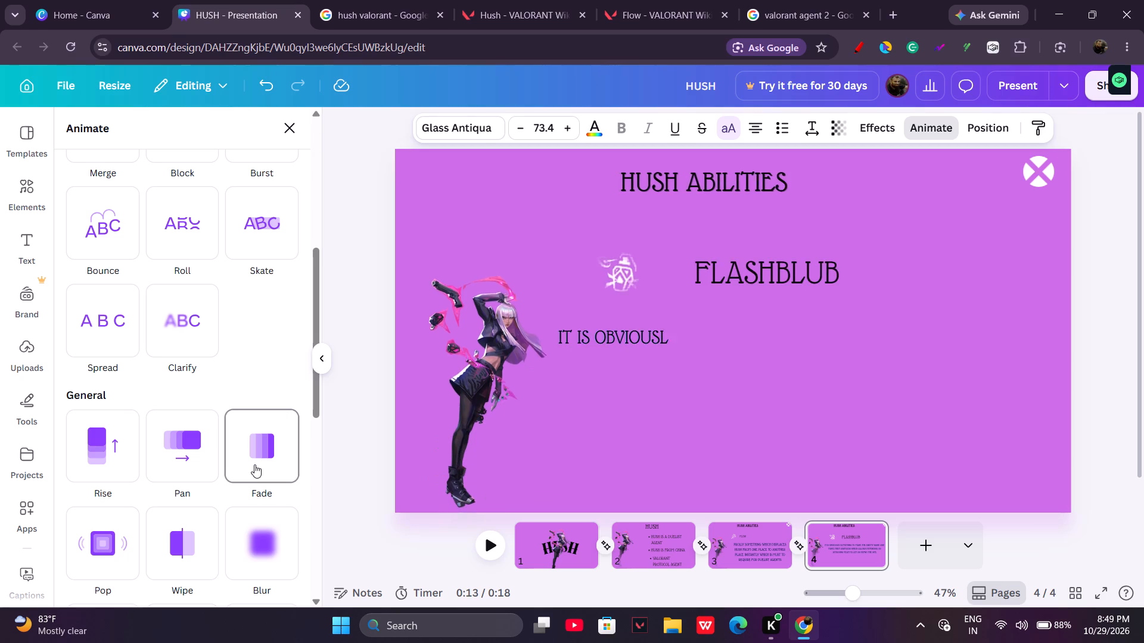
click(254, 464)
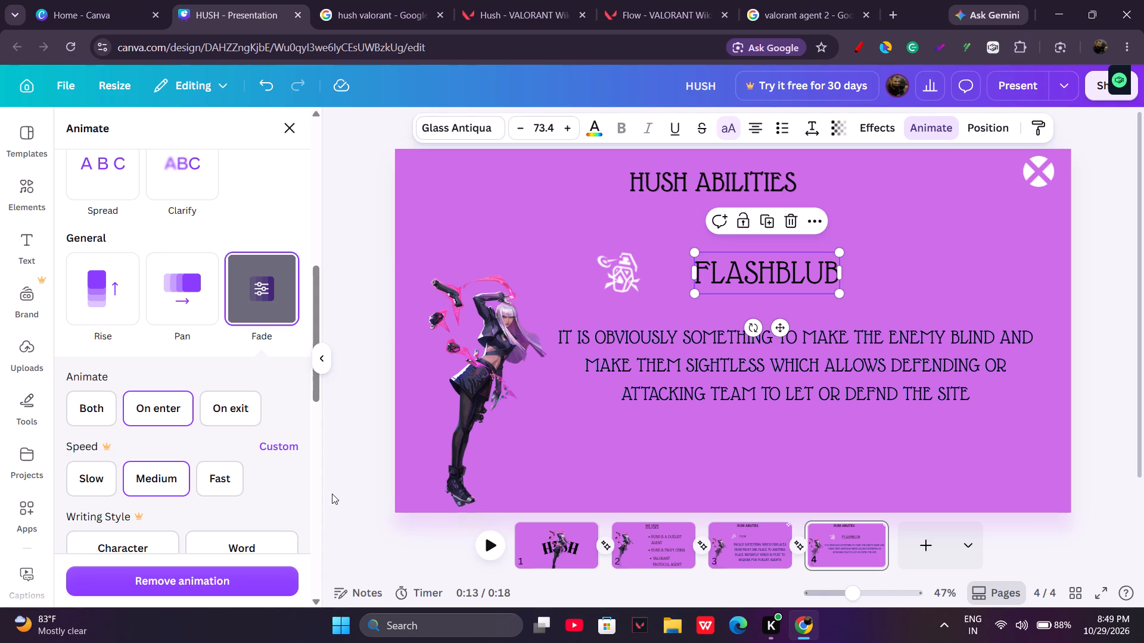
Preview the animations on page 4, and play the whole presentation from page 1 to check its transitions.
click(497, 541)
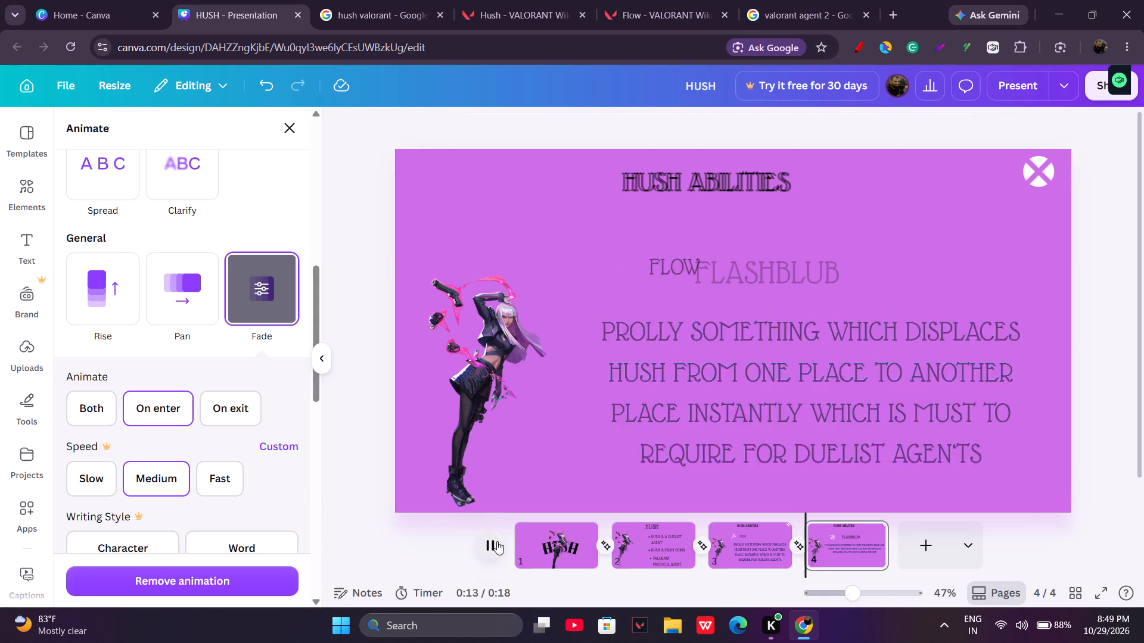
click(531, 545)
drag(483, 554, 474, 554)
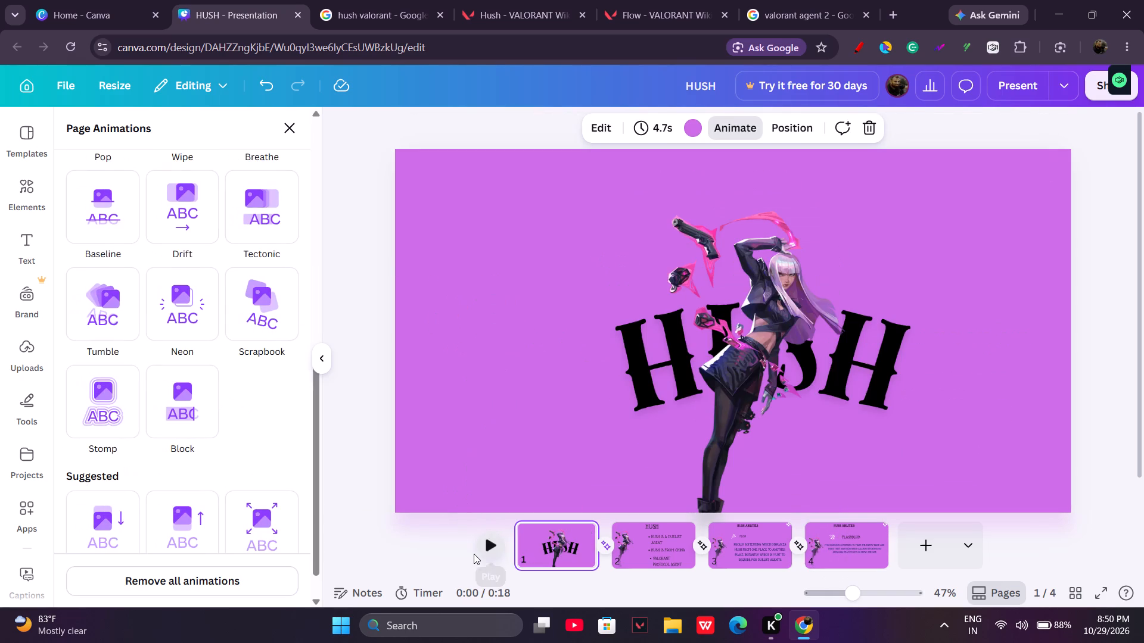
drag(474, 554, 476, 554)
click(483, 557)
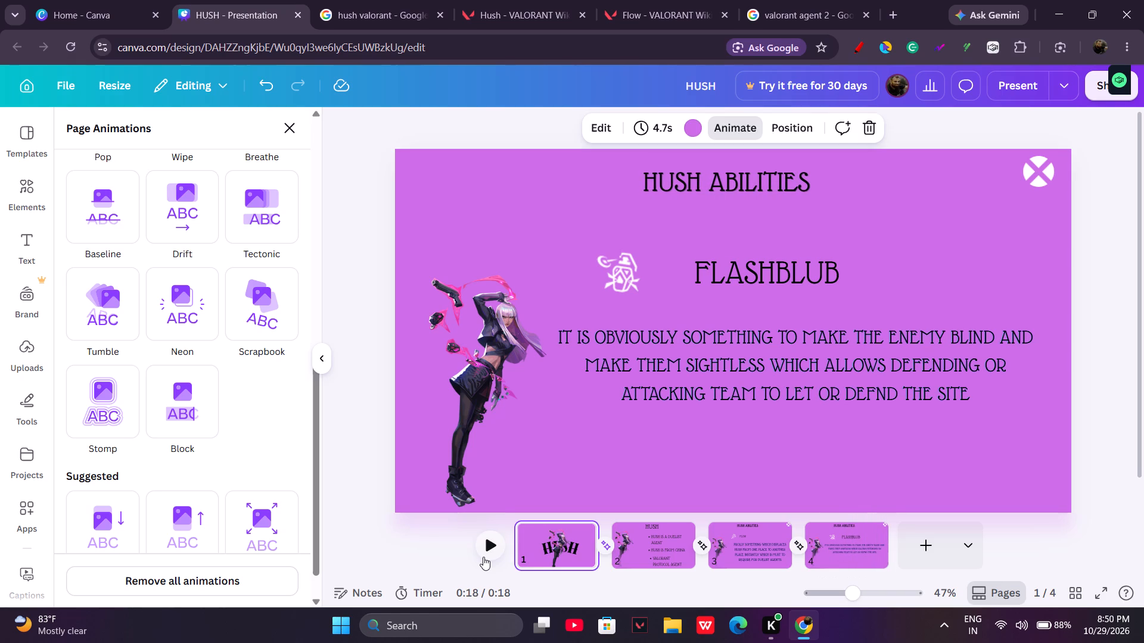
click(483, 557)
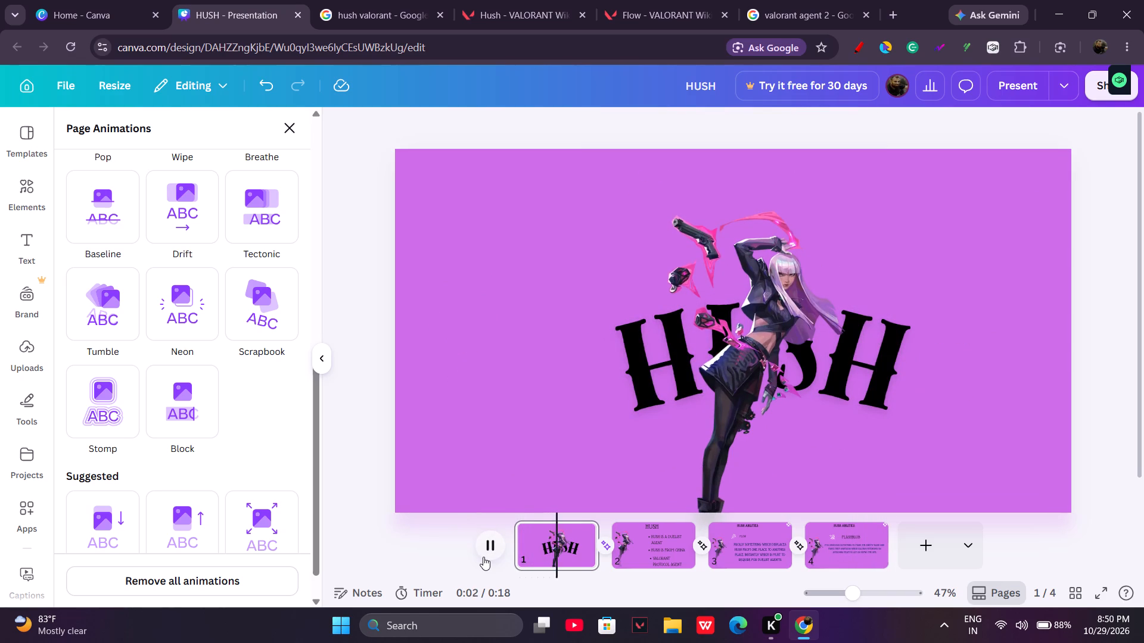
click(483, 557)
click(483, 557)
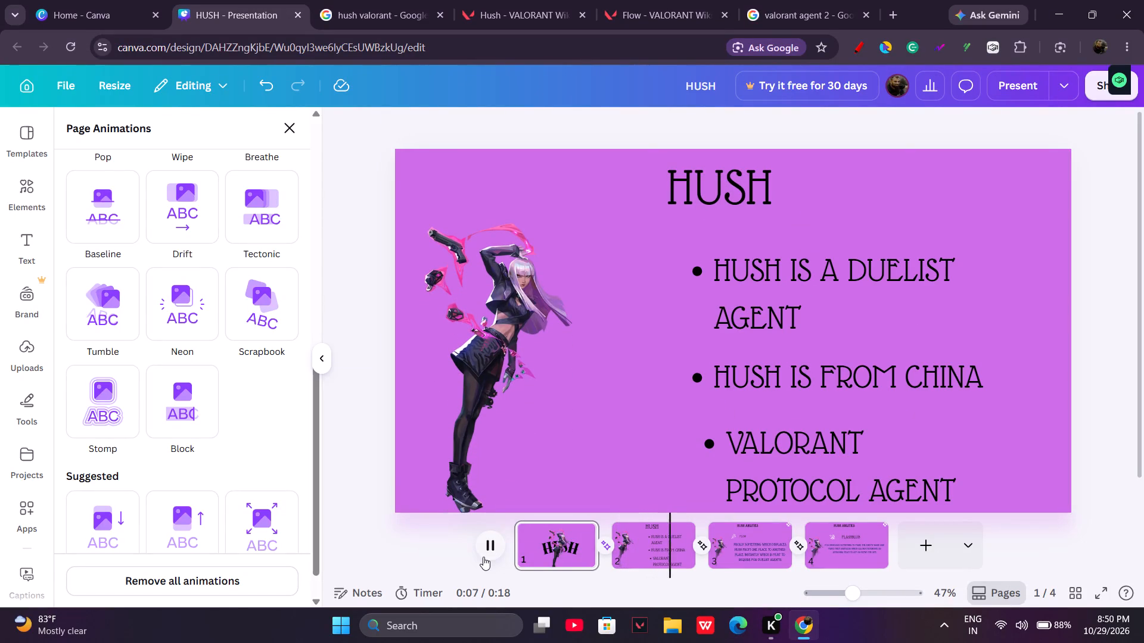
Duplicate page 4 to make a fifth page for the next ability.
click(847, 561)
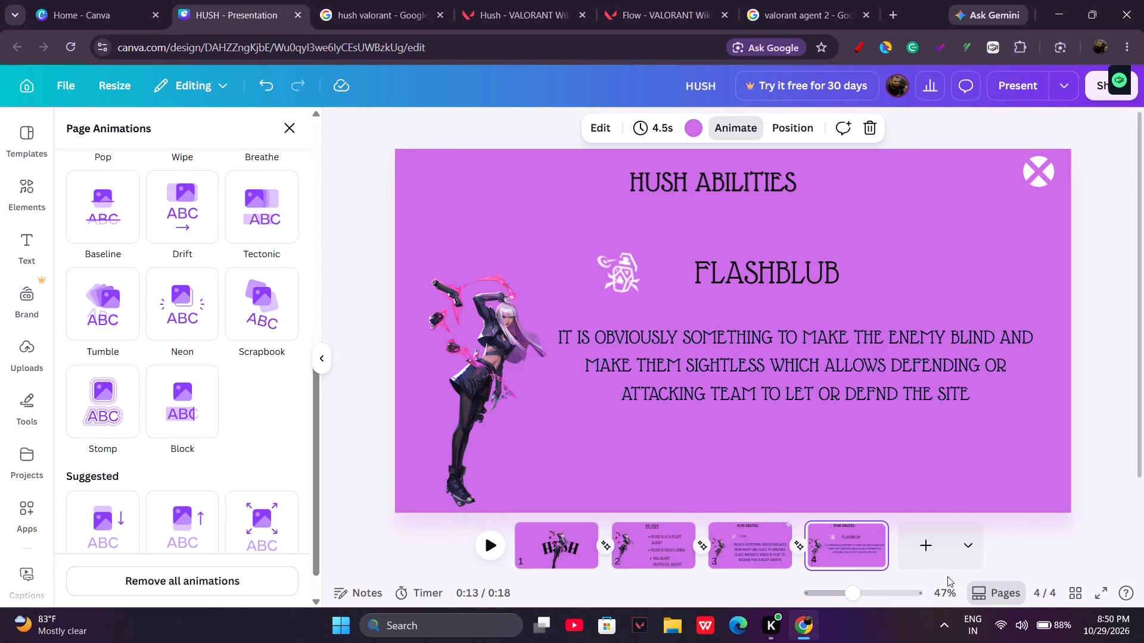
right_click(850, 555)
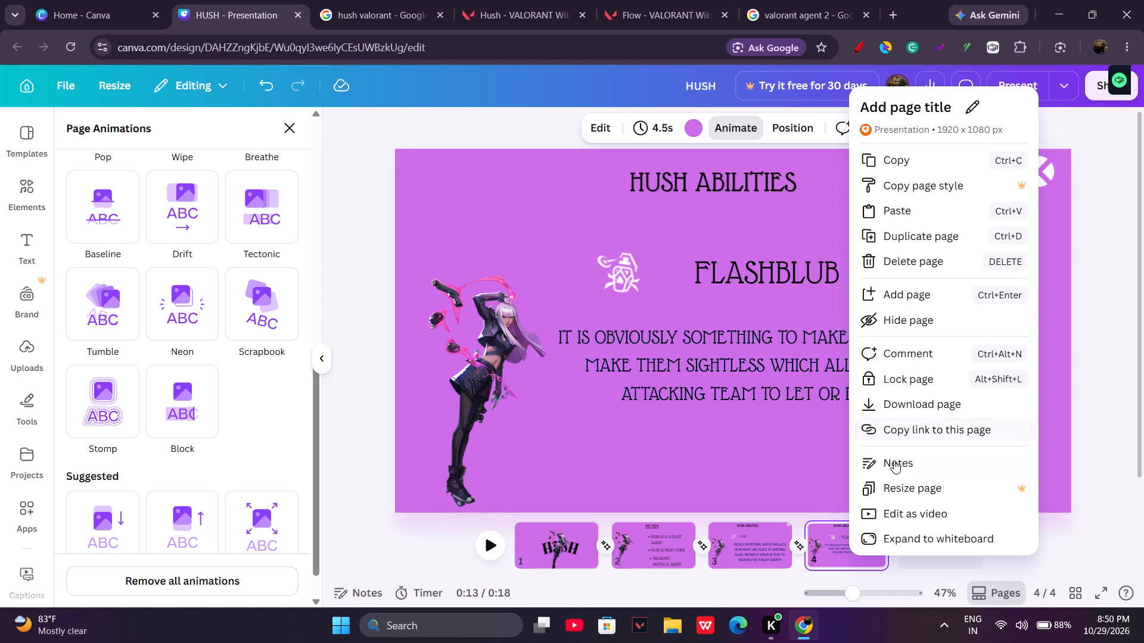
click(901, 236)
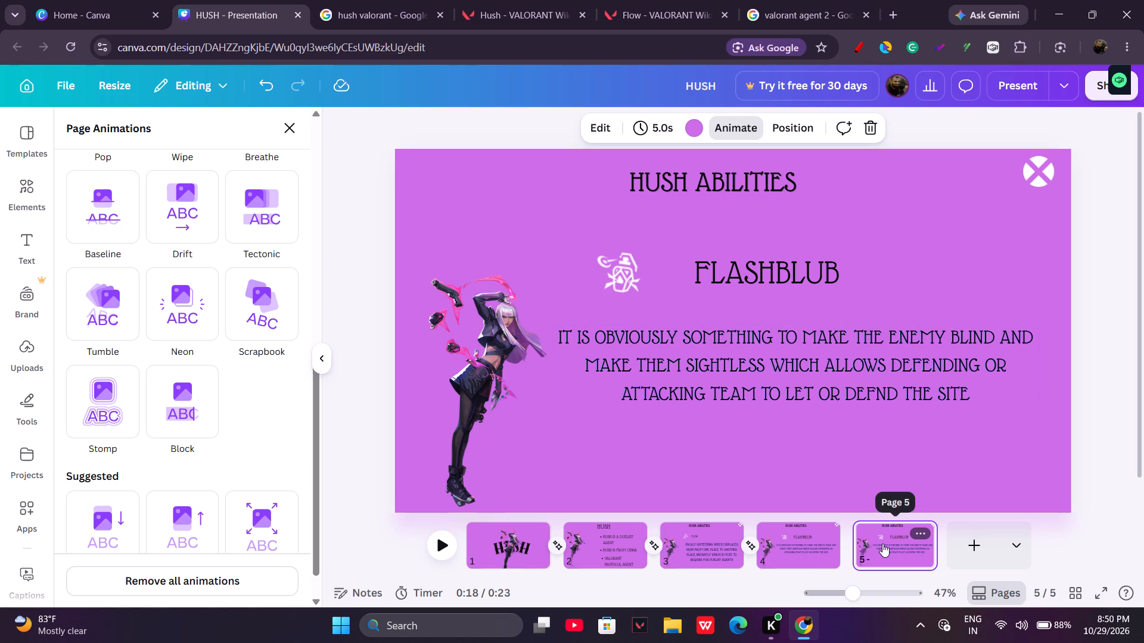
Delete the description paragraph, ability icon and FLASHBLUB heading from page 5.
click(882, 544)
click(830, 348)
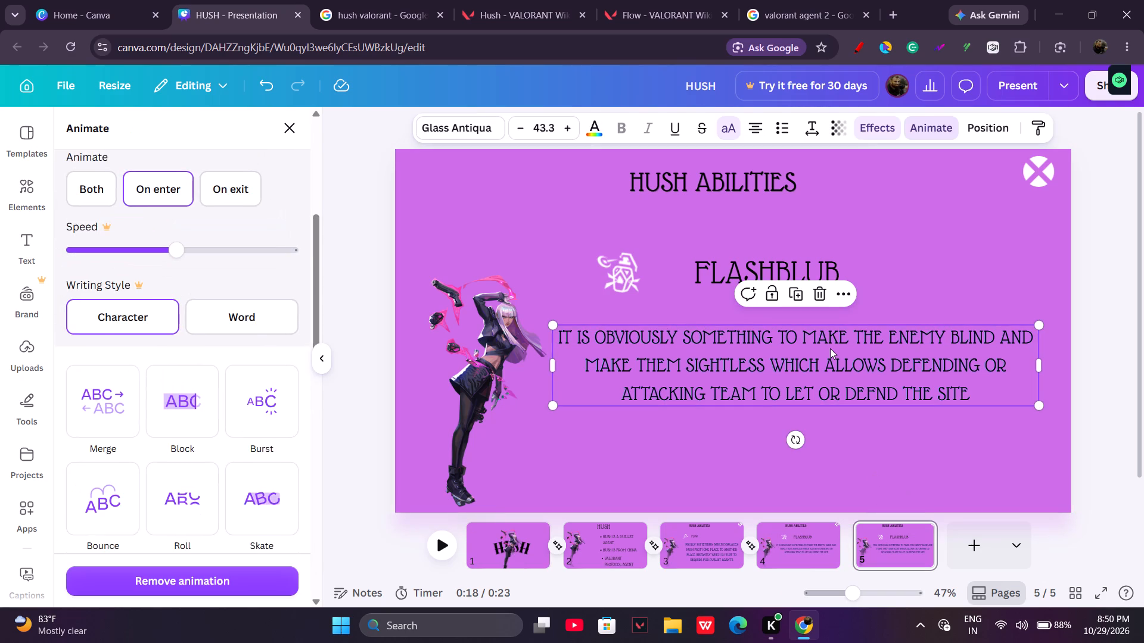
key(BackSpace)
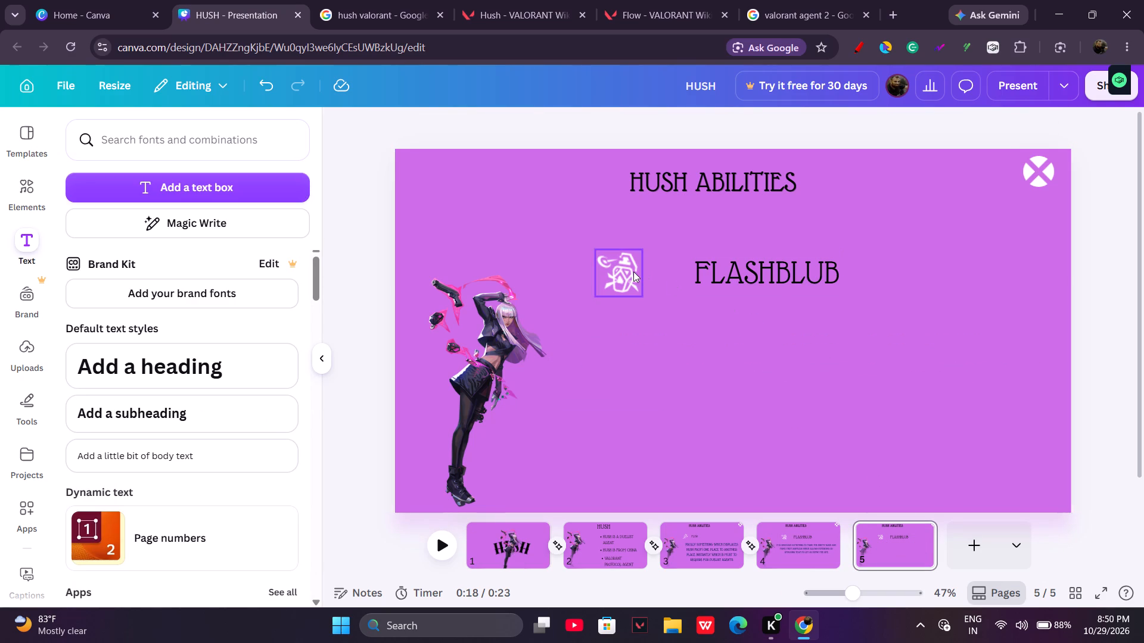
click(633, 271)
key(BackSpace)
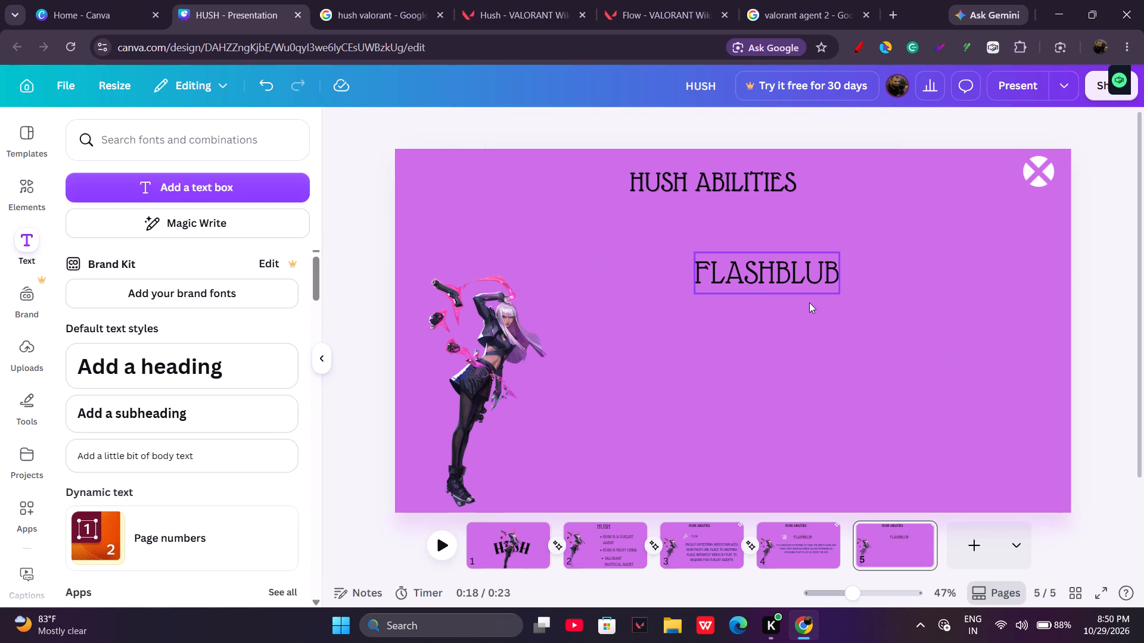
click(793, 281)
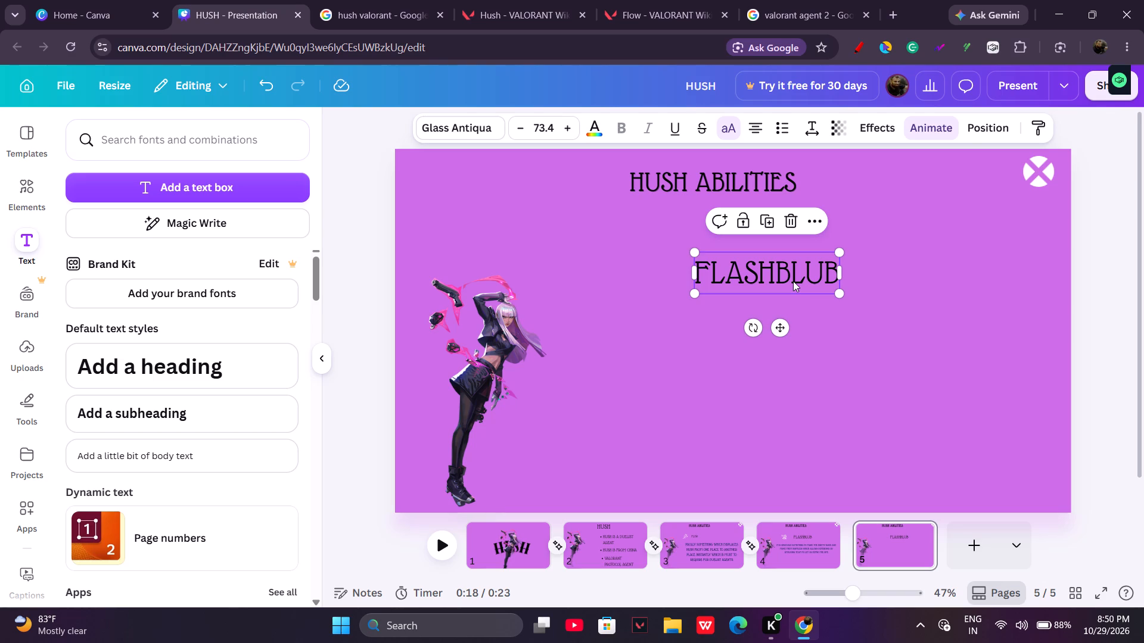
key(BackSpace)
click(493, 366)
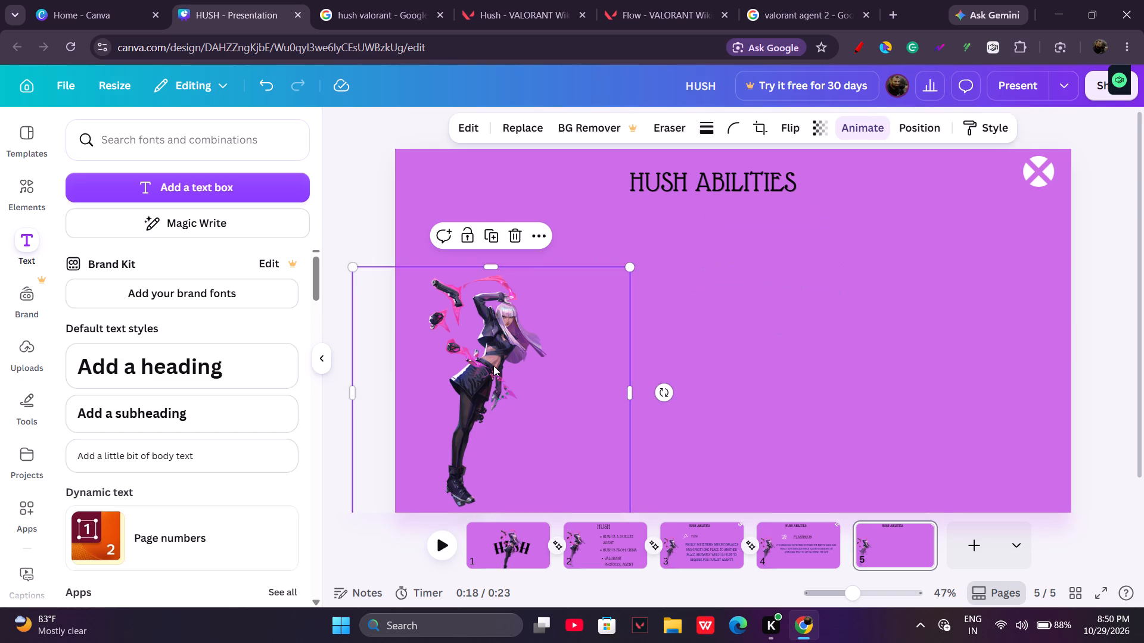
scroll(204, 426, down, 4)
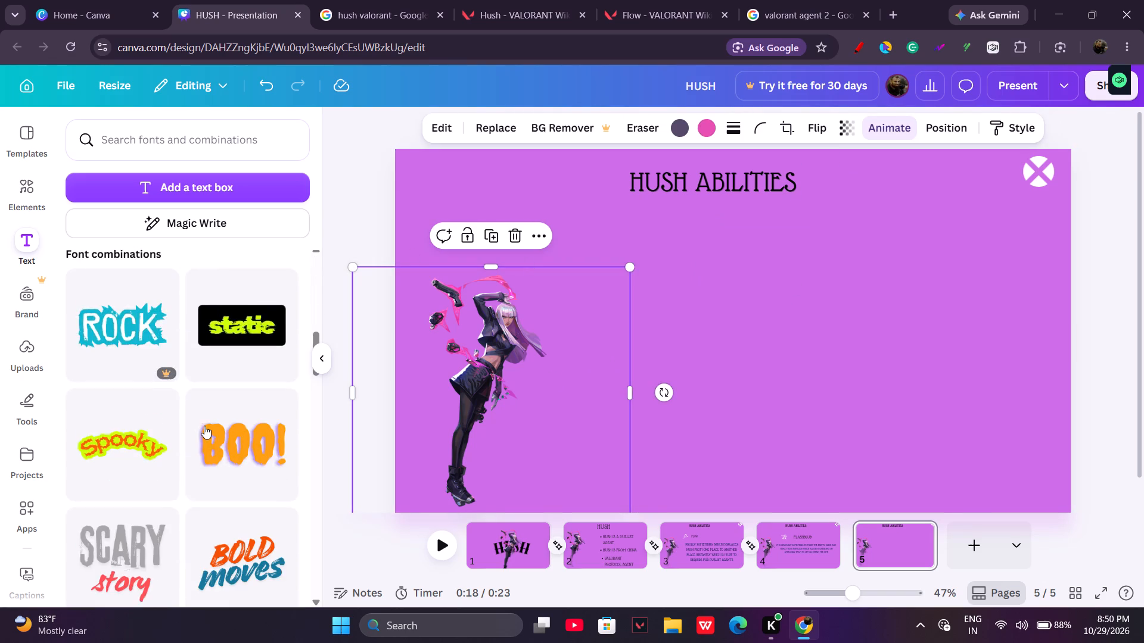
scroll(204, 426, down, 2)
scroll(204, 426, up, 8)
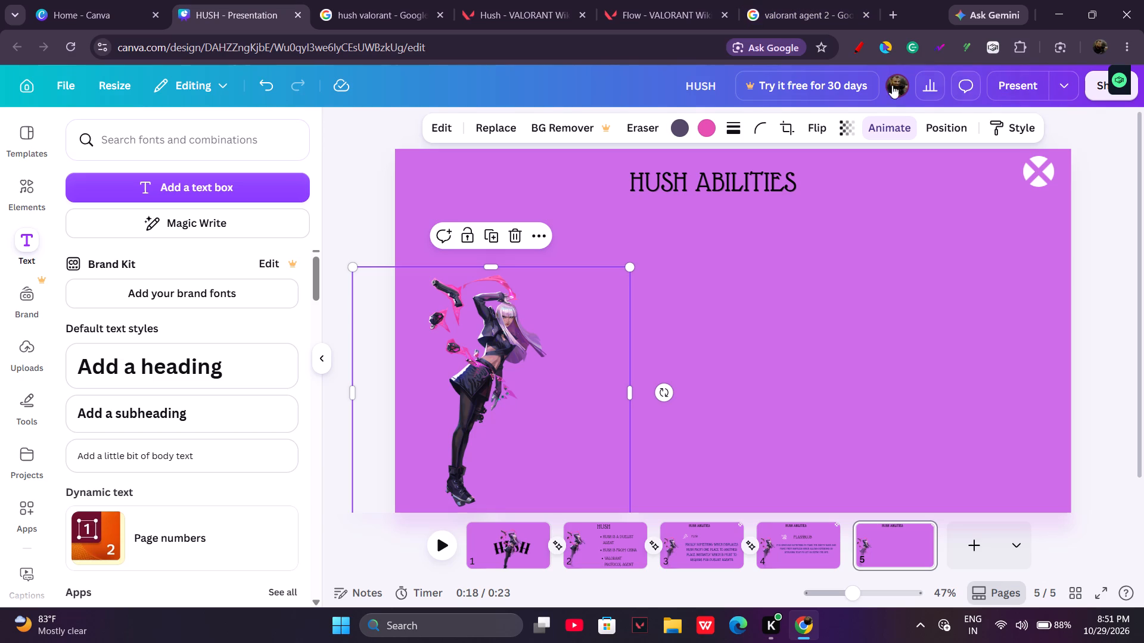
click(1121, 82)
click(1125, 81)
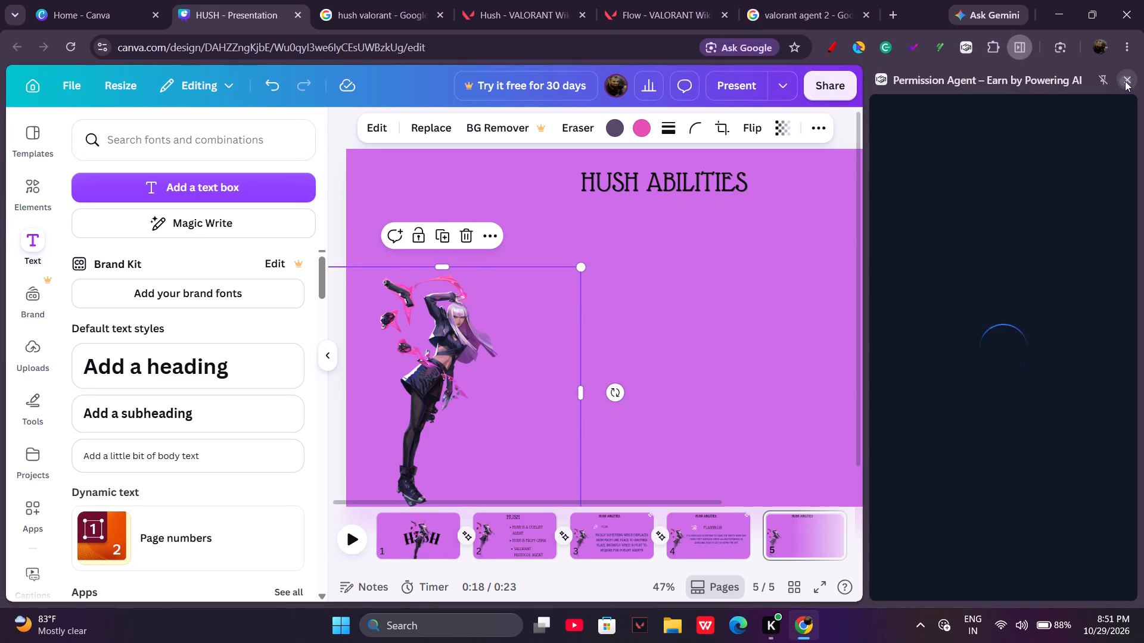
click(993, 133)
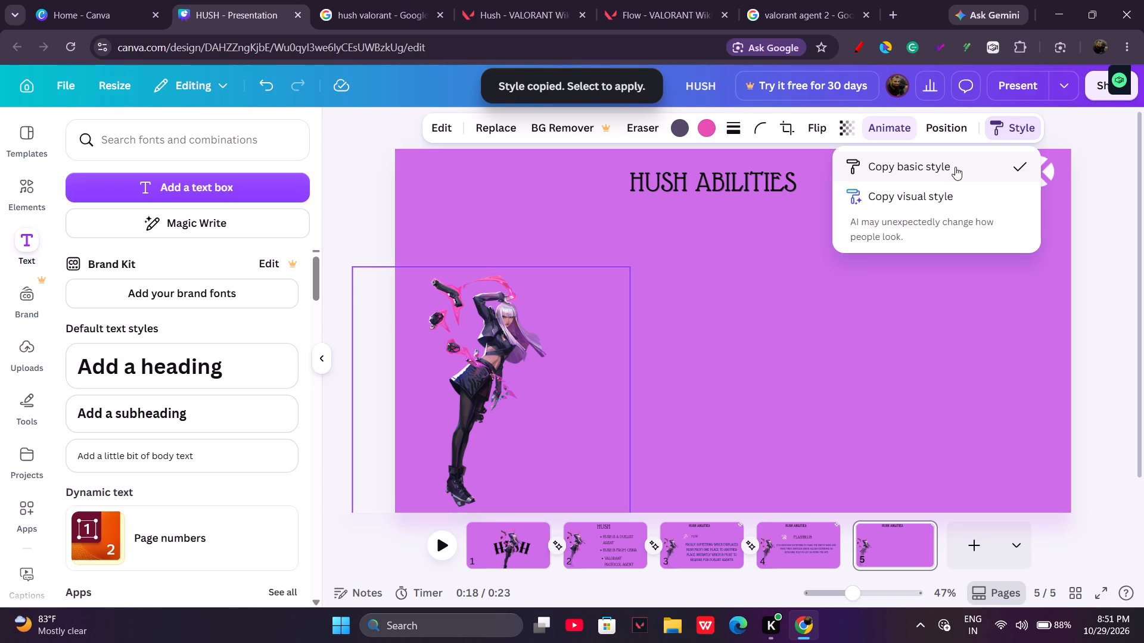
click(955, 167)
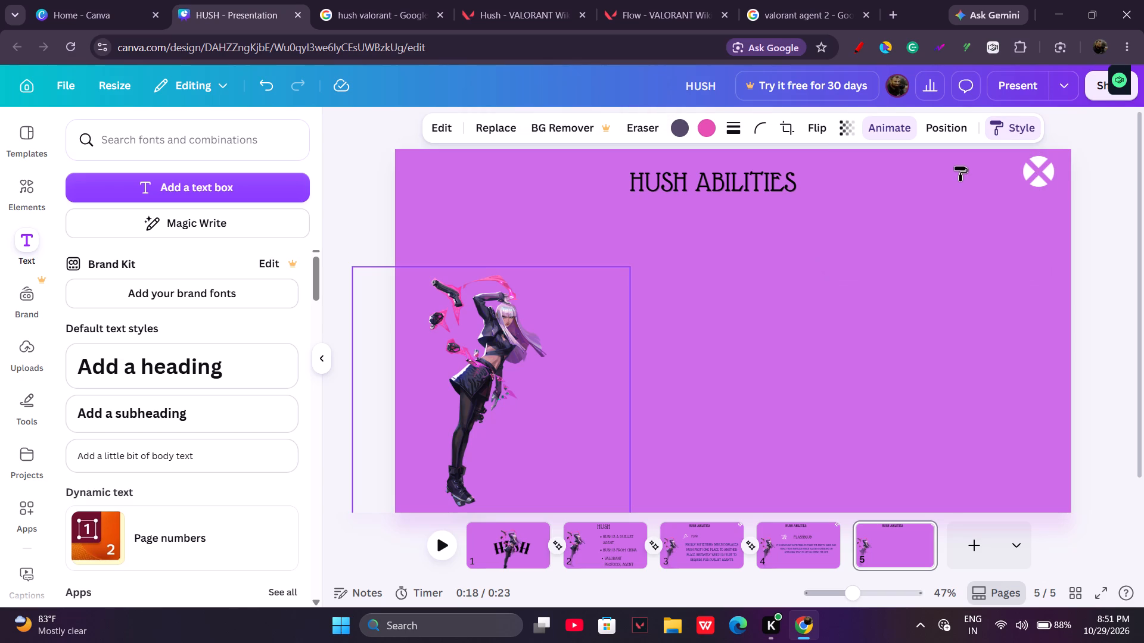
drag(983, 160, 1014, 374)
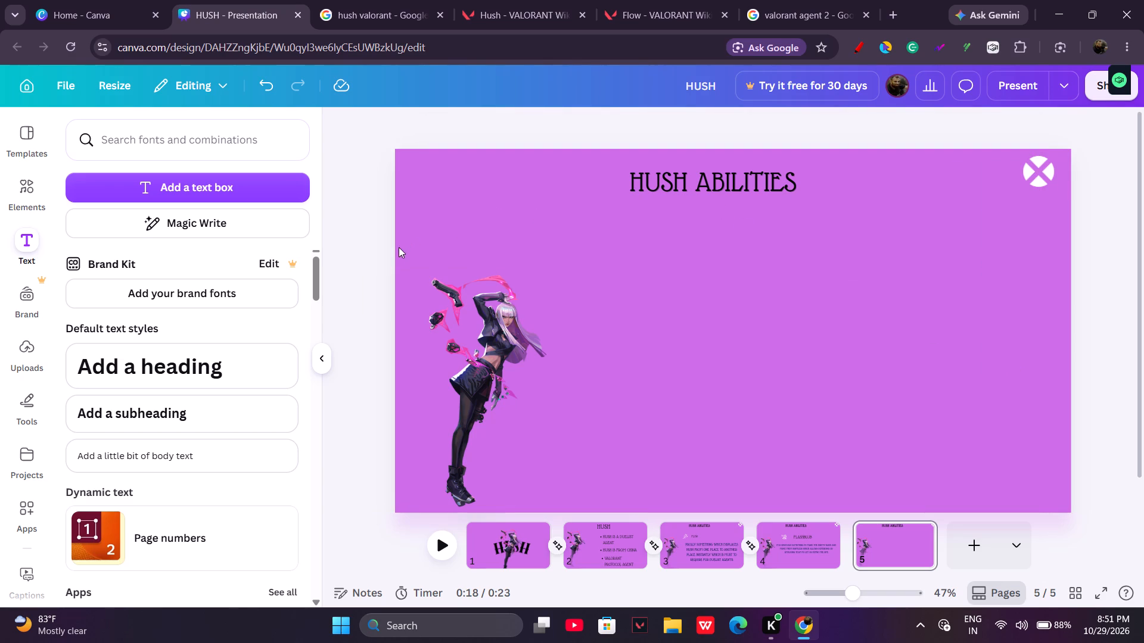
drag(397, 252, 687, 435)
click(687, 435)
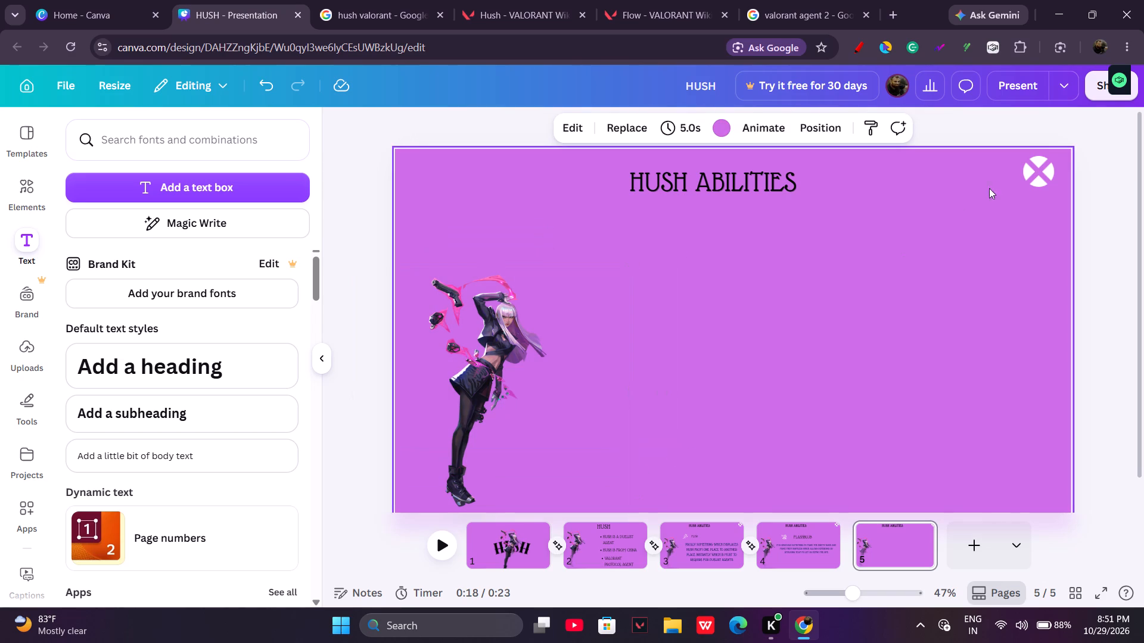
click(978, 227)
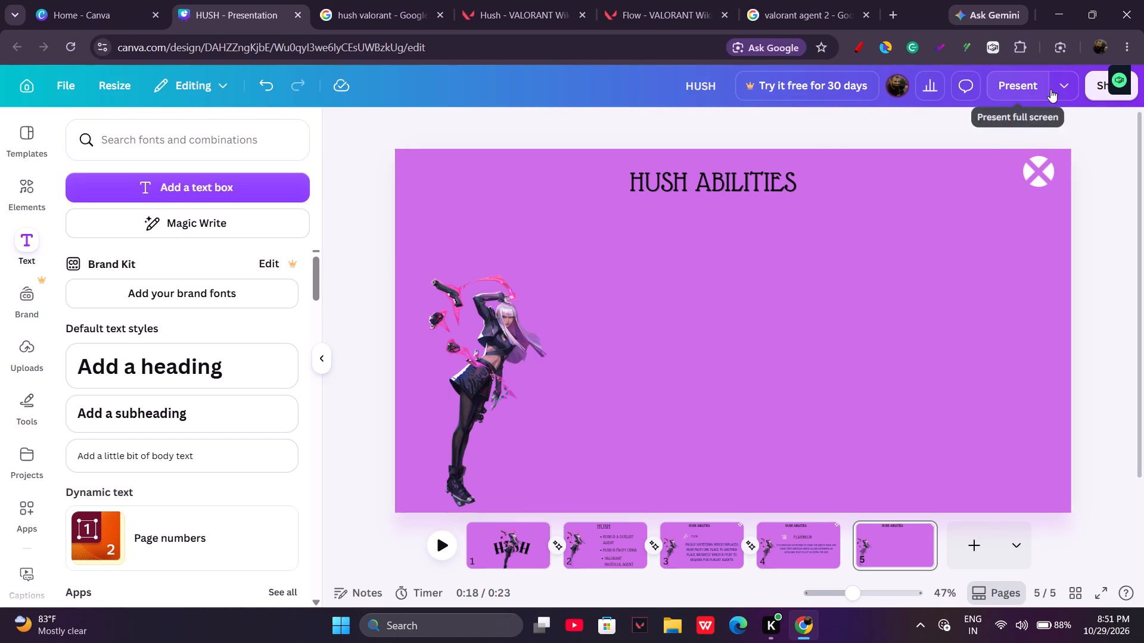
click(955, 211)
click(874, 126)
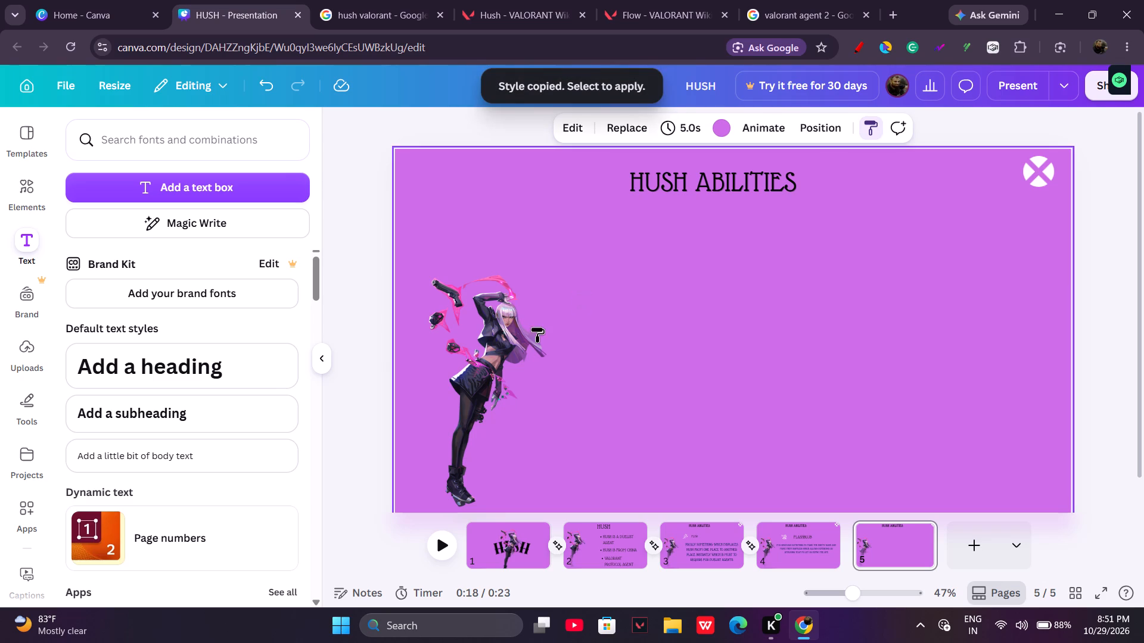
Find and delete the leftover empty text box in the middle of page 5.
drag(400, 250, 608, 485)
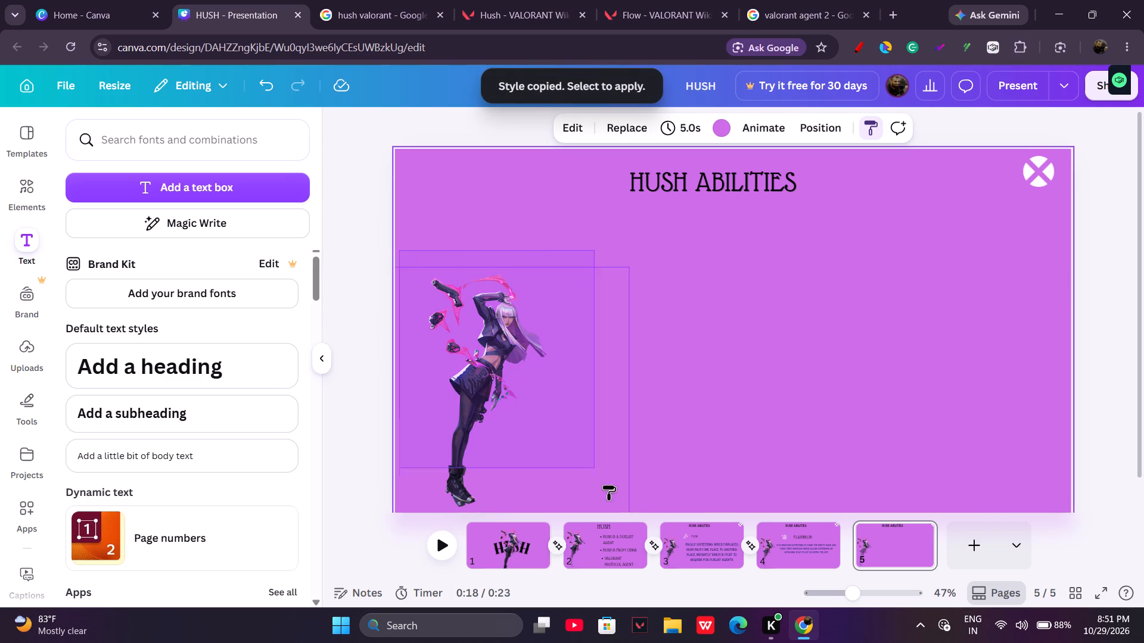
drag(608, 485, 735, 534)
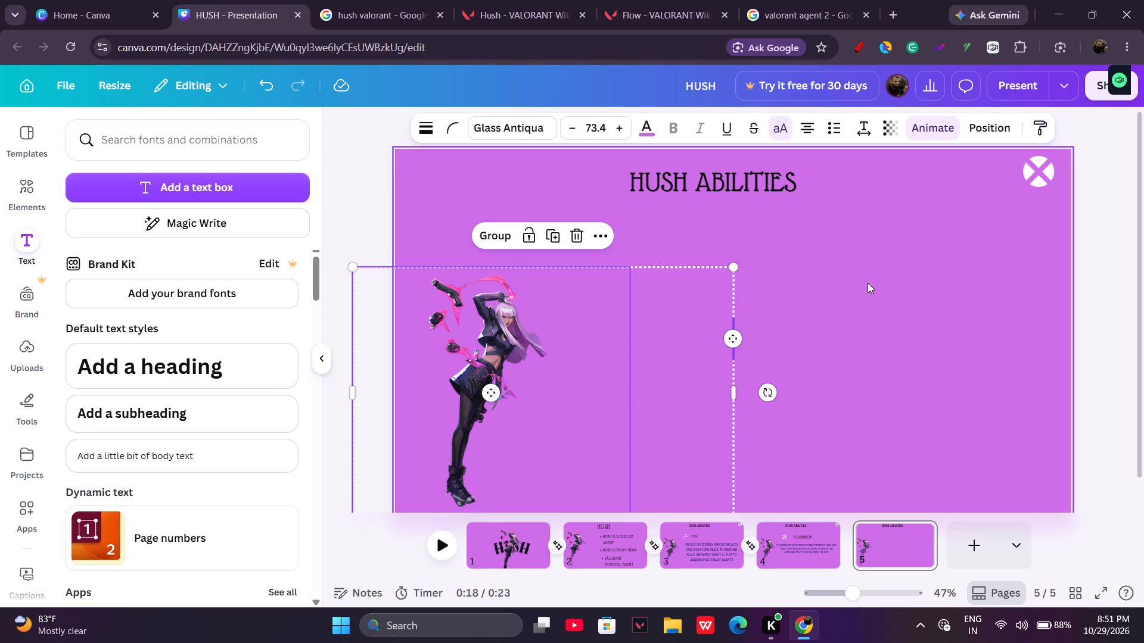
drag(839, 254, 1044, 527)
drag(719, 254, 952, 457)
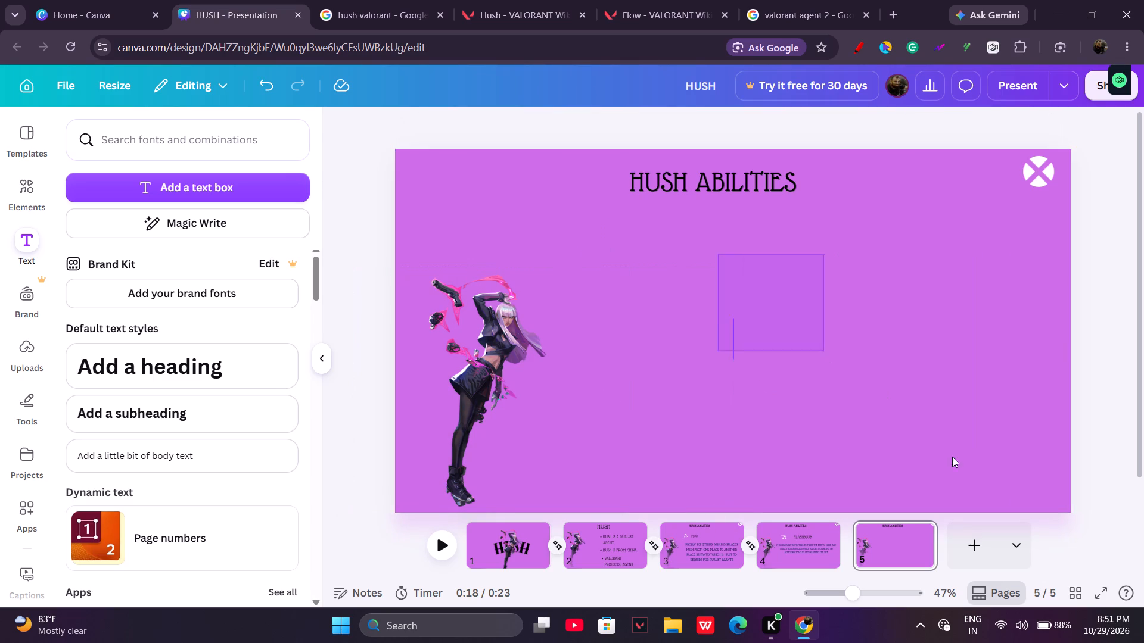
drag(952, 457, 1080, 553)
click(1034, 137)
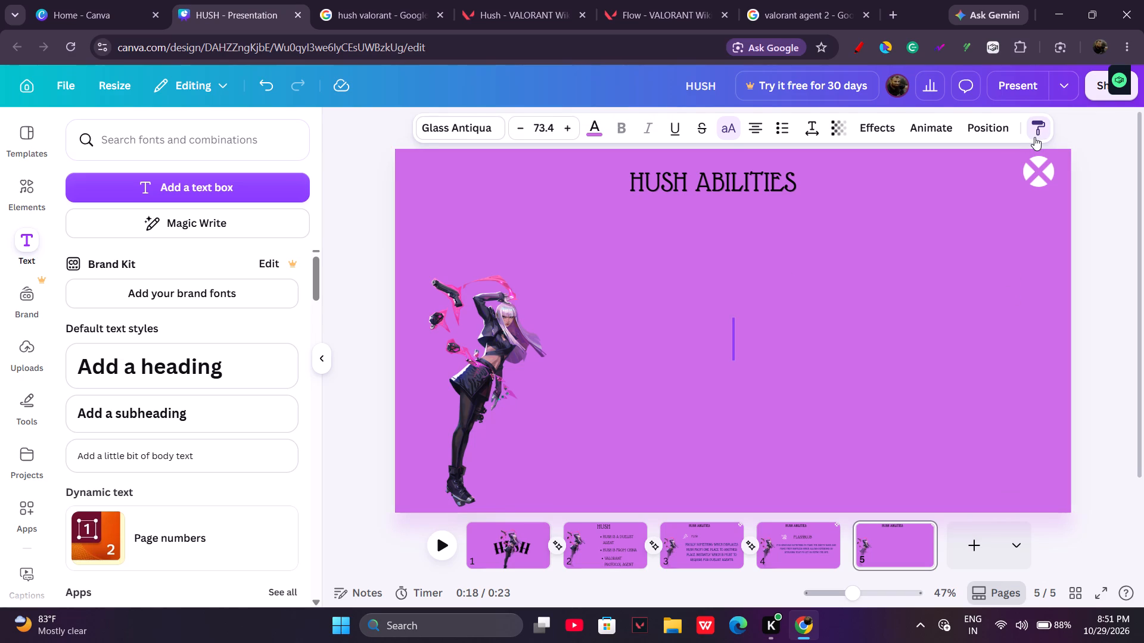
drag(688, 279, 964, 476)
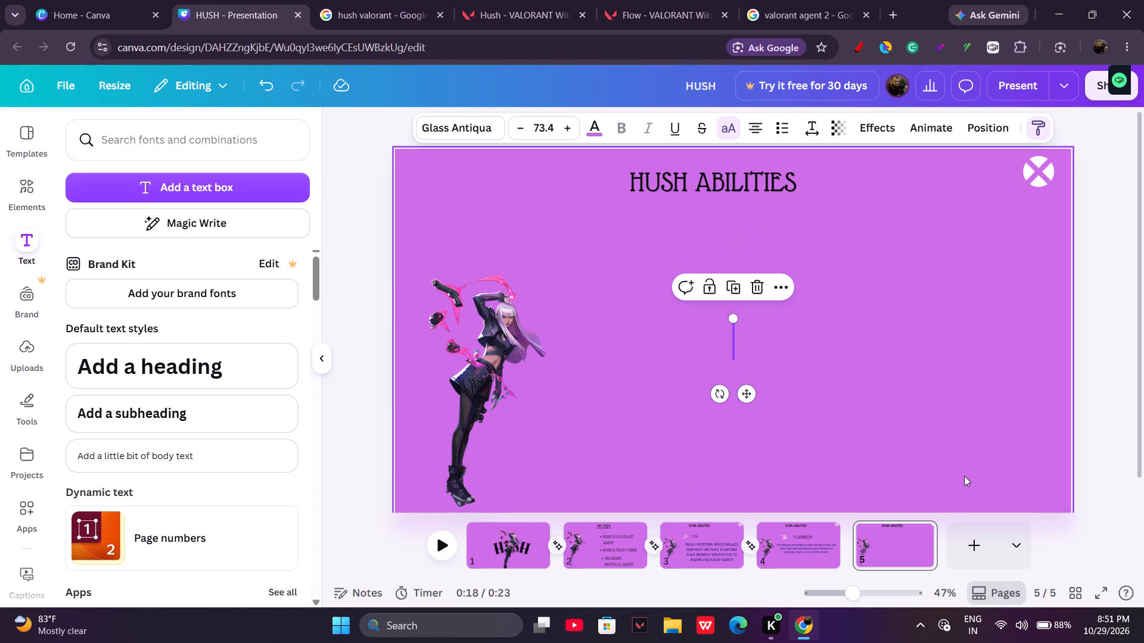
click(758, 294)
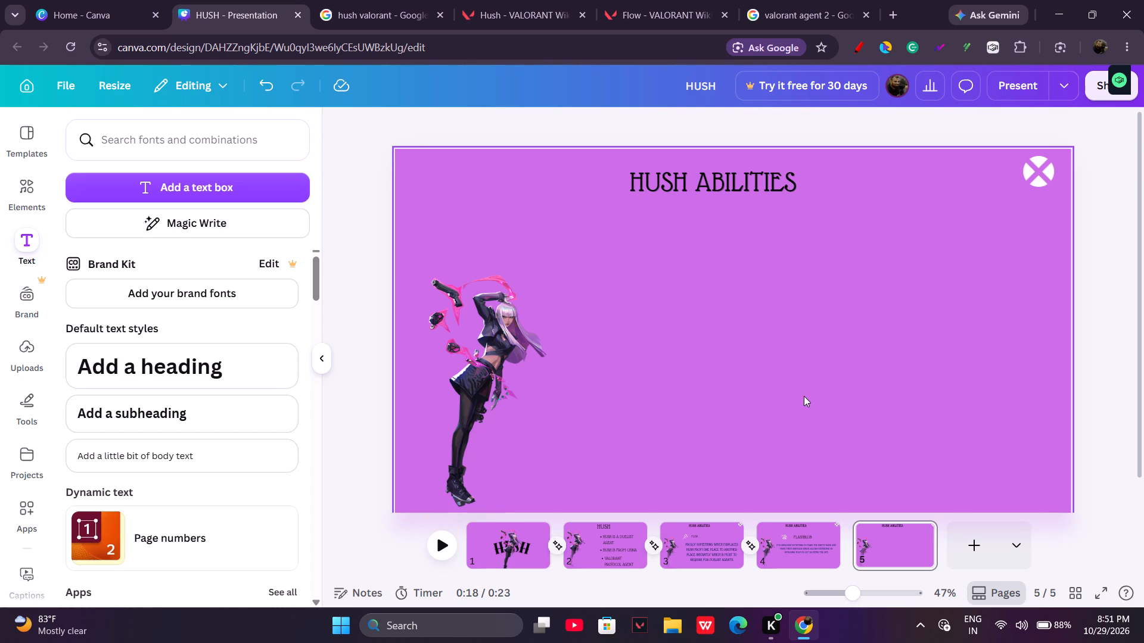
Copy the Displacement ability icon from the Flow wiki page and paste it onto page 5 of the Canva presentation.
click(652, 0)
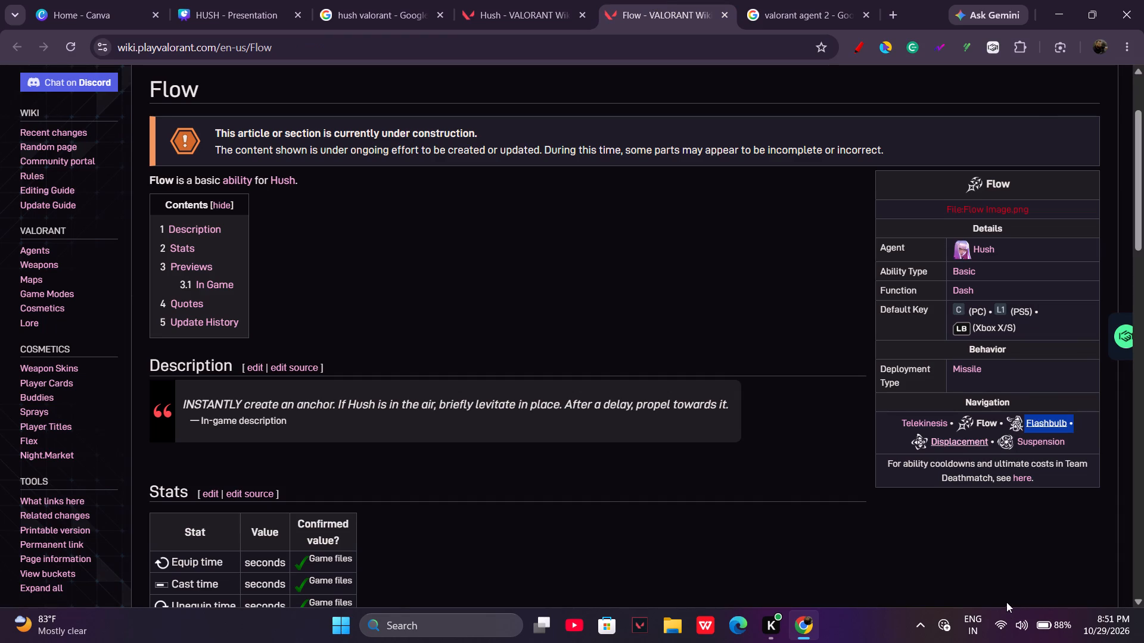
click(995, 605)
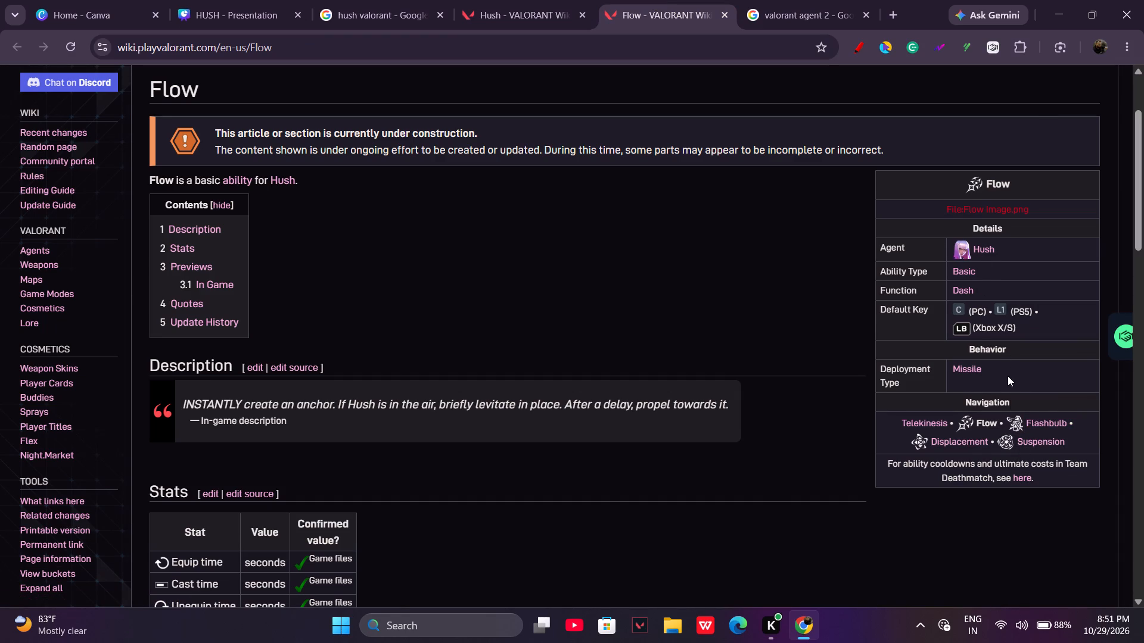
right_click(922, 440)
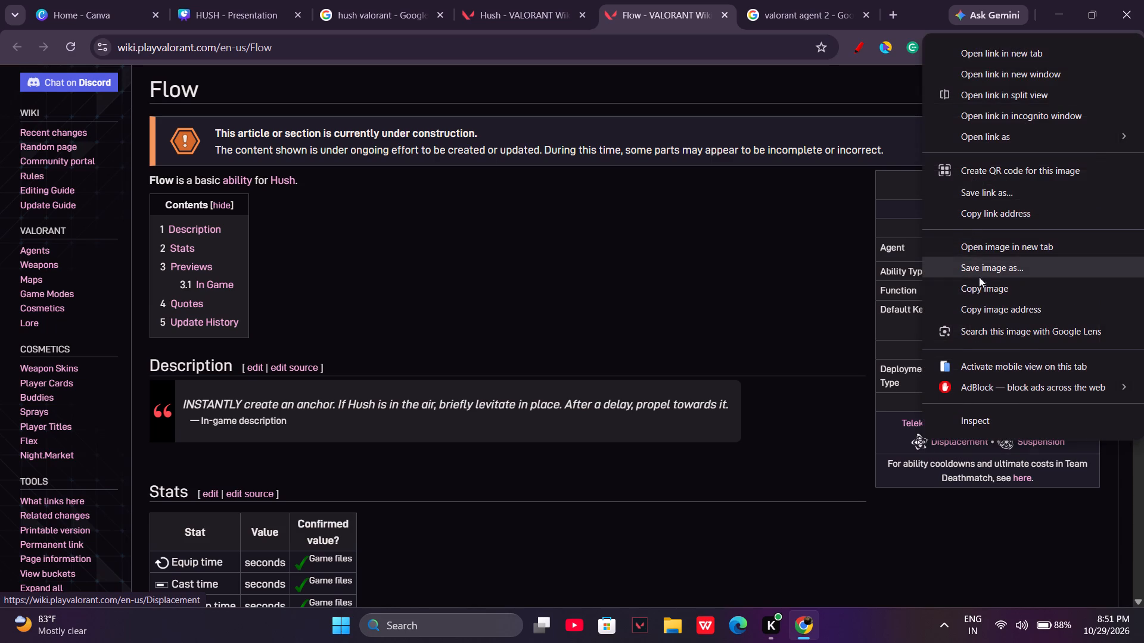
click(984, 294)
click(214, 0)
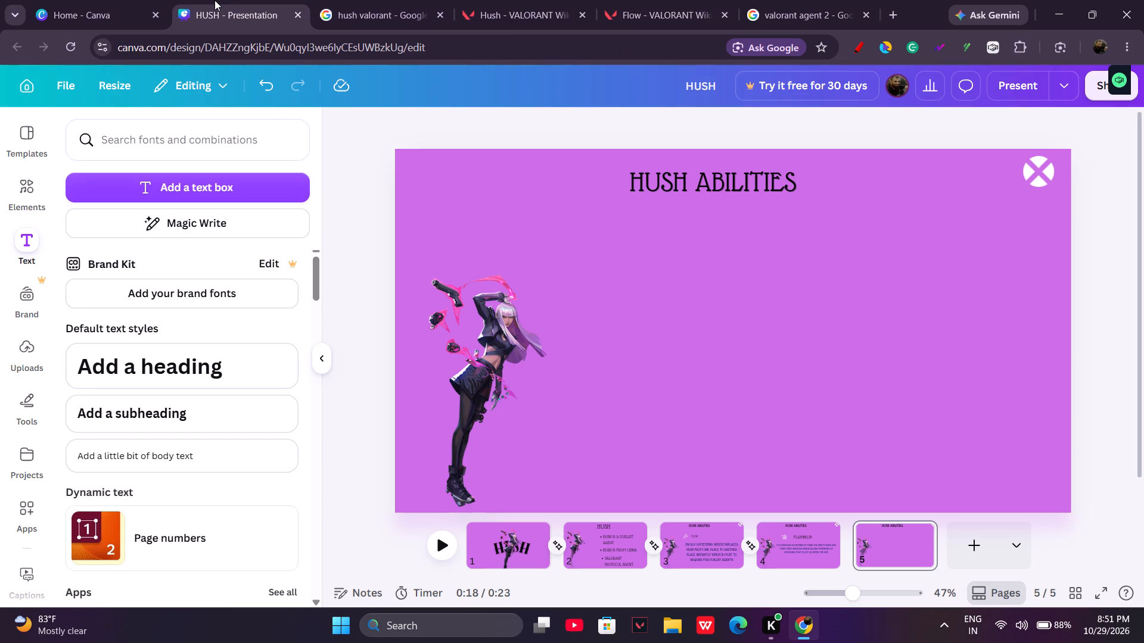
key(ctrl+v)
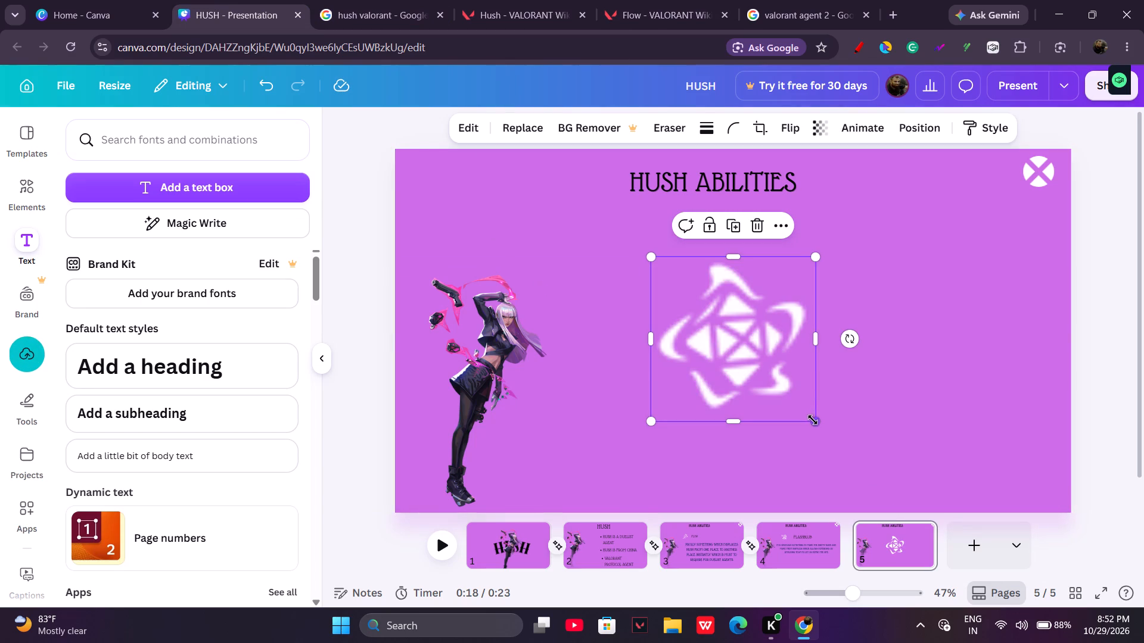
Shrink the Displacement icon to about 160 by 160 and place it beside Hush's head, below and left of the HUSH ABILITIES title.
drag(815, 420, 727, 345)
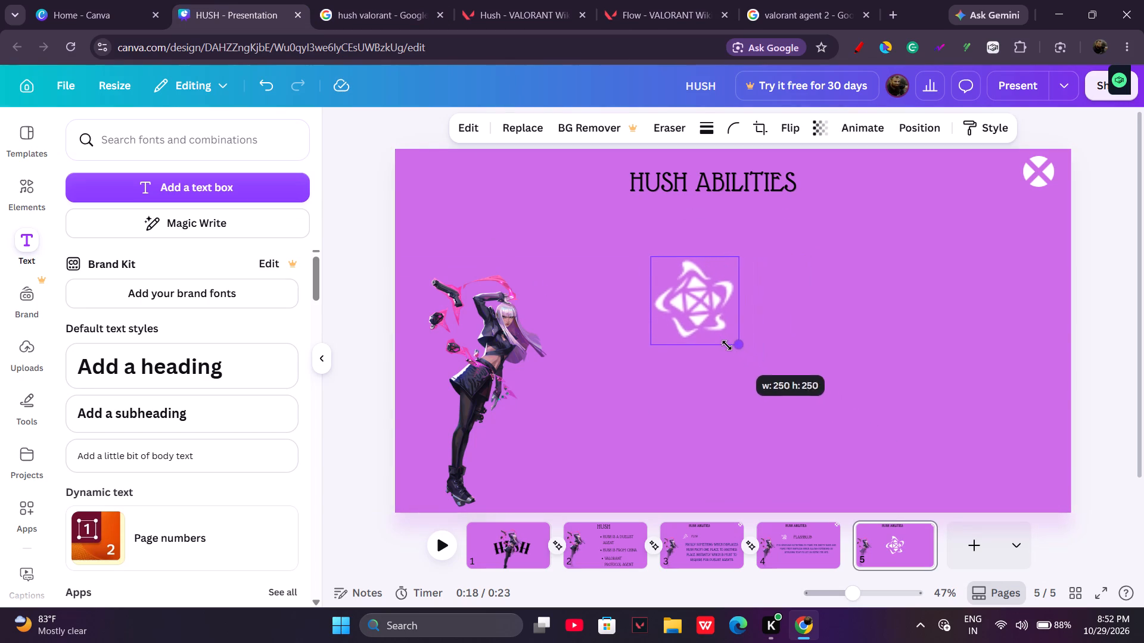
drag(727, 345, 701, 321)
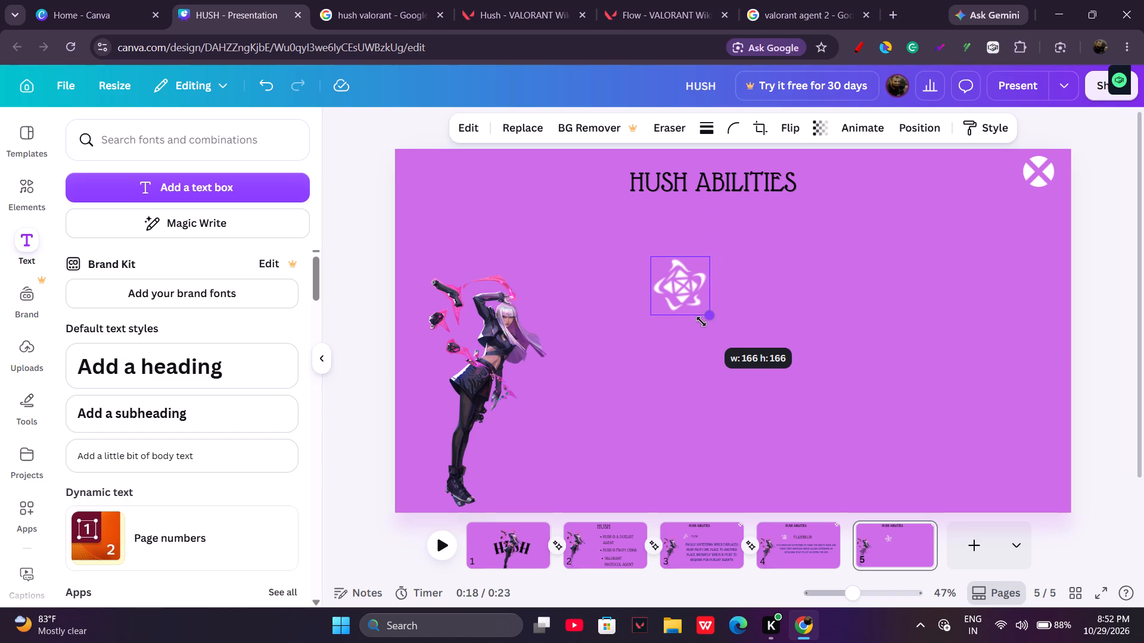
drag(701, 321, 704, 315)
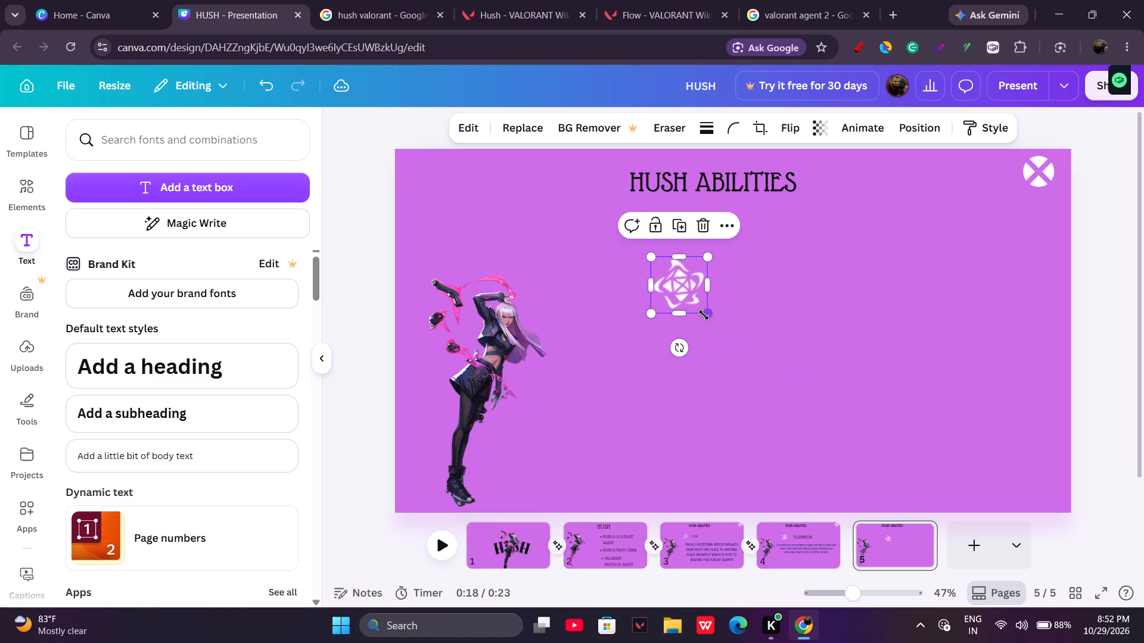
drag(679, 298, 603, 293)
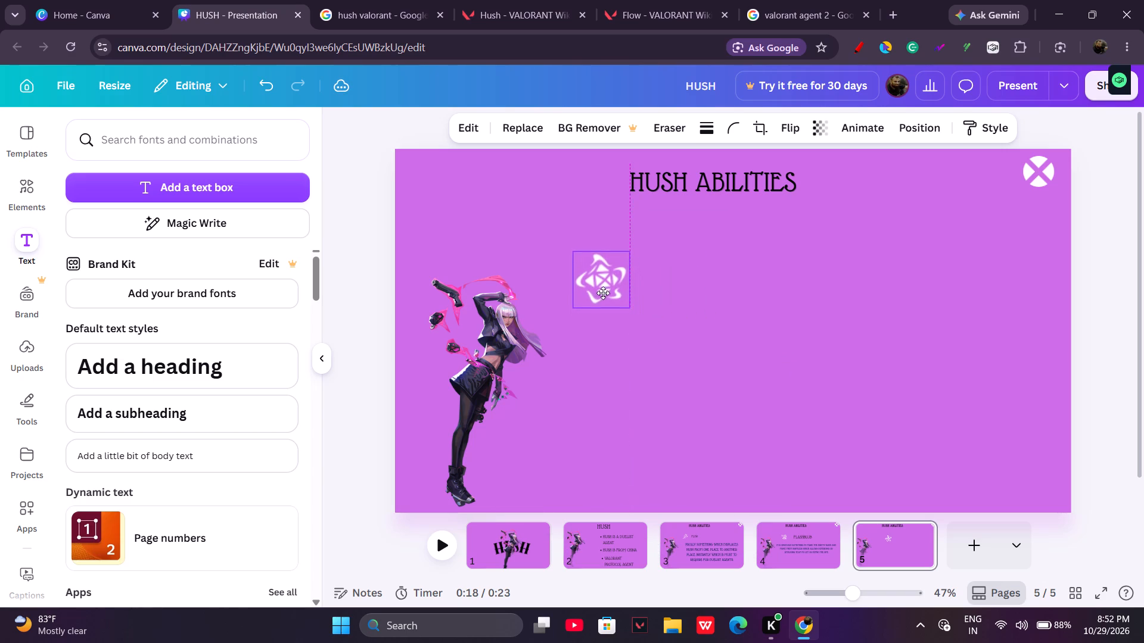
drag(603, 293, 605, 295)
click(605, 295)
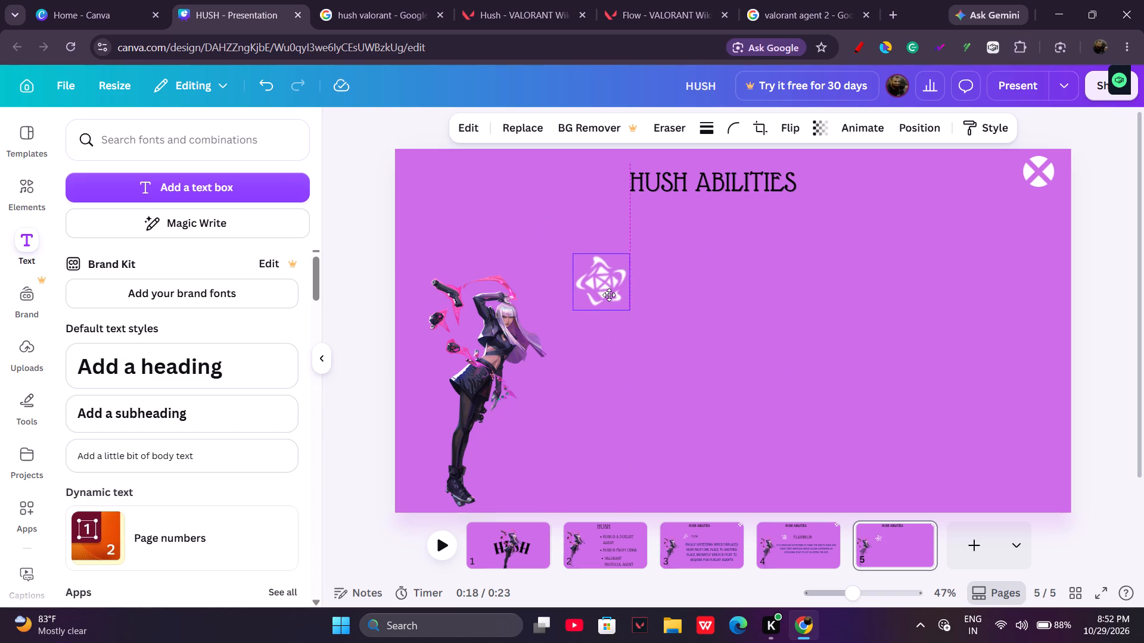
click(606, 295)
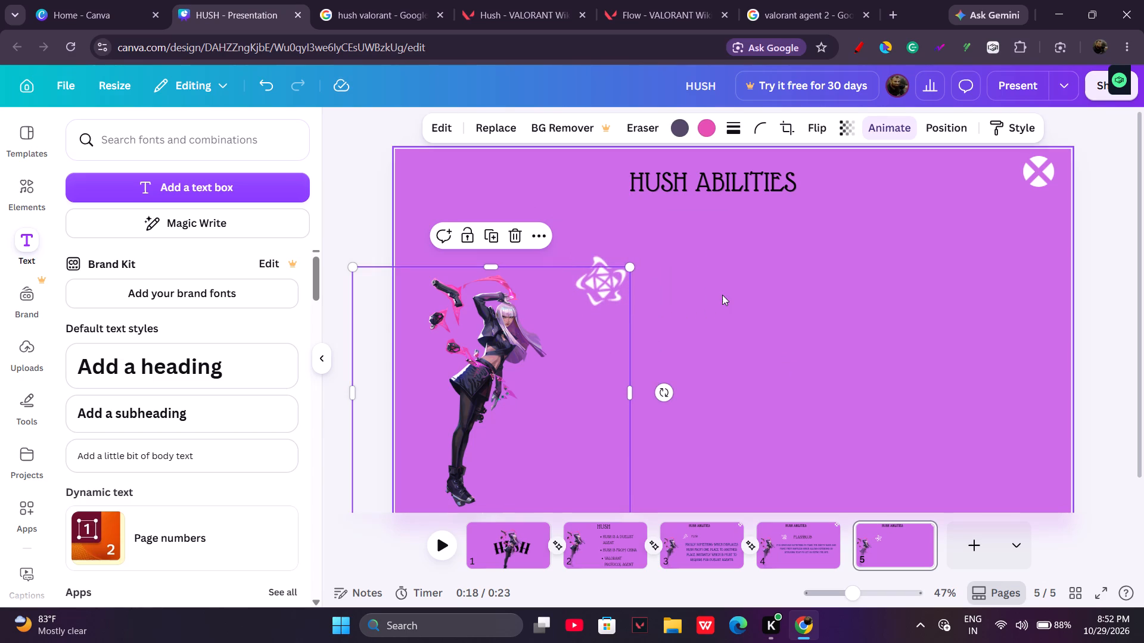
click(722, 295)
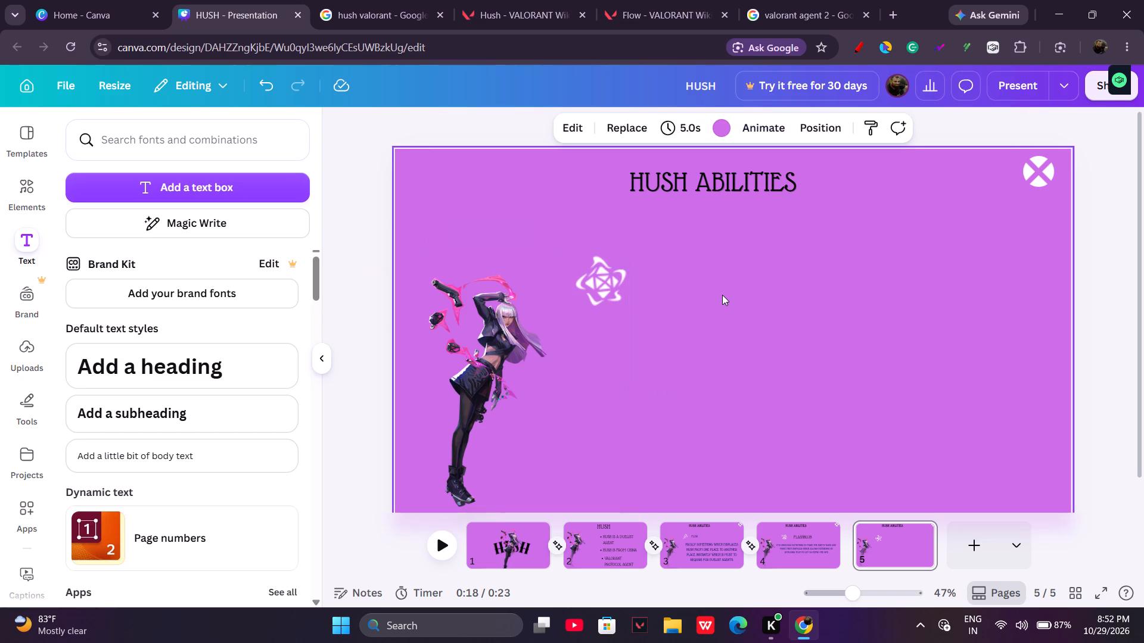
Add a text box on page 5 reading DISPLACEMENT.
click(247, 186)
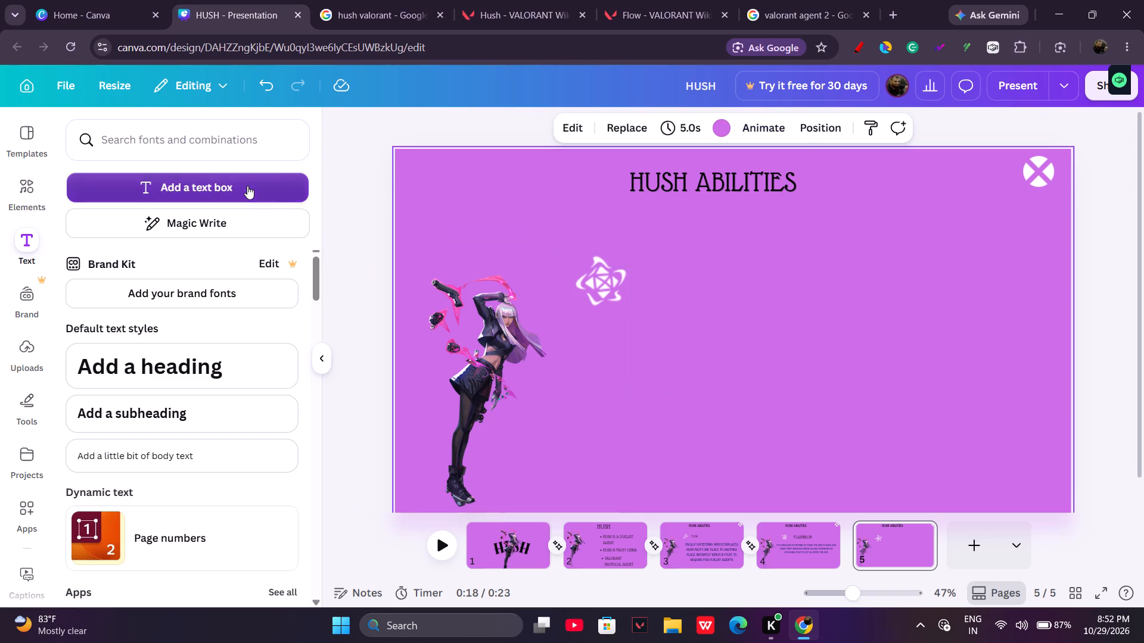
key(BackSpace)
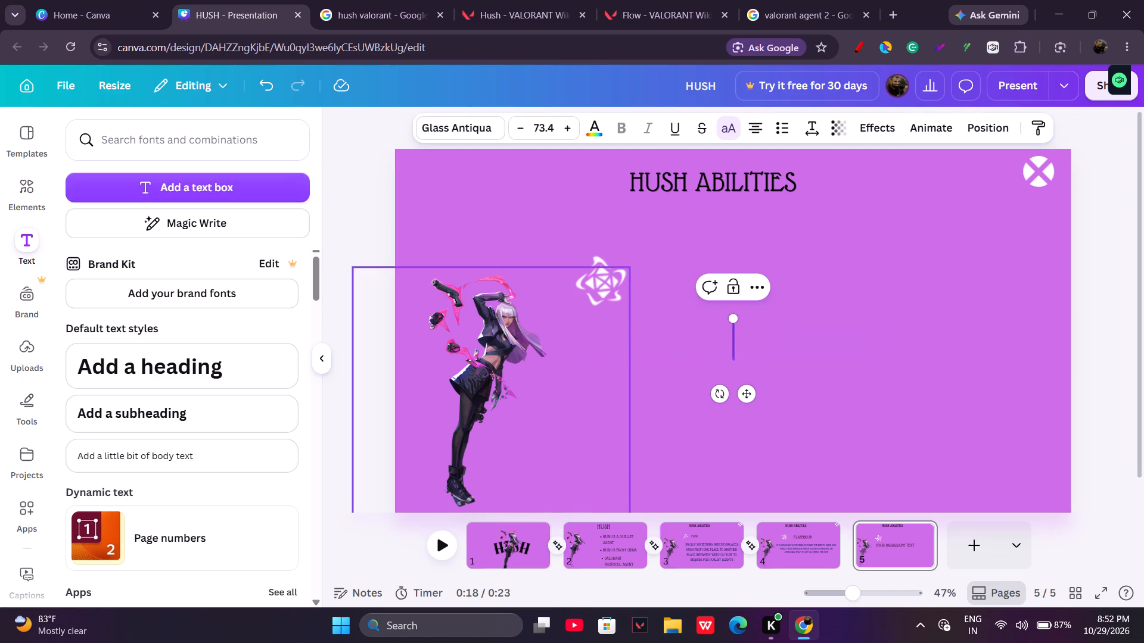
key(d)
text(ISPL)
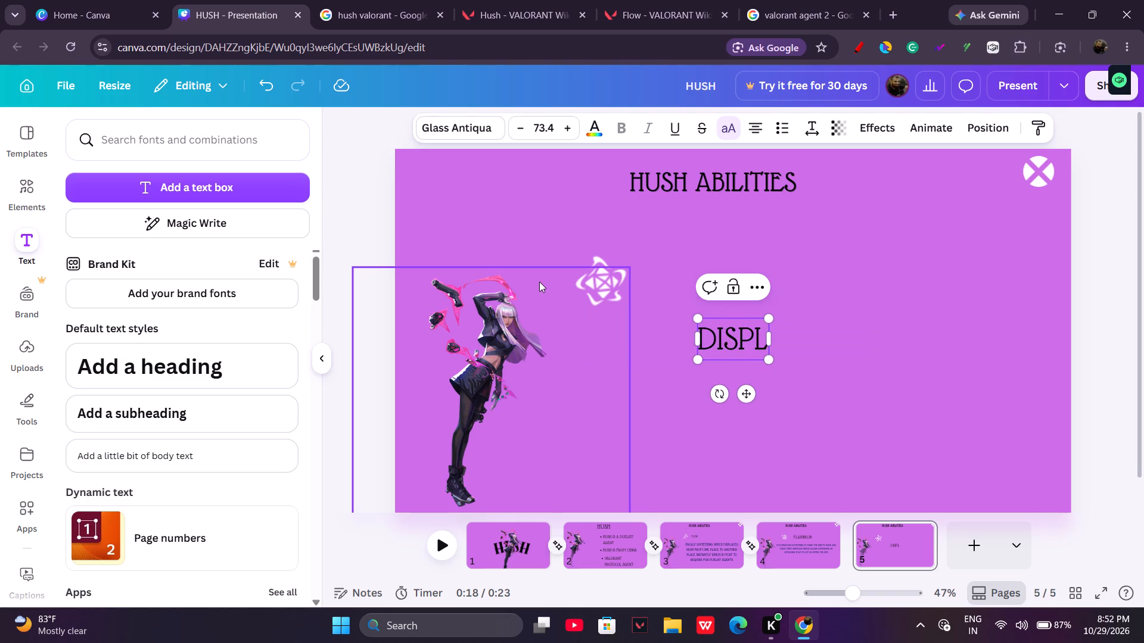
text(AC)
key(e)
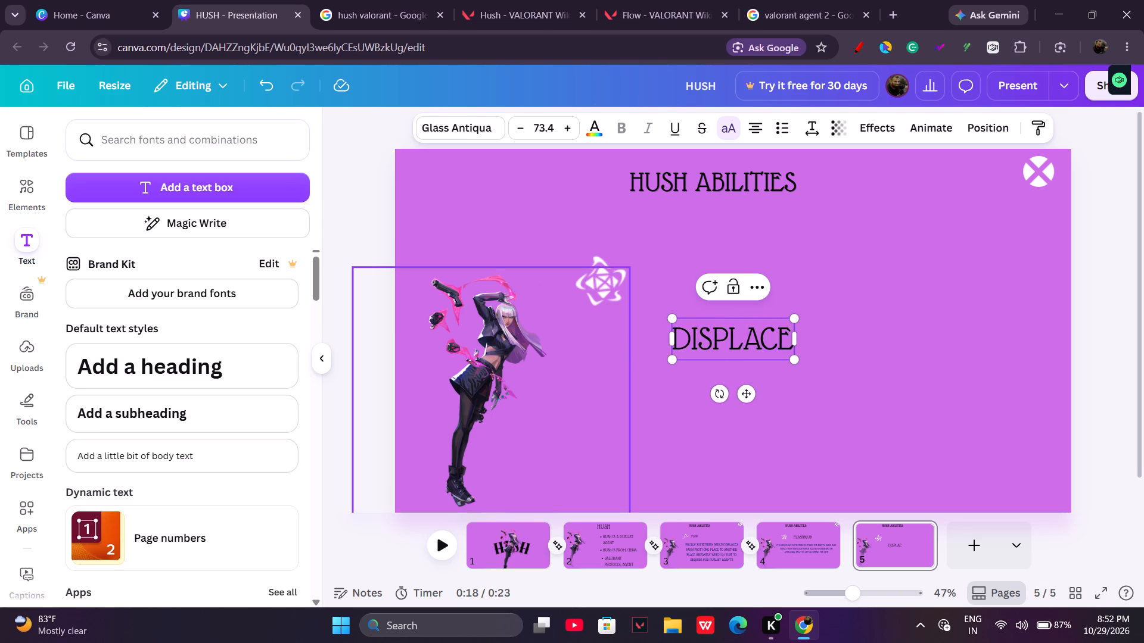
text(MENT)
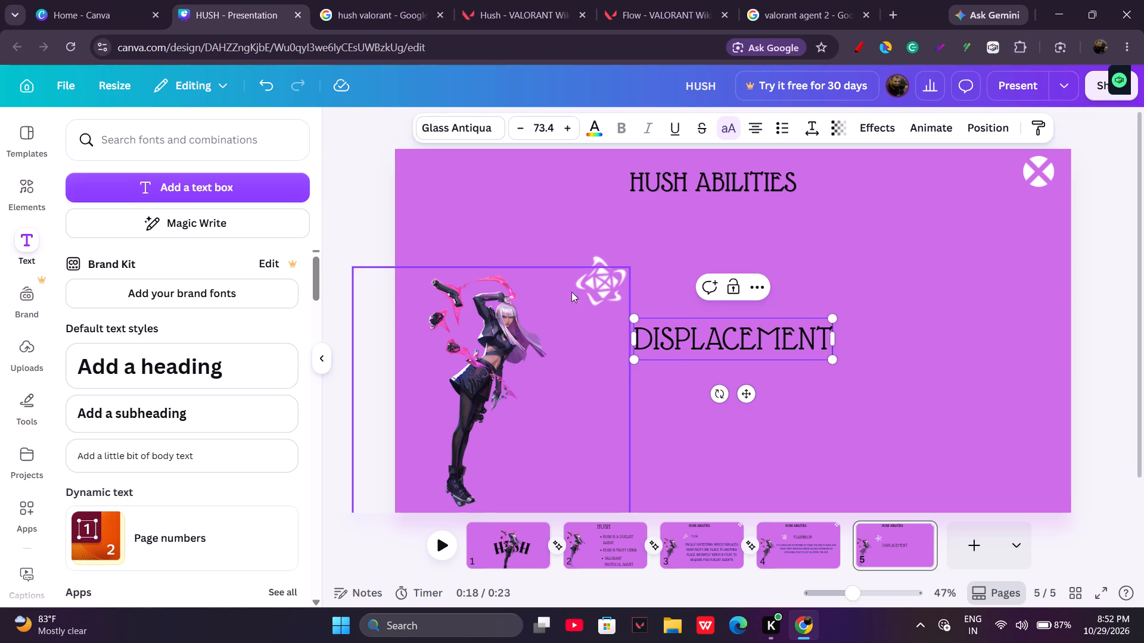
Move the DISPLACEMENT heading just right of the ability icon, vertically centred with it.
drag(745, 391, 760, 372)
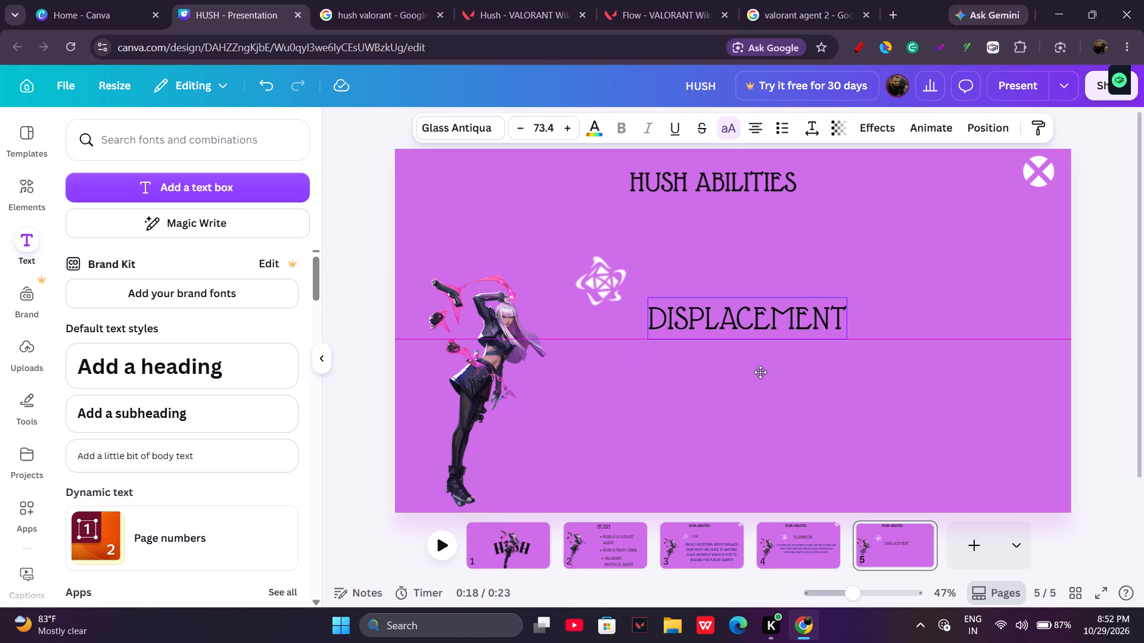
drag(760, 372, 785, 333)
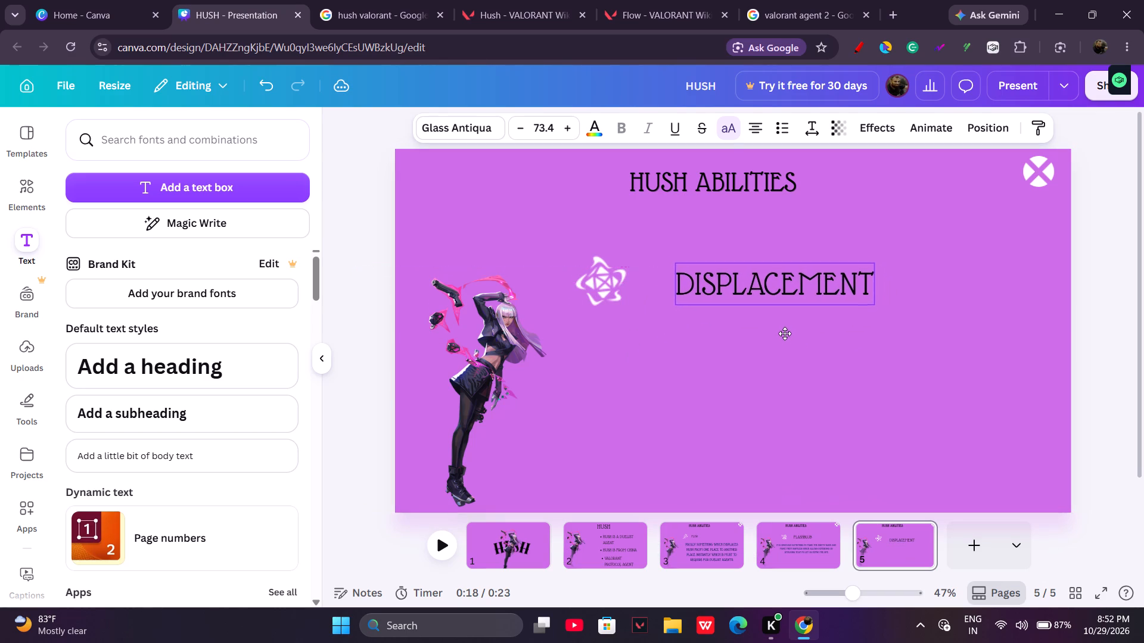
drag(785, 333, 789, 332)
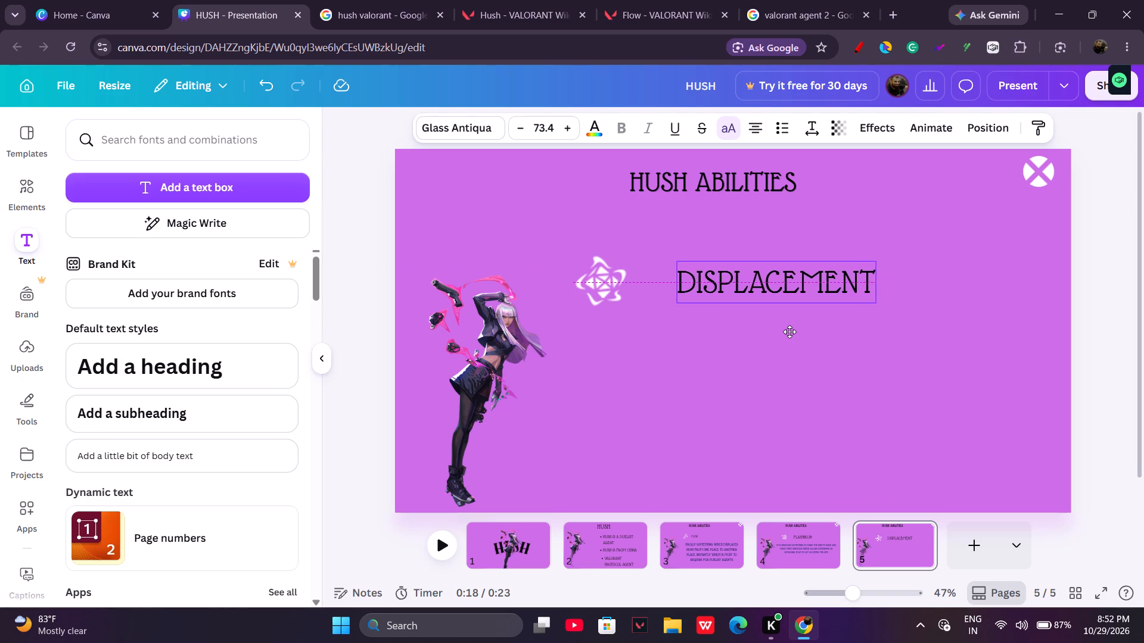
drag(789, 332, 766, 336)
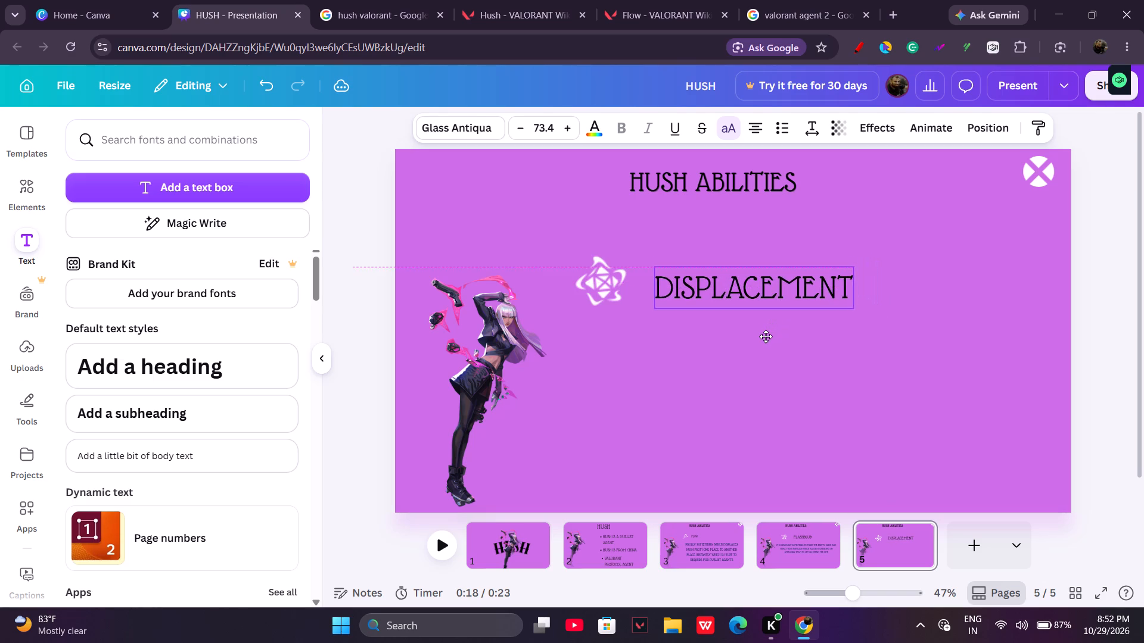
drag(766, 336, 763, 332)
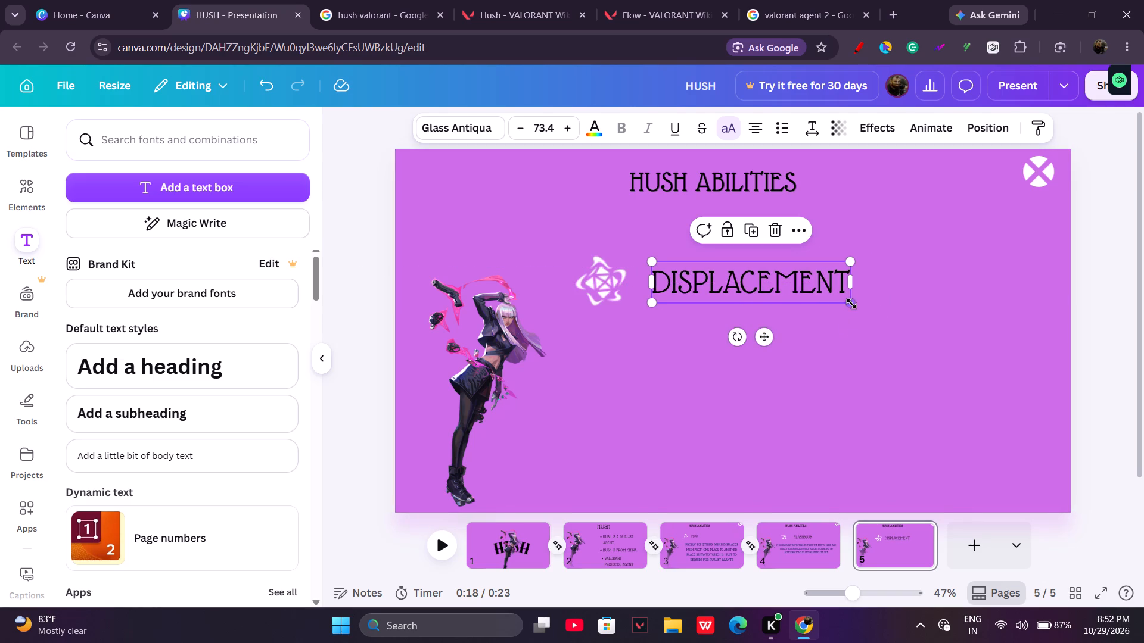
Shrink the DISPLACEMENT heading to a font size of about 44.3 and place it beside the ability icon, vertically centred with it.
drag(852, 304, 809, 304)
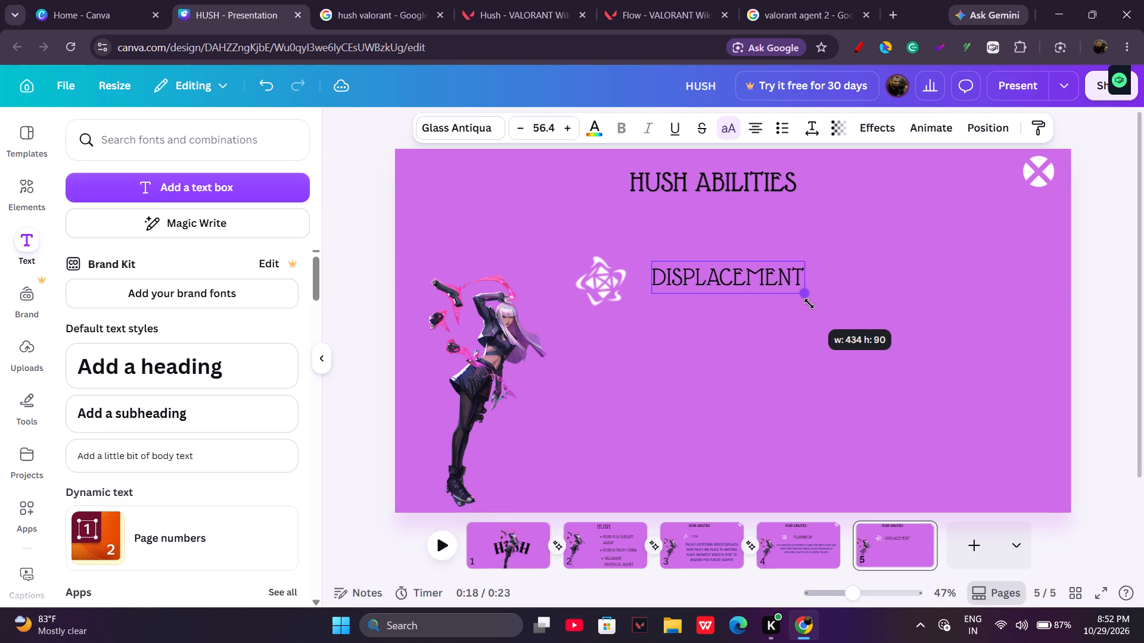
drag(809, 304, 769, 310)
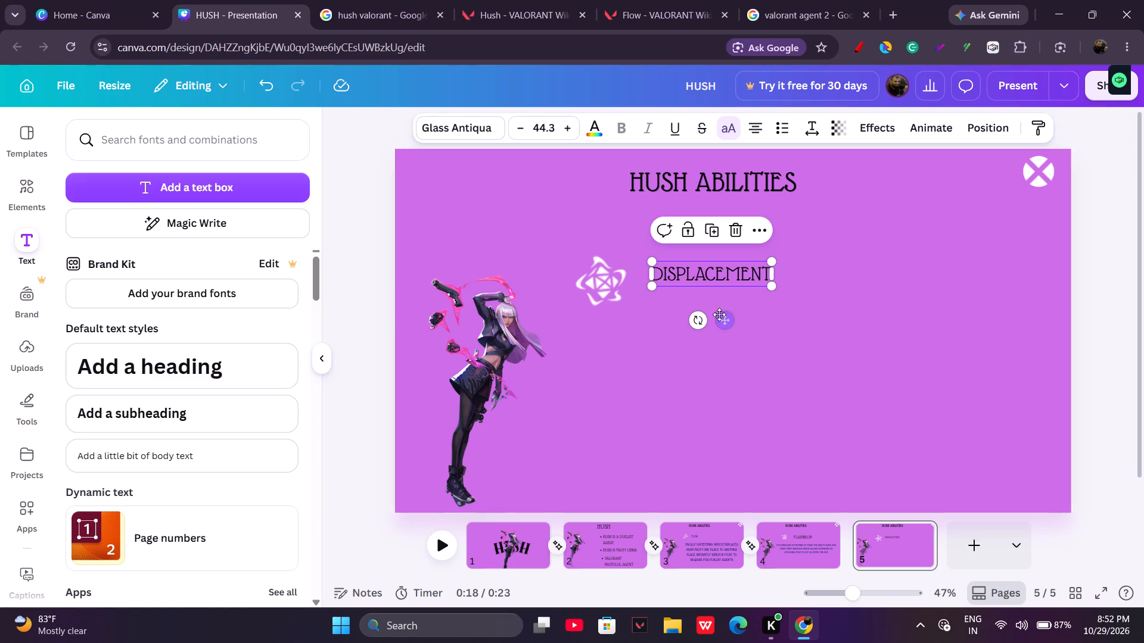
drag(718, 321, 737, 324)
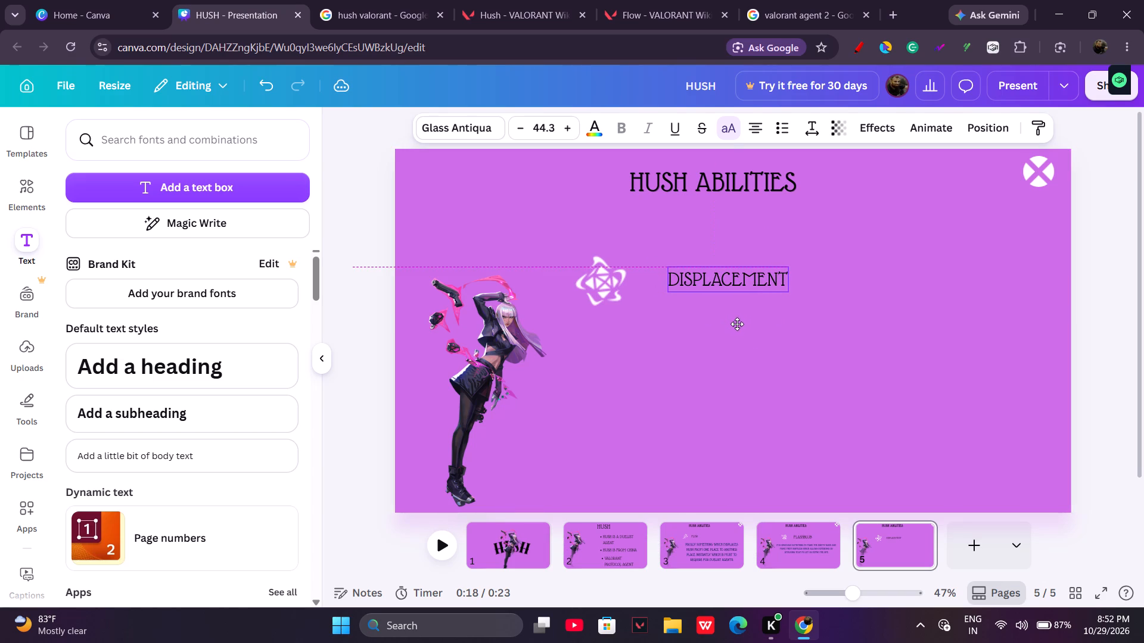
drag(737, 324, 710, 332)
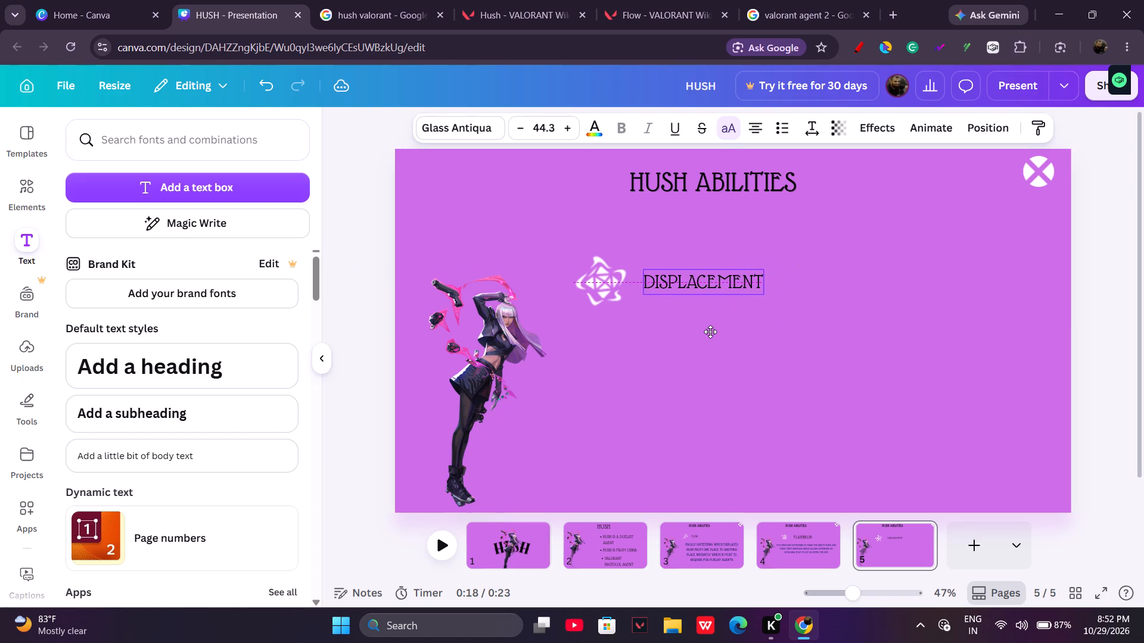
drag(710, 332, 723, 329)
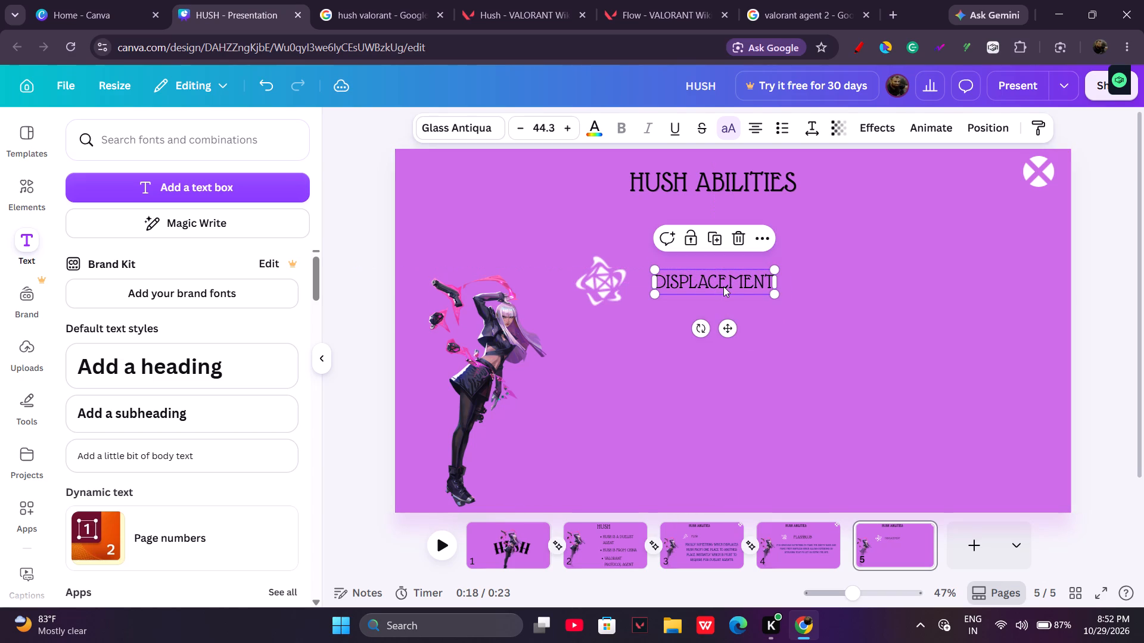
click(736, 278)
click(736, 278)
click(777, 317)
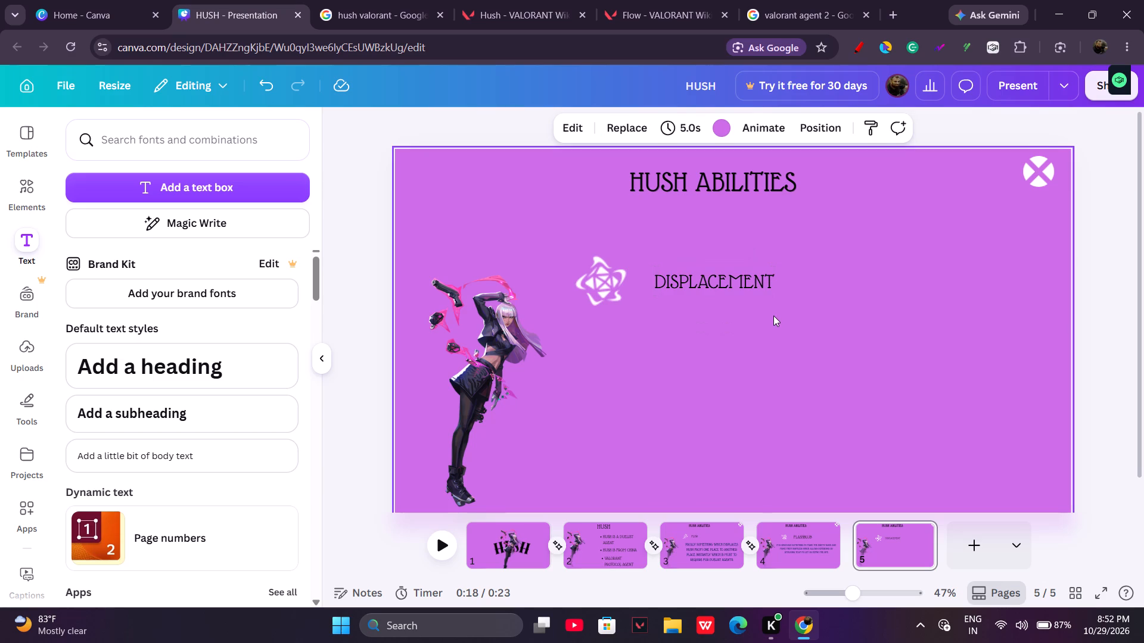
Apply the Glitch text effect to the DISPLACEMENT heading.
drag(626, 246, 832, 350)
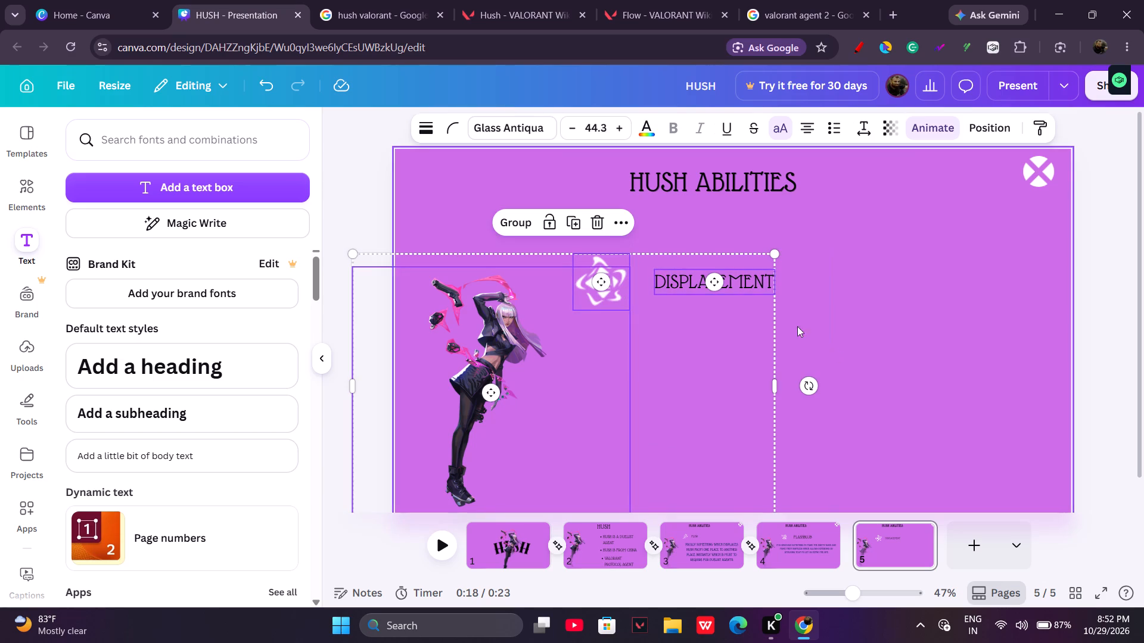
click(864, 326)
drag(643, 252, 651, 256)
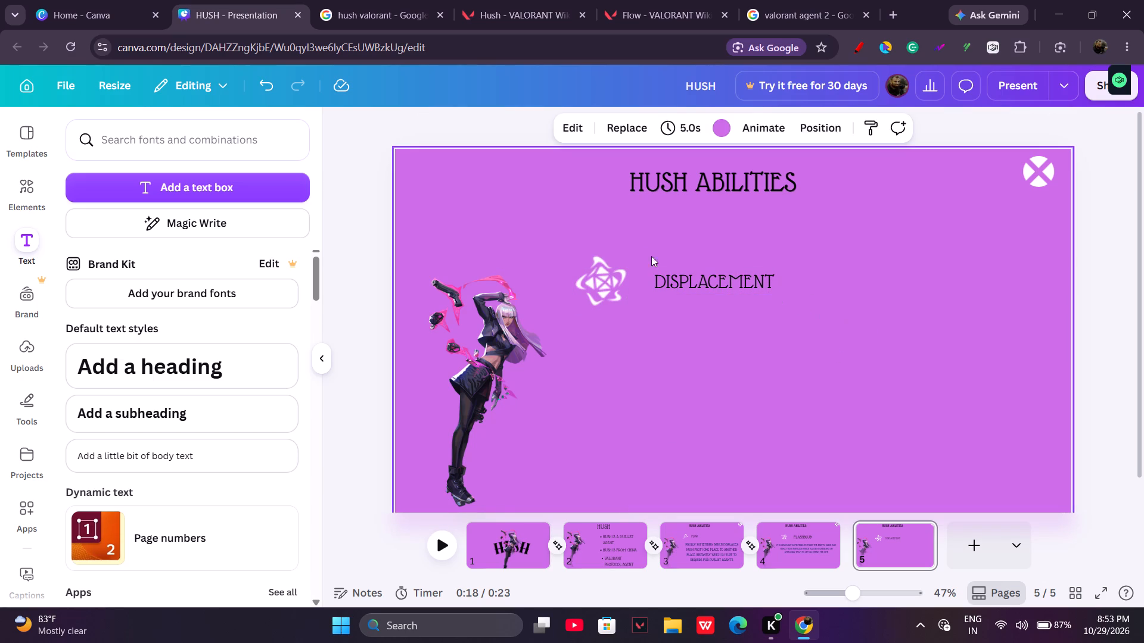
drag(651, 256, 828, 315)
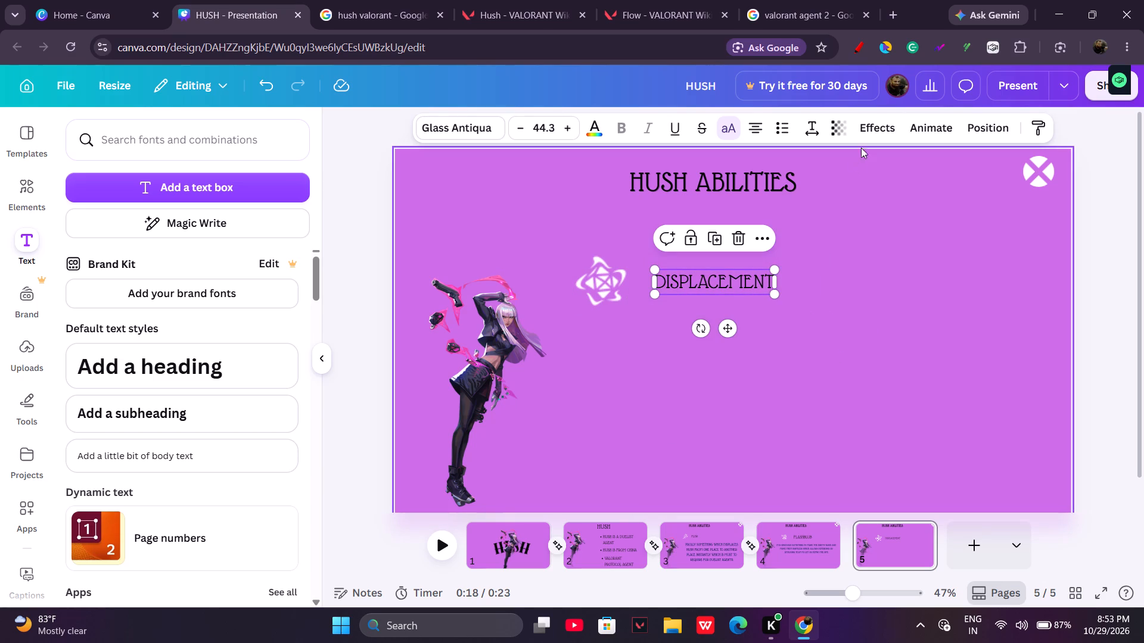
click(872, 133)
scroll(627, 171, left, 1)
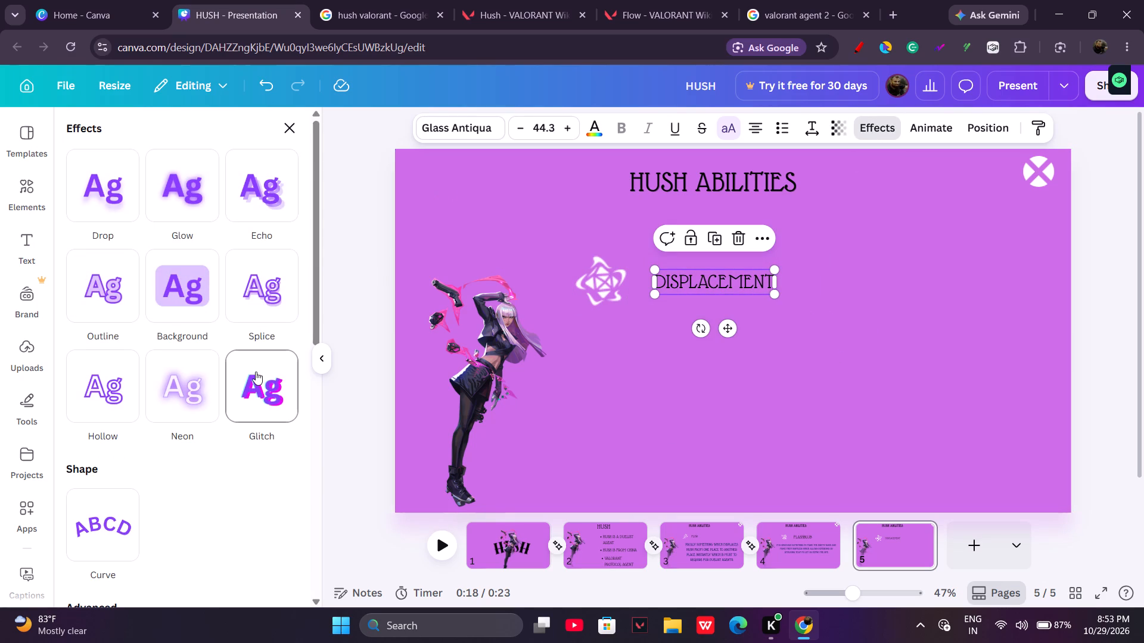
click(260, 385)
click(260, 385)
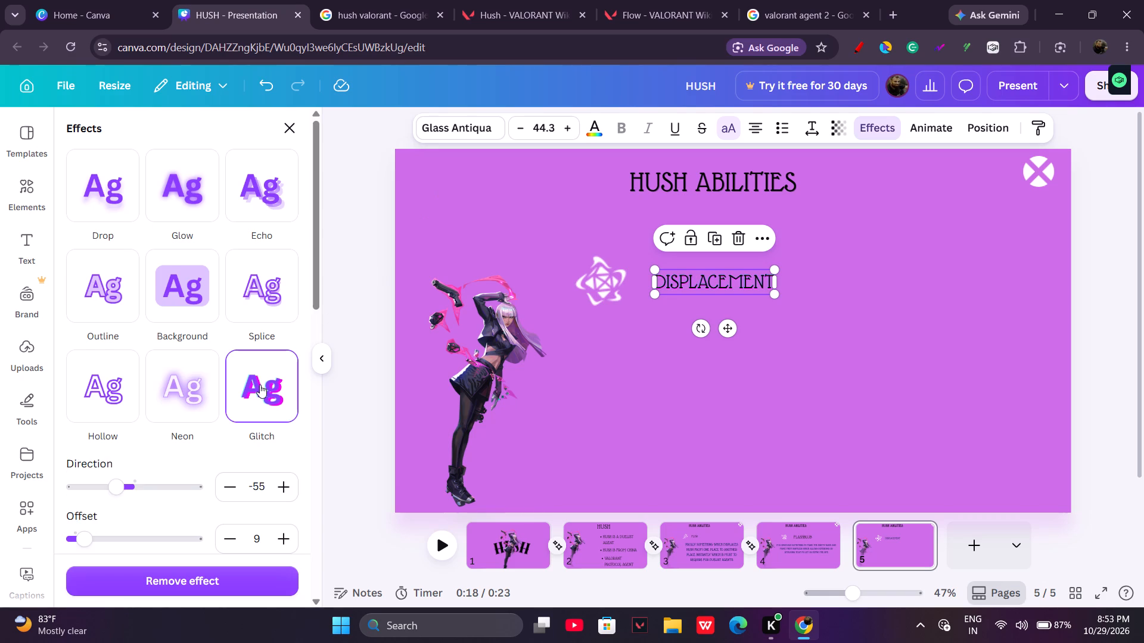
click(666, 442)
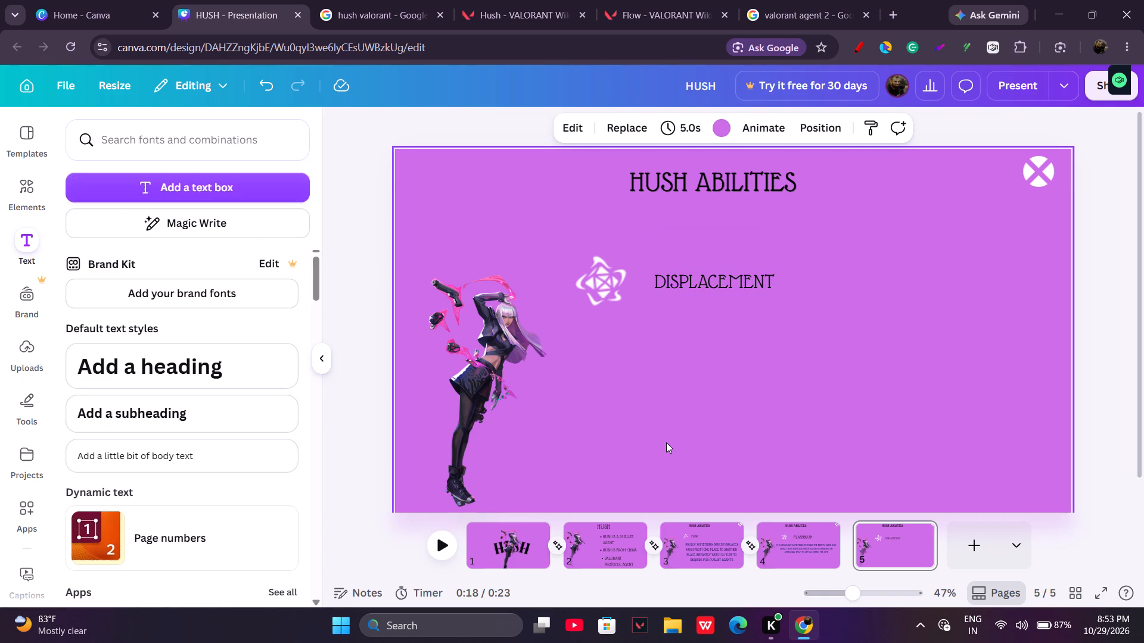
Add a text box on page 5 reading WHATEVER IT IS I DONT CARE FKNG ASSHOLE.
scroll(631, 388, down, 1)
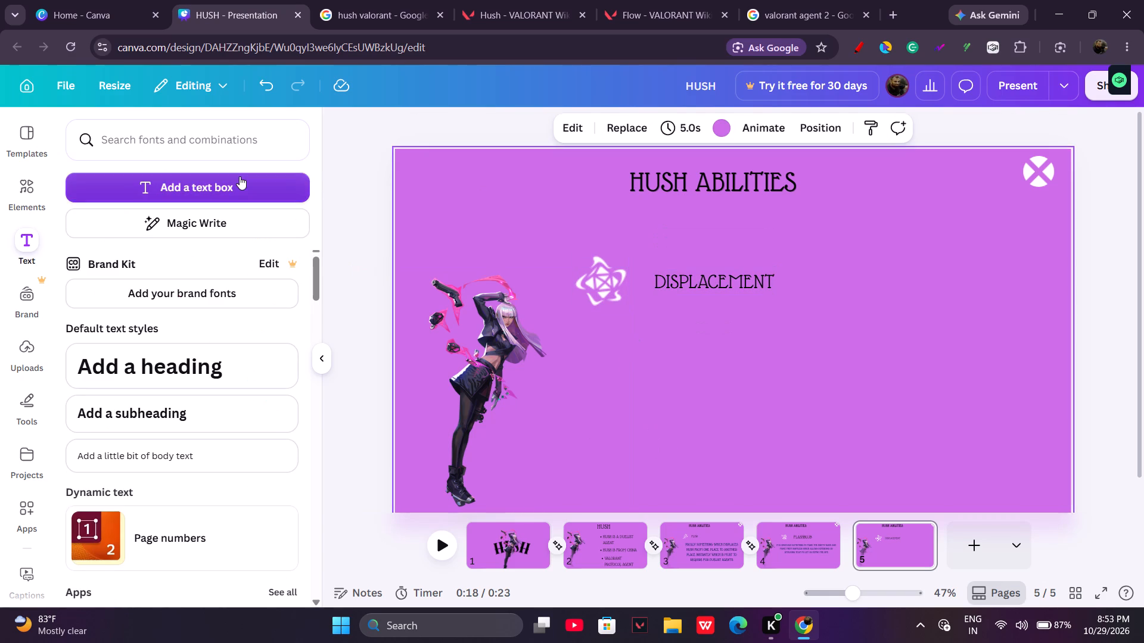
click(240, 176)
key(BackSpace)
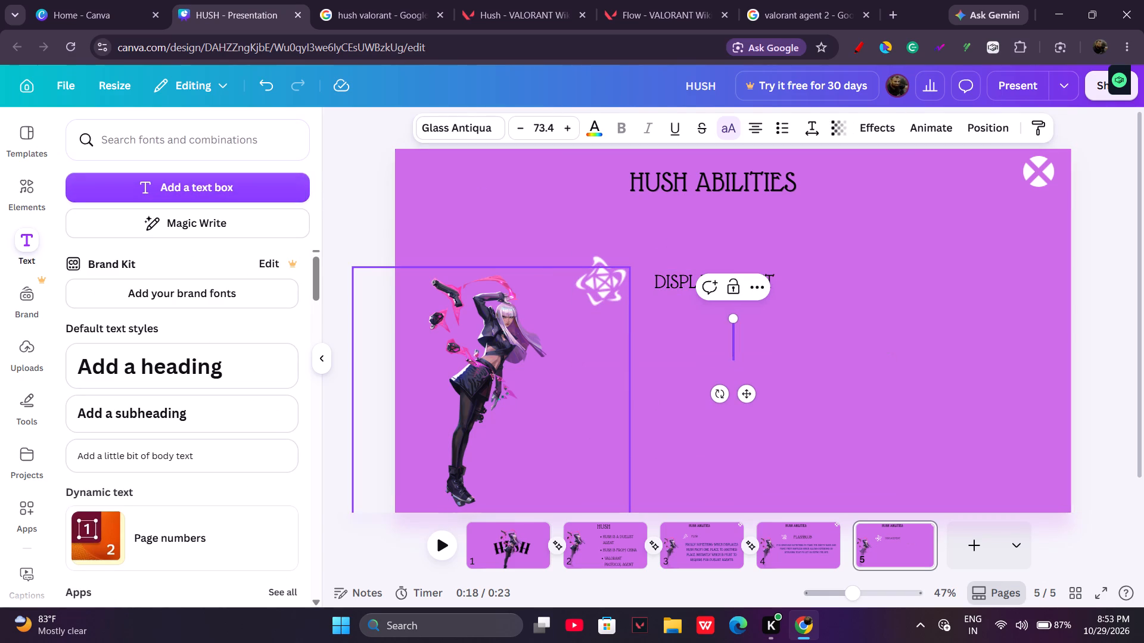
text(WHATEVER IT I)
key(space)
key(BackSpace)
text(S I DON)
text(T CARE)
key(space)
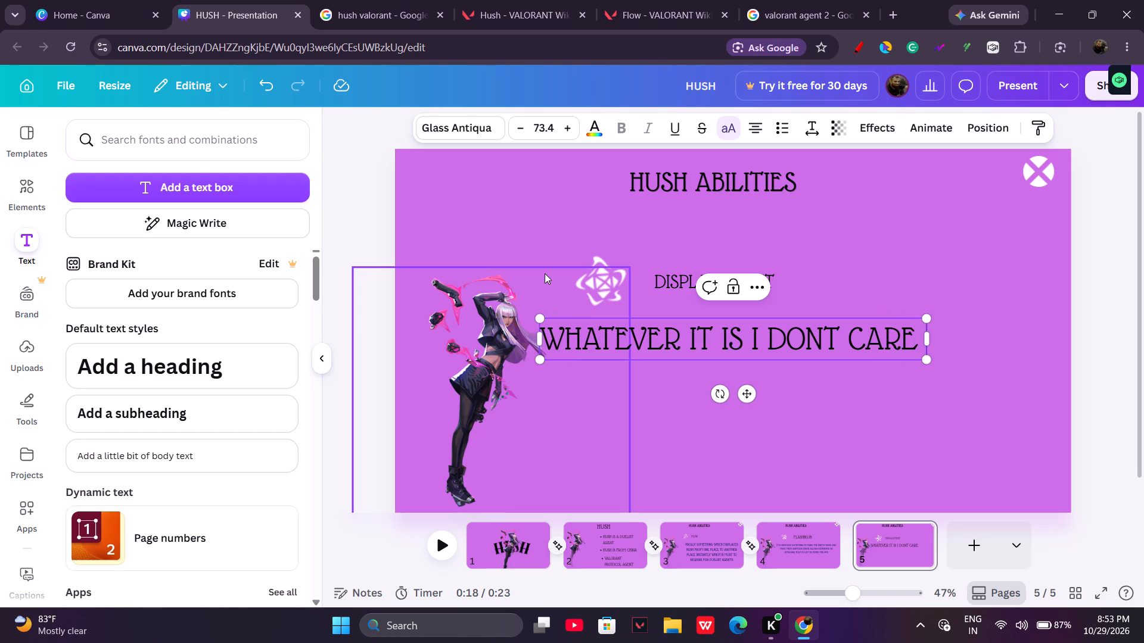
text(FL)
key(BackSpace)
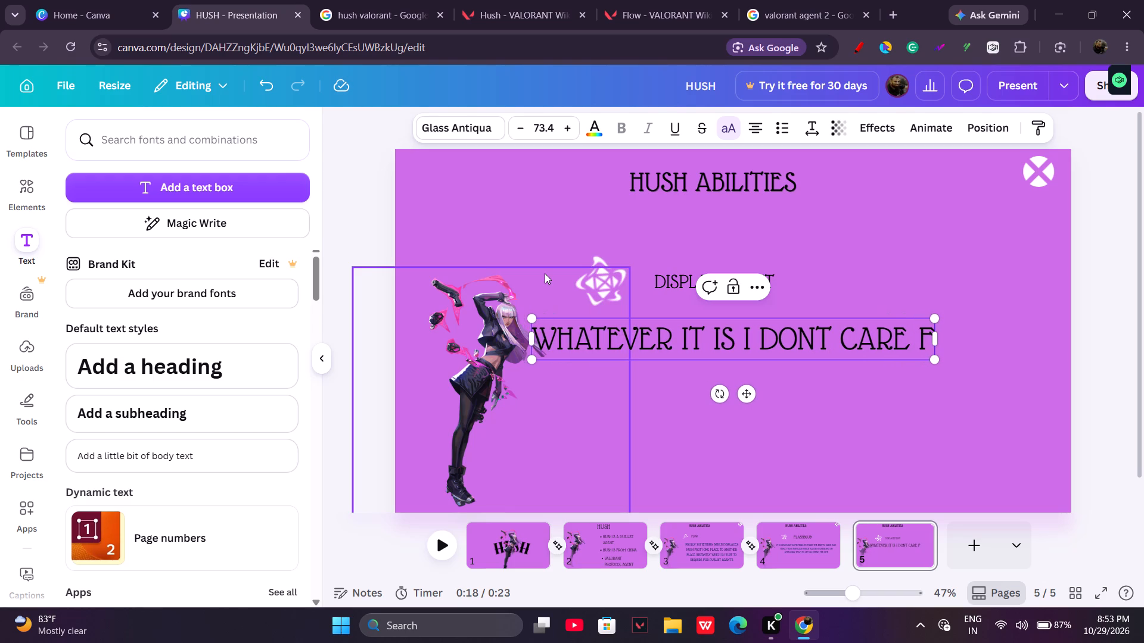
text(KNG)
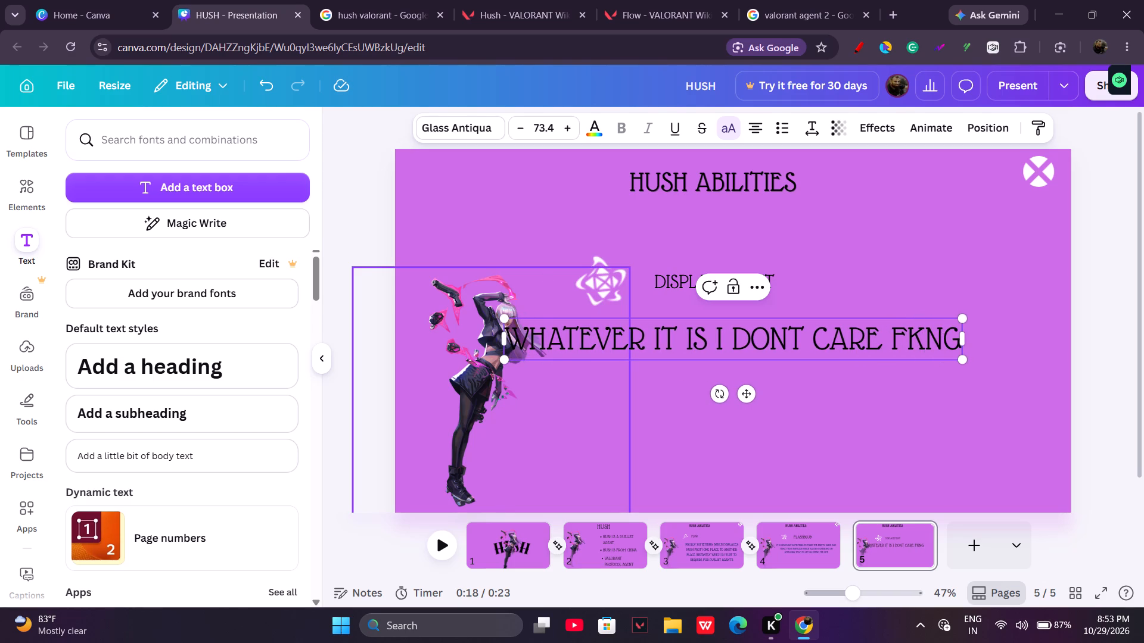
key(space)
text(ASSHOLE)
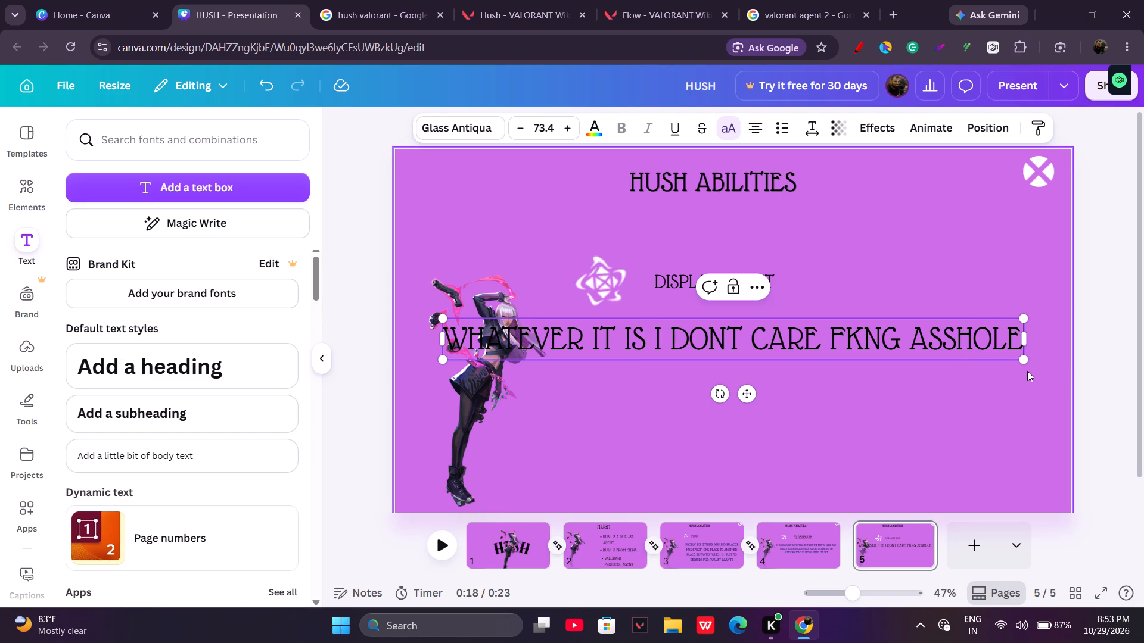
Shrink the new text to a font size of about 57.1 and move it below the DISPLACEMENT heading, clear of the Hush figure.
drag(1022, 358, 1019, 449)
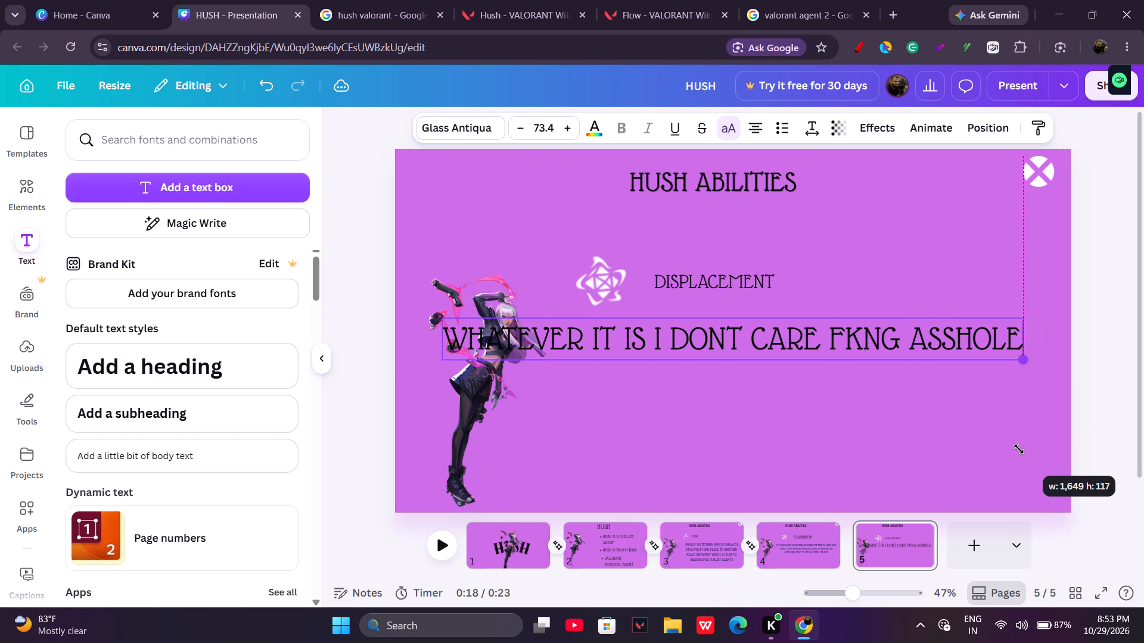
drag(1019, 449, 965, 441)
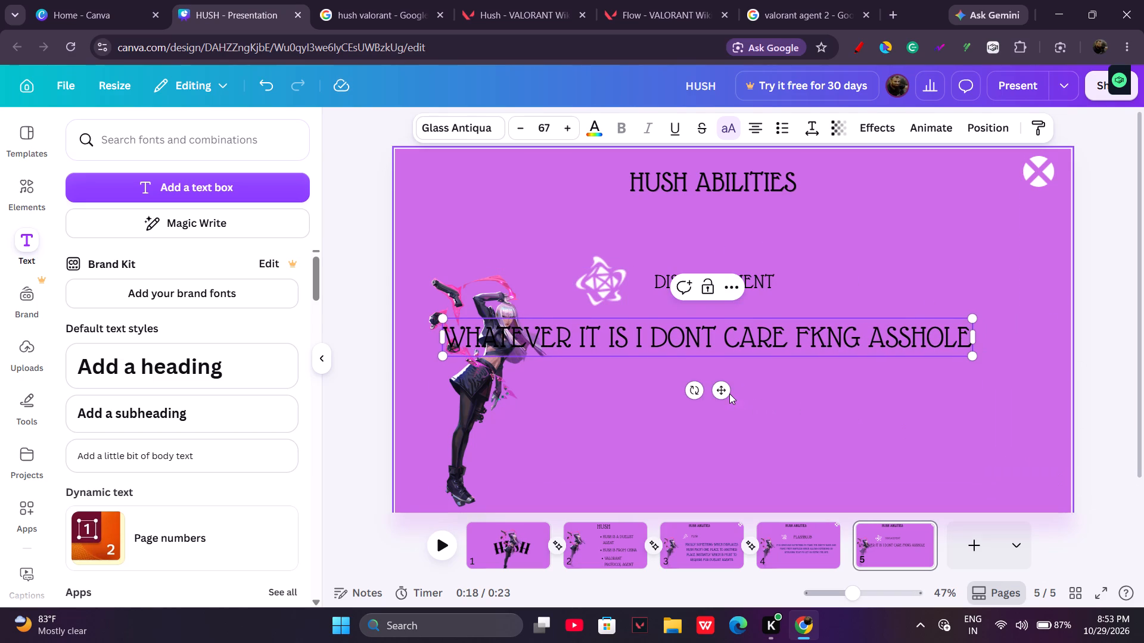
drag(718, 391, 742, 391)
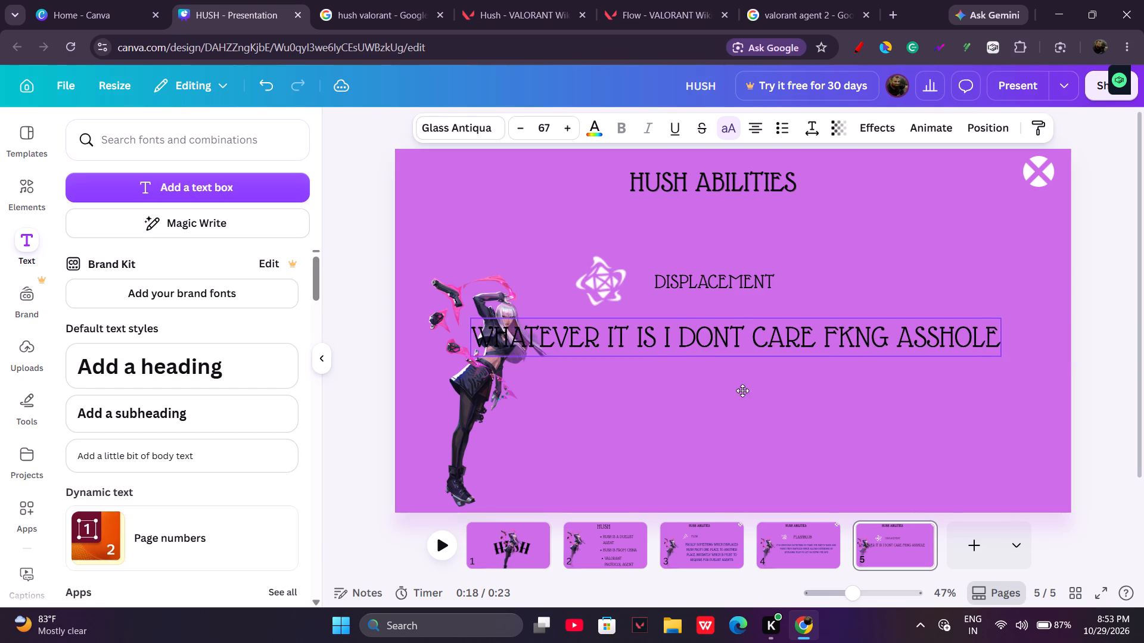
drag(742, 391, 741, 389)
drag(1002, 357, 932, 353)
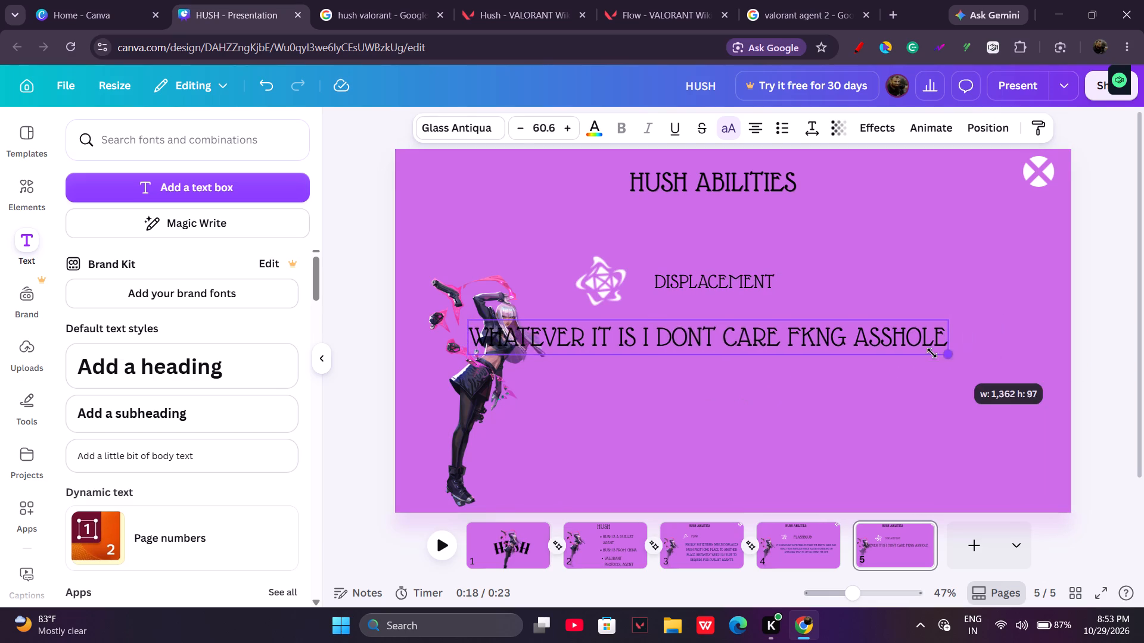
drag(932, 353, 923, 350)
drag(702, 382, 774, 392)
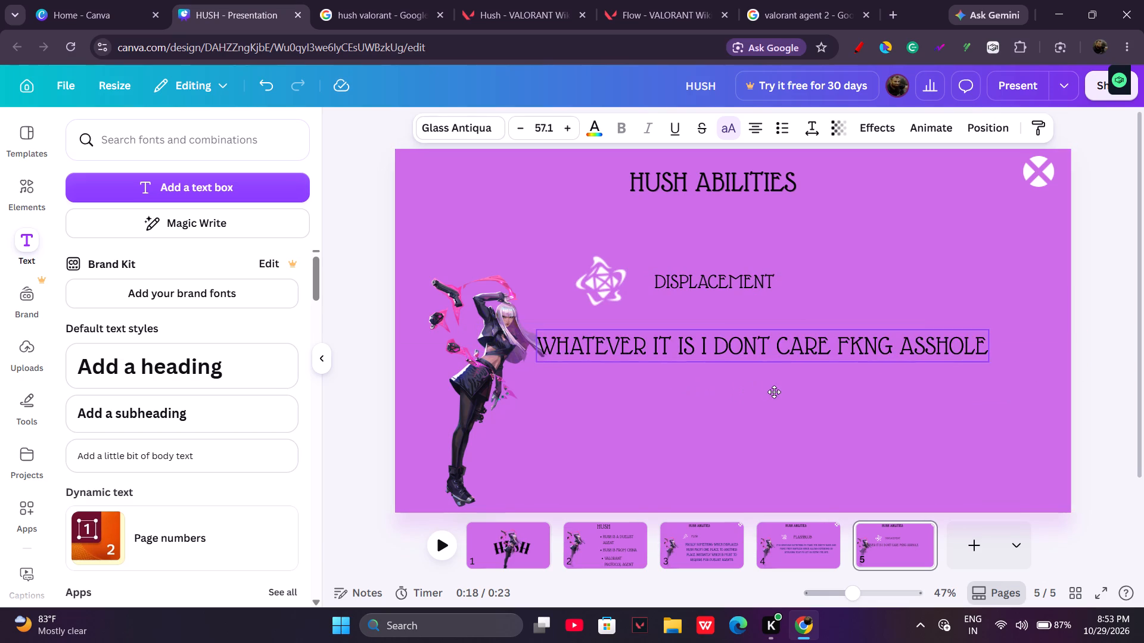
drag(774, 392, 813, 388)
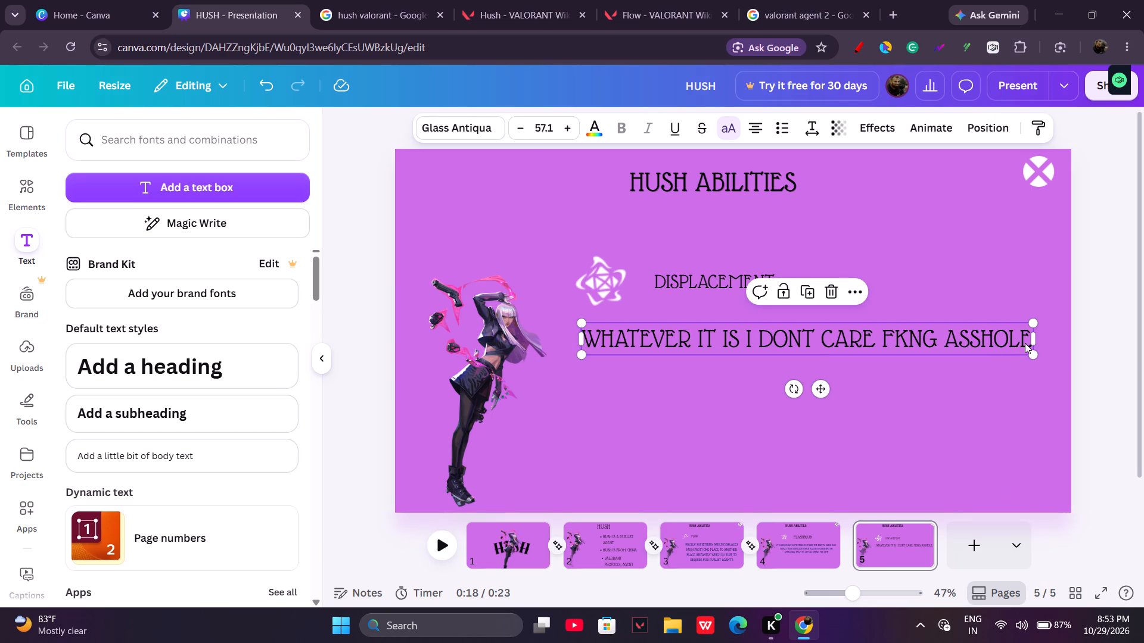
Append MY LIFE IS DOOMED I MISS MY ISH SO MUCHH to the end of the description text.
click(1025, 343)
click(1031, 344)
key(Right)
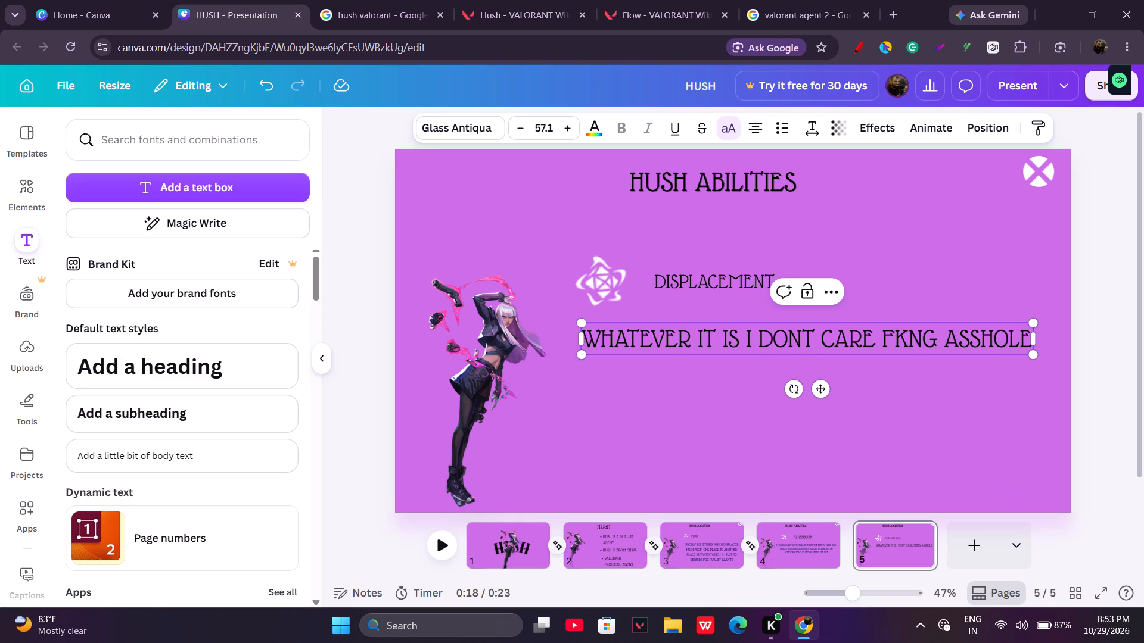
key(space)
text(MY LIFE IS DOOMED)
key(space)
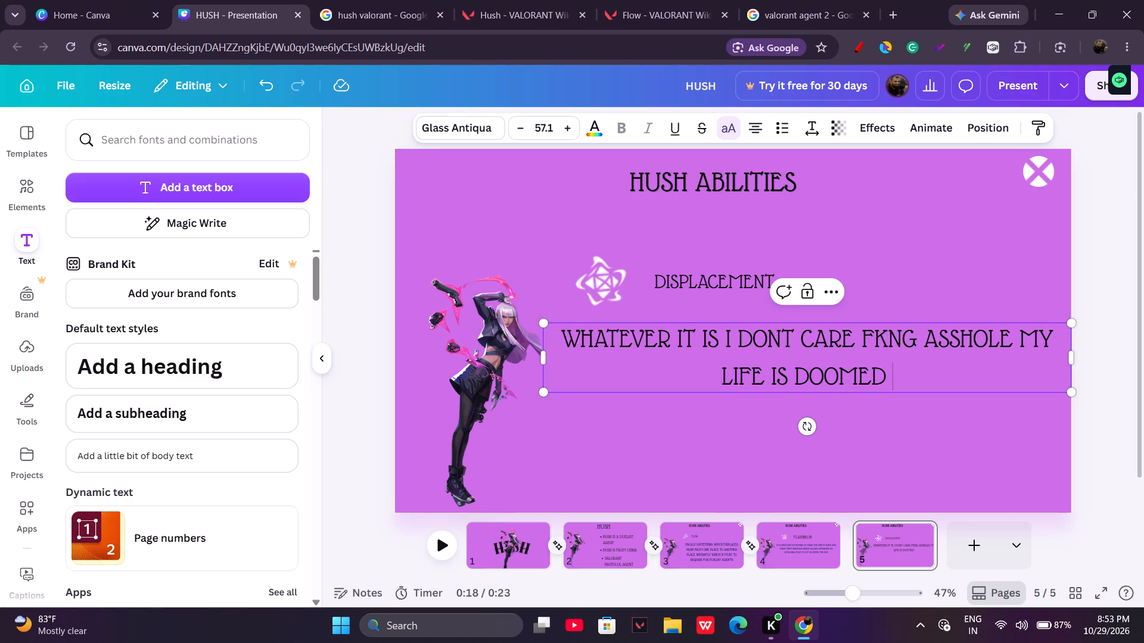
text(I MISS MY ISH S)
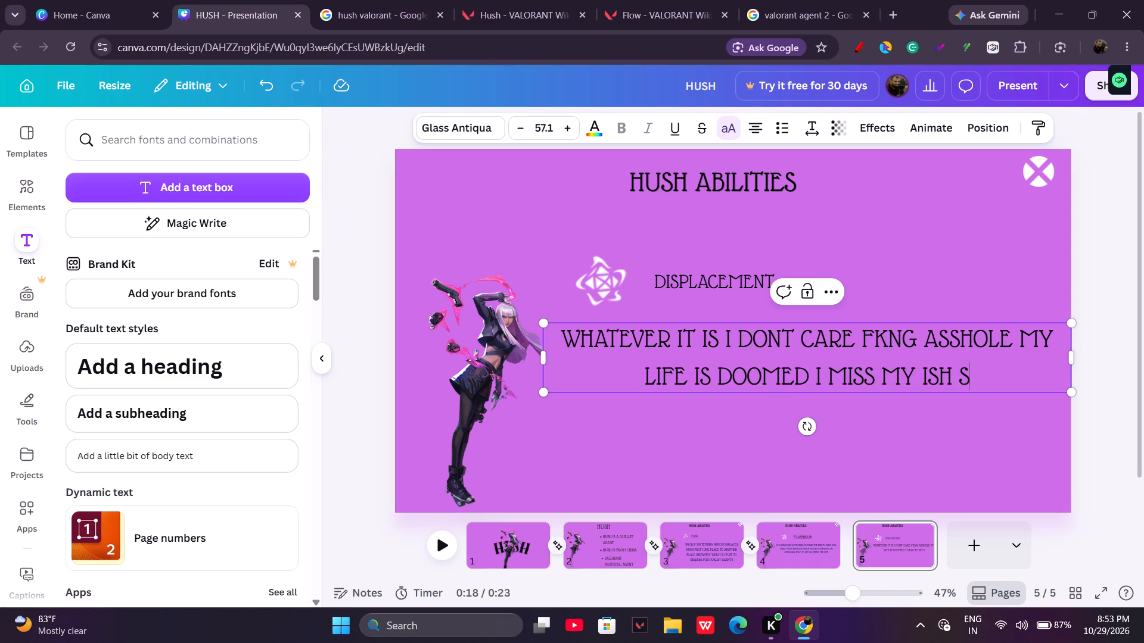
text(O MUCHH)
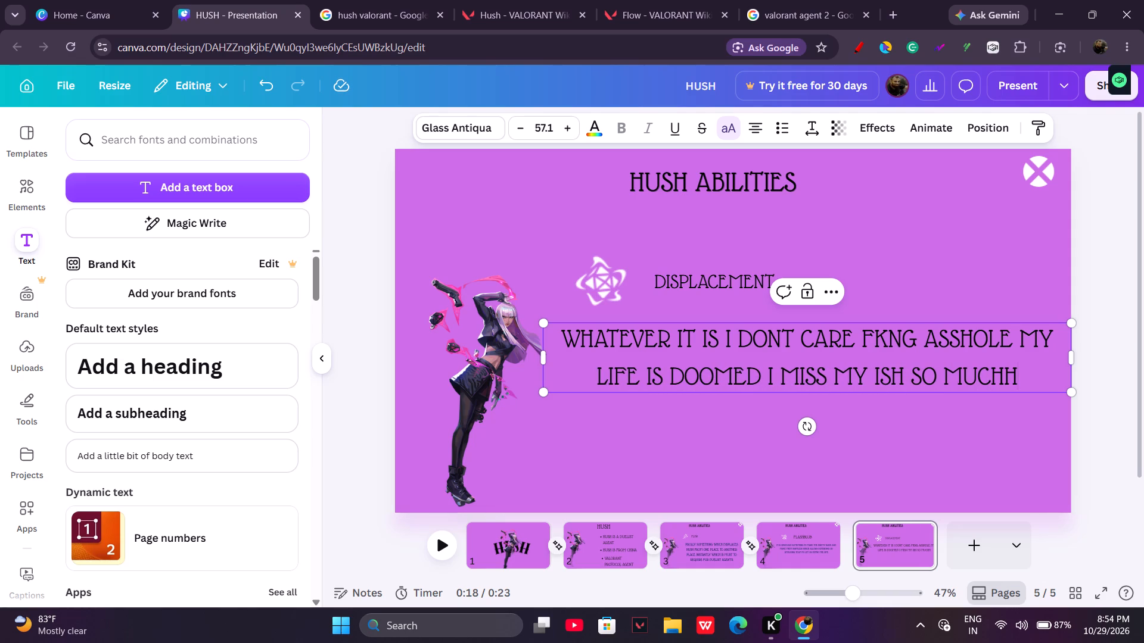
key(space)
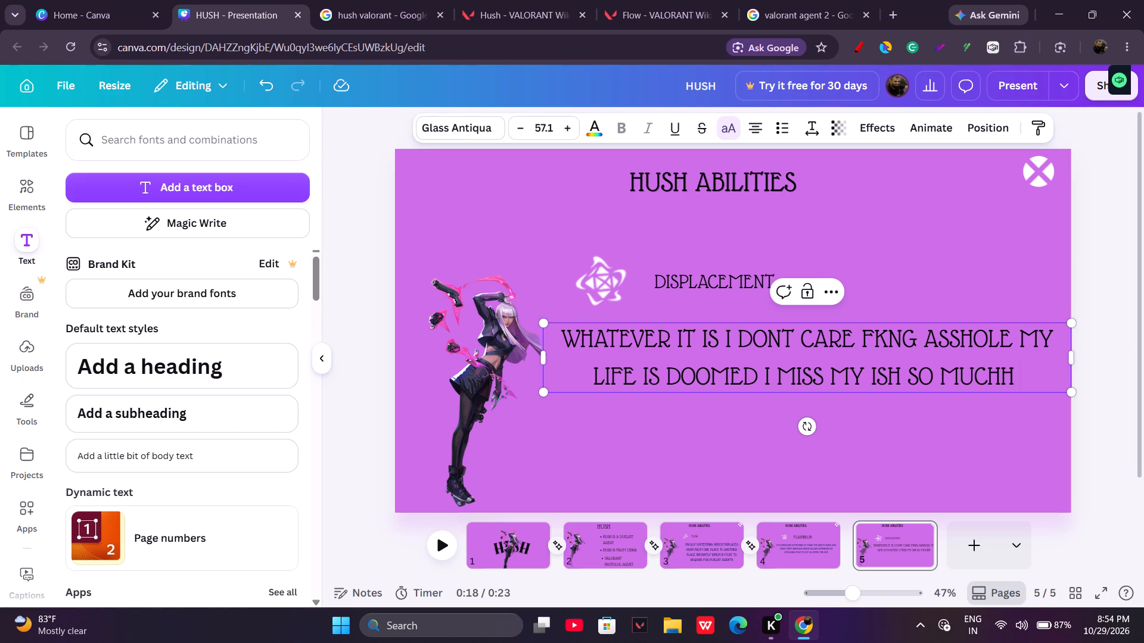
Add an exclamation mark after MUCHH and continue the description with DUNNO WHY ALWAYS ME SUFFERING.
key(BackSpace)
text(! DJ)
key(BackSpace)
text(UNNOW)
key(BackSpace)
key(space)
text(WYH)
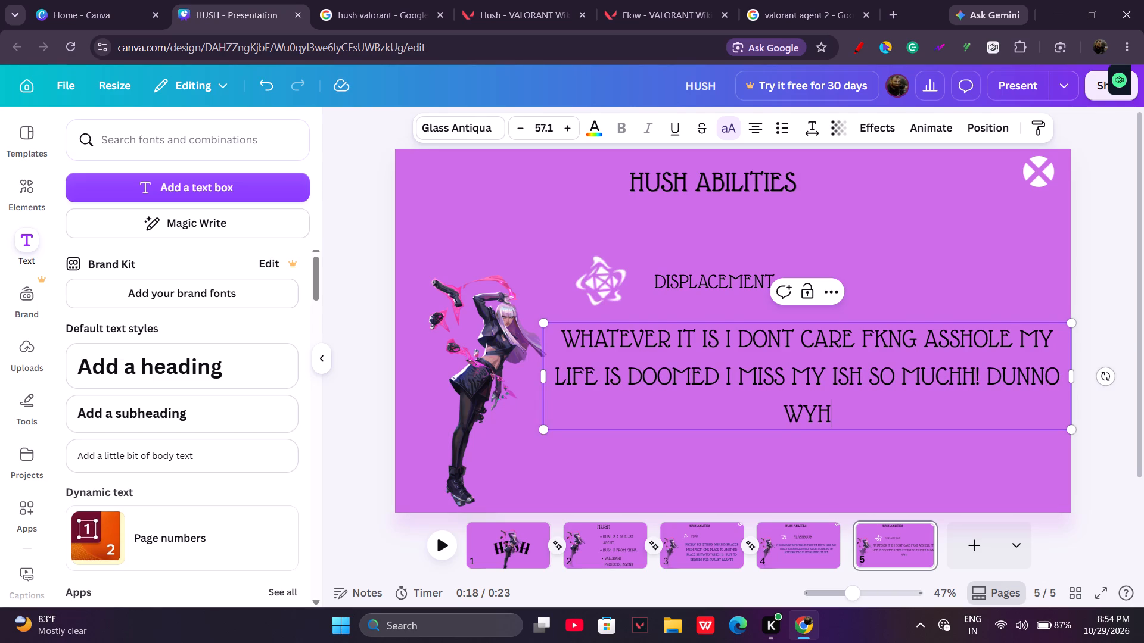
key(space)
key(BackSpace)
key(BackSpace)
key(BackSpace)
text(HY AL)
text(WAS)
key(BackSpace)
text(YS MEE S)
key(BackSpace)
key(BackSpace)
key(BackSpace)
key(space)
text(SUFFERING)
key(space)
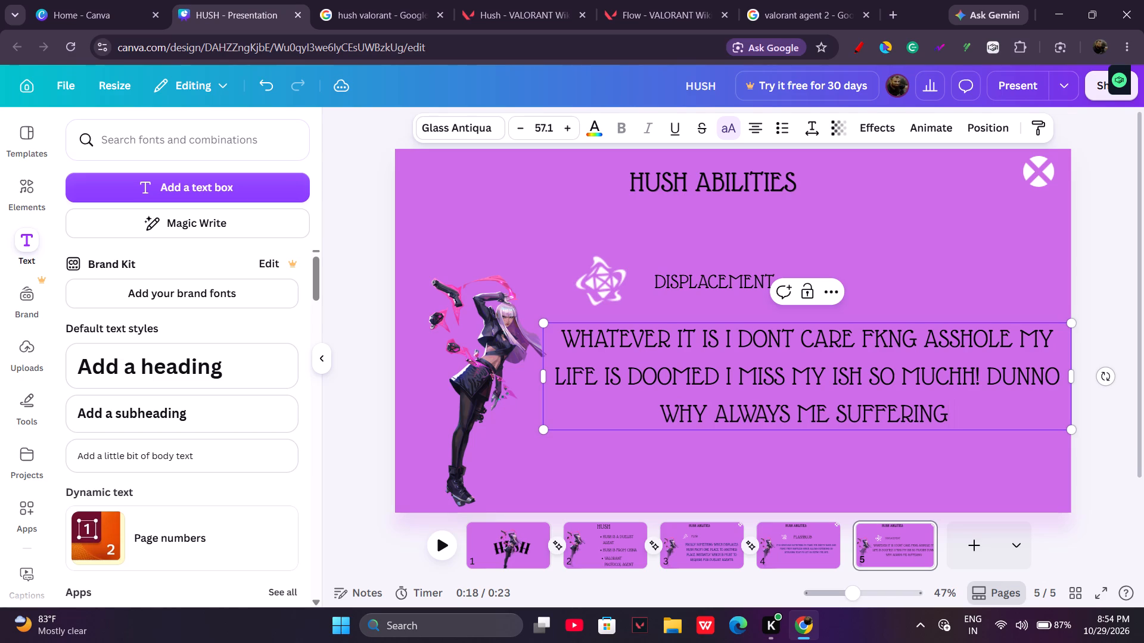
Finish the description with FROM THOSE THINGS WHY MEE.
text(FO)
key(BackSpace)
text(ROM THOSE THINGS)
key(space)
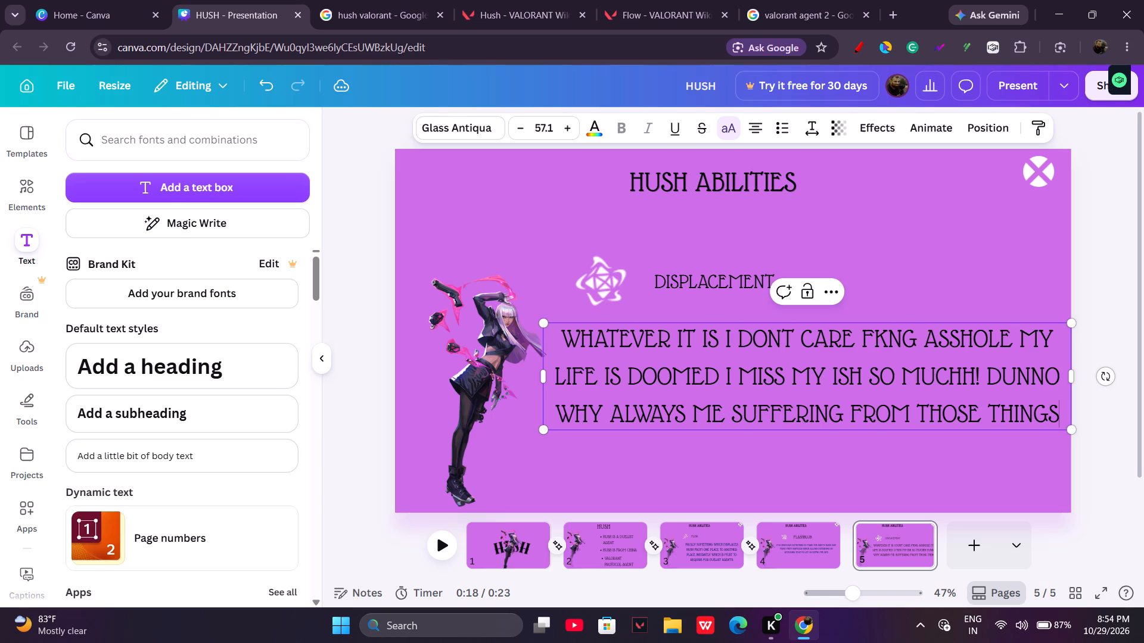
text(QH)
key(BackSpace)
key(BackSpace)
text(WJ)
key(BackSpace)
text(HY MEE)
click(1062, 526)
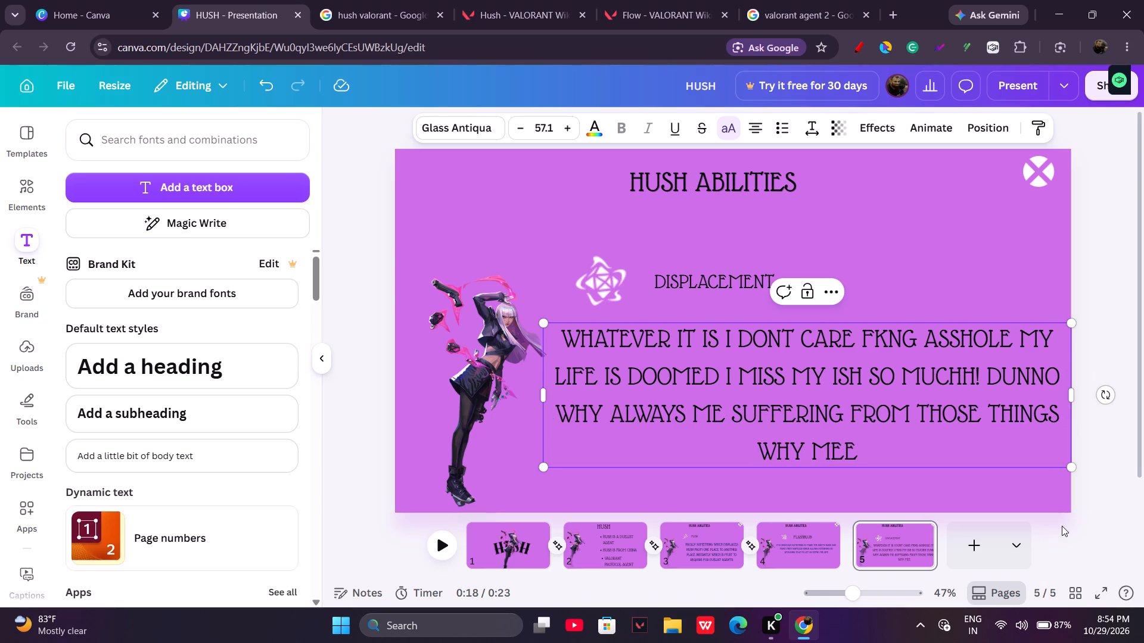
Apply the Glitch text effect to the description below the DISPLACEMENT heading.
click(960, 398)
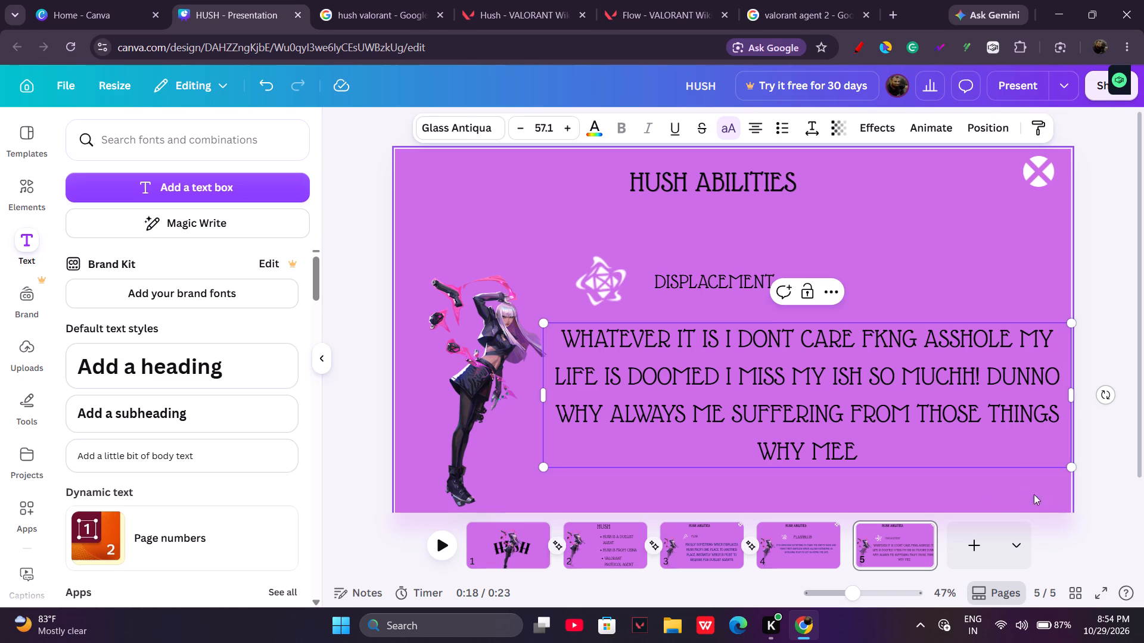
click(1049, 488)
click(959, 450)
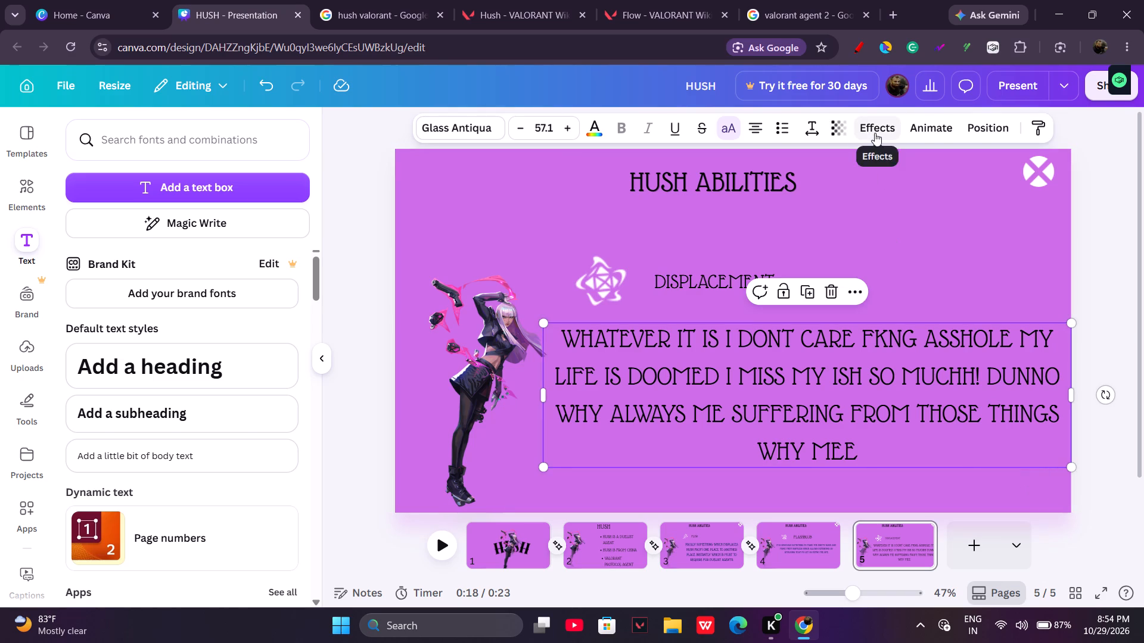
click(875, 133)
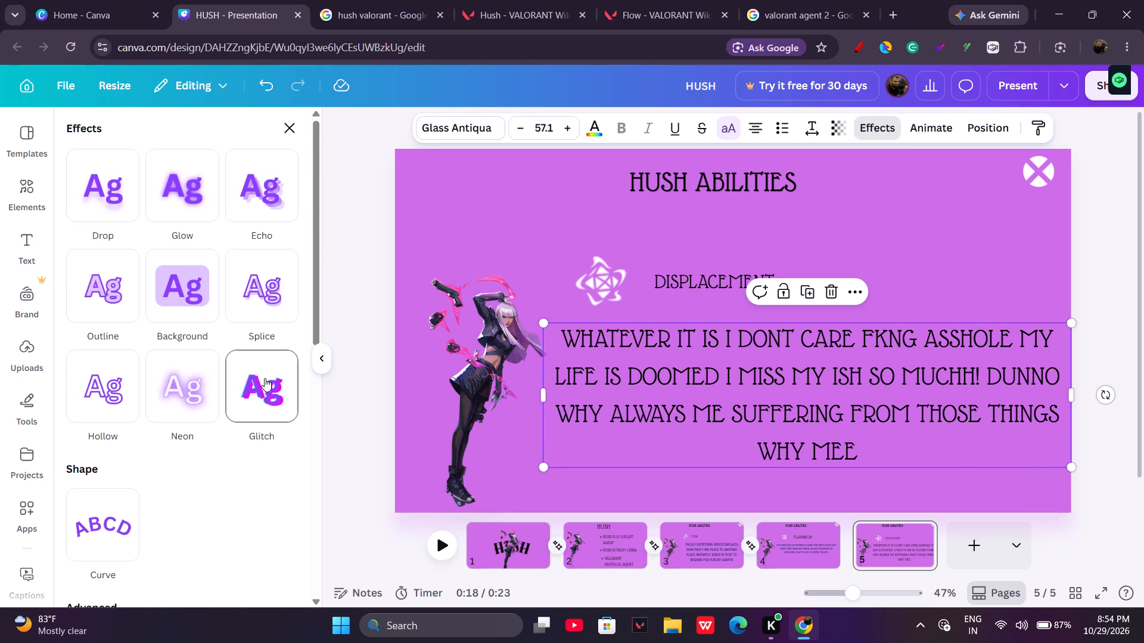
click(265, 378)
click(260, 226)
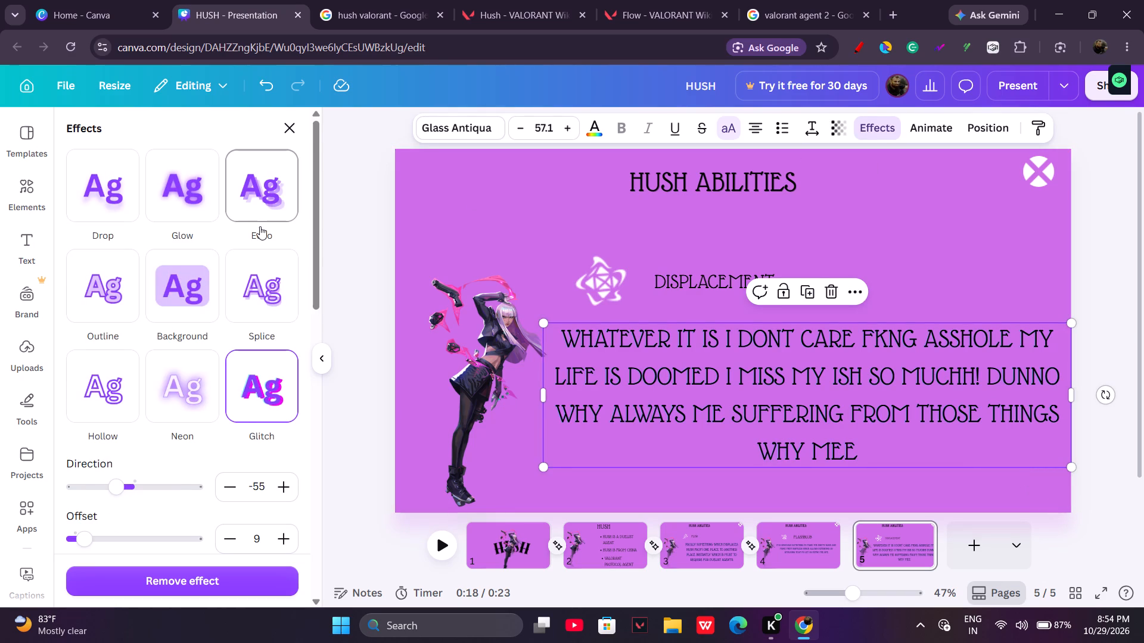
click(256, 529)
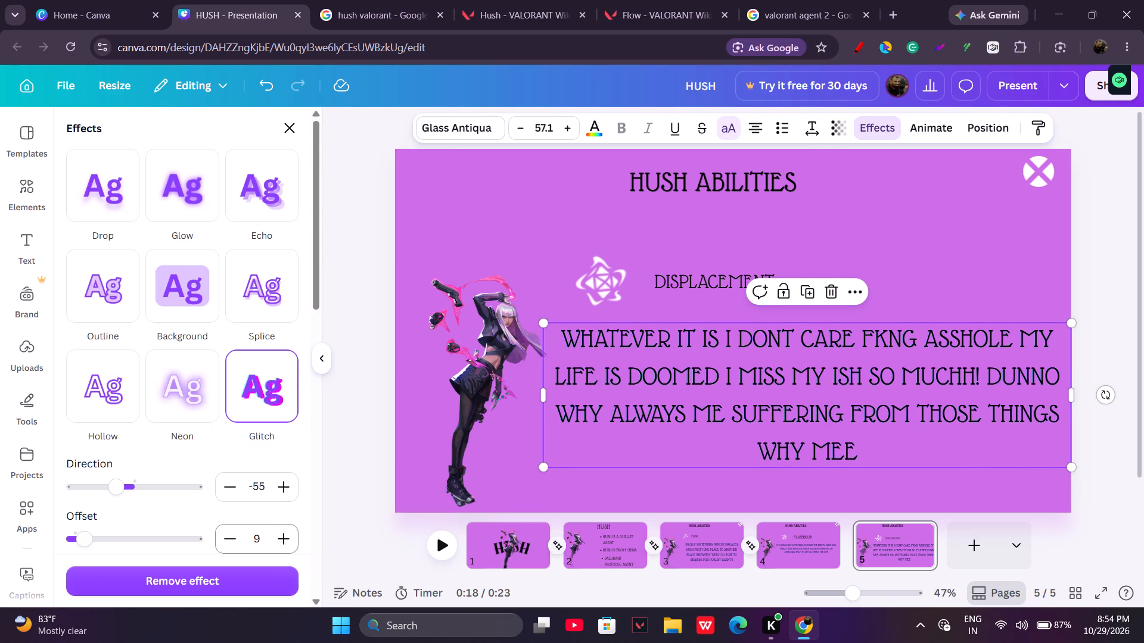
click(1063, 490)
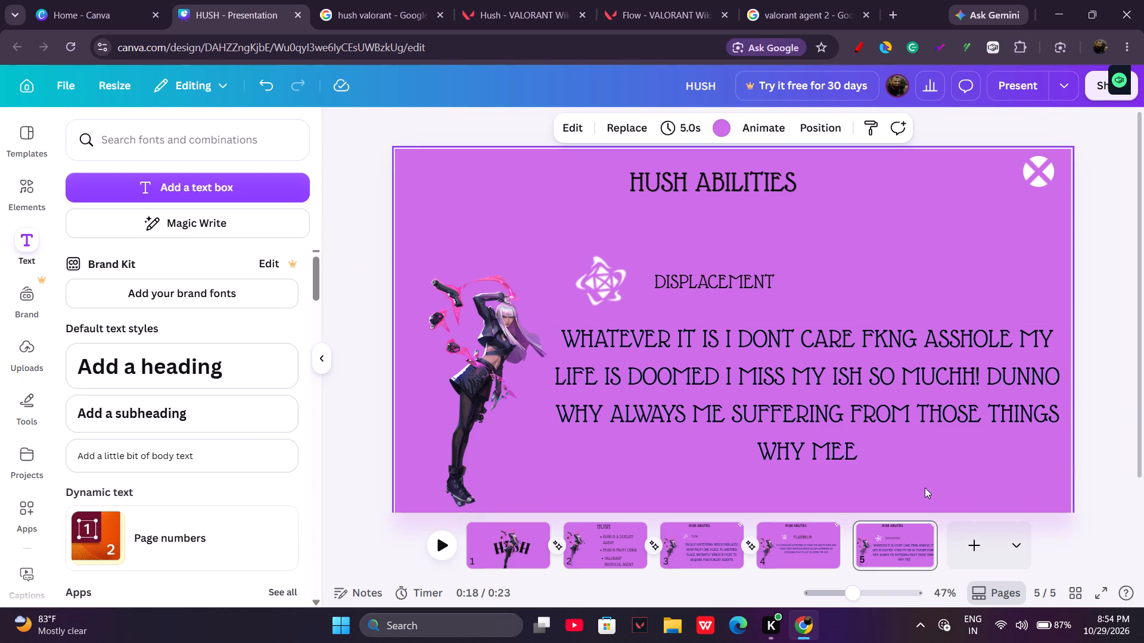
Apply the Shift animation to the DISPLACEMENT description text.
click(861, 410)
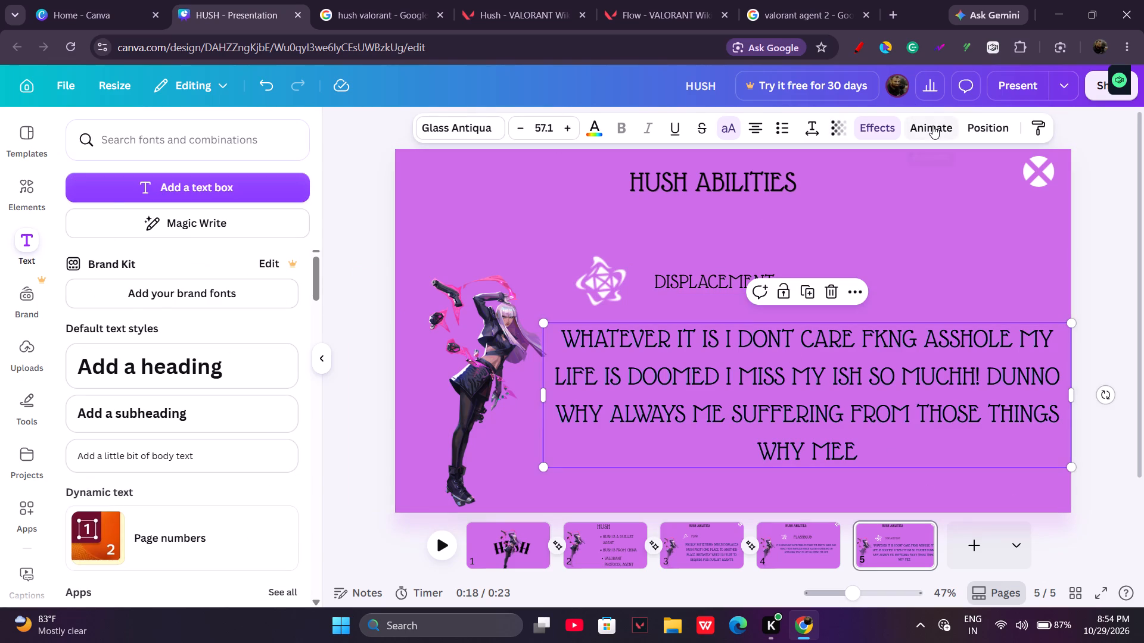
click(932, 126)
click(261, 397)
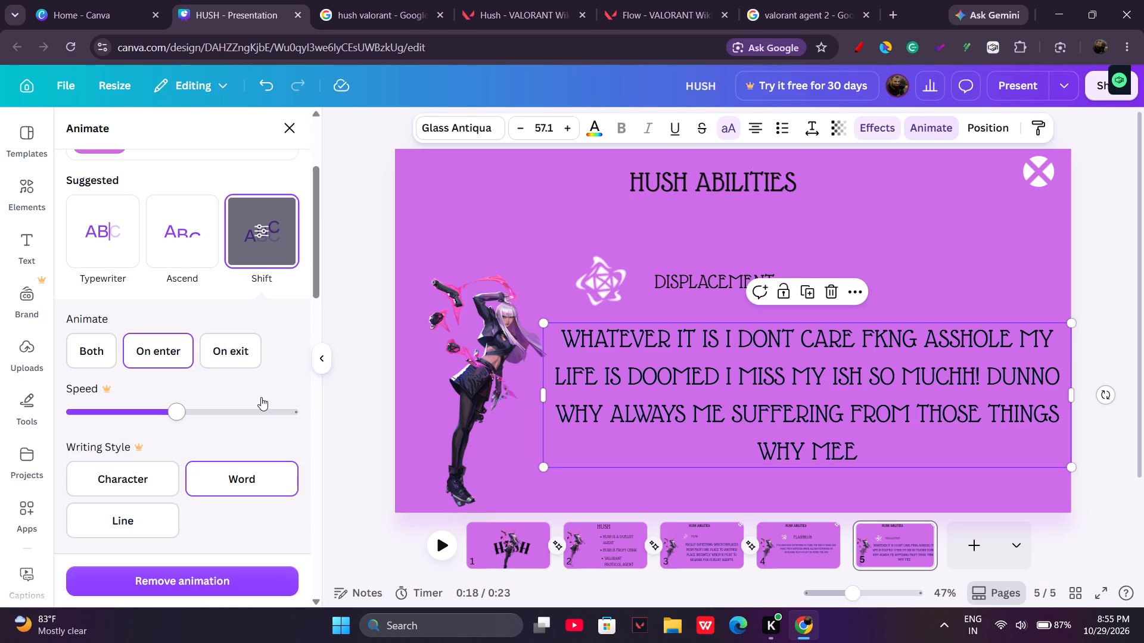
Open YouTube in a new browser tab and view the notifications.
click(897, 15)
text(YO)
key(Down)
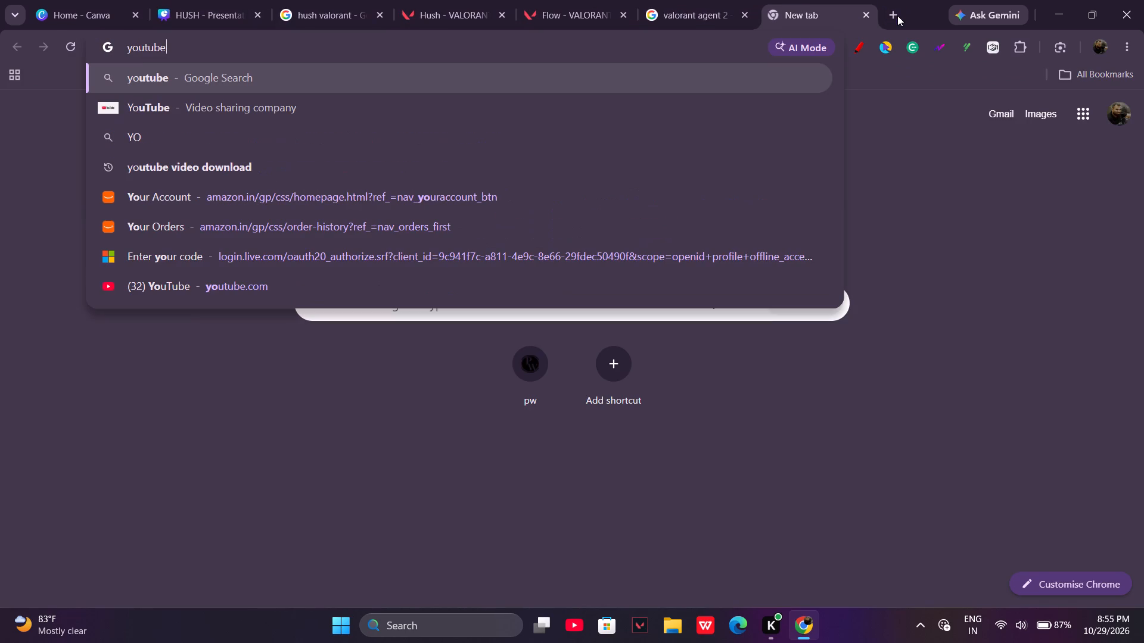
key(Down)
key(Down)
key(Up)
key(Up)
key(Up)
key(Up)
key(Return)
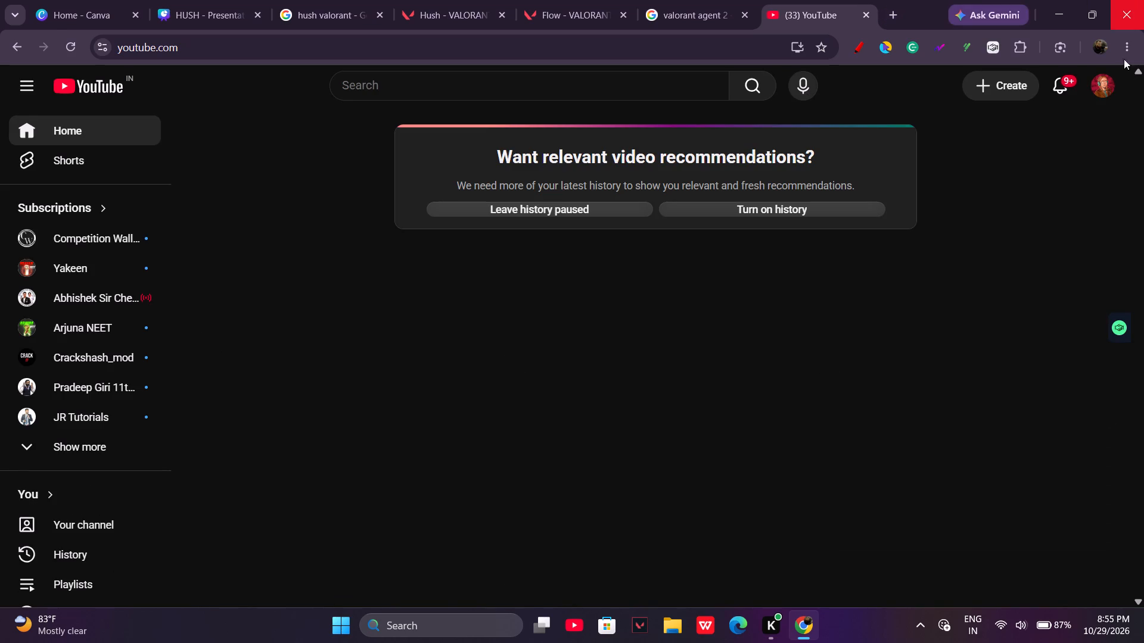
click(1056, 87)
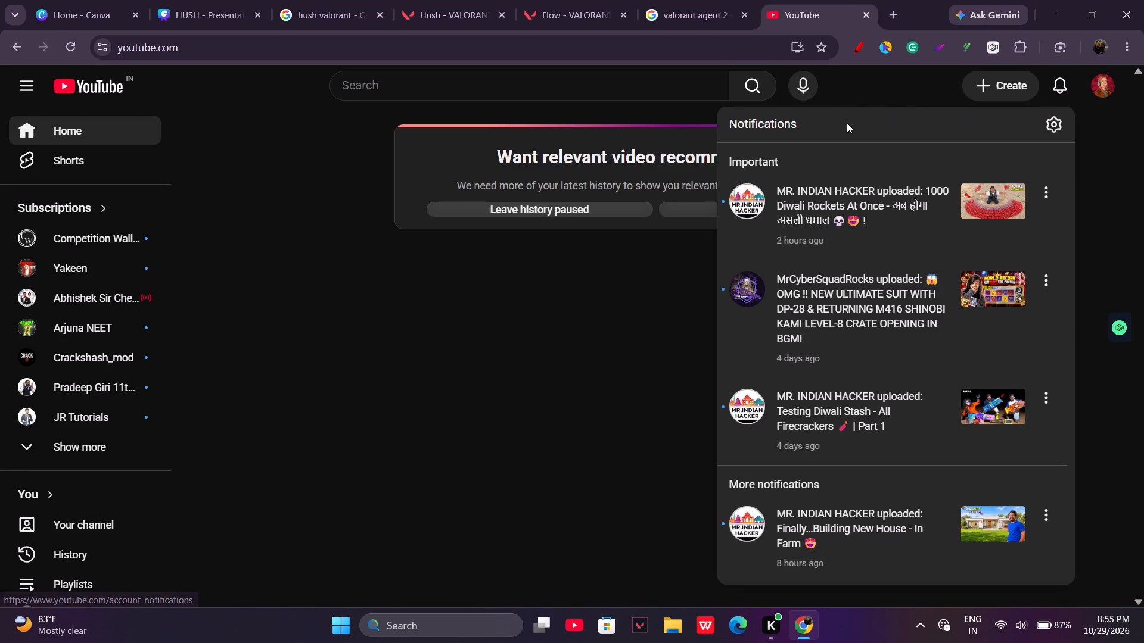
Go to the account's own YouTube channel and play the Love Me Not Lyrical video from the queue.
click(67, 531)
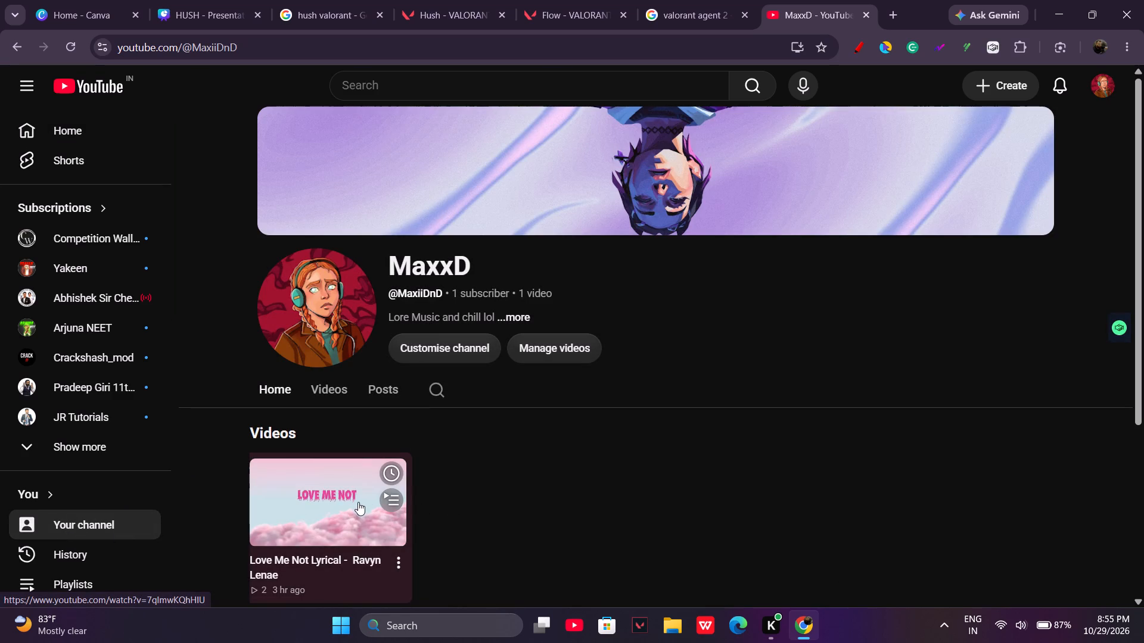
click(392, 501)
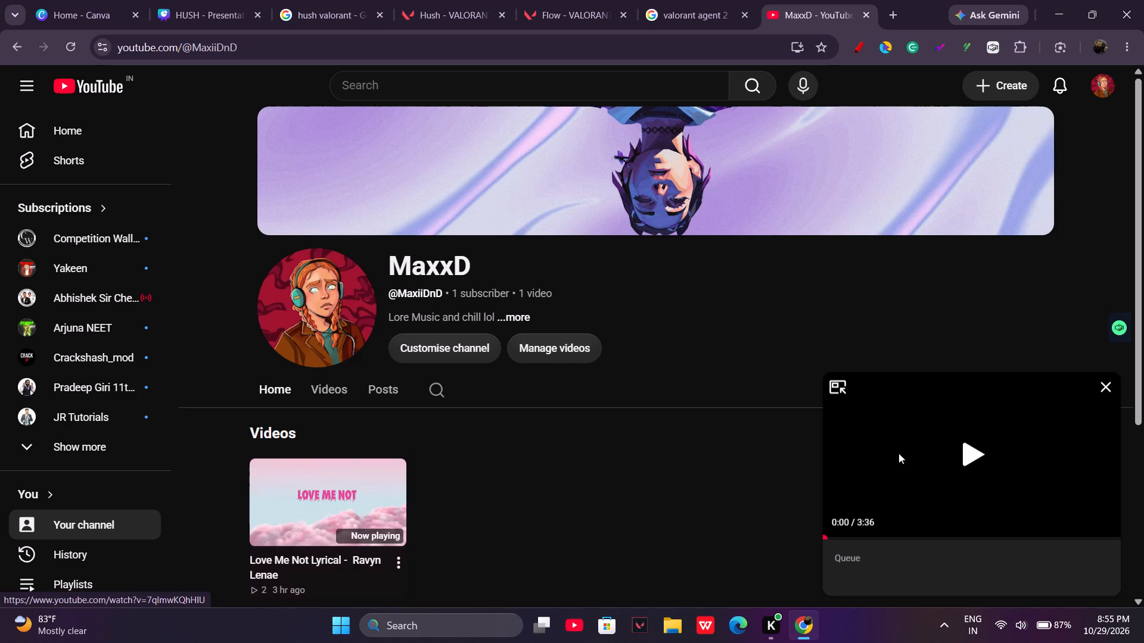
click(969, 455)
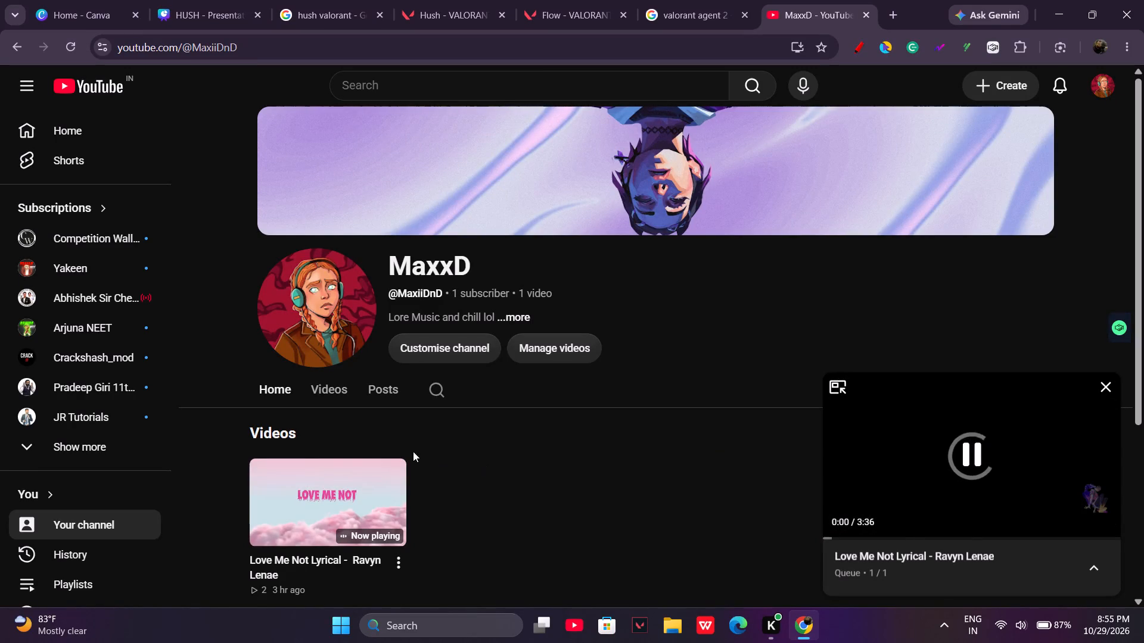
click(392, 555)
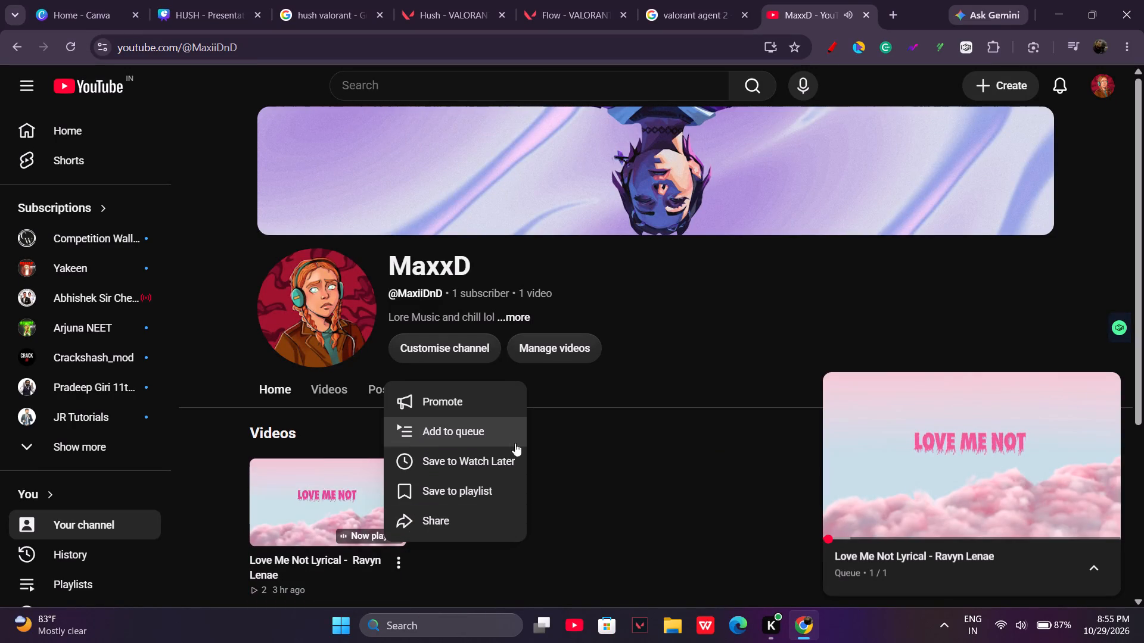
click(633, 523)
Open YouTube Studio, examine the latest video performance and channel analytics on the dashboard, and return to the HUSH presentation by closing the tab.
click(1102, 91)
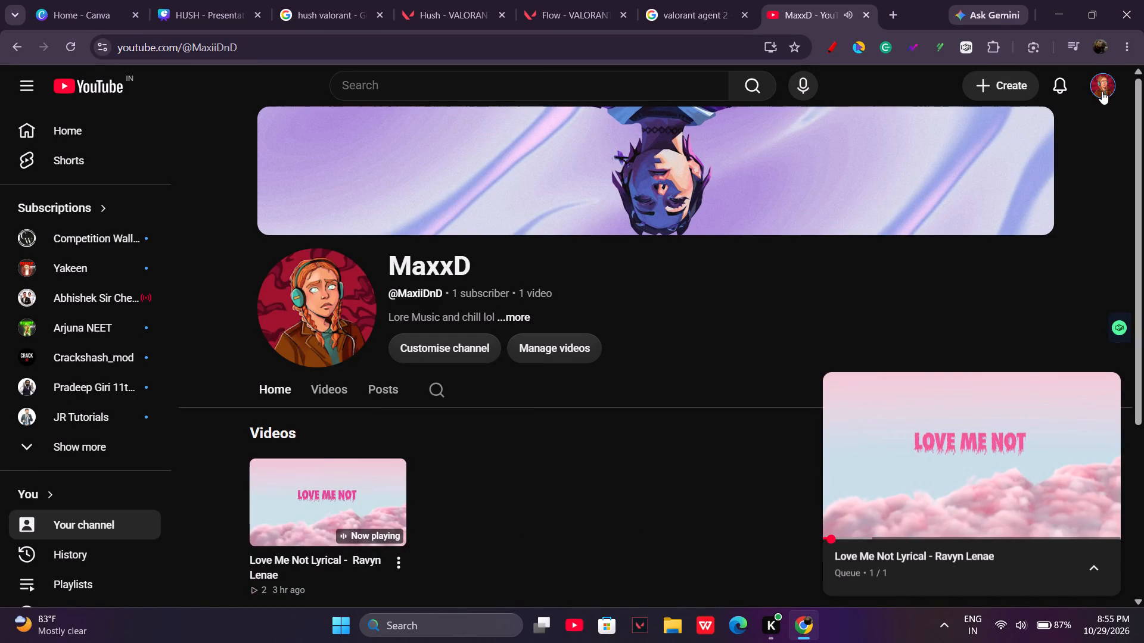
click(931, 277)
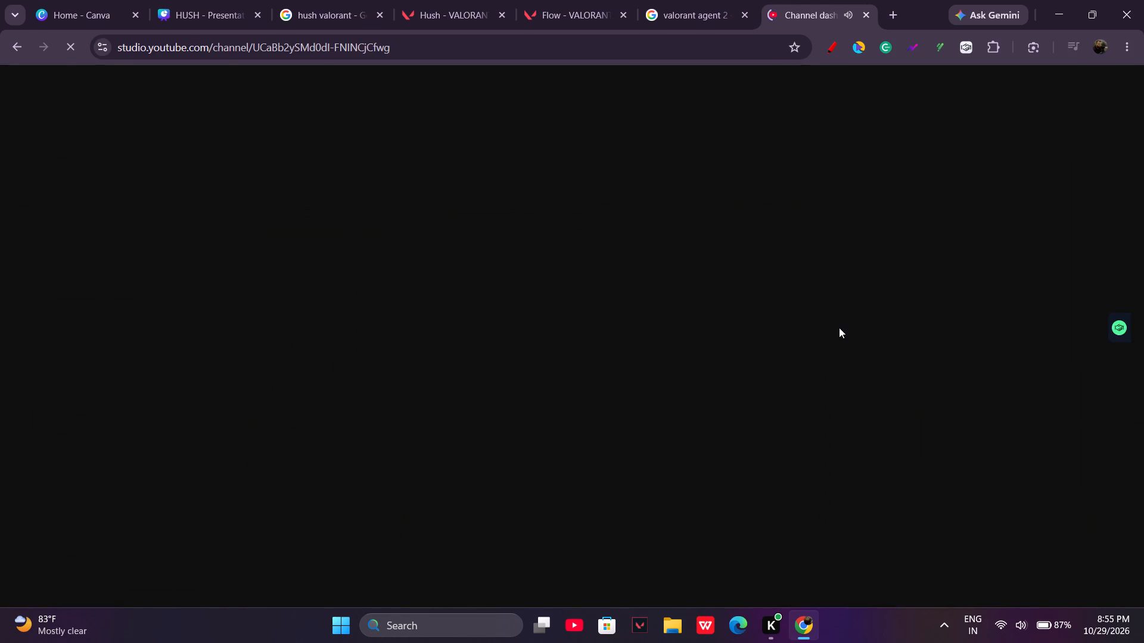
scroll(623, 491, down, 1)
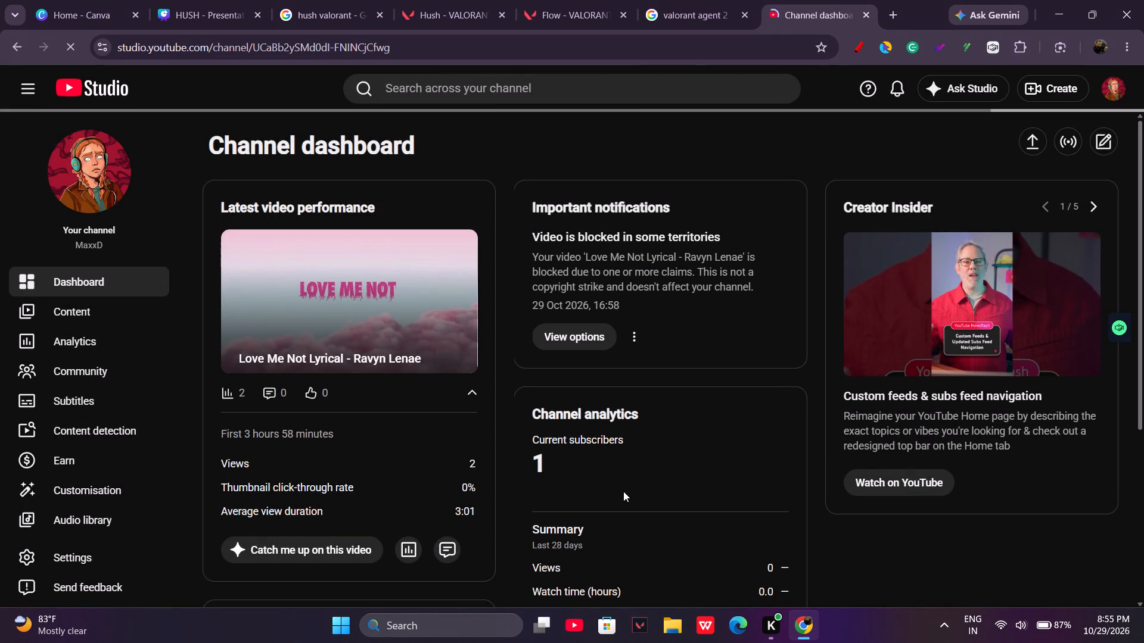
scroll(623, 491, down, 2)
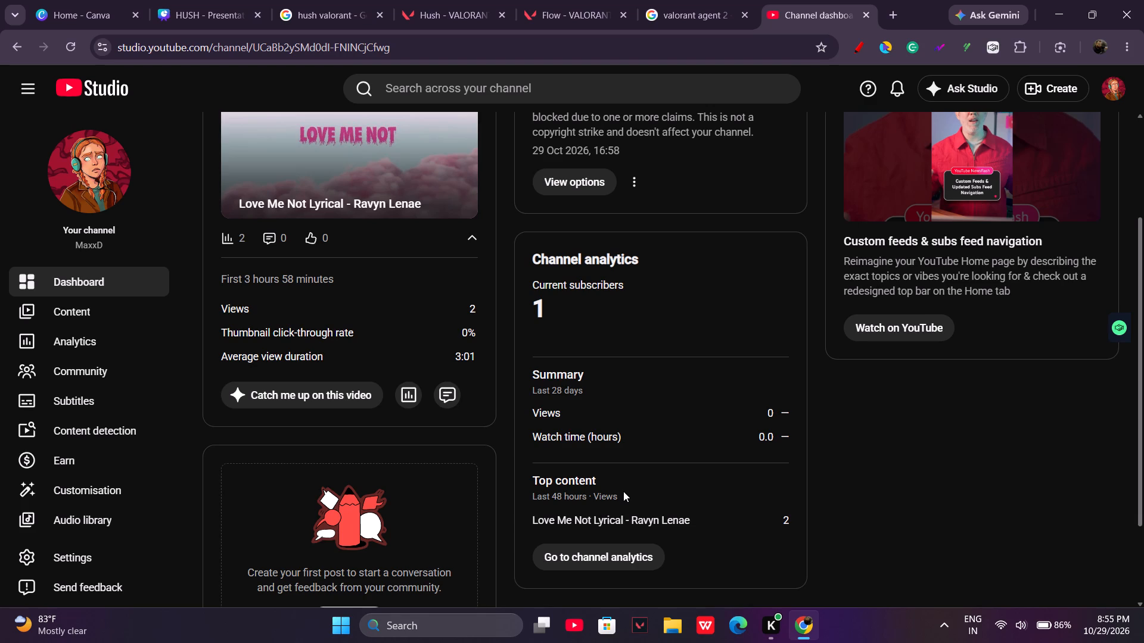
scroll(623, 491, up, 1)
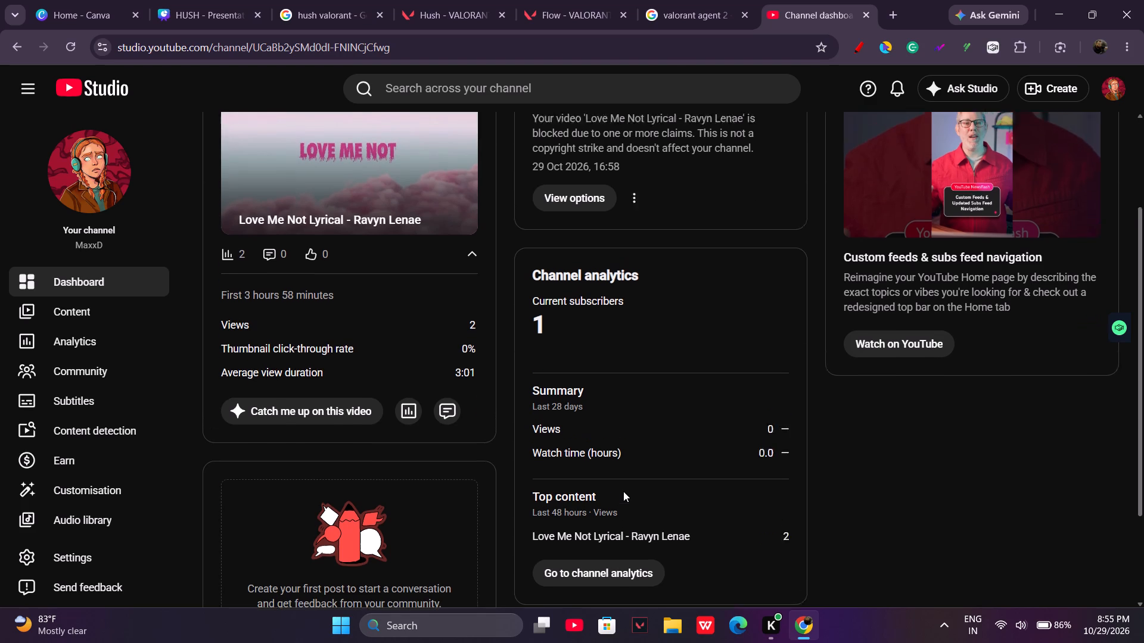
scroll(623, 491, up, 1)
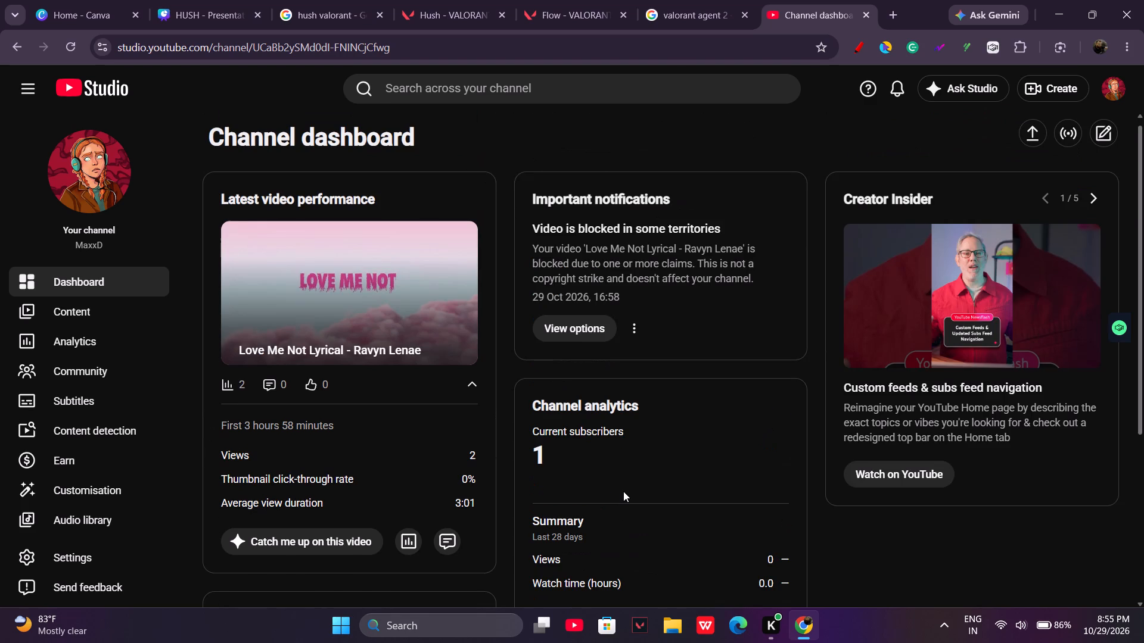
scroll(714, 482, down, 5)
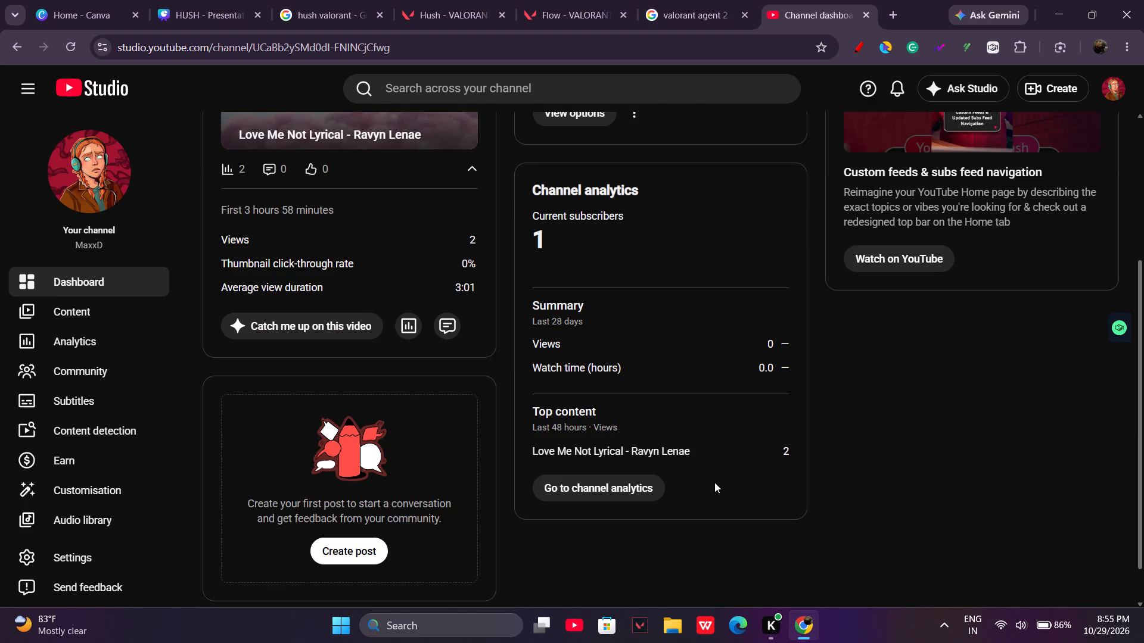
scroll(714, 482, down, 5)
scroll(714, 482, up, 6)
scroll(593, 304, up, 4)
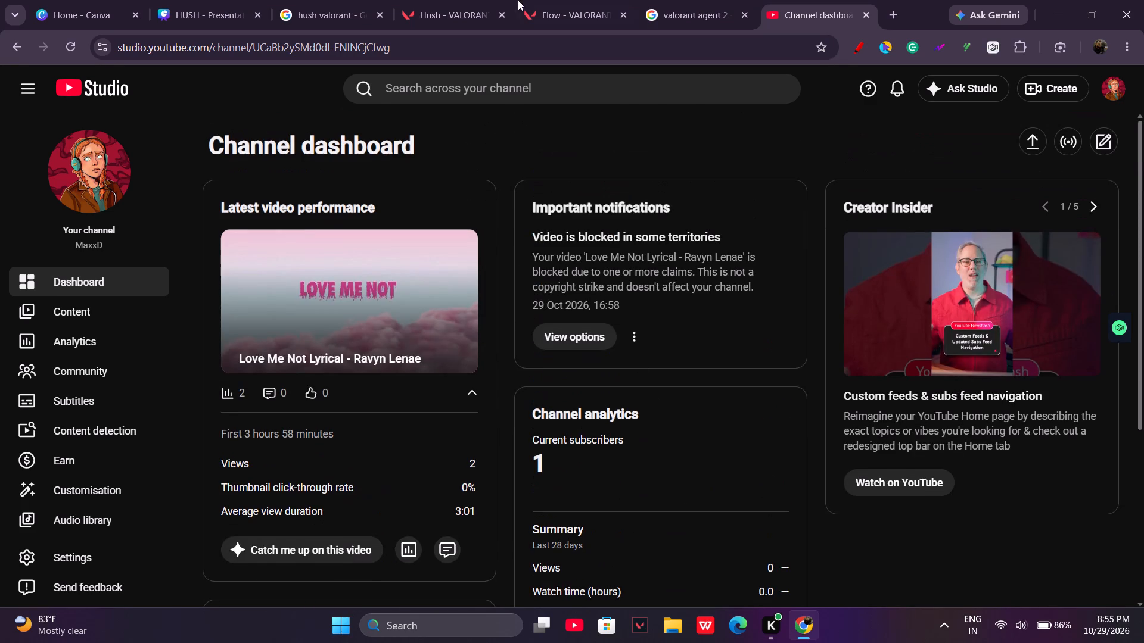
click(857, 15)
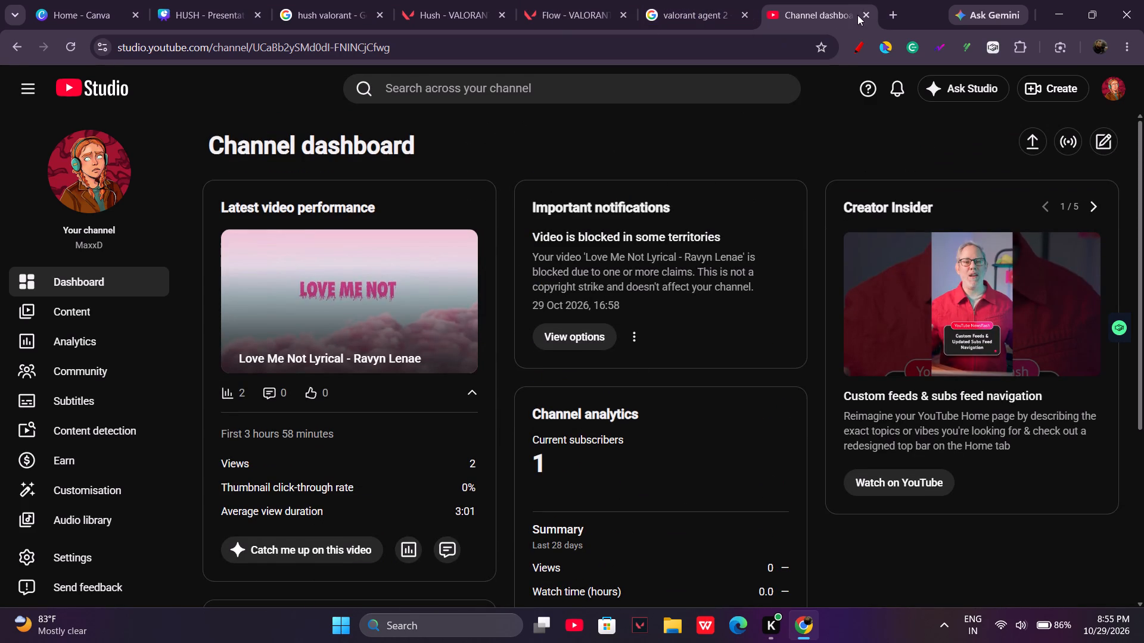
click(864, 15)
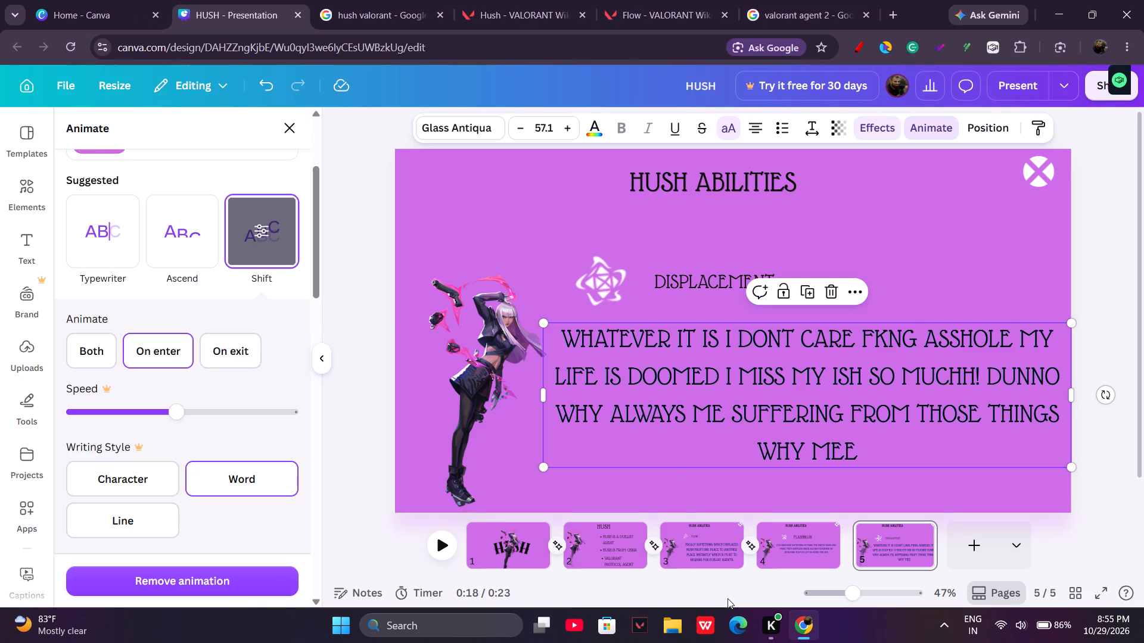
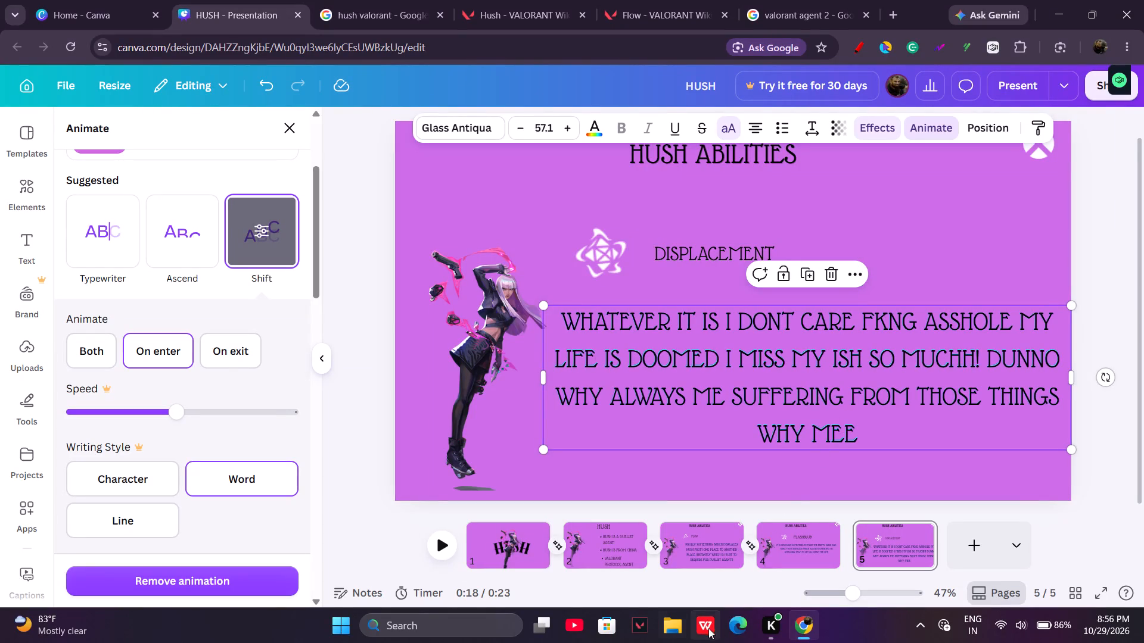
Switch to Edge, open Spotify, play Matargashti from the recent searches, and return to the HUSH presentation in Chrome.
click(727, 632)
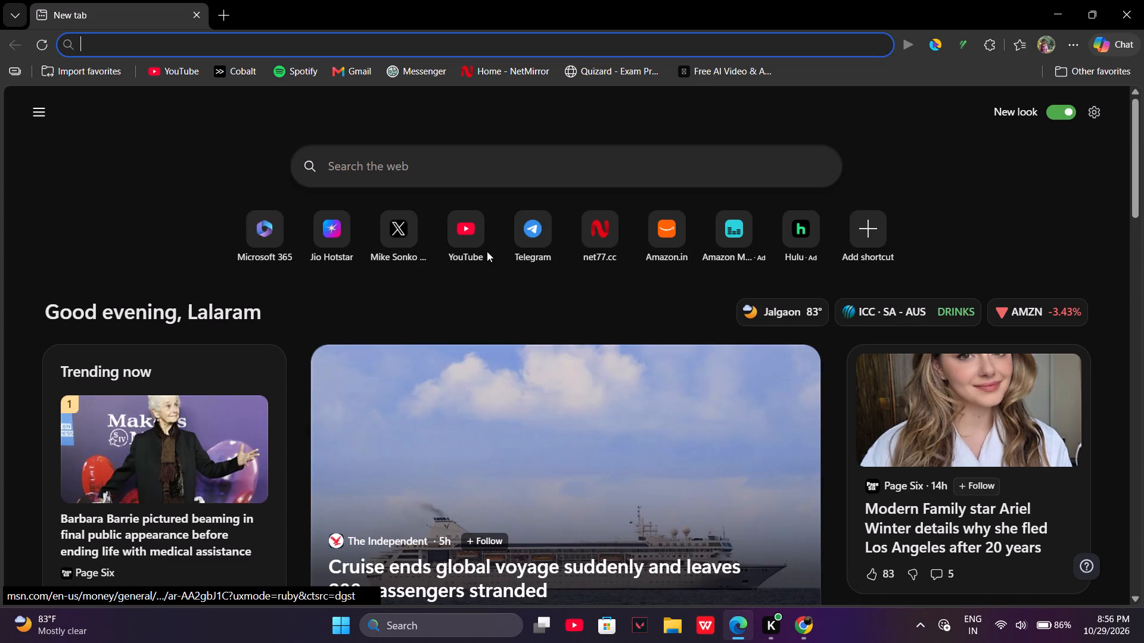
click(301, 74)
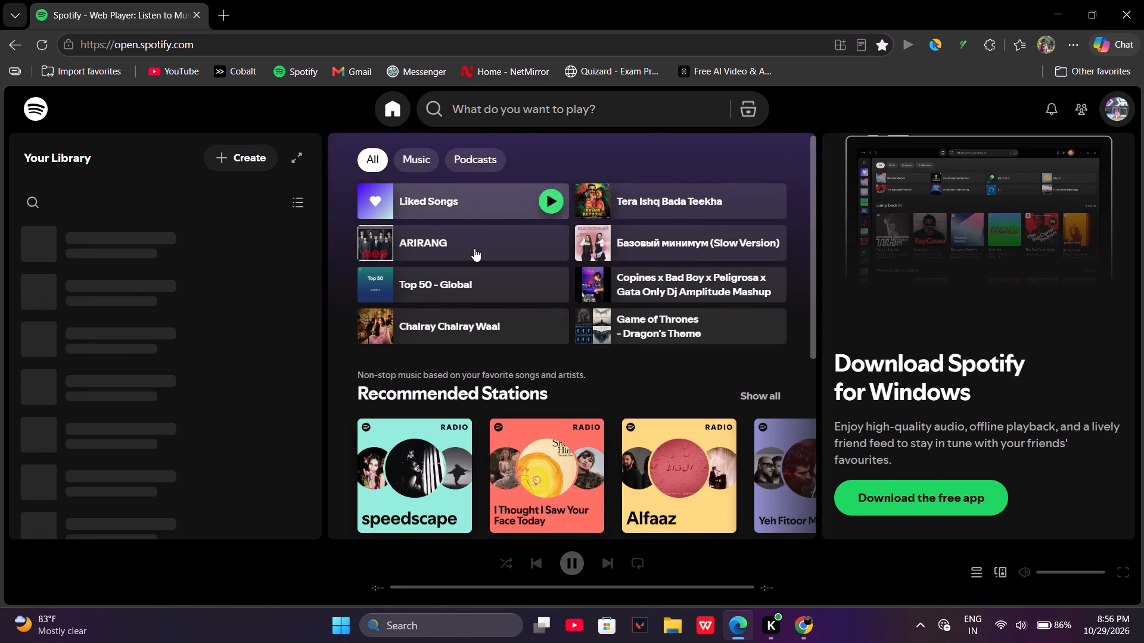
click(496, 117)
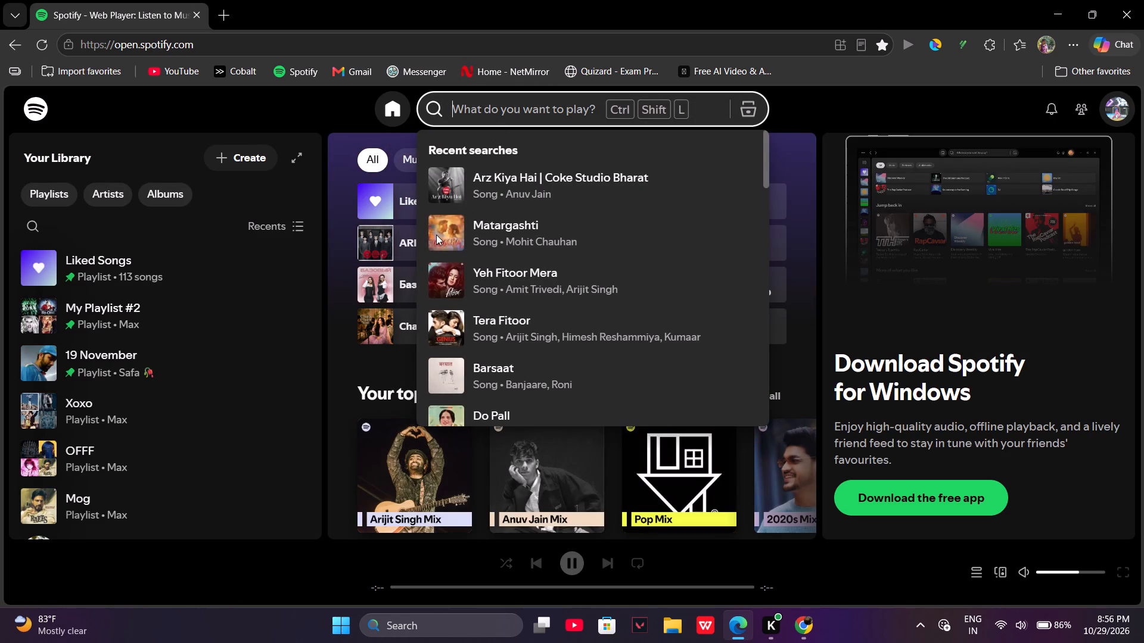
click(440, 232)
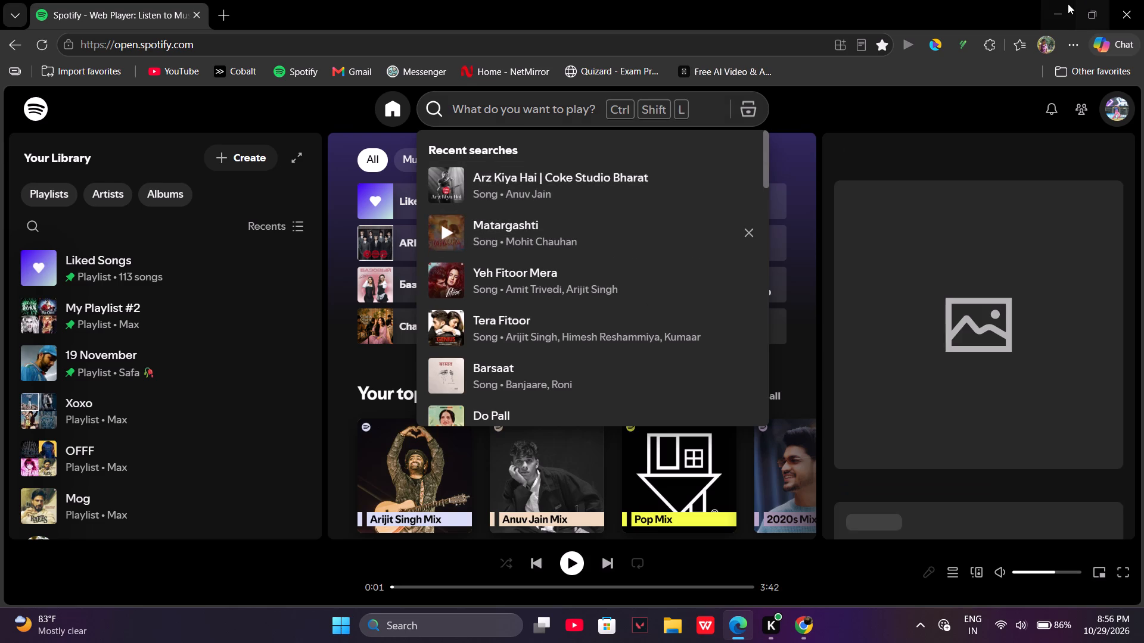
click(1068, 4)
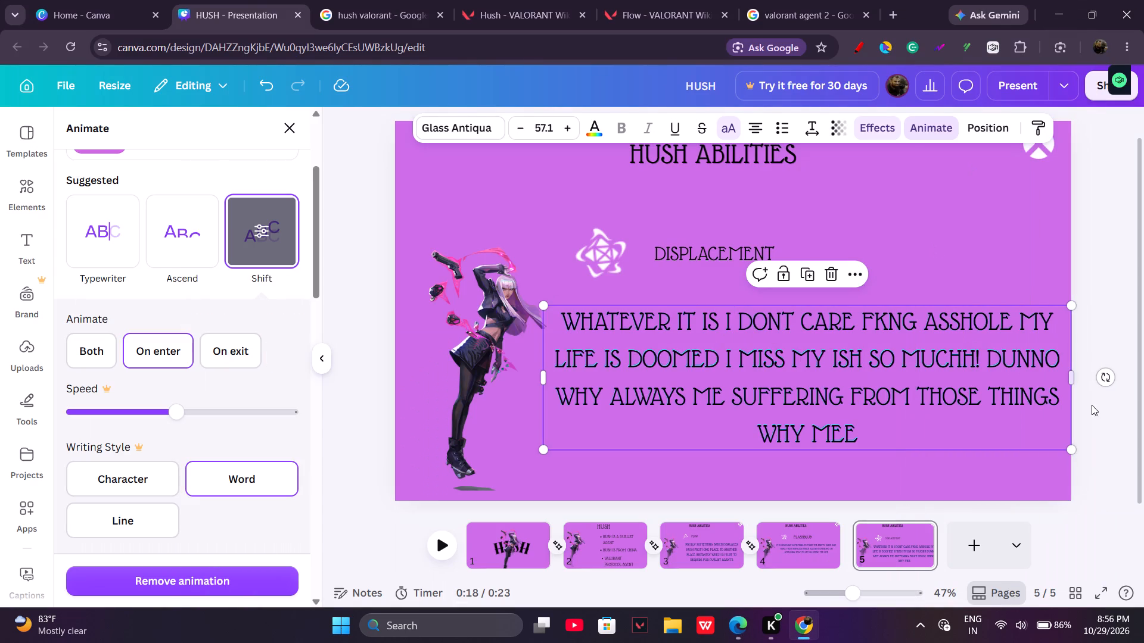
click(735, 632)
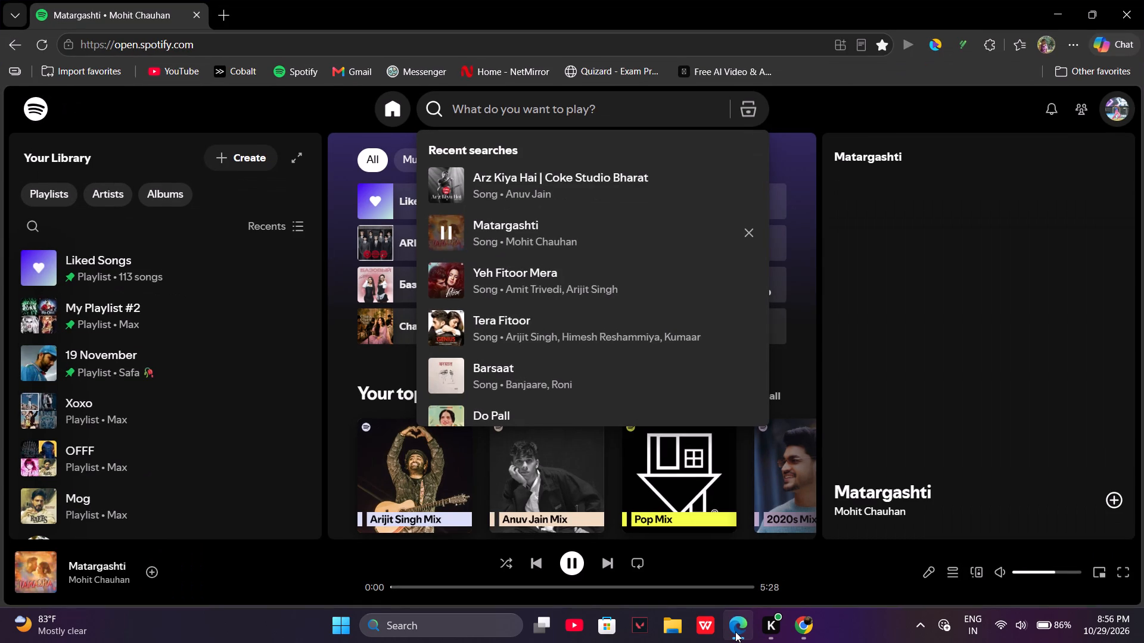
click(737, 631)
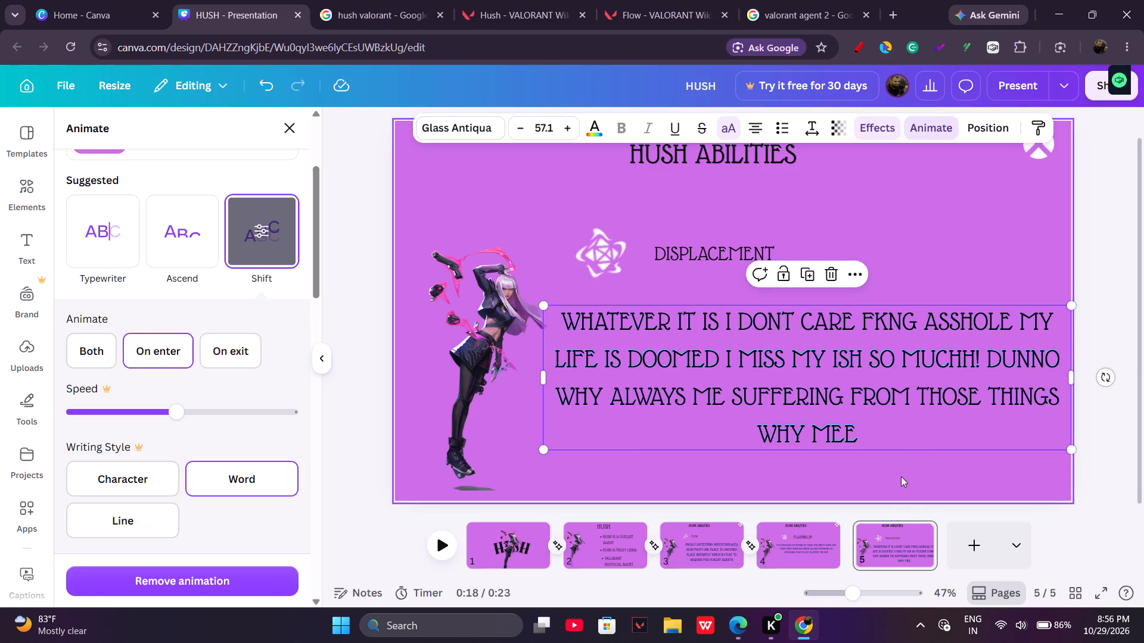
Shift the DISPLACEMENT description text slightly left on page 5, closer to the Hush figure.
drag(859, 396, 852, 395)
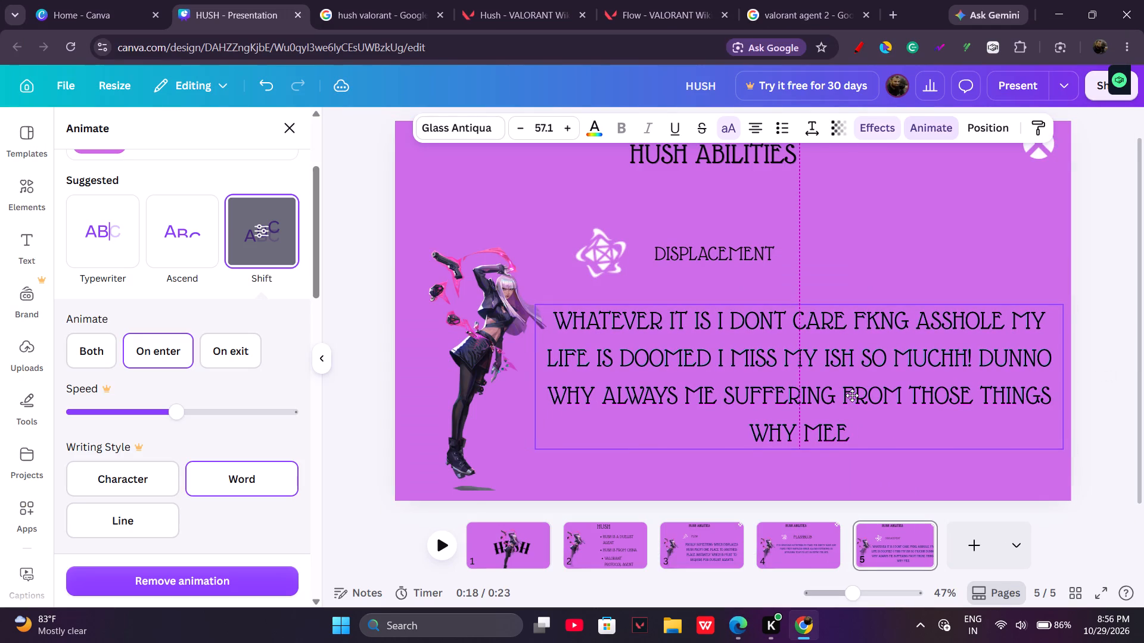
drag(852, 395, 850, 395)
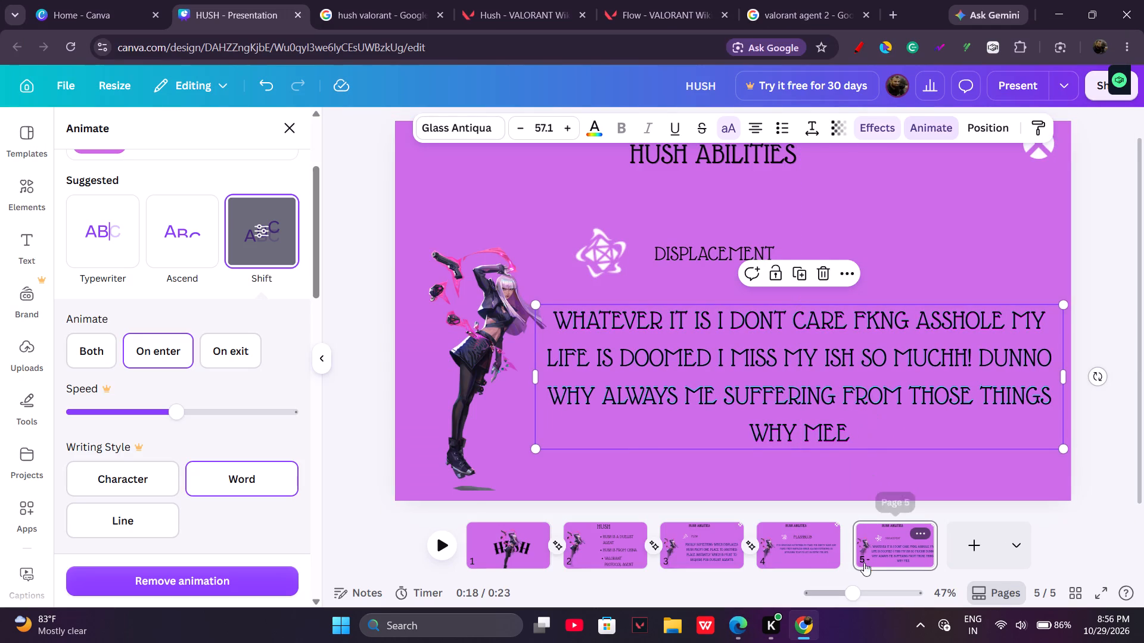
Apply the Match & Move transition between pages 4 and 5, and return to page 5 after checking page 4.
click(851, 552)
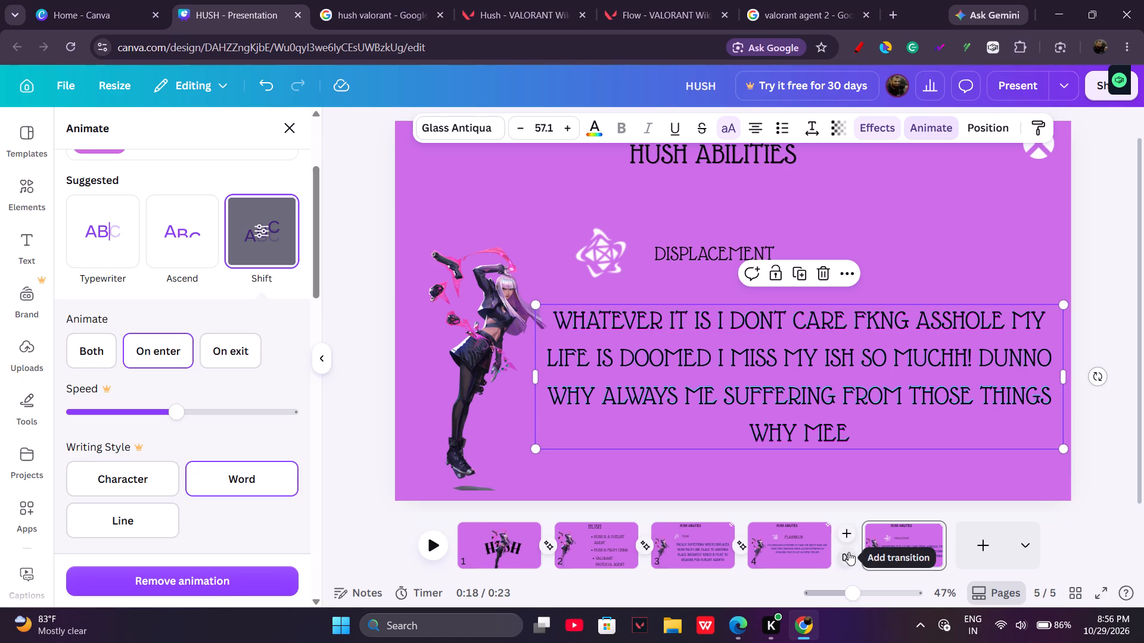
click(848, 552)
click(91, 412)
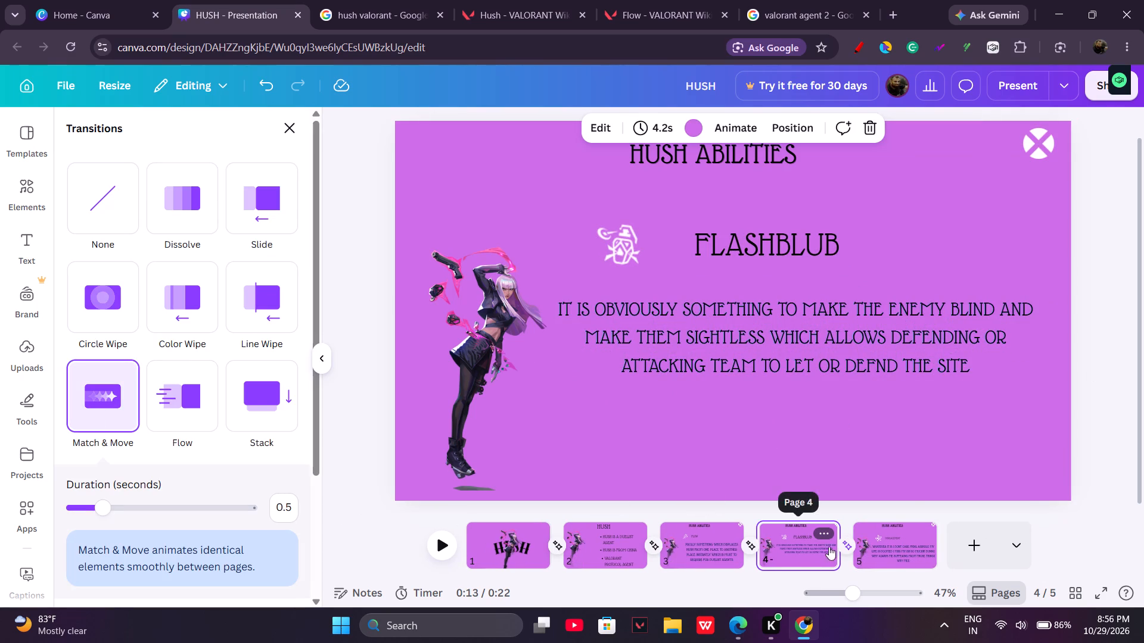
click(888, 556)
click(692, 538)
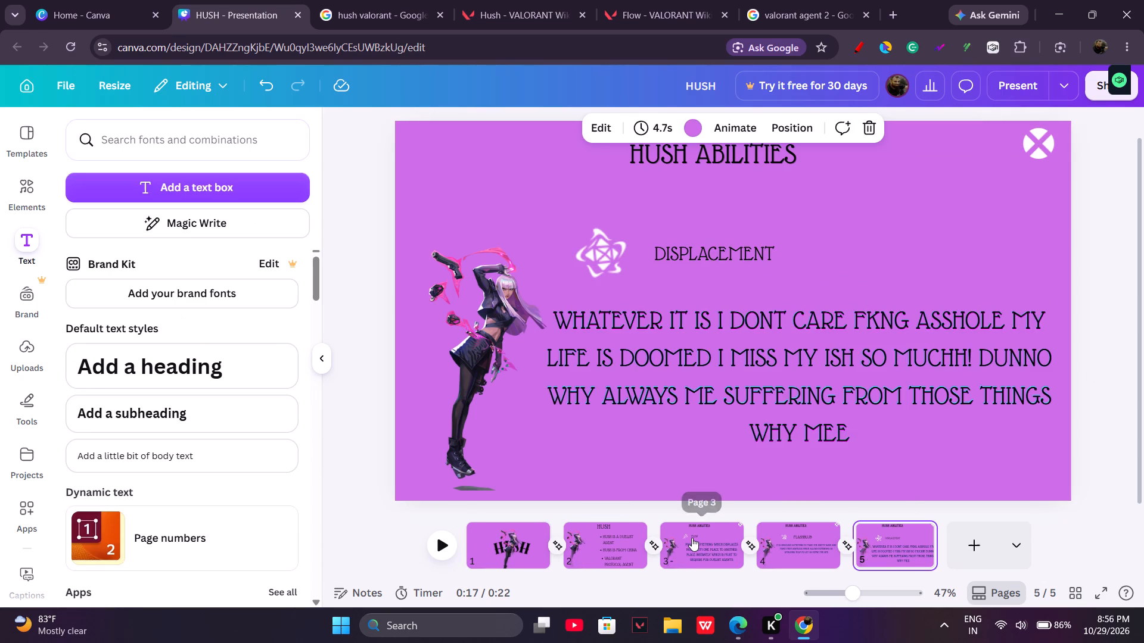
click(774, 531)
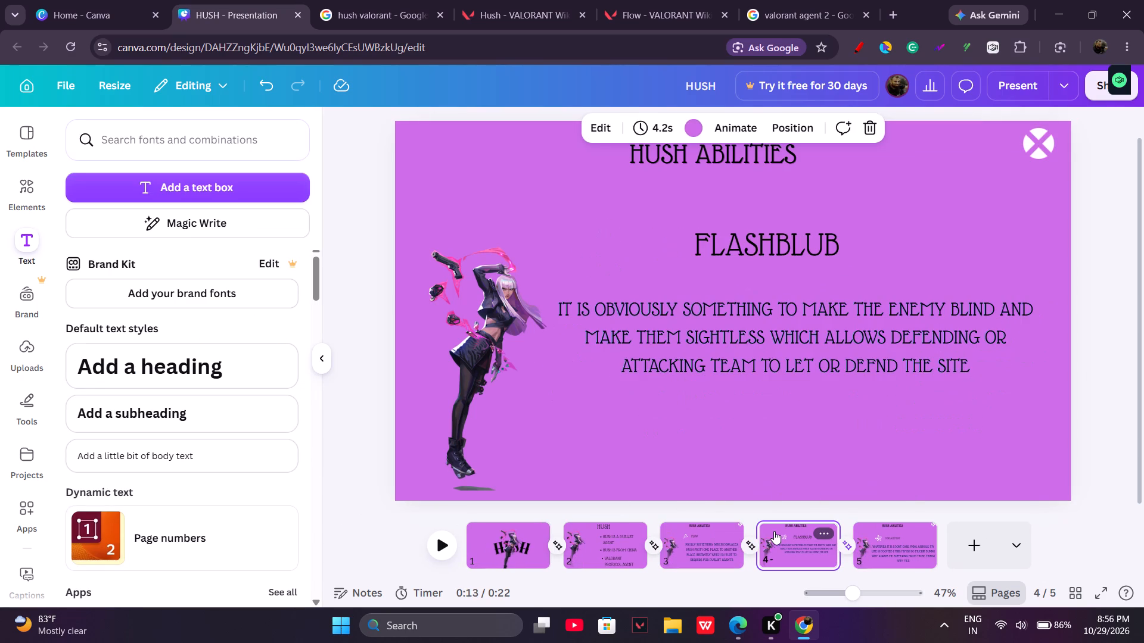
click(903, 561)
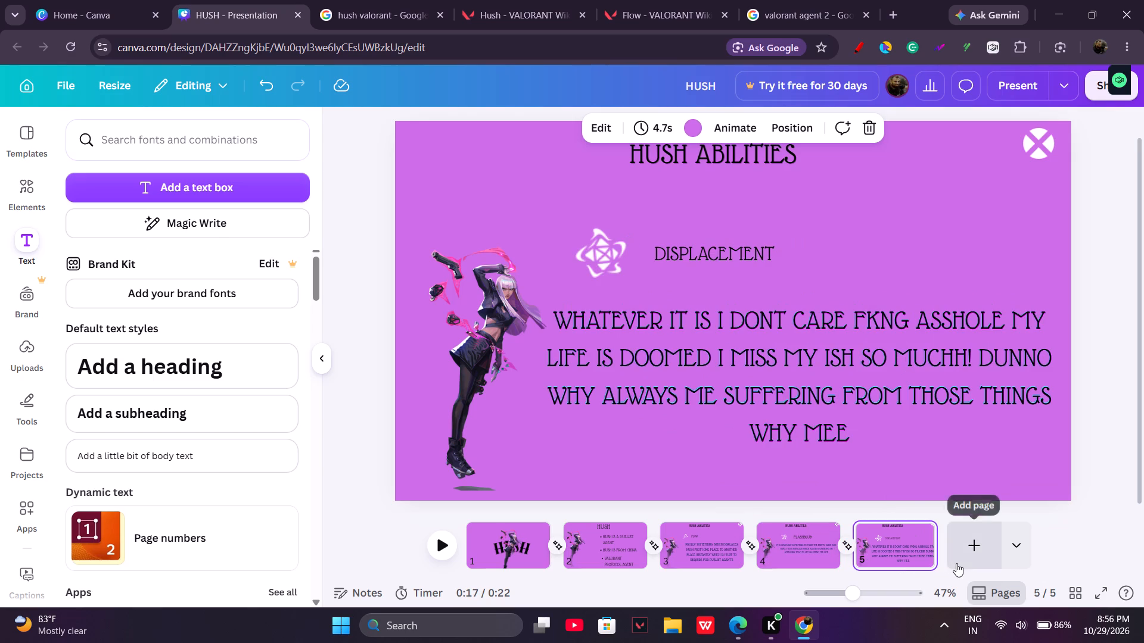
Copy the Suspension ability icon from the Flow wiki page's navigation box and return to the HUSH presentation.
click(660, 14)
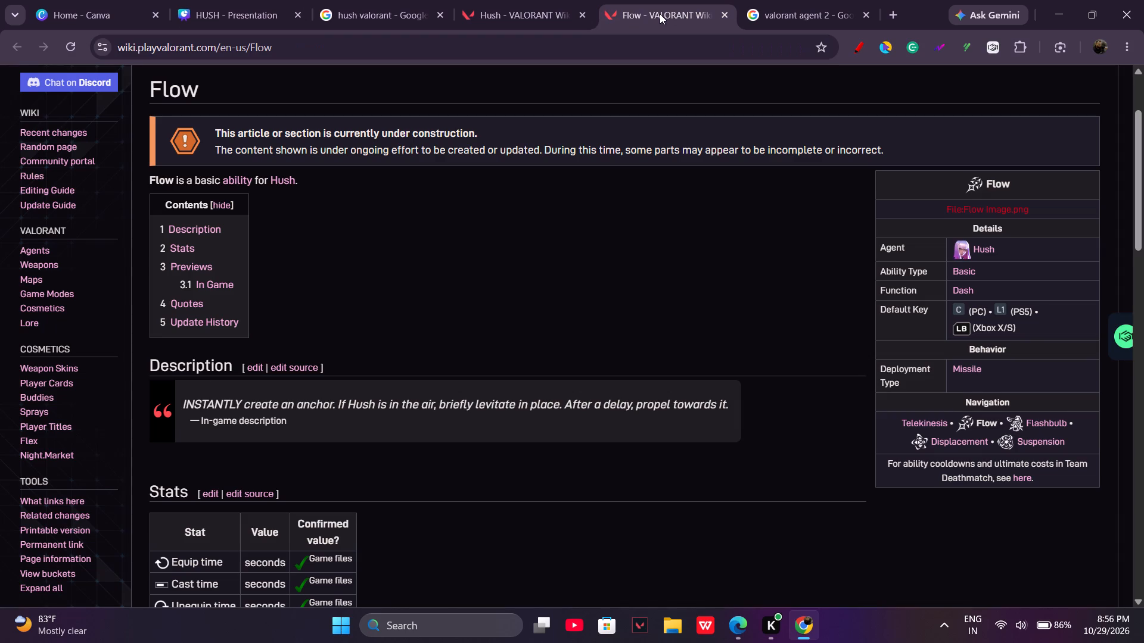
right_click(1005, 442)
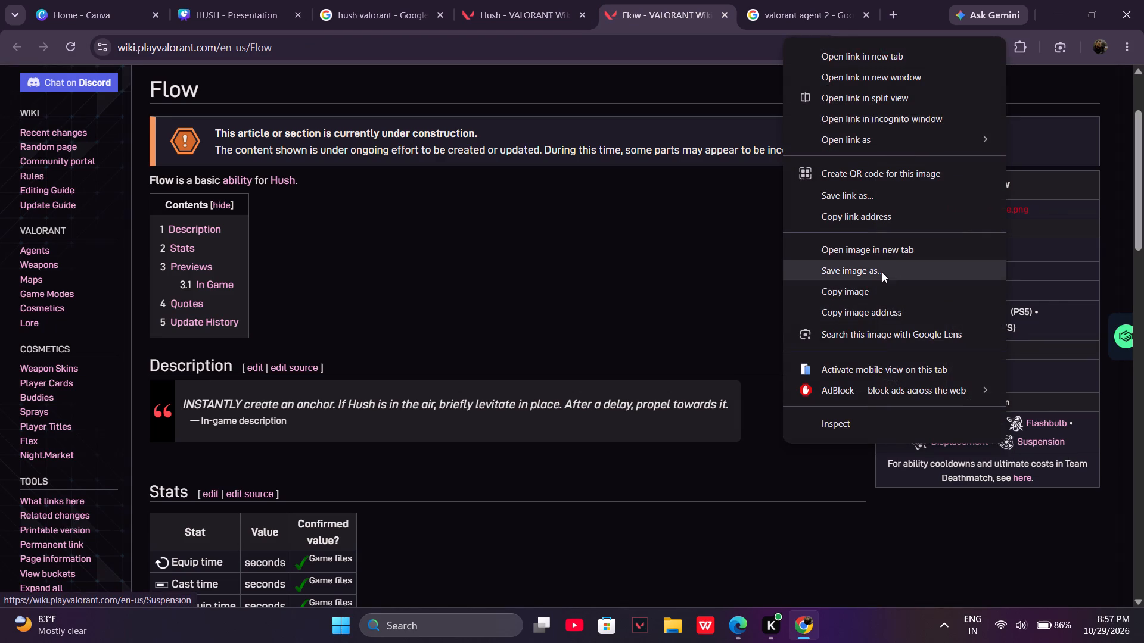
click(854, 296)
click(578, 0)
click(394, 0)
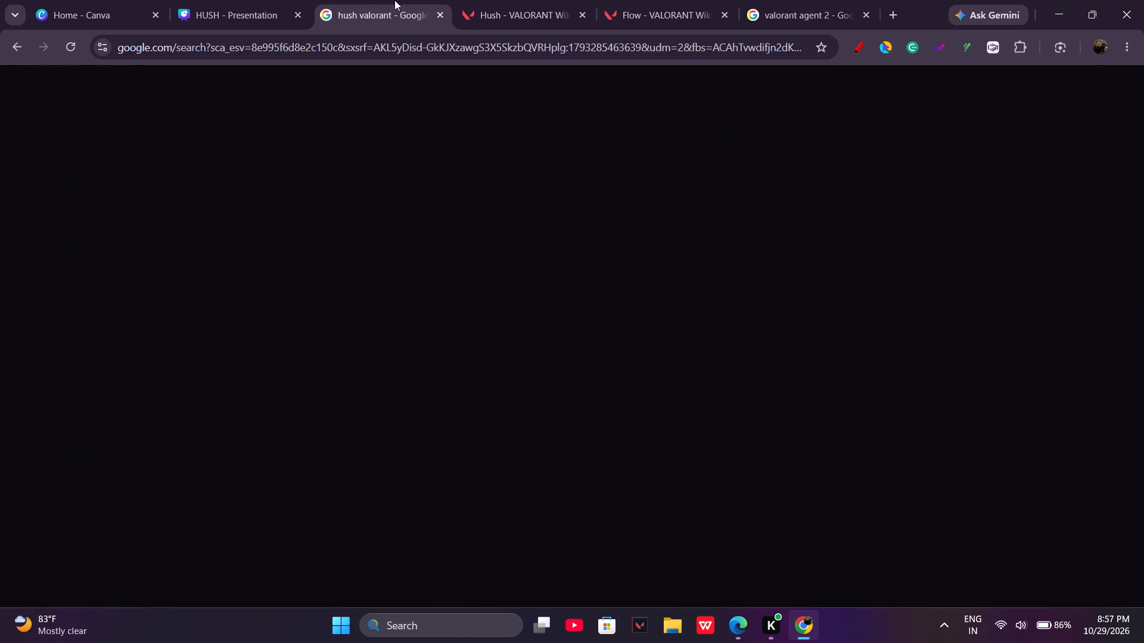
click(271, 0)
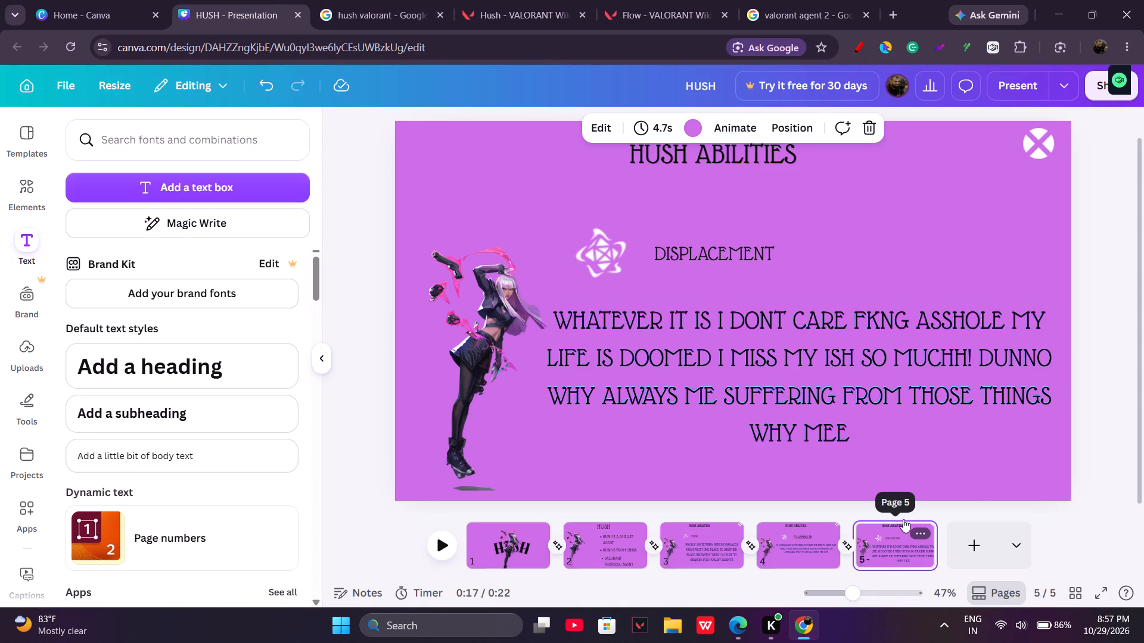
Duplicate page 5, the DISPLACEMENT page, as the base for another ability page.
right_click(885, 557)
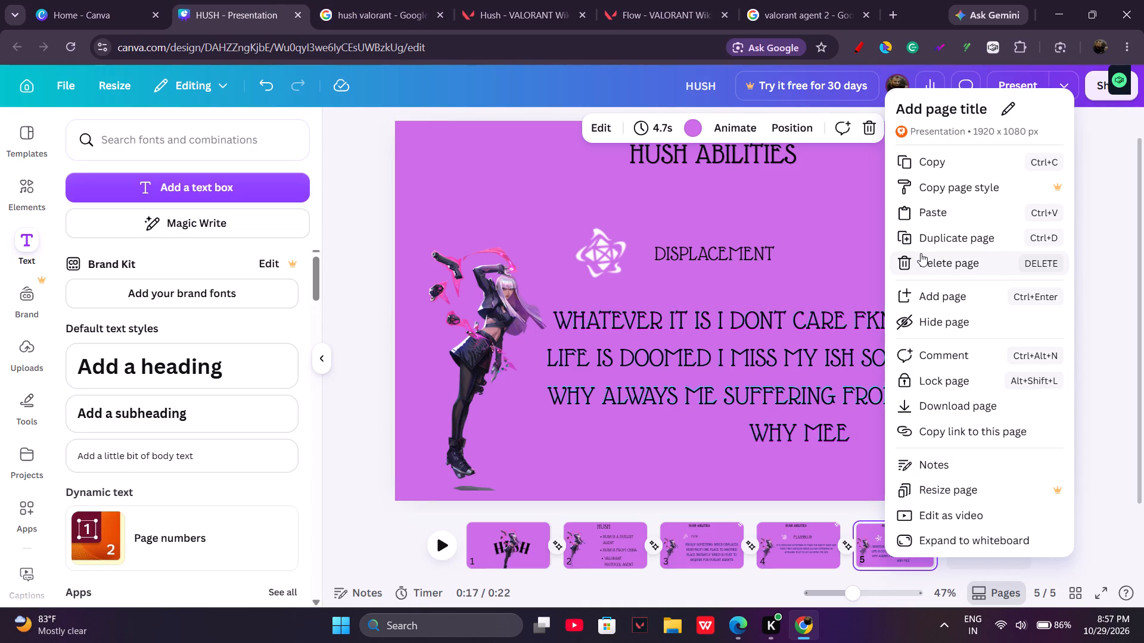
drag(921, 249, 920, 233)
click(920, 233)
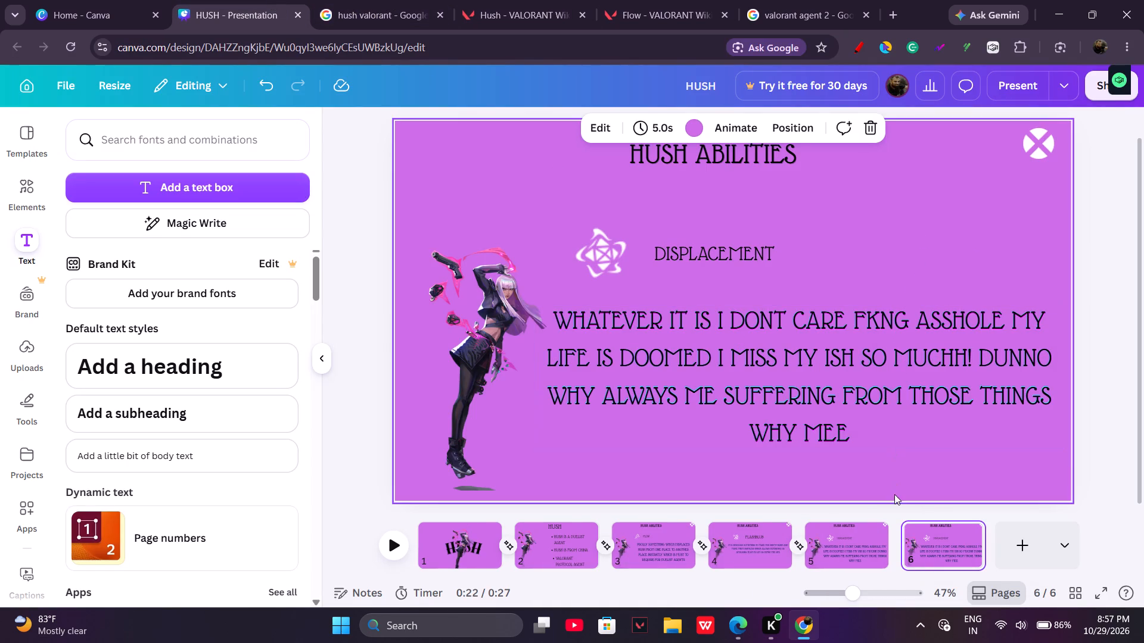
Delete the description text, the DISPLACEMENT label and its ability icon from page 6.
click(924, 542)
click(845, 420)
key(BackSpace)
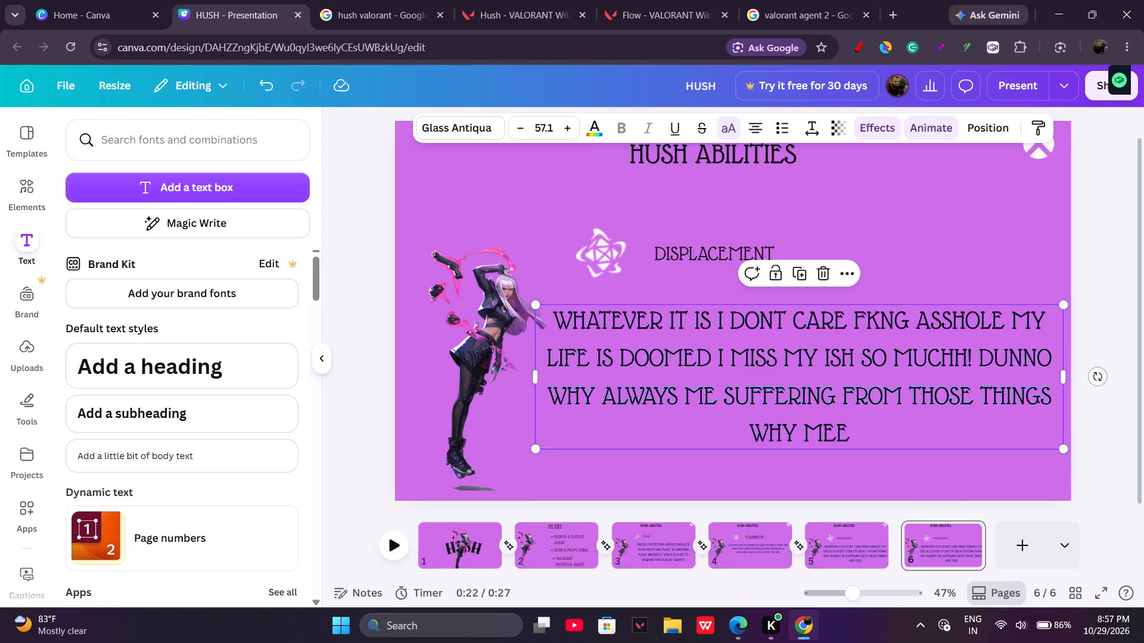
click(751, 253)
key(BackSpace)
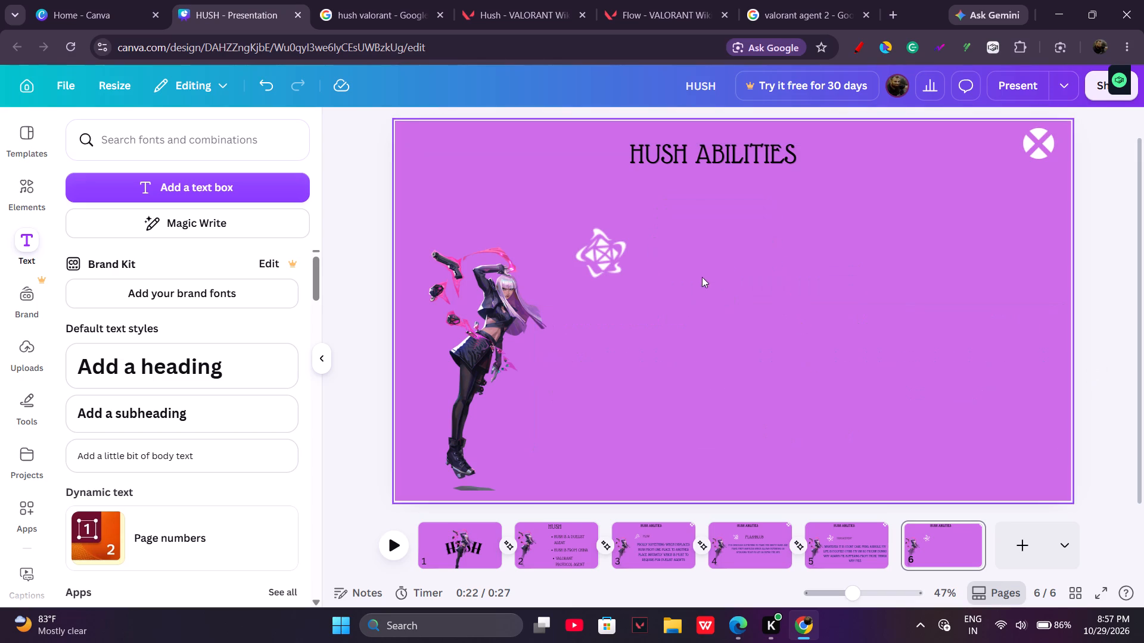
click(613, 232)
key(BackSpace)
Paste the copied Suspension icon on page 6, shrink it, and place it beside the Hush figure's head below the title.
key(ctrl+v)
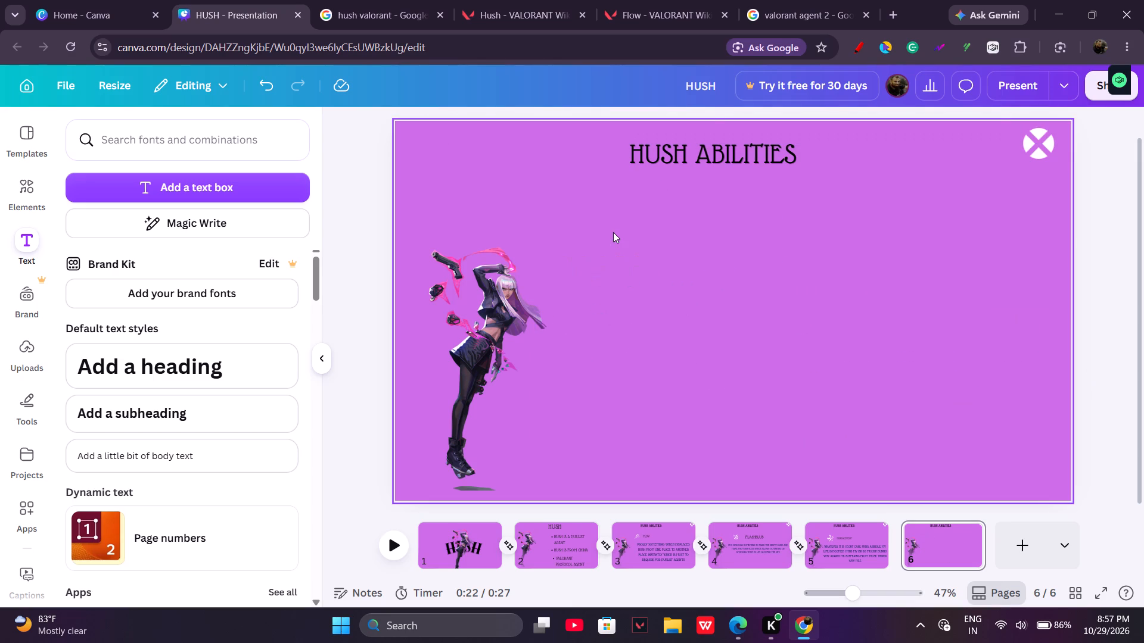
click(814, 391)
drag(814, 391, 756, 361)
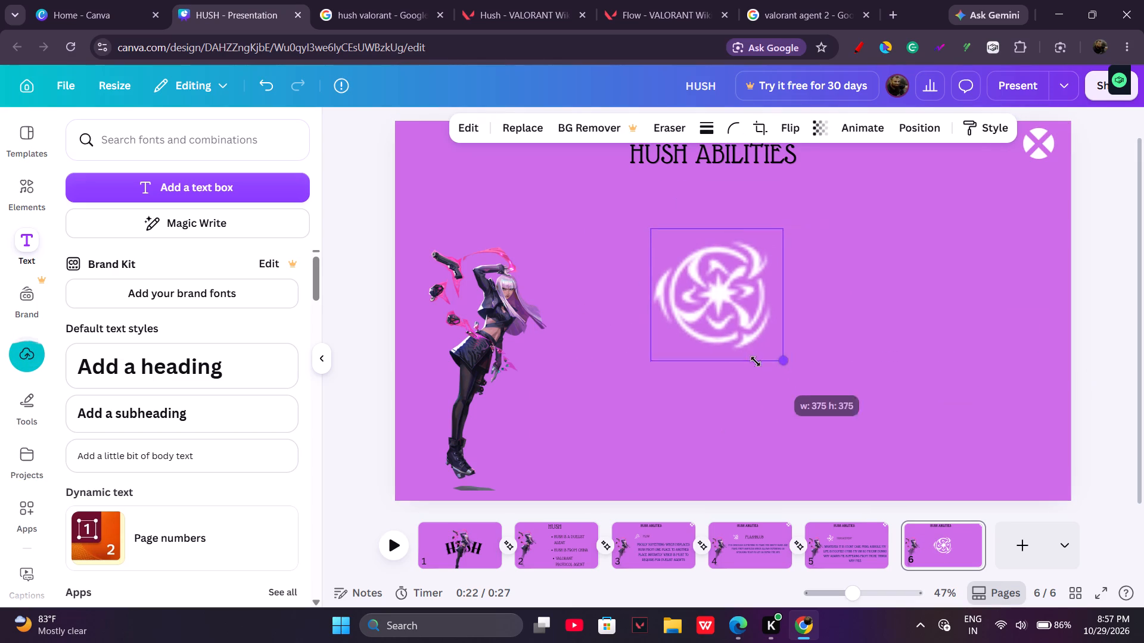
drag(756, 361, 677, 285)
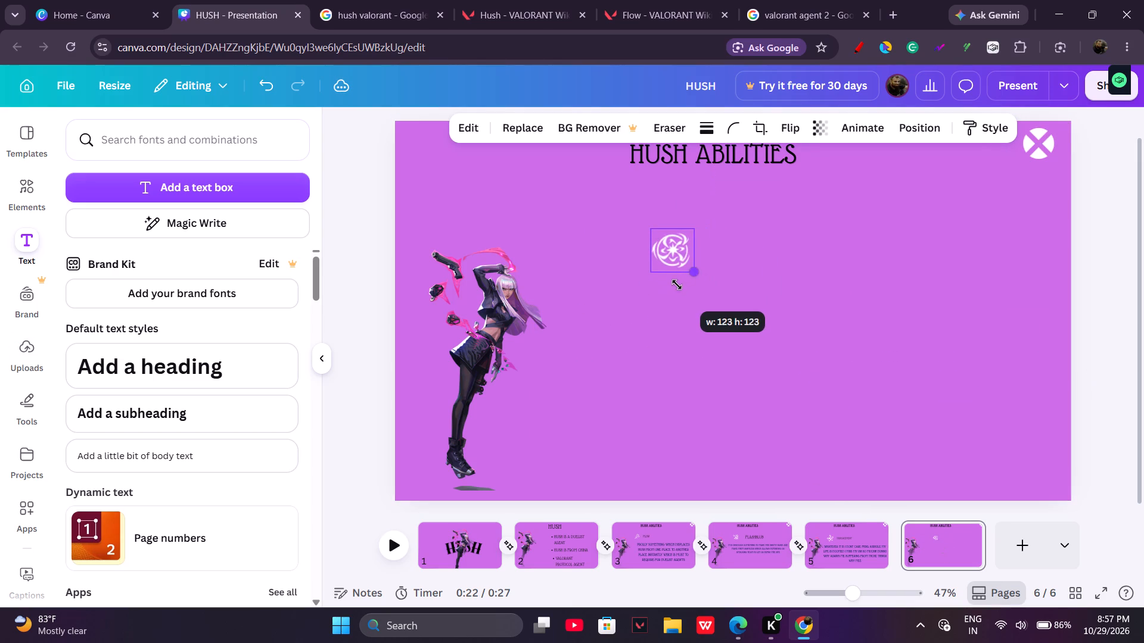
drag(677, 285, 679, 285)
drag(683, 301, 636, 313)
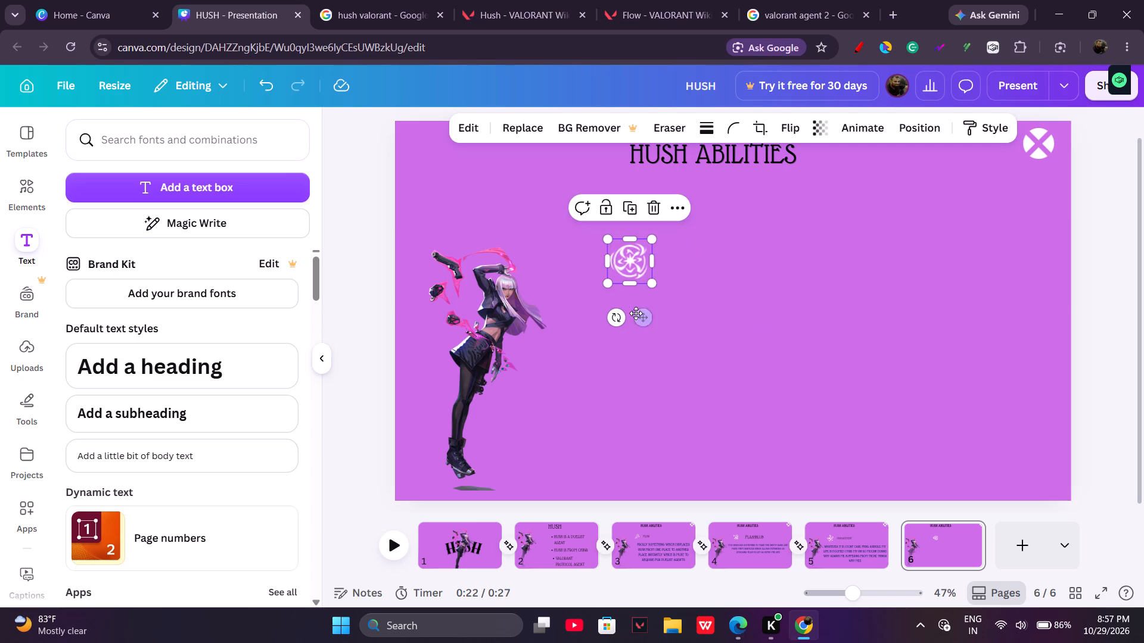
drag(655, 281, 647, 276)
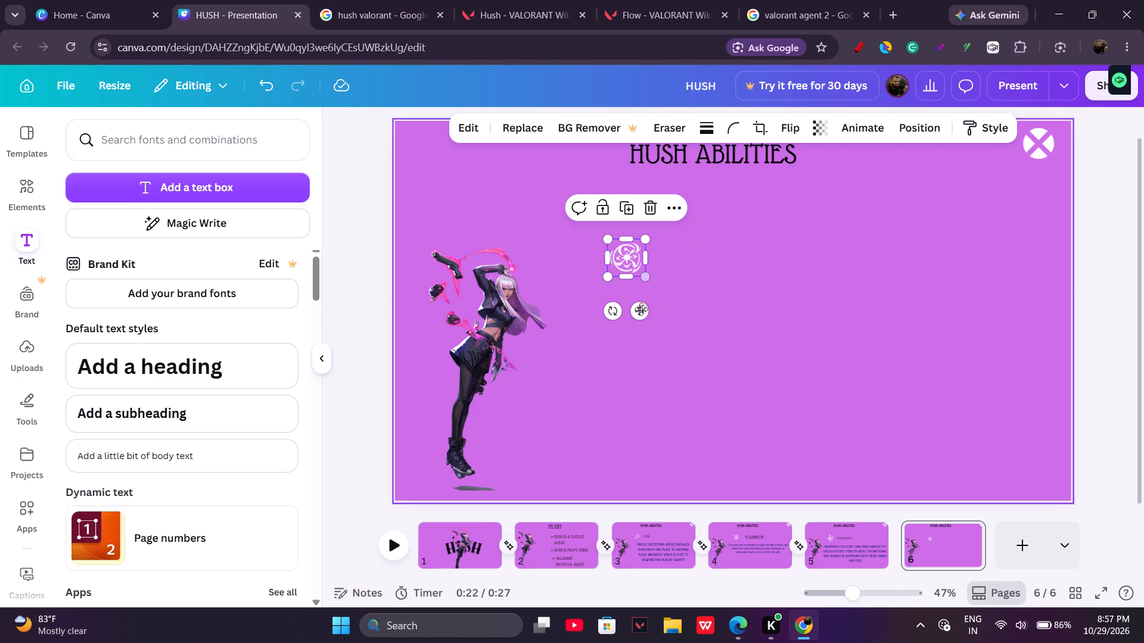
drag(641, 310, 629, 310)
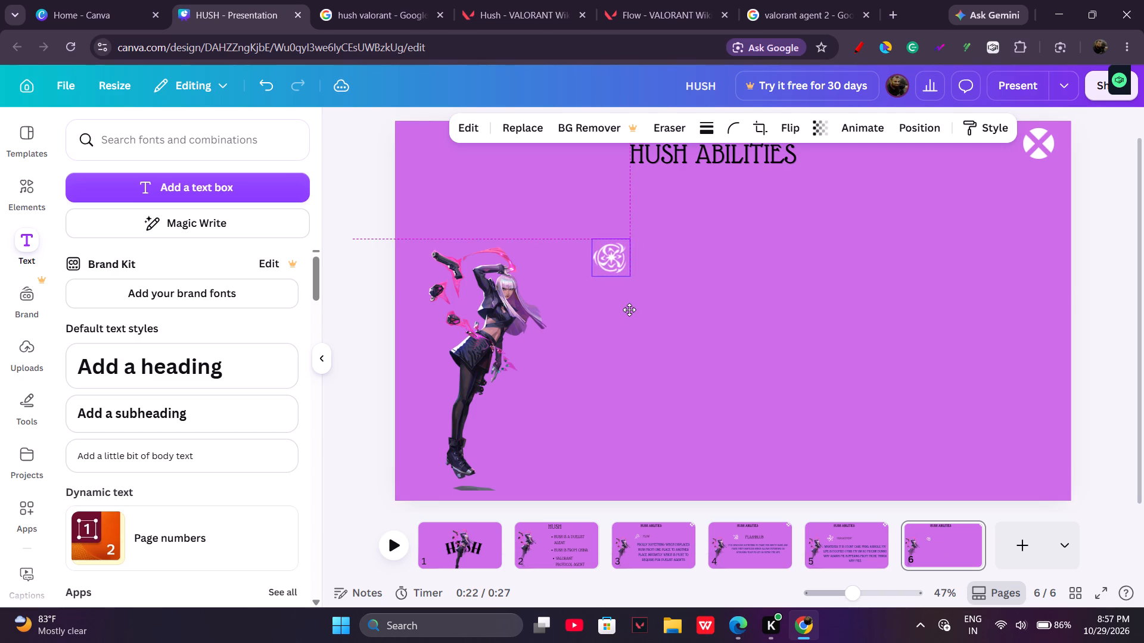
drag(630, 279, 651, 289)
click(694, 308)
drag(623, 269, 619, 257)
click(619, 257)
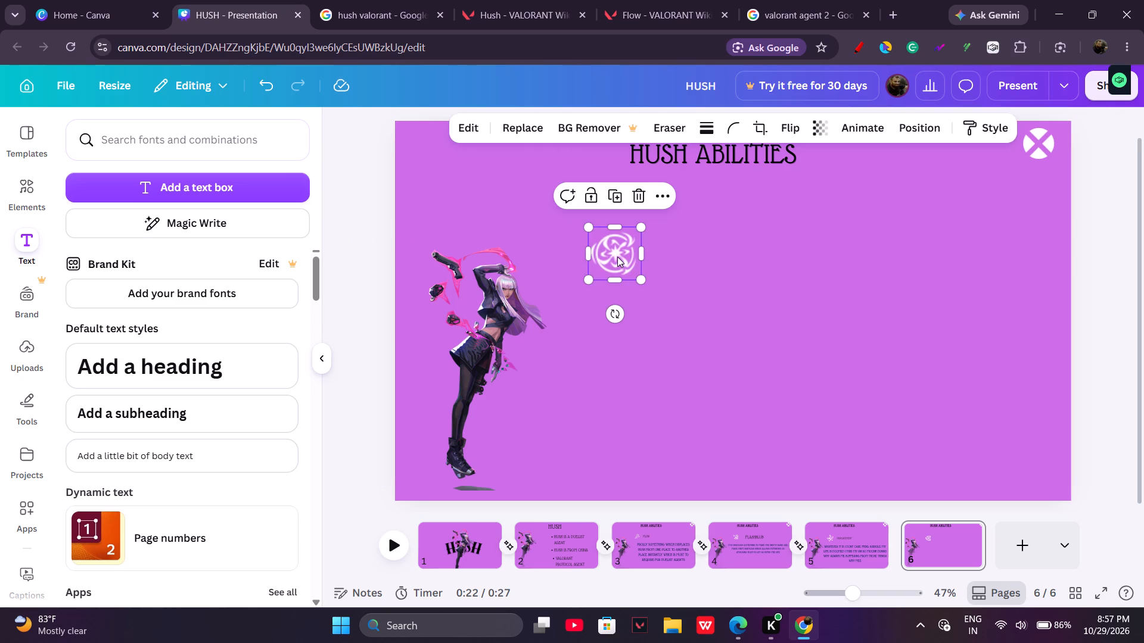
click(734, 342)
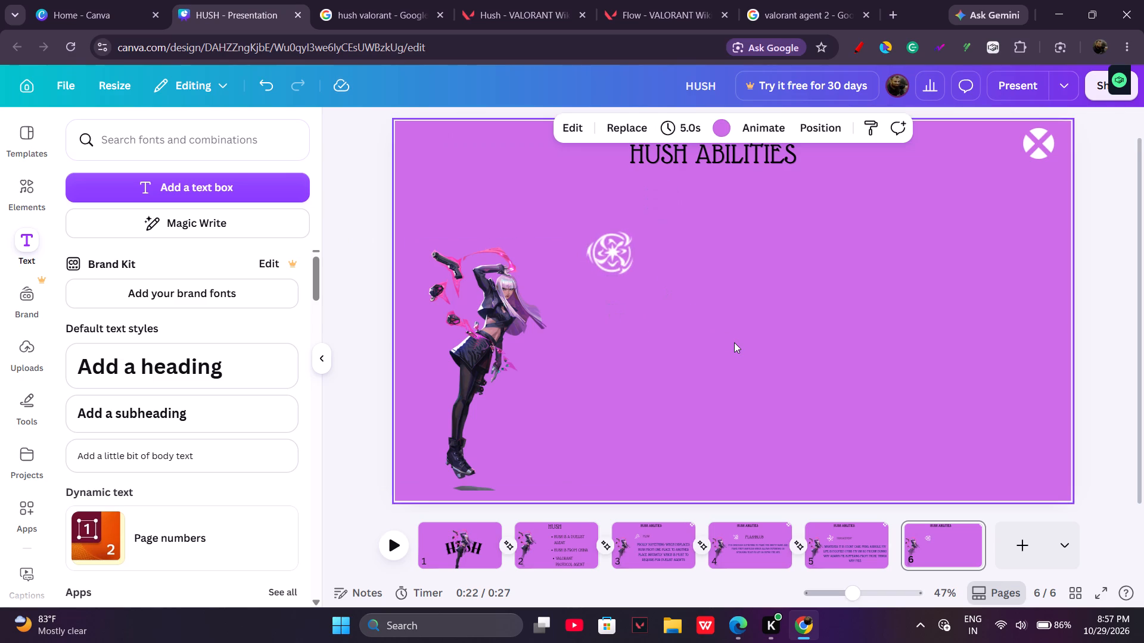
Add a text box on page 6 reading SUSPENSION.
click(234, 166)
click(253, 182)
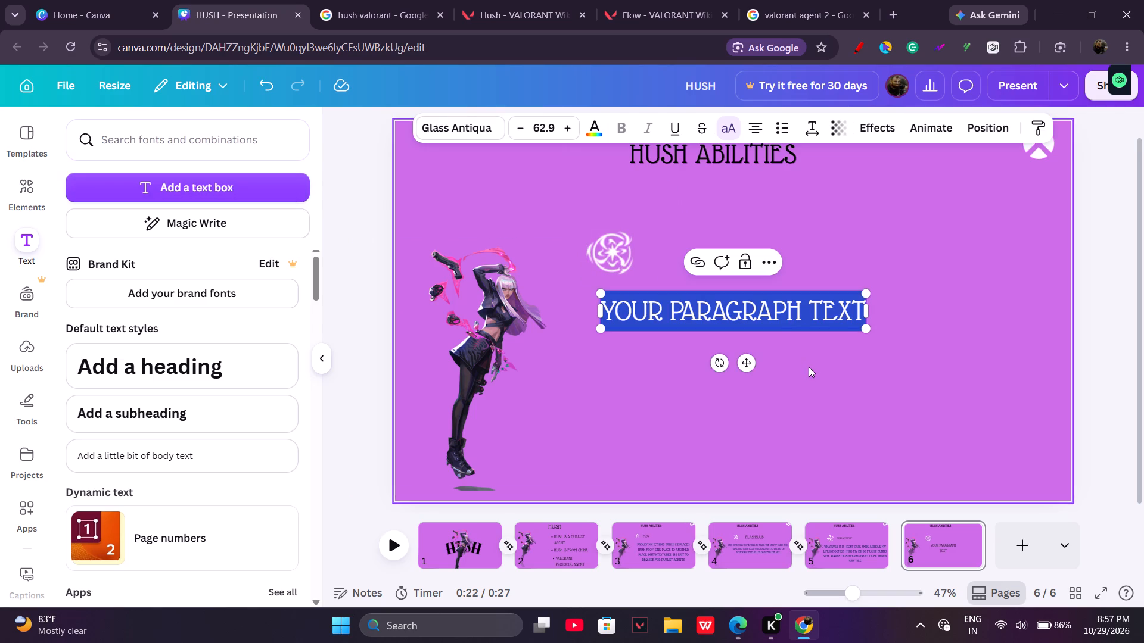
key(BackSpace)
text(SUS[E)
key(BackSpace)
key(BackSpace)
text(PENSION)
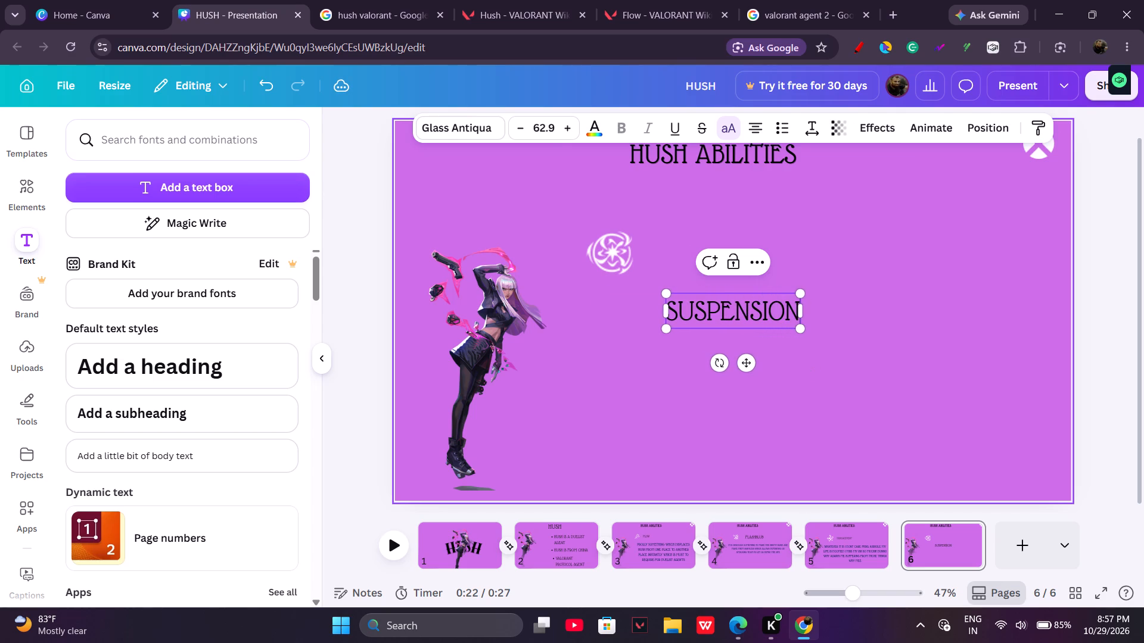
Enlarge the SUSPENSION text to font size 72.
drag(802, 331, 803, 330)
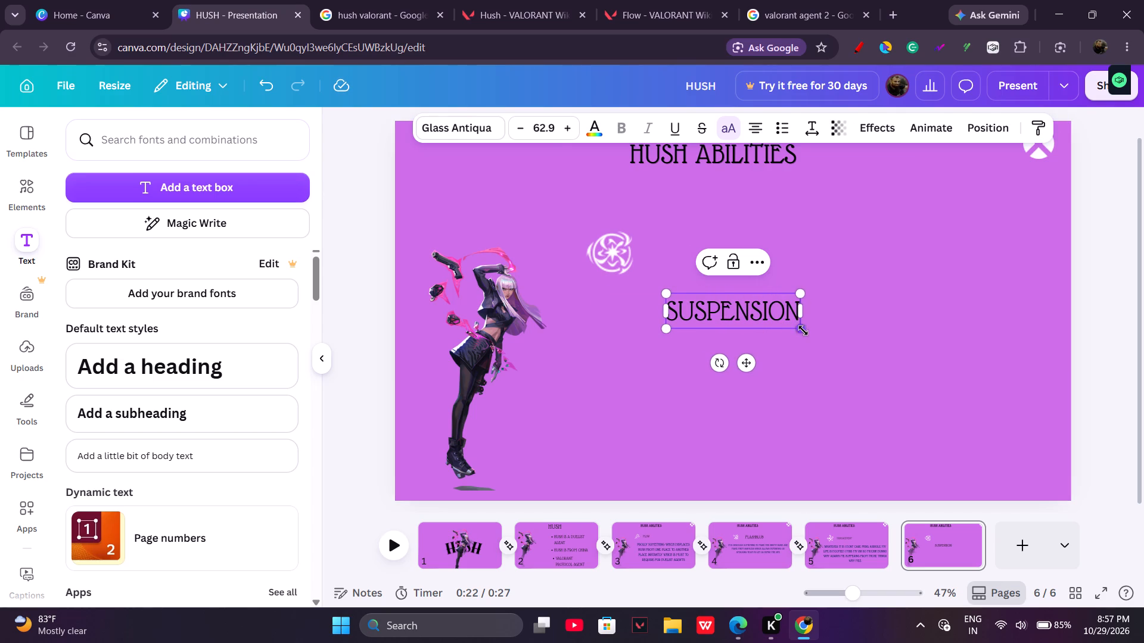
drag(803, 330, 821, 336)
Extend the SUSPENSION label on page 6 to read SUSPENSION (ULTIMATE) and move it beside the Suspension icon.
click(800, 320)
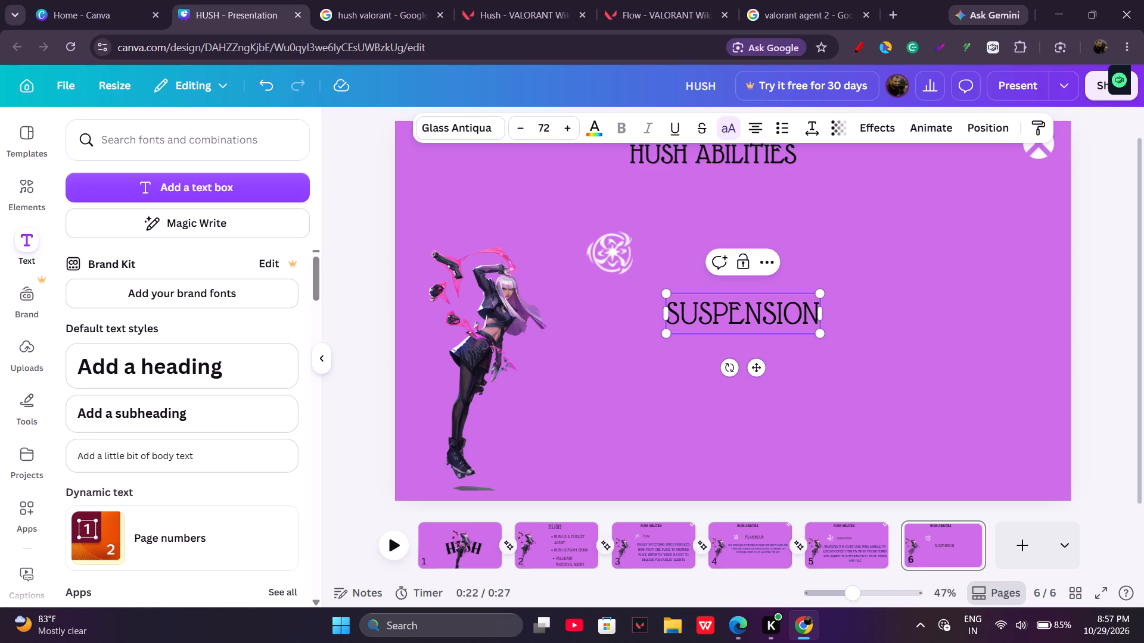
key(Right)
key(Right)
key(space)
key(shift+parenleft)
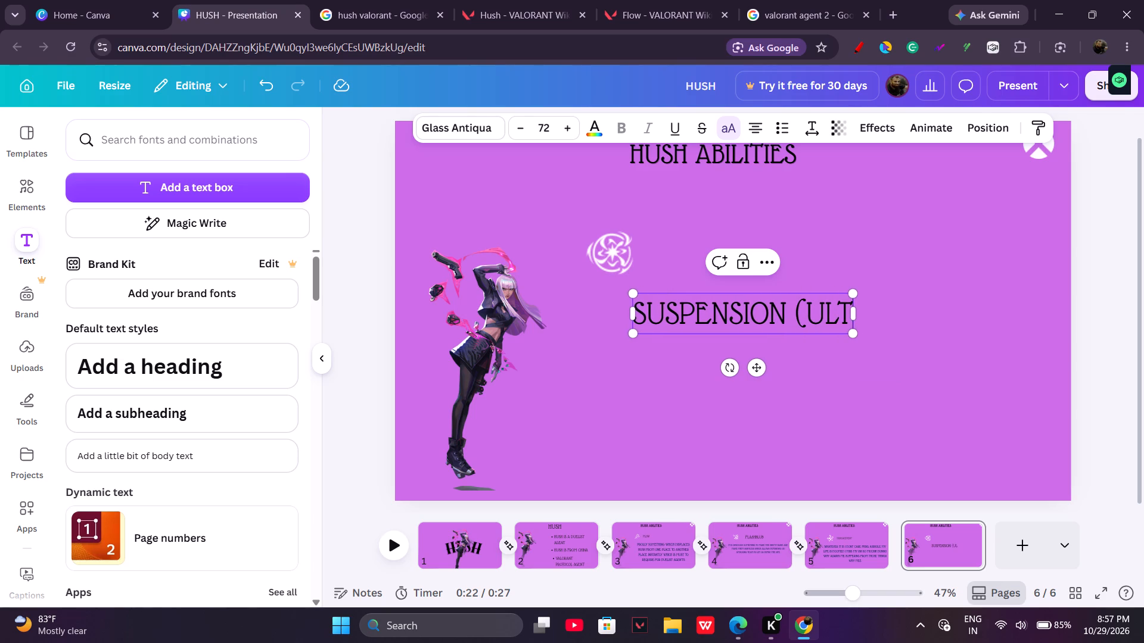
text(imate)
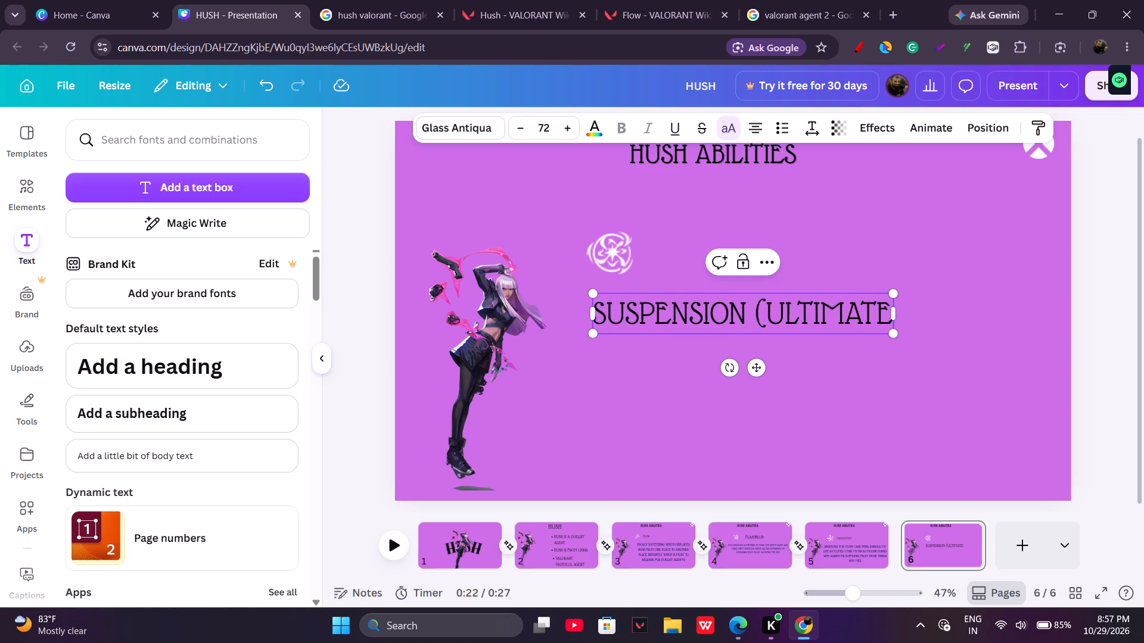
key(shift+underscore)
key(shift+BackSpace)
key(0)
key(BackSpace)
key(shift+parenright)
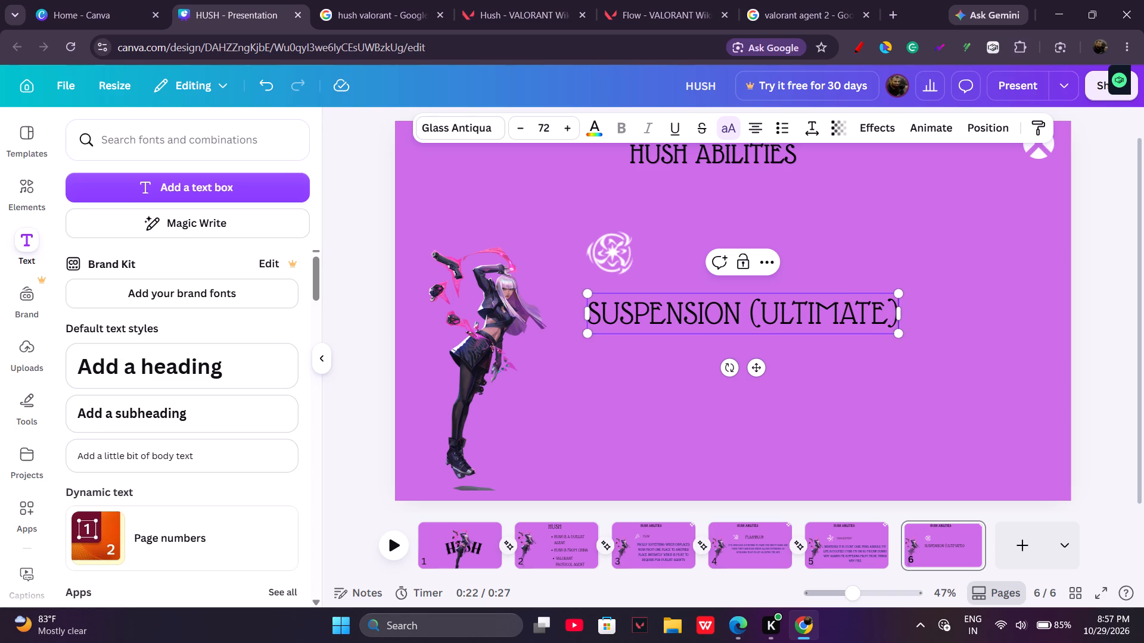
drag(754, 370, 835, 307)
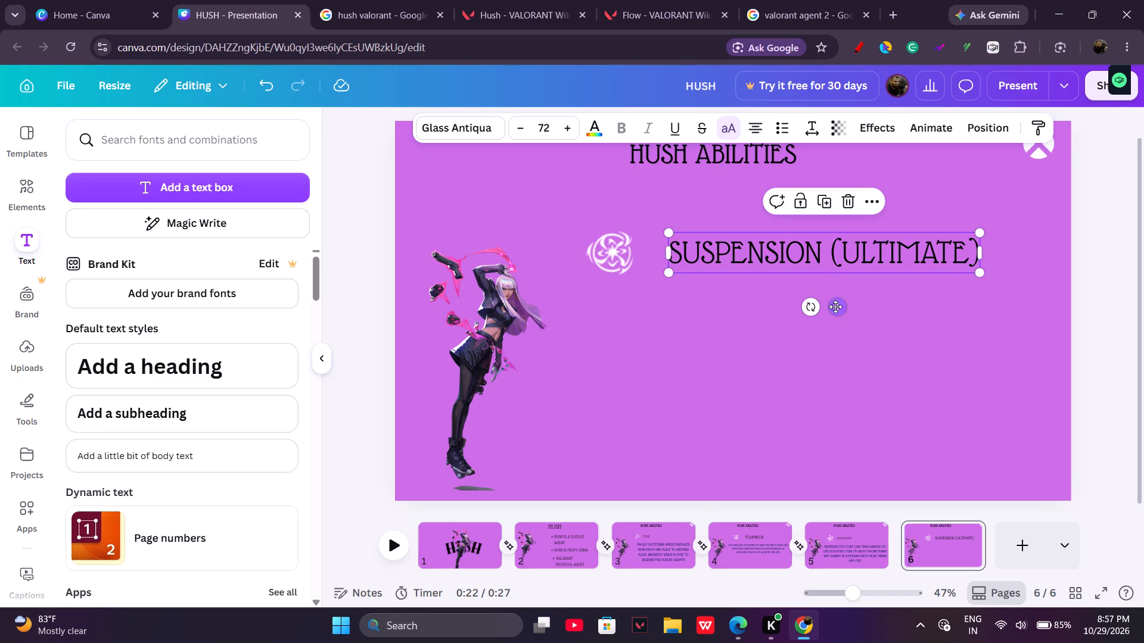
Try the Digital and Ink reveal animations on the Suspension icon, then apply the Brush reveal animation to it.
click(621, 255)
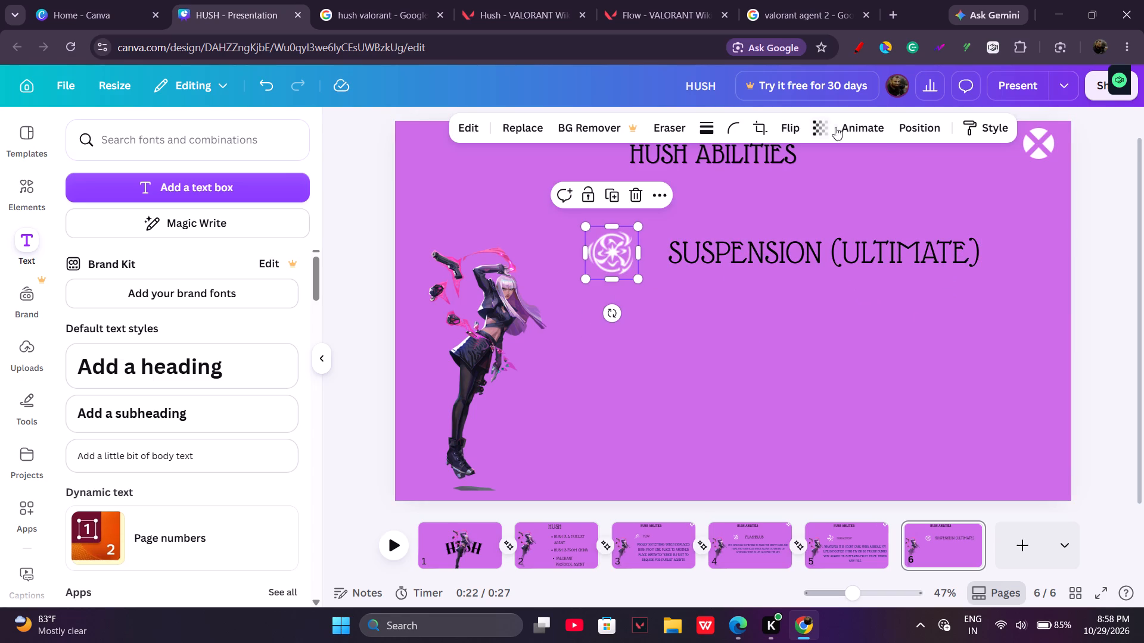
click(842, 124)
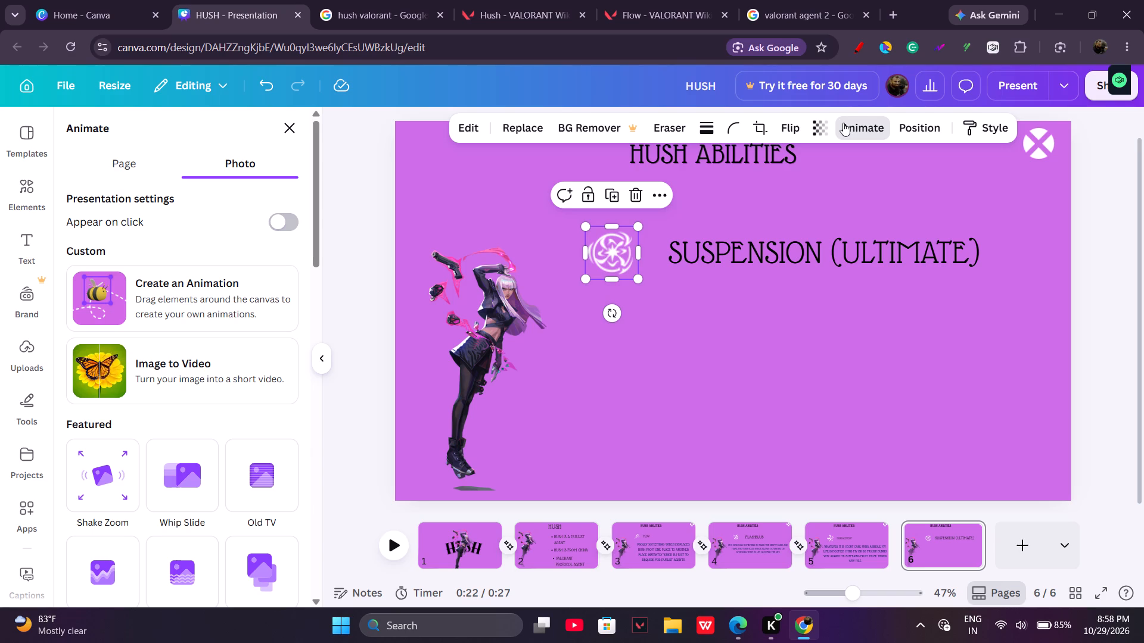
click(904, 124)
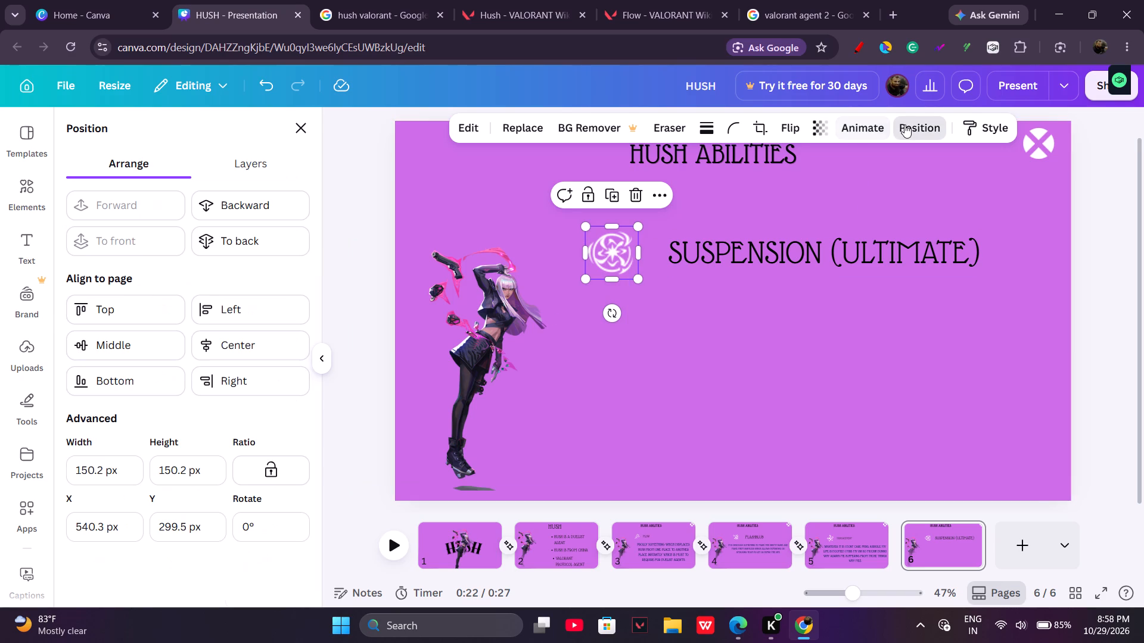
click(862, 136)
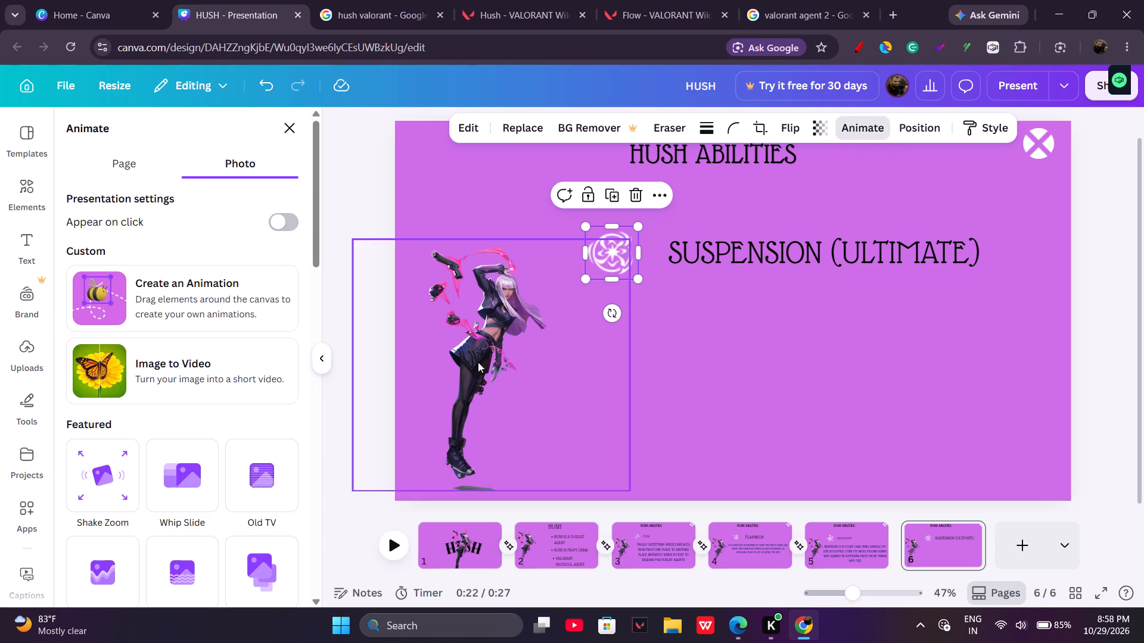
scroll(203, 494, down, 4)
click(270, 363)
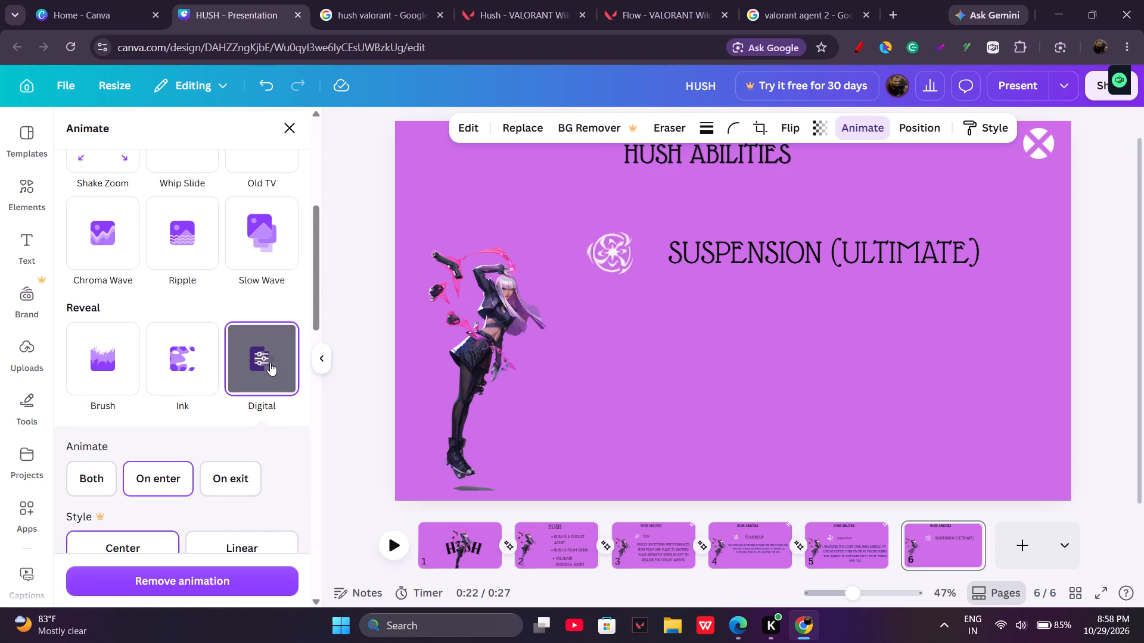
click(184, 358)
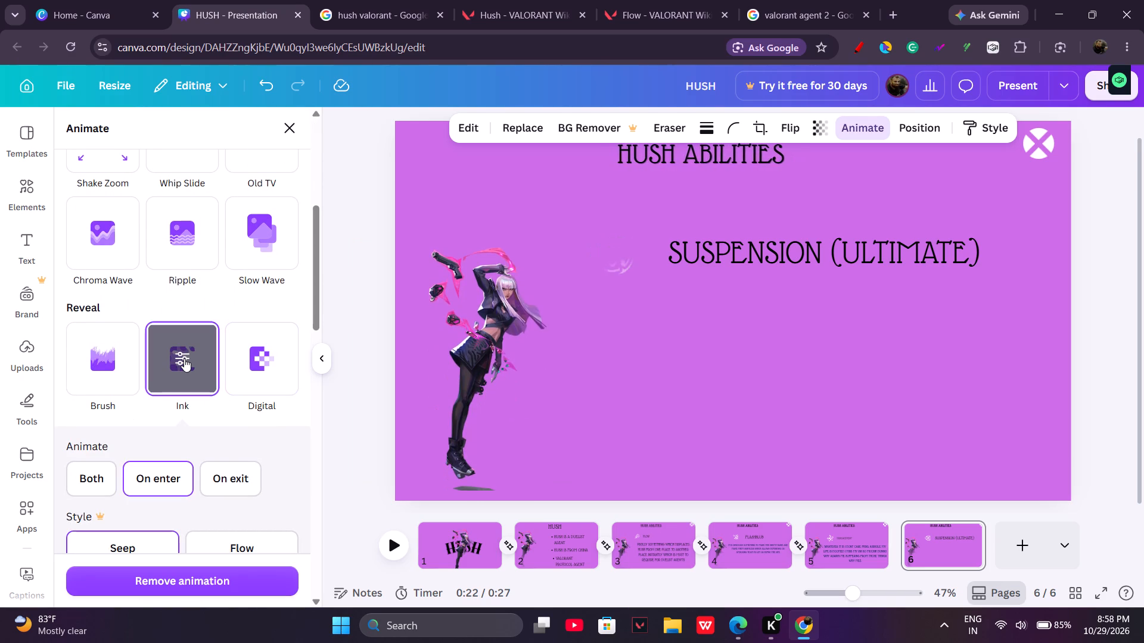
click(96, 356)
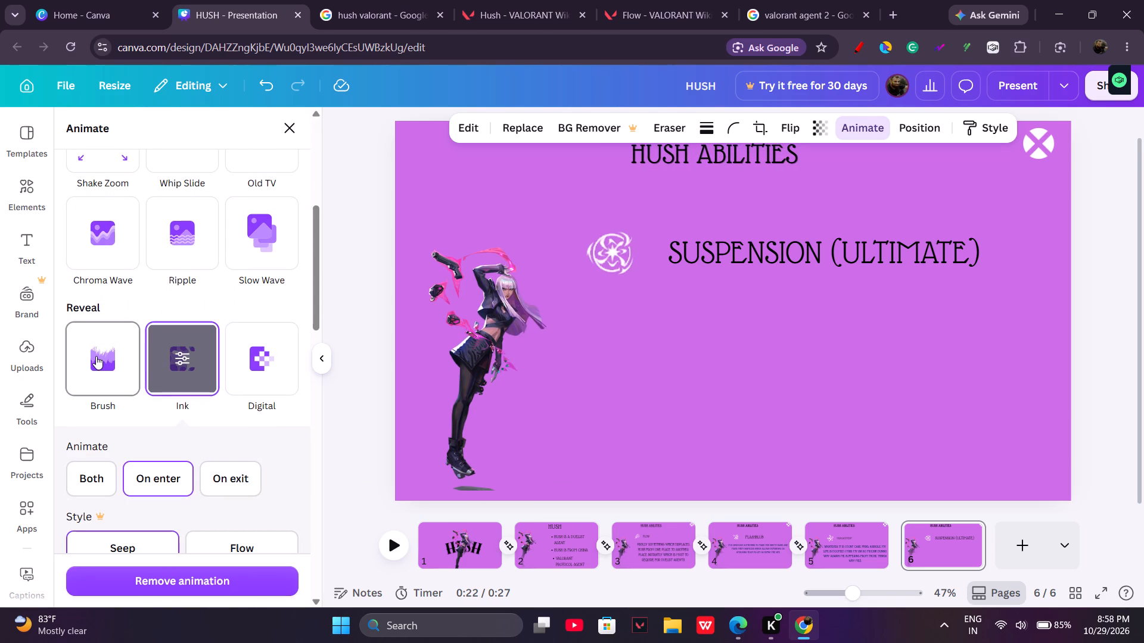
click(96, 356)
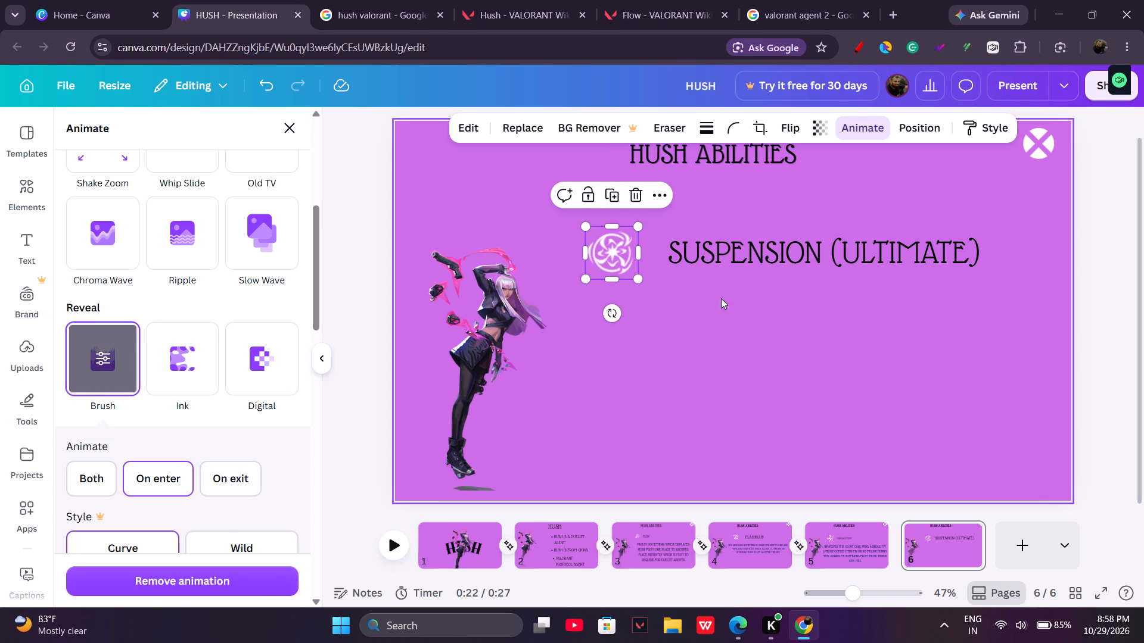
Apply the Bounce animation to the SUSPENSION (ULTIMATE) text.
click(736, 260)
scroll(248, 317, up, 1)
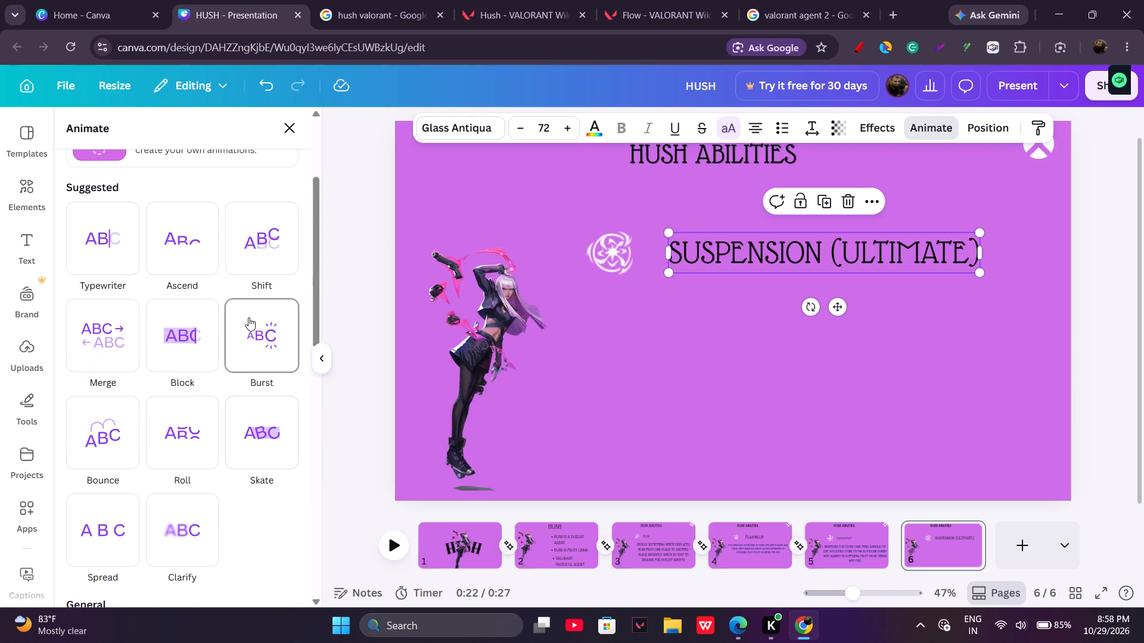
scroll(225, 391, up, 1)
click(111, 475)
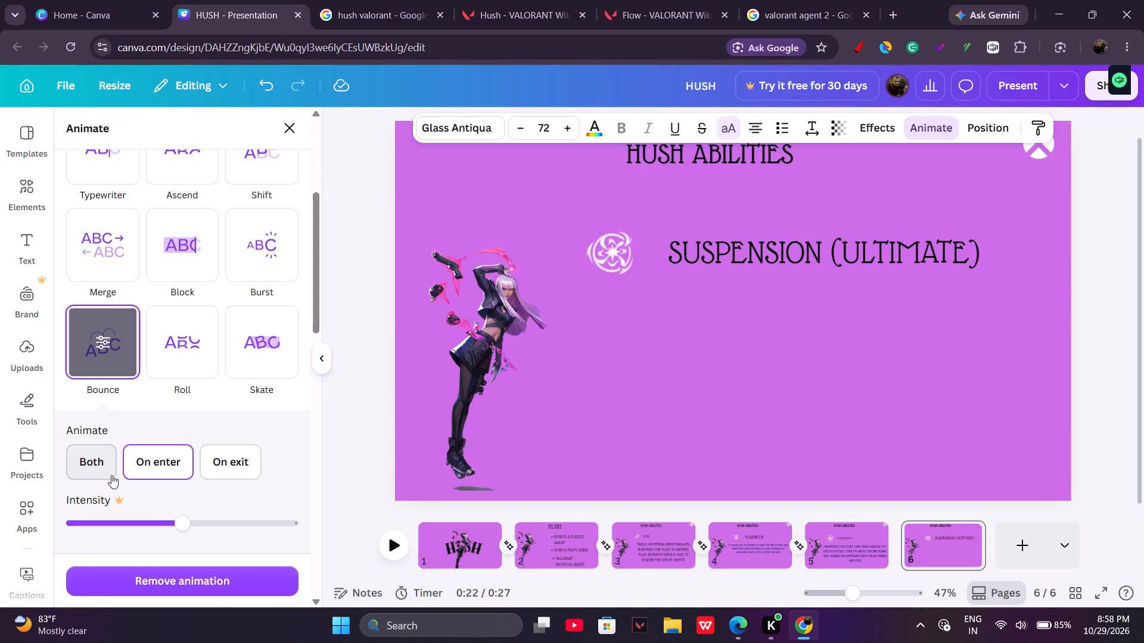
click(711, 365)
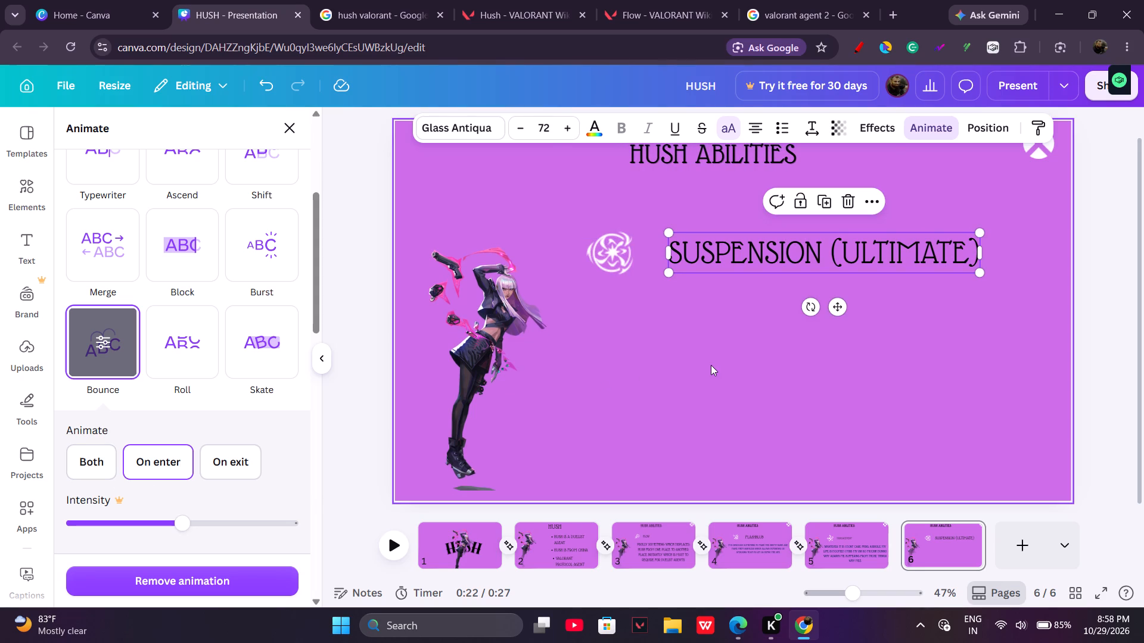
Add a description text box below the SUSPENSION (ULTIMATE) label and clear its placeholder text.
scroll(272, 242, up, 5)
click(24, 261)
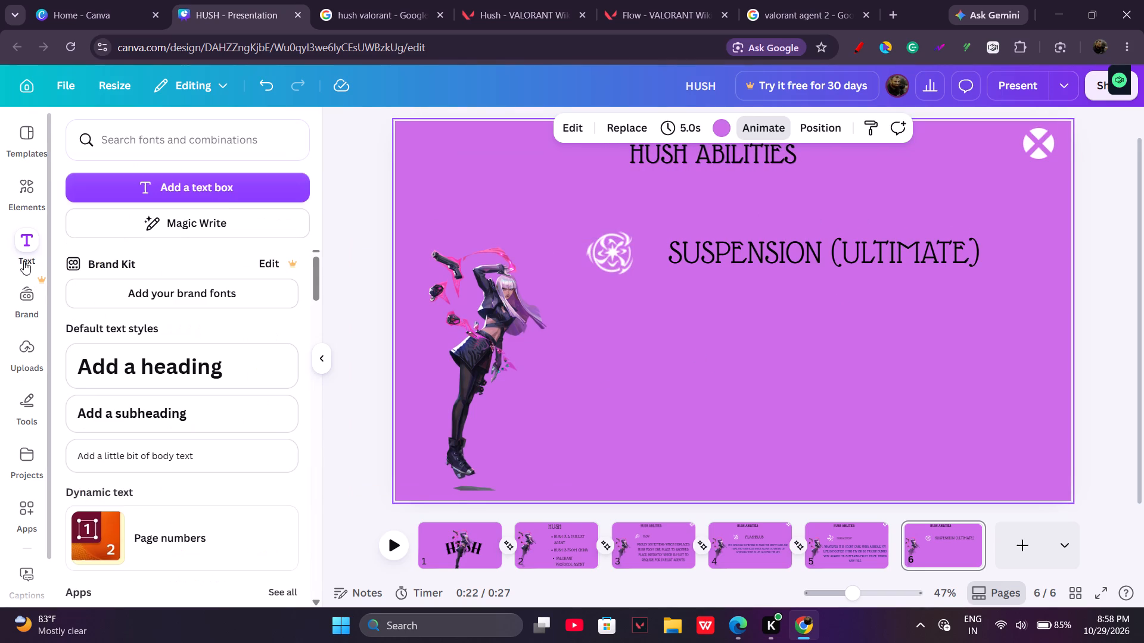
click(182, 179)
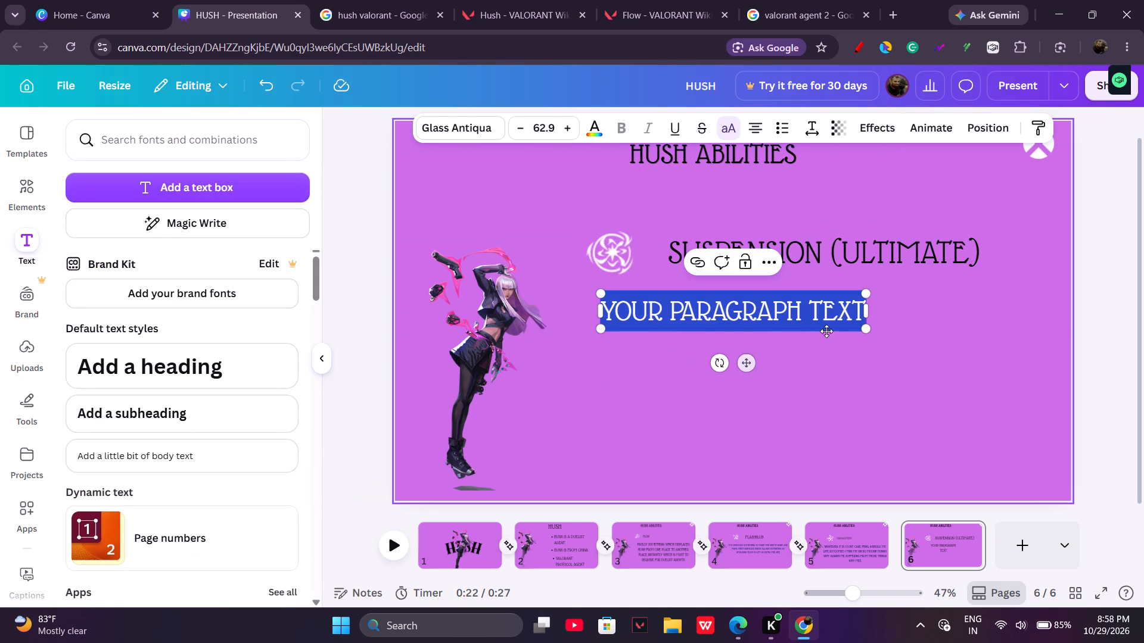
click(855, 317)
key(Right)
key(BackSpace)
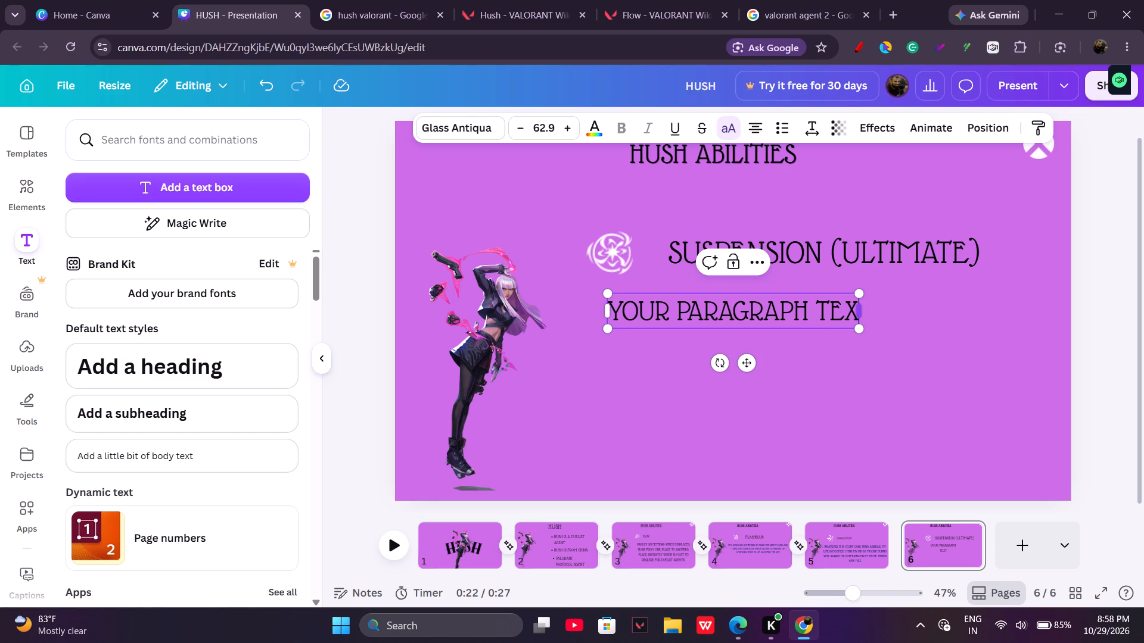
key(ctrl+BackSpace)
key(ctrl+BackSpace)
key(ctrl+BackSpace)
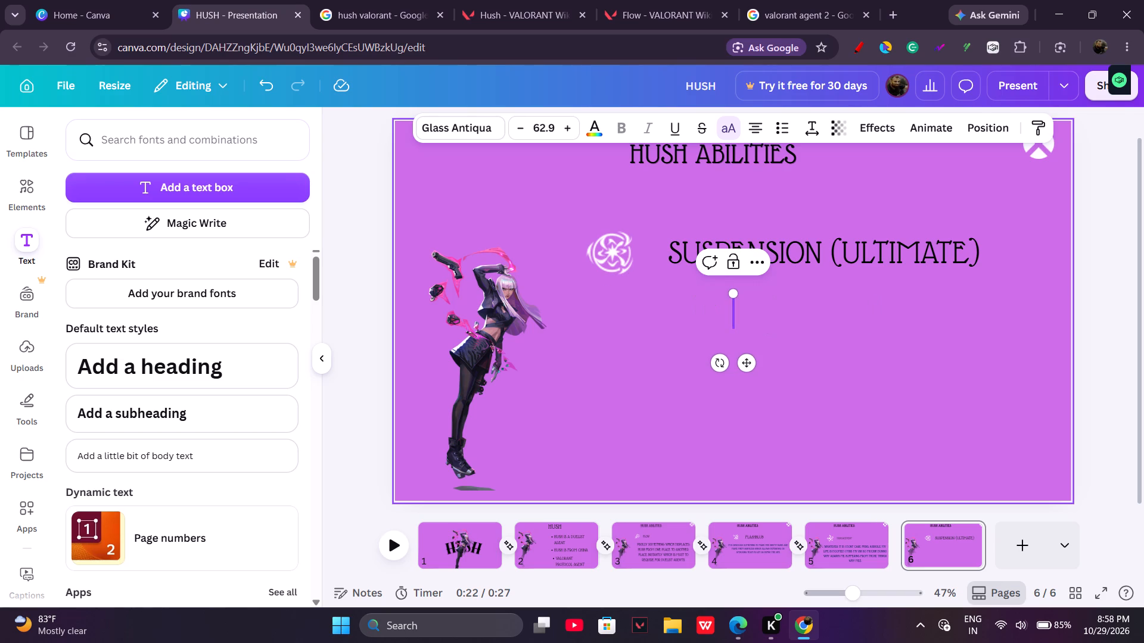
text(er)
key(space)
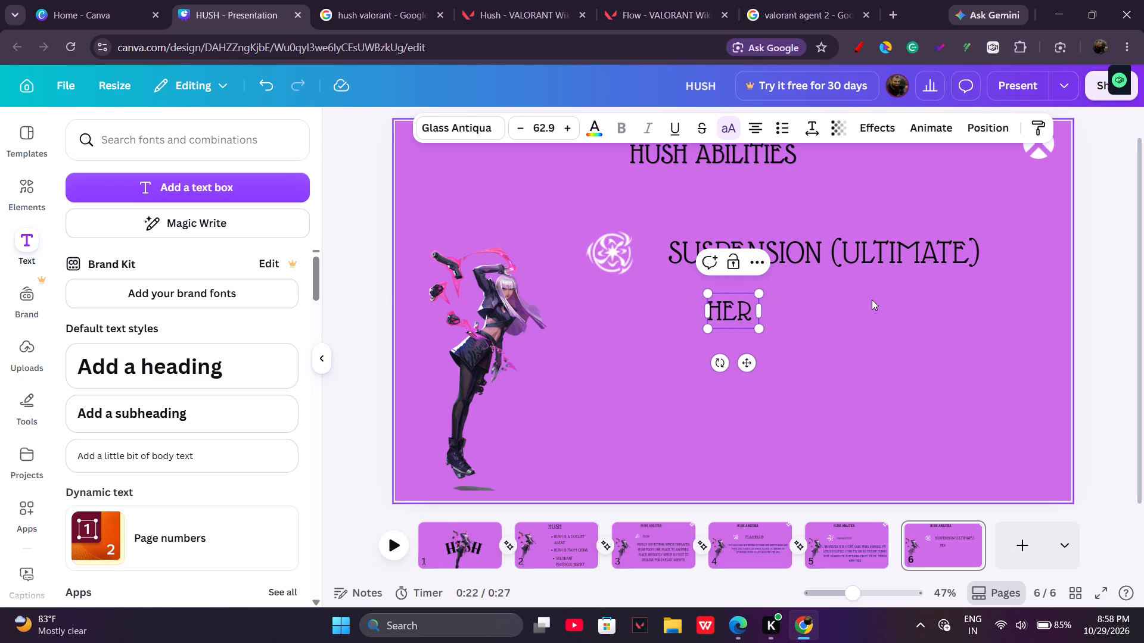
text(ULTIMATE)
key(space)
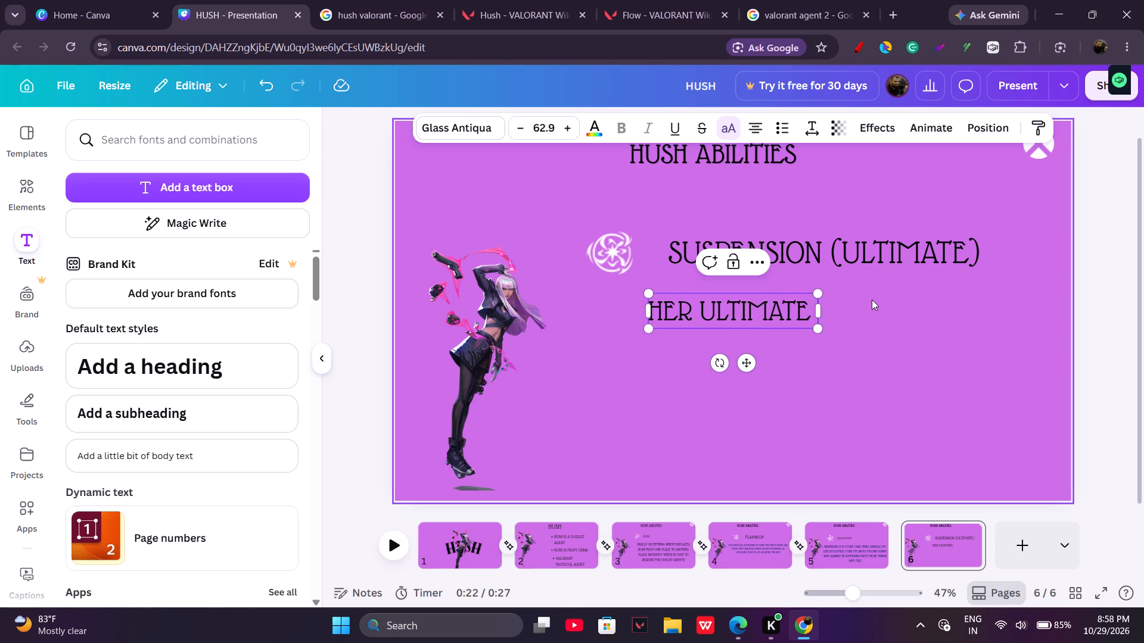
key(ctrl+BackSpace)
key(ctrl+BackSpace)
Write SHE SAYS " RISE OF FALL " WHEN USING THIS SHI in the empty description text box.
text(SHE SAYS)
key(s)
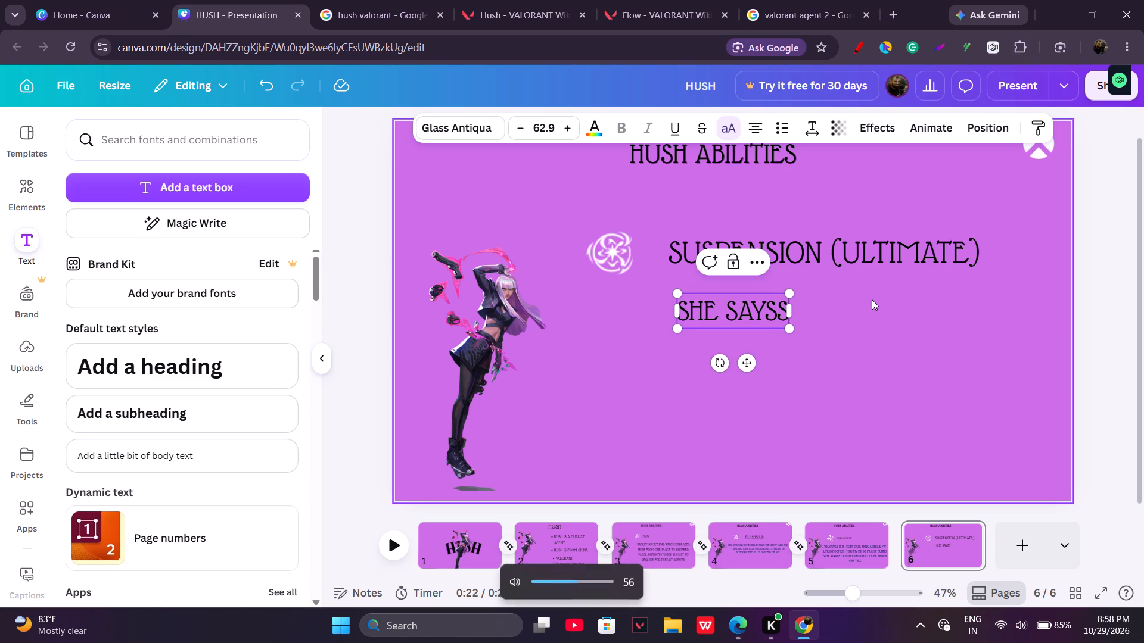
key(BackSpace)
key(space)
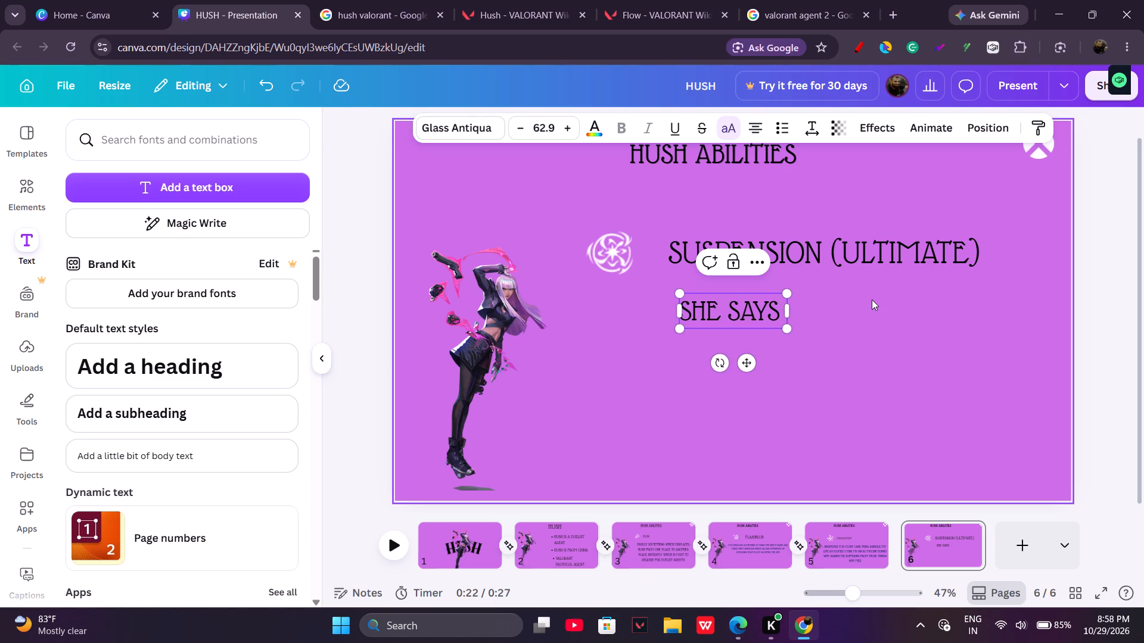
key(shift+quotedbl)
key(space)
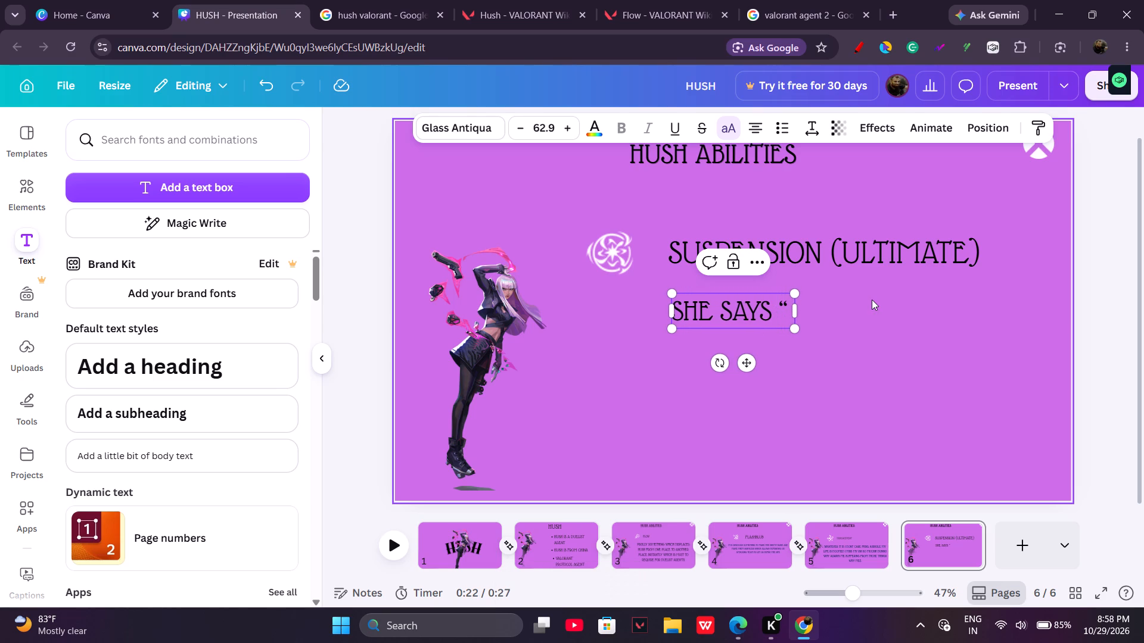
key(r)
key(BackSpace)
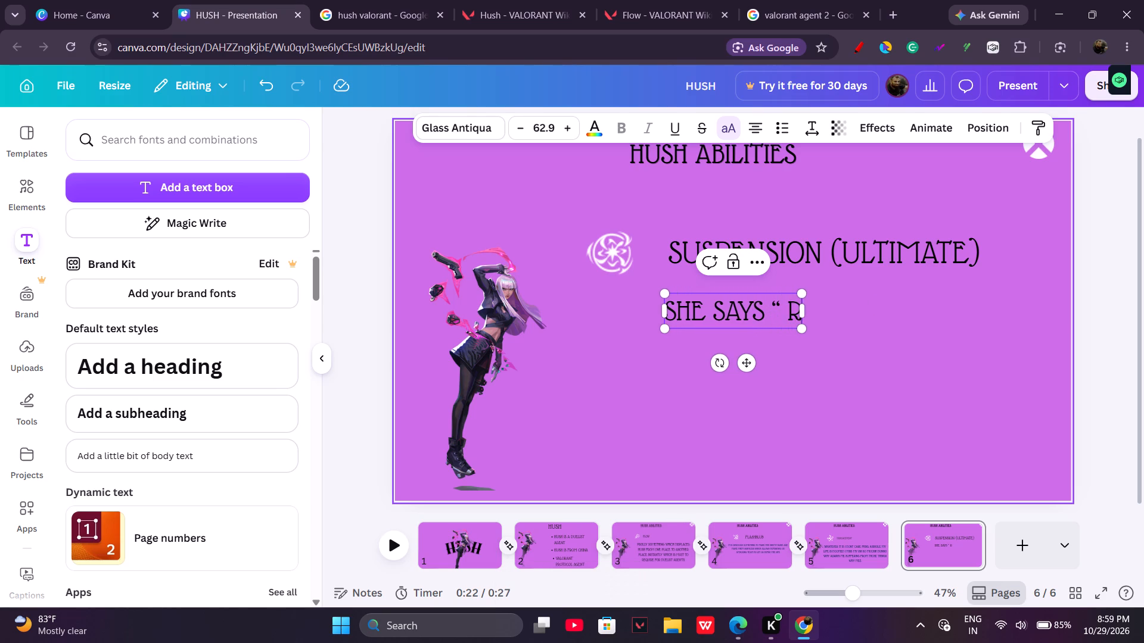
key(e)
key(BackSpace)
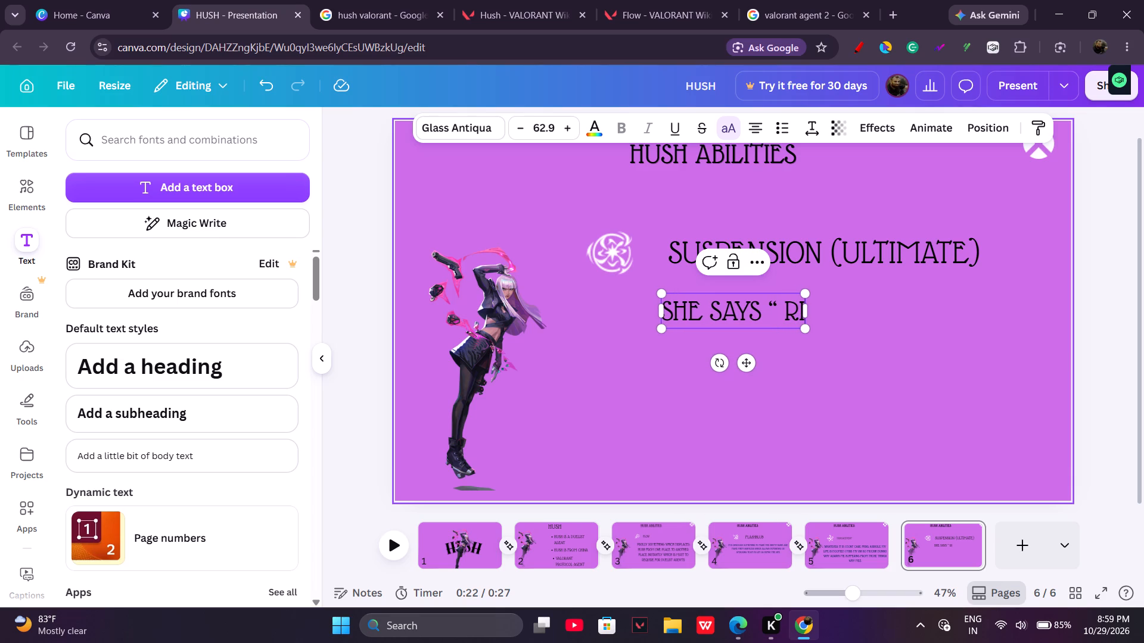
text(se of)
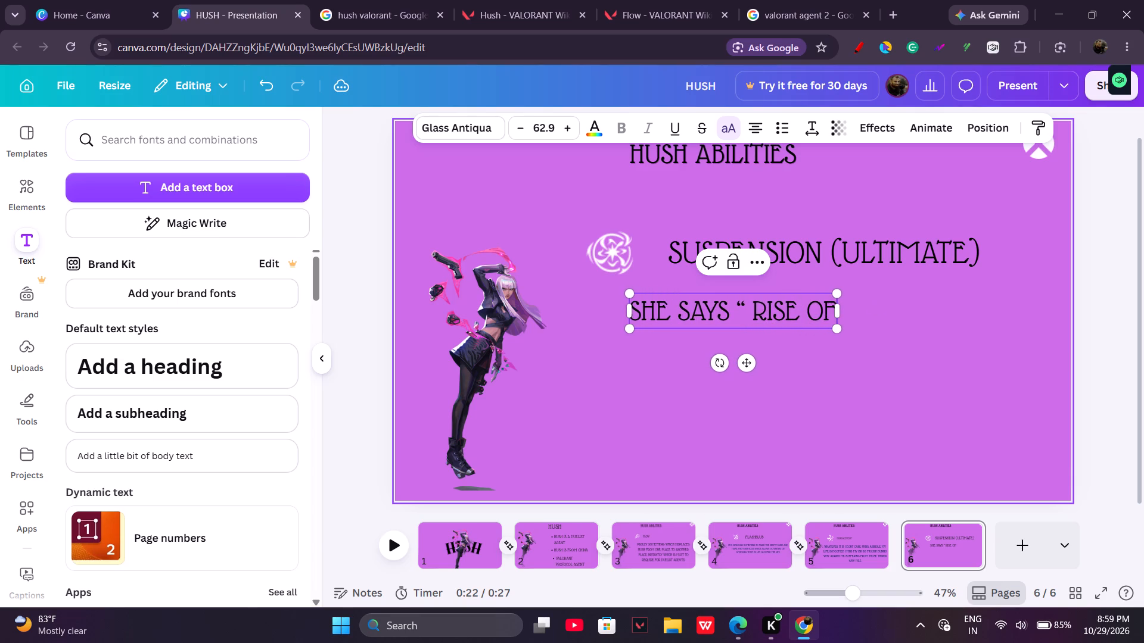
key(space)
scroll(872, 299, left, 1)
key(a)
key(BackSpace)
text(ffa)
key(BackSpace)
key(BackSpace)
key(a)
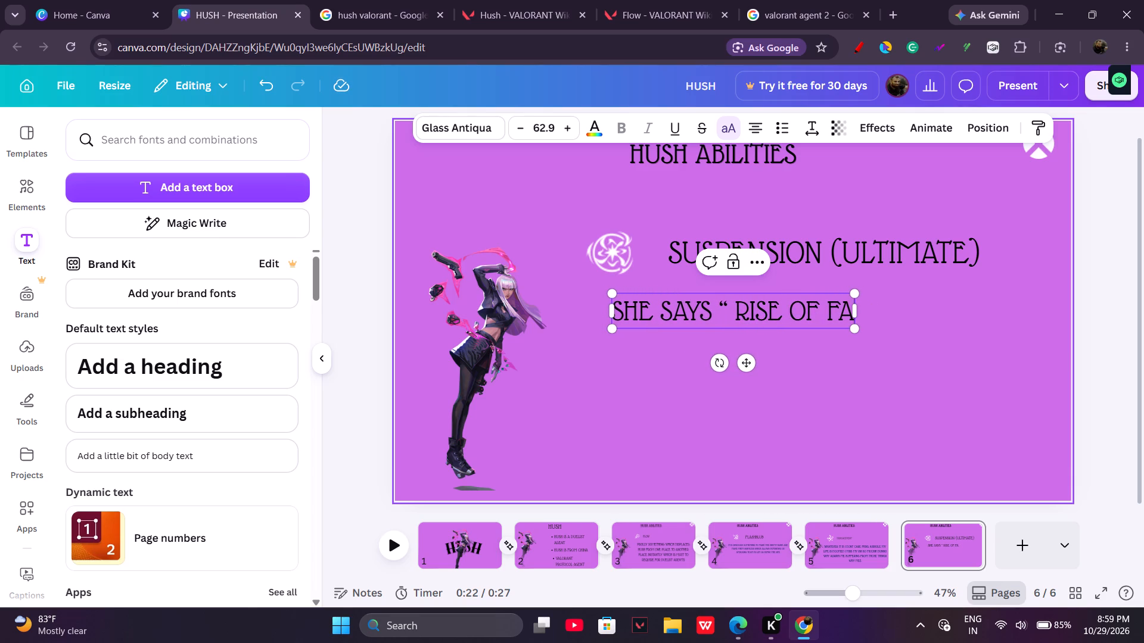
text(ll)
key(space)
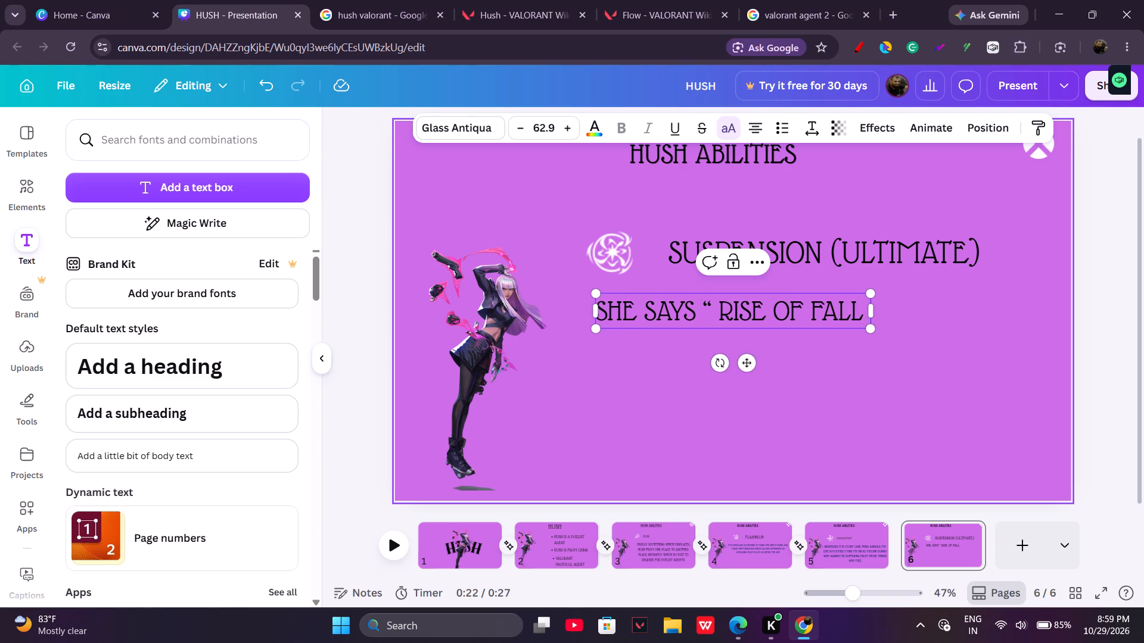
text(")
key(space)
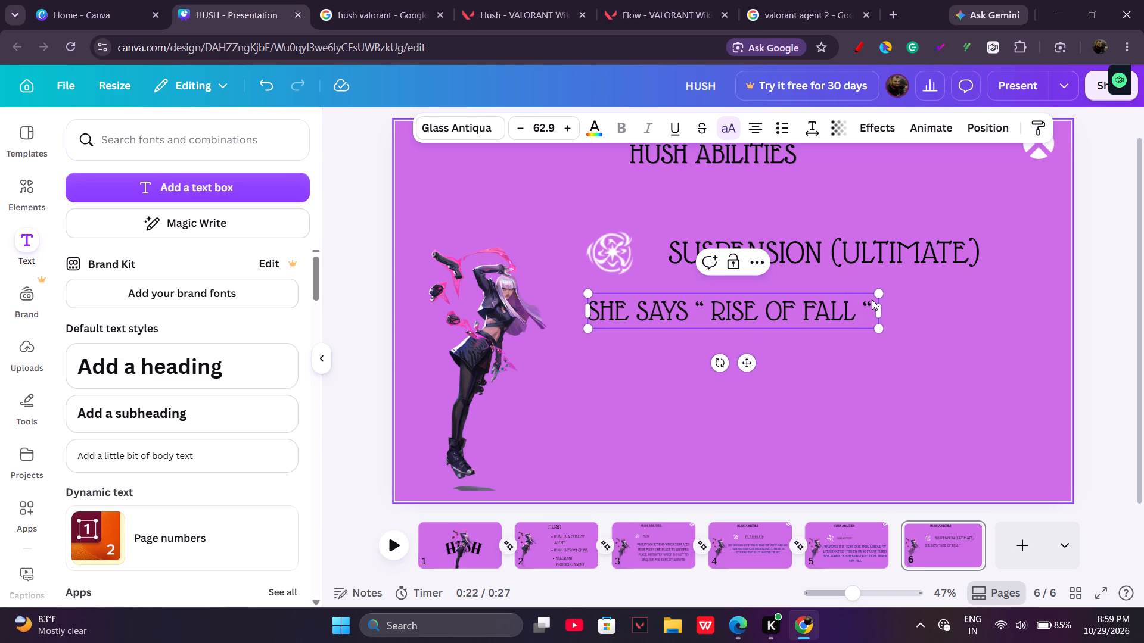
text(when using this si)
key(BackSpace)
text(hi)
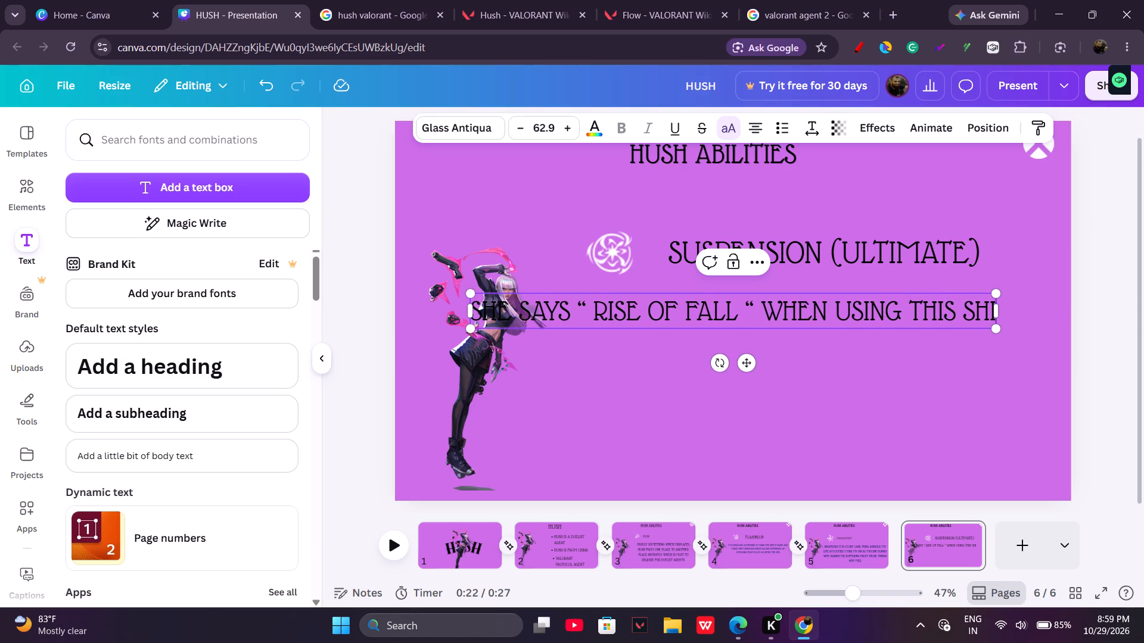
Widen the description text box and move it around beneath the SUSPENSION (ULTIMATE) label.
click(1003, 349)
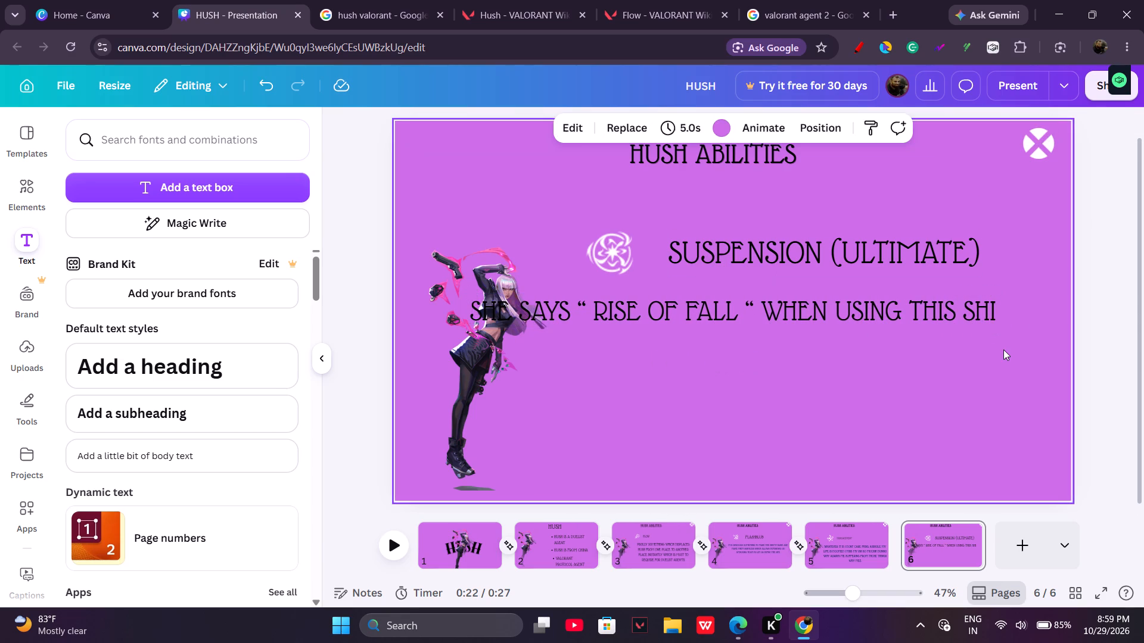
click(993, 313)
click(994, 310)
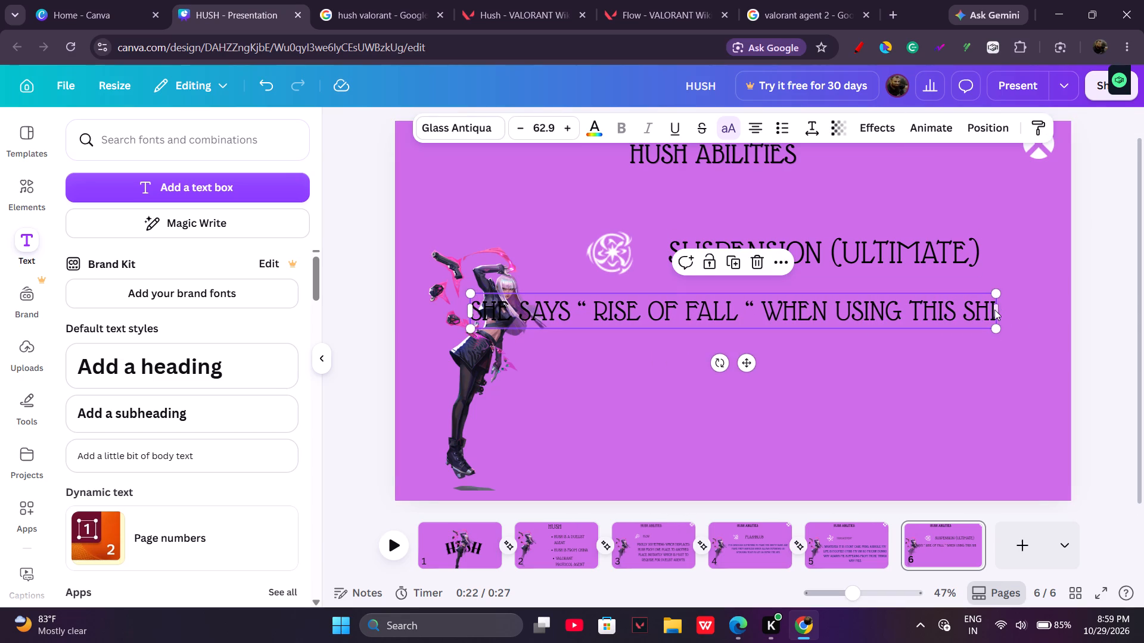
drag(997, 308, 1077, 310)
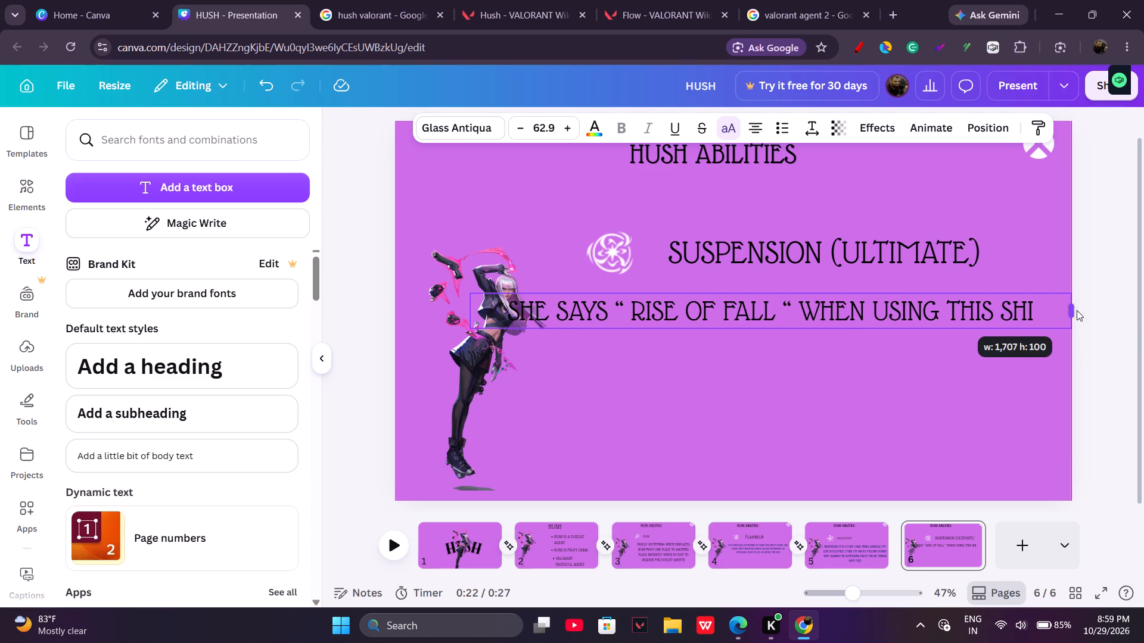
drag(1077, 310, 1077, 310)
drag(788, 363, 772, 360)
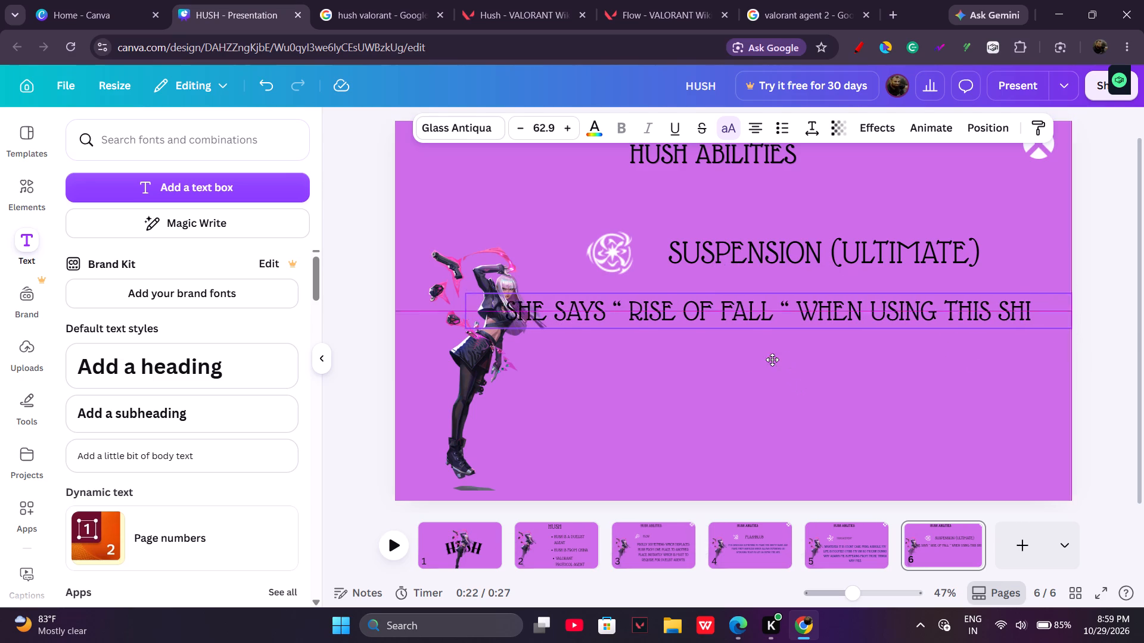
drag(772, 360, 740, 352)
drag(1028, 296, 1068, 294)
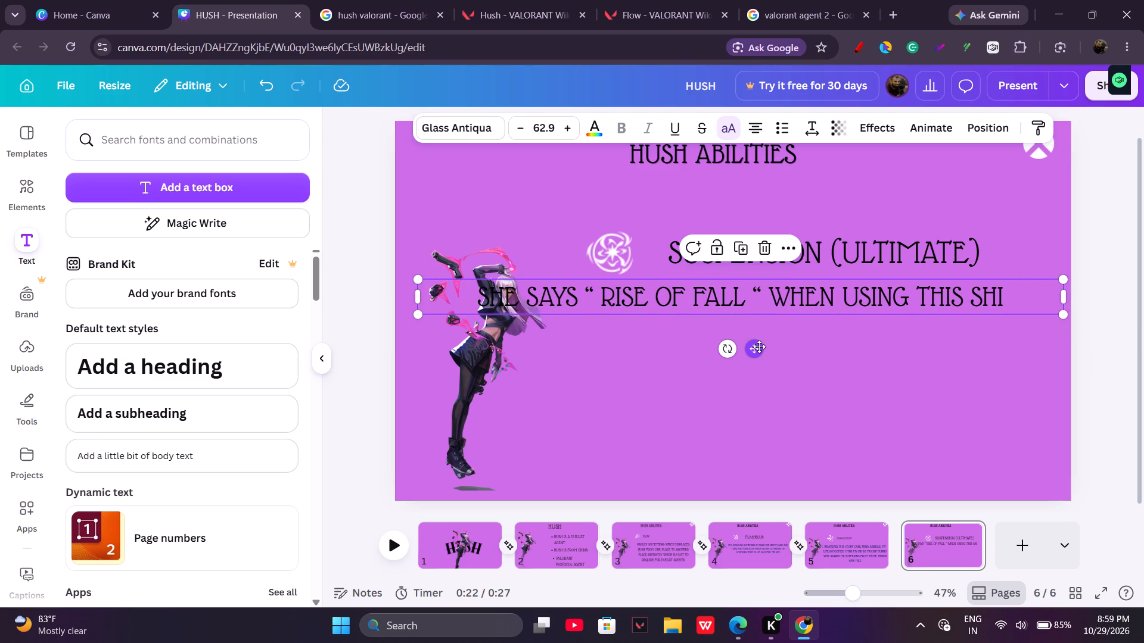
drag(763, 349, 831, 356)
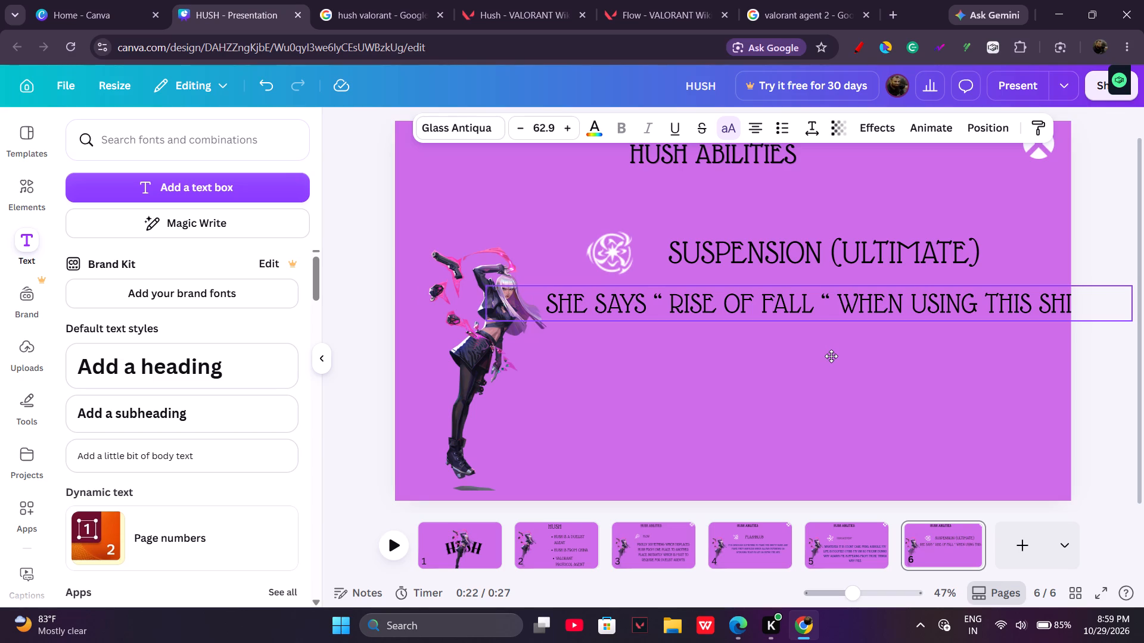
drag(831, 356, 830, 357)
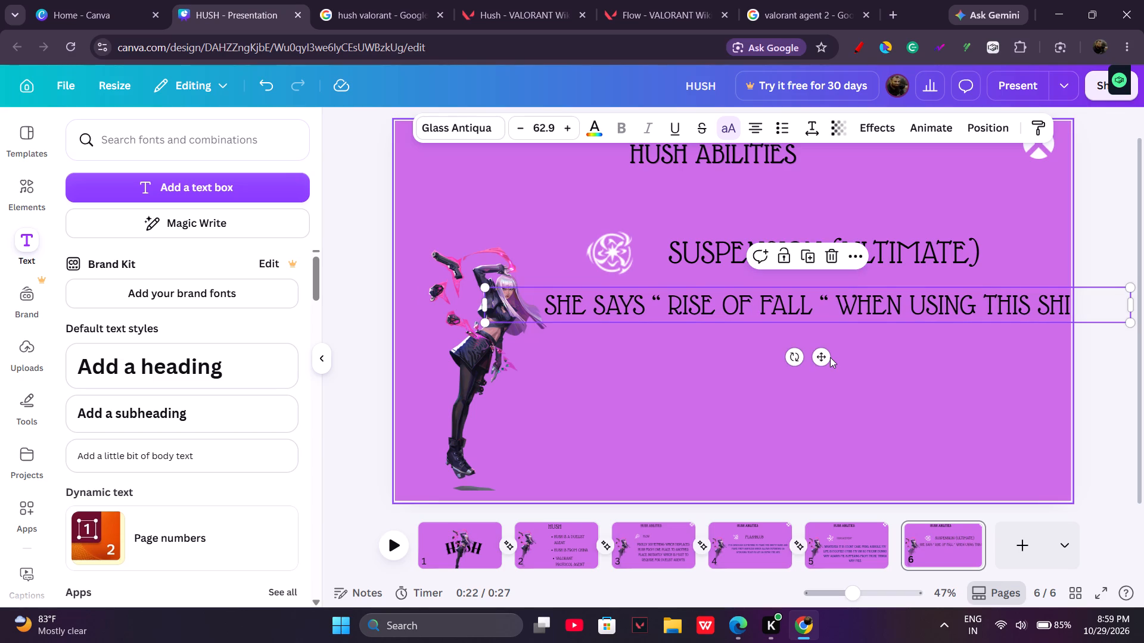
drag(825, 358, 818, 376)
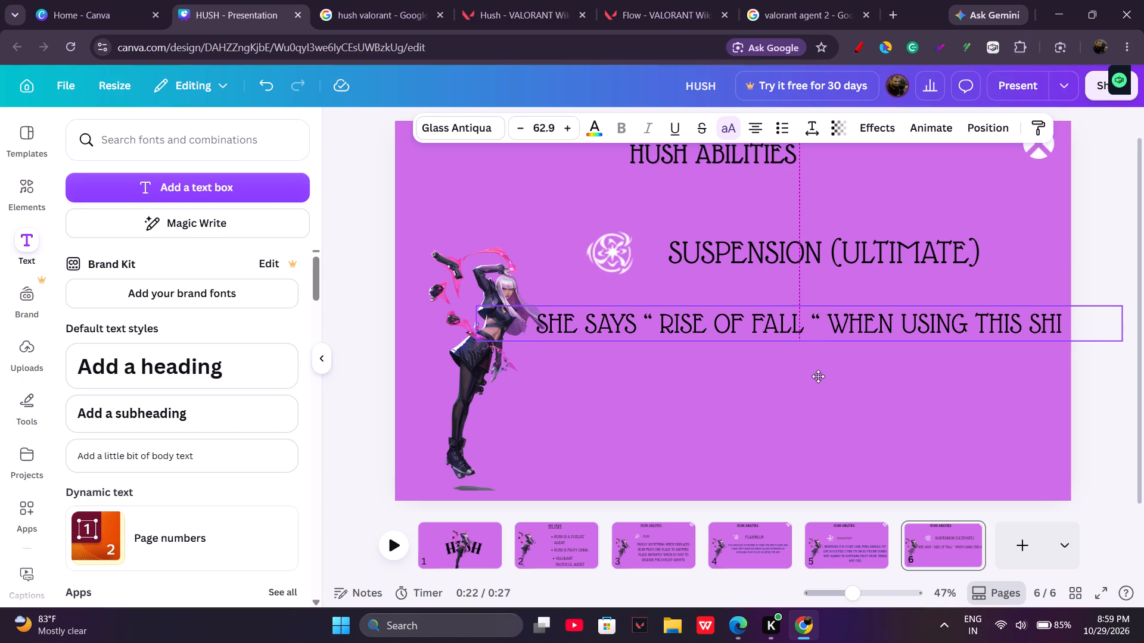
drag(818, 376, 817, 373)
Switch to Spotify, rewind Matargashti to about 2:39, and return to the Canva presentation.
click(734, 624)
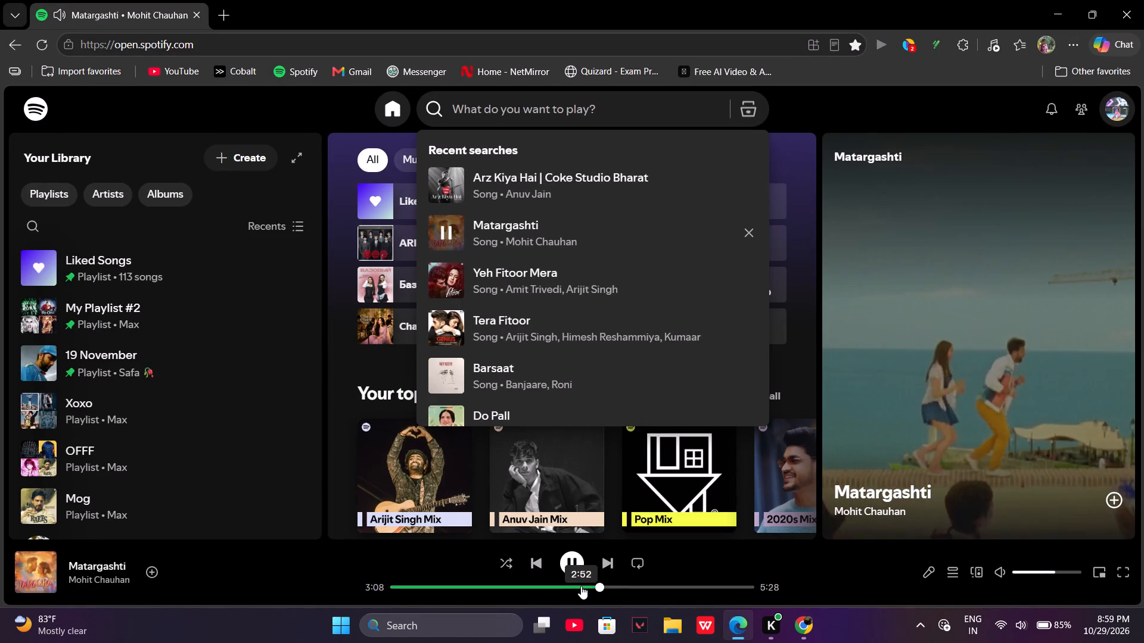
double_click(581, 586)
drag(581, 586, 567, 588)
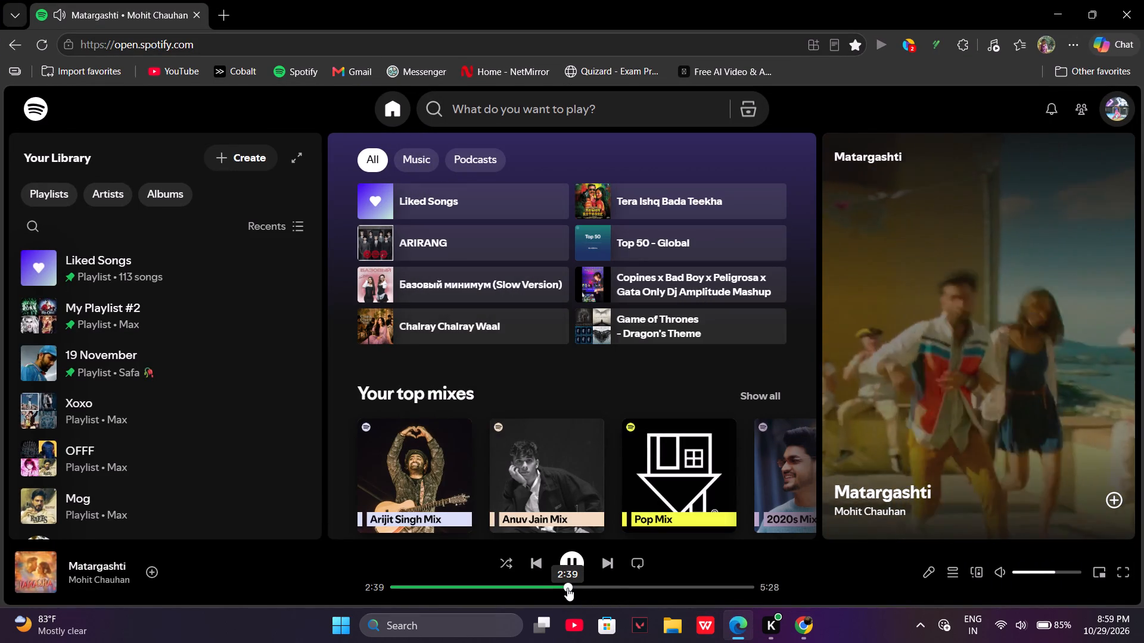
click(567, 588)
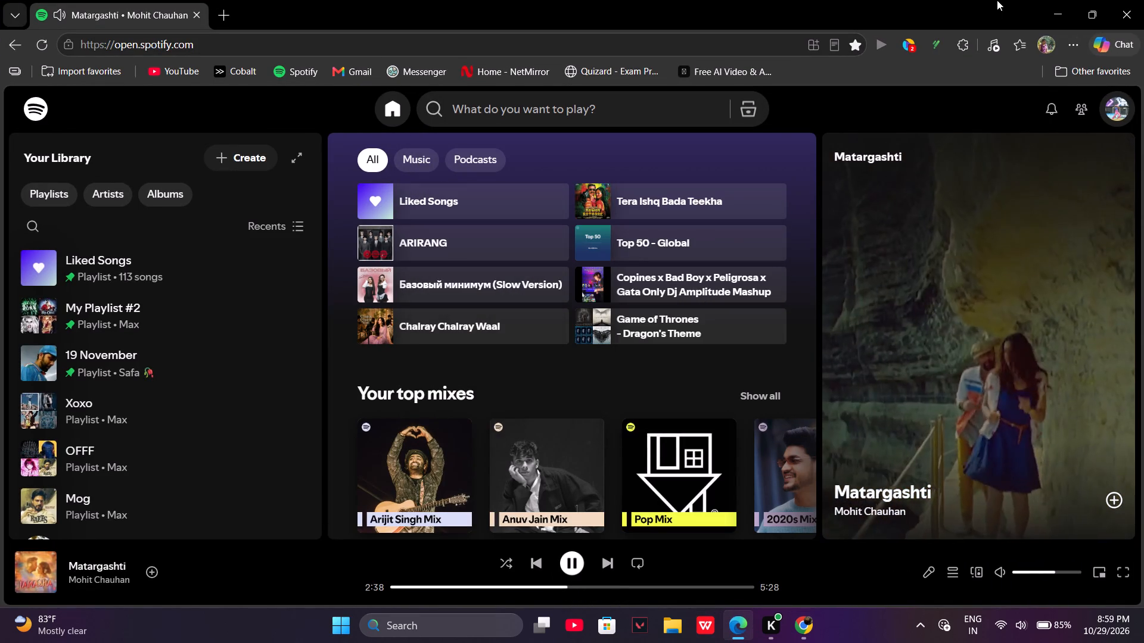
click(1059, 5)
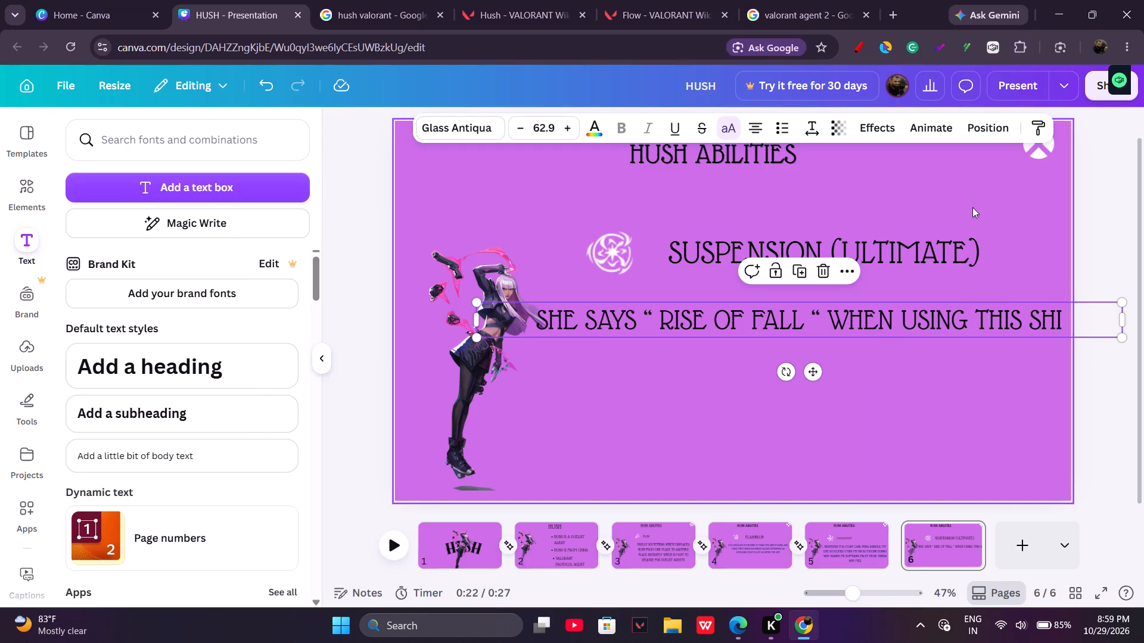
Narrow the description text box so it wraps onto two lines, and place it below SUSPENSION (ULTIMATE), clear of the character.
drag(911, 324, 924, 321)
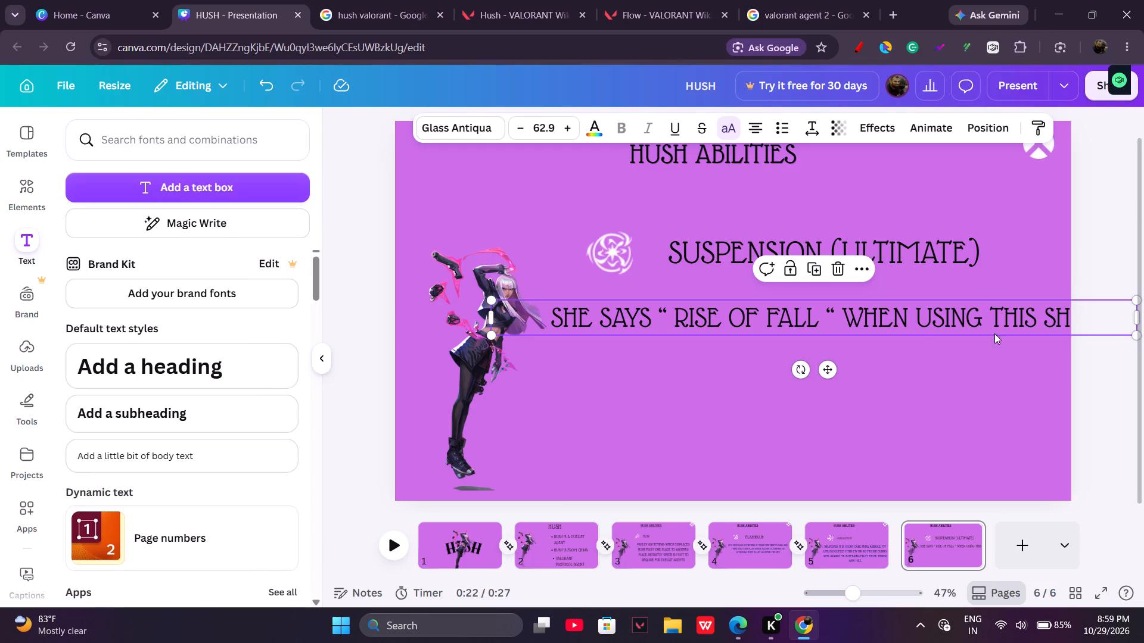
drag(1137, 321, 1126, 322)
drag(1044, 320, 1010, 329)
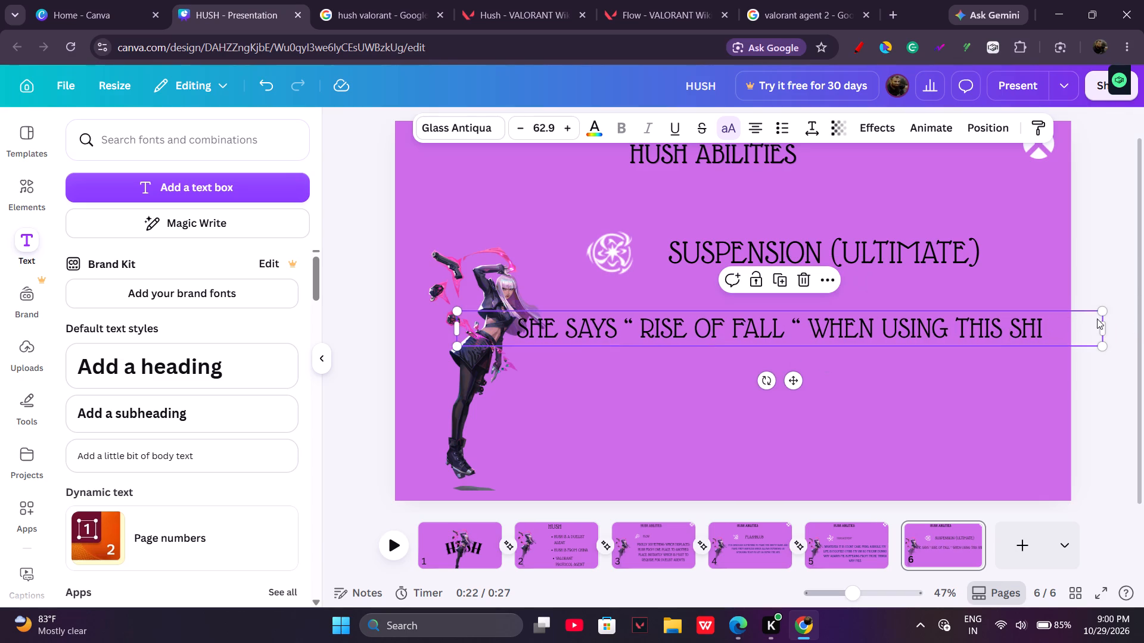
drag(1103, 324, 1008, 330)
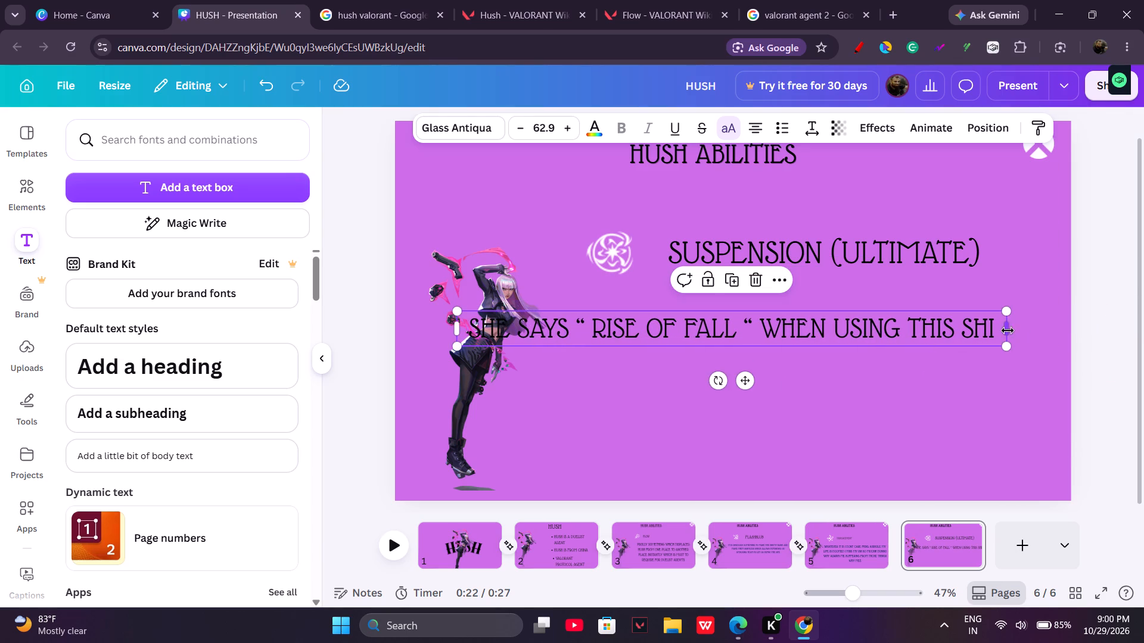
drag(869, 342, 934, 329)
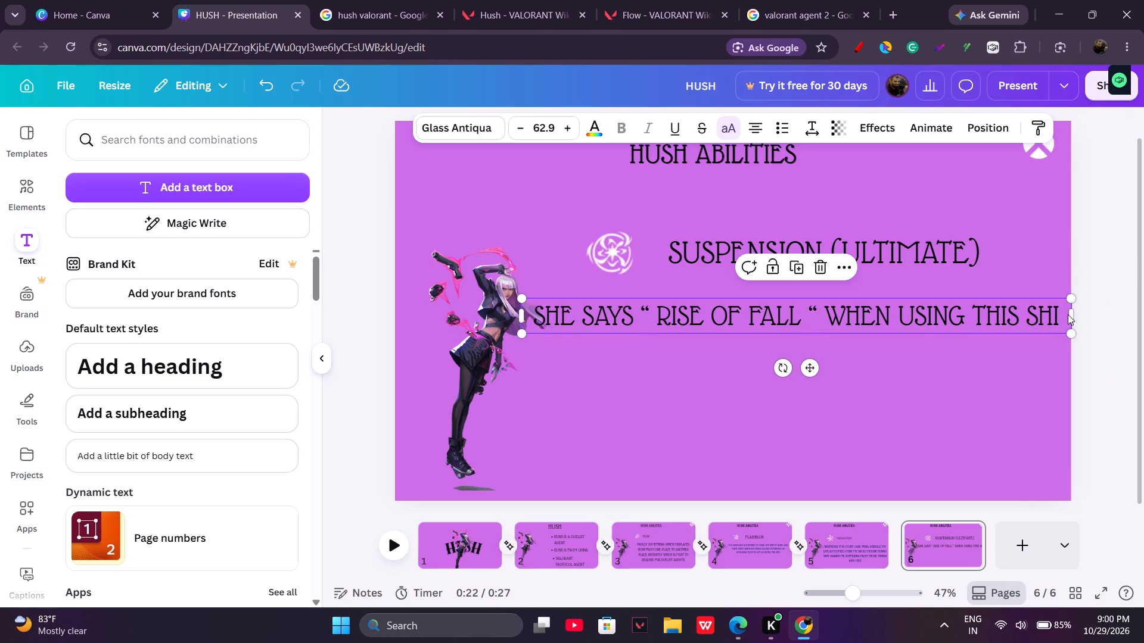
click(1068, 314)
drag(1070, 314, 1043, 315)
drag(1052, 320, 999, 322)
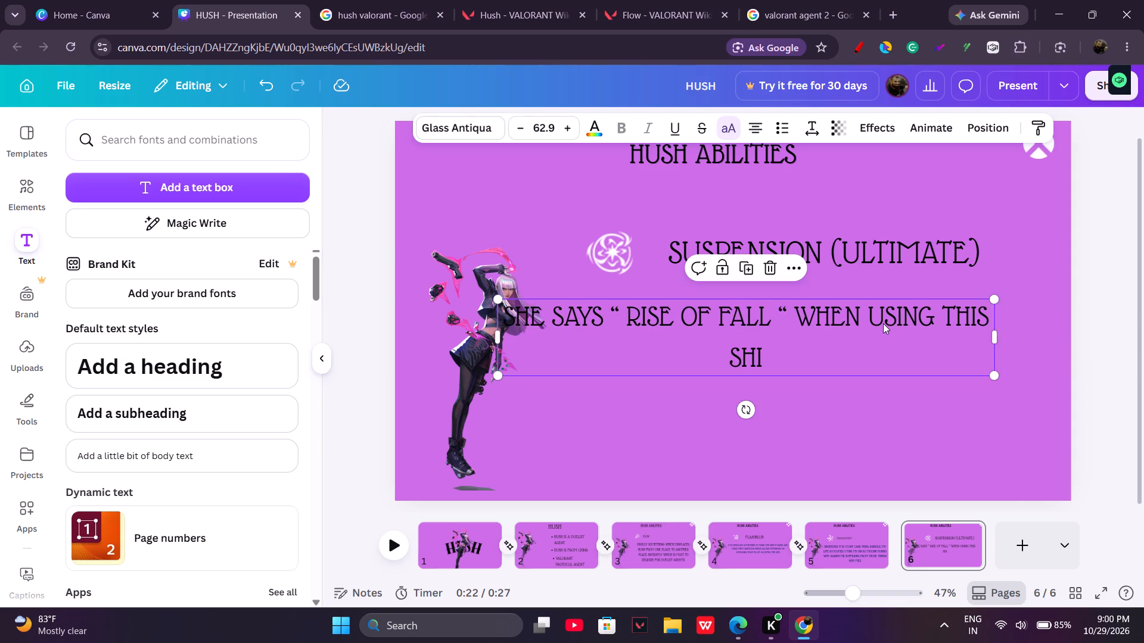
drag(883, 323, 940, 311)
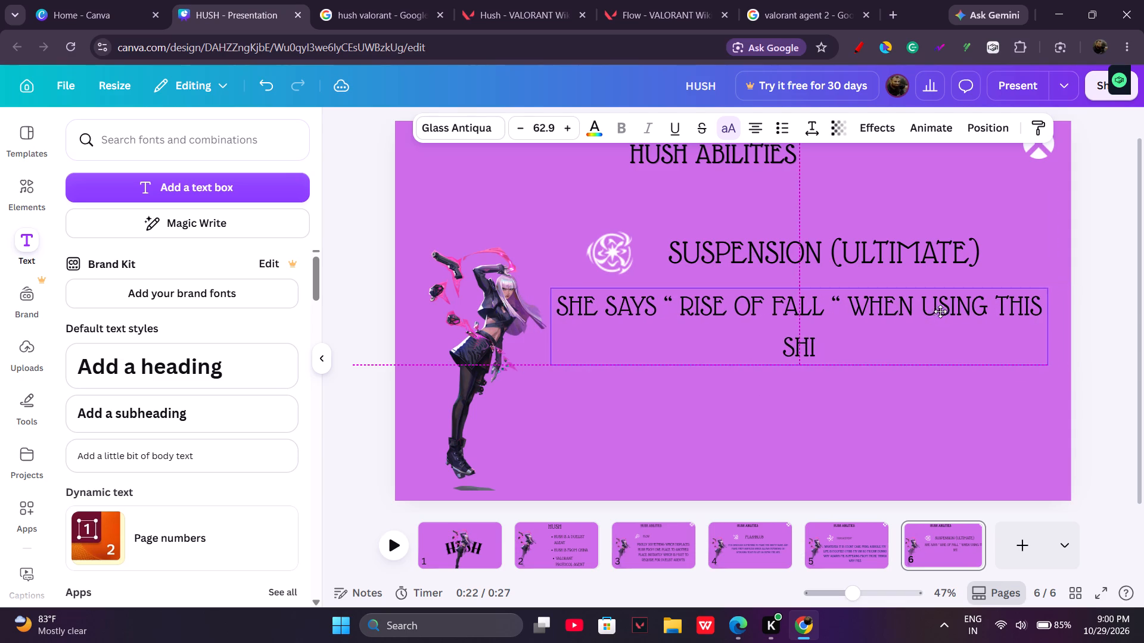
drag(940, 311, 944, 311)
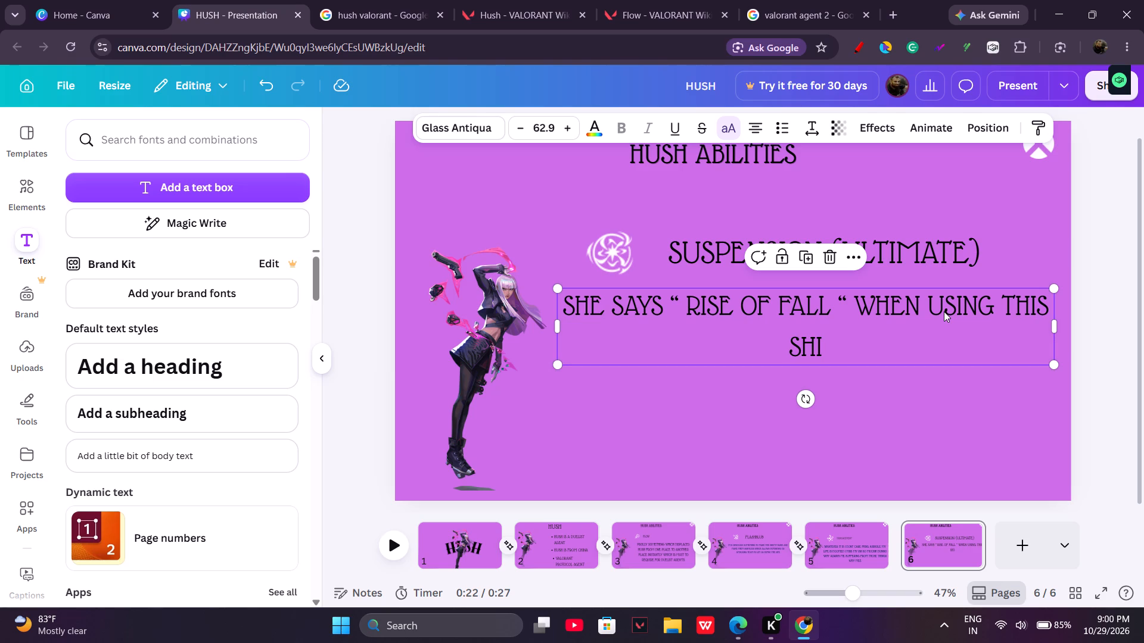
Continue the description after SHI with WHATEVER IT UPLIFT'S.
click(826, 344)
key(space)
text(jj)
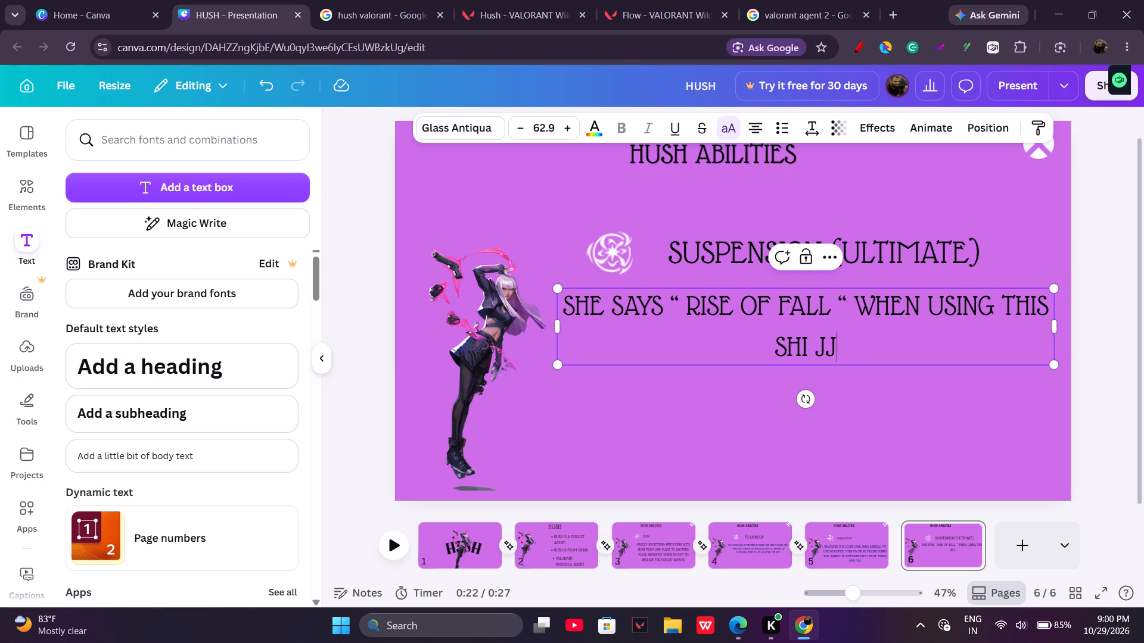
key(BackSpace)
key(BackSpace)
text(whatever)
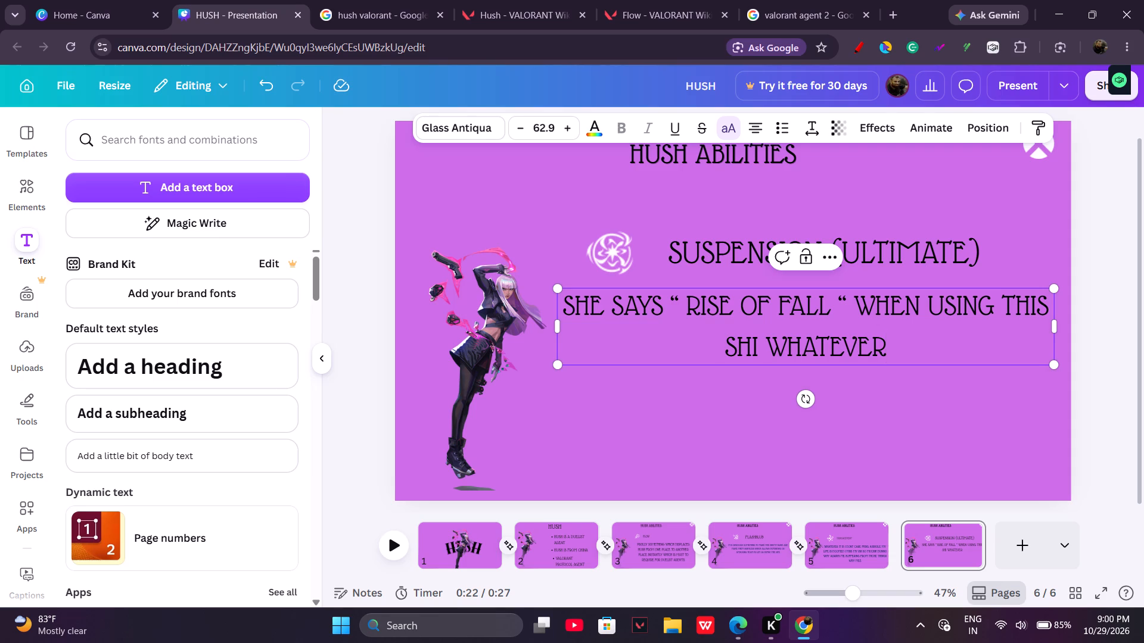
key(space)
text(it uplift)
key(space)
key(BackSpace)
key(s)
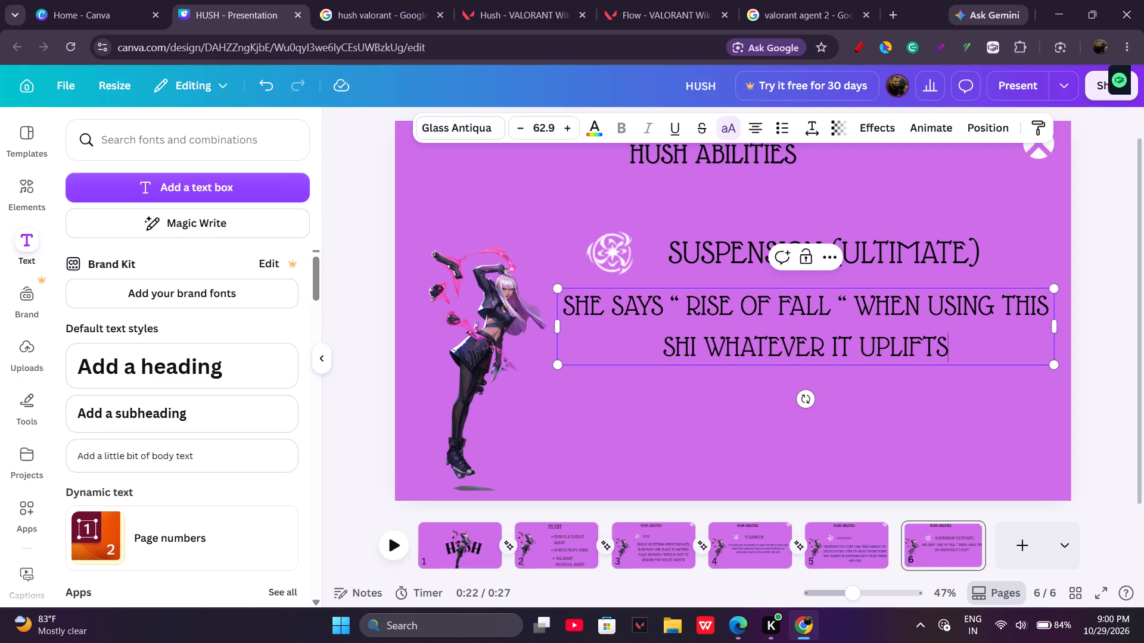
key(BackSpace)
key(s)
key(BackSpace)
text('s)
key(space)
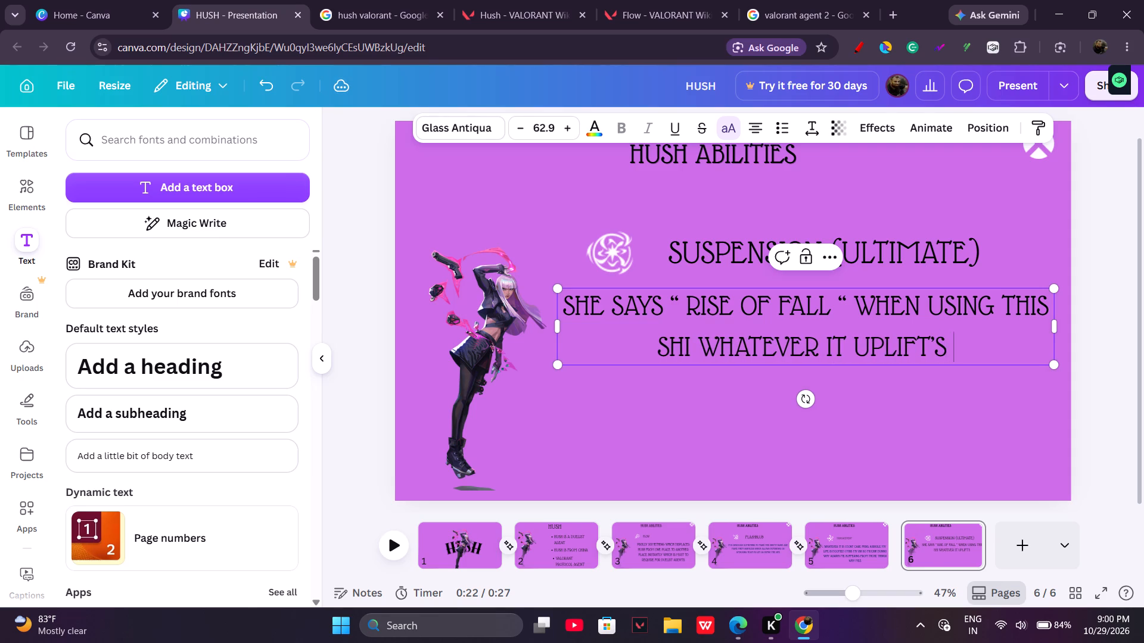
Complete the description with ALL THE PLAYER IN THE DIAMETER OF HER ULTS DROP.
text(all the pl)
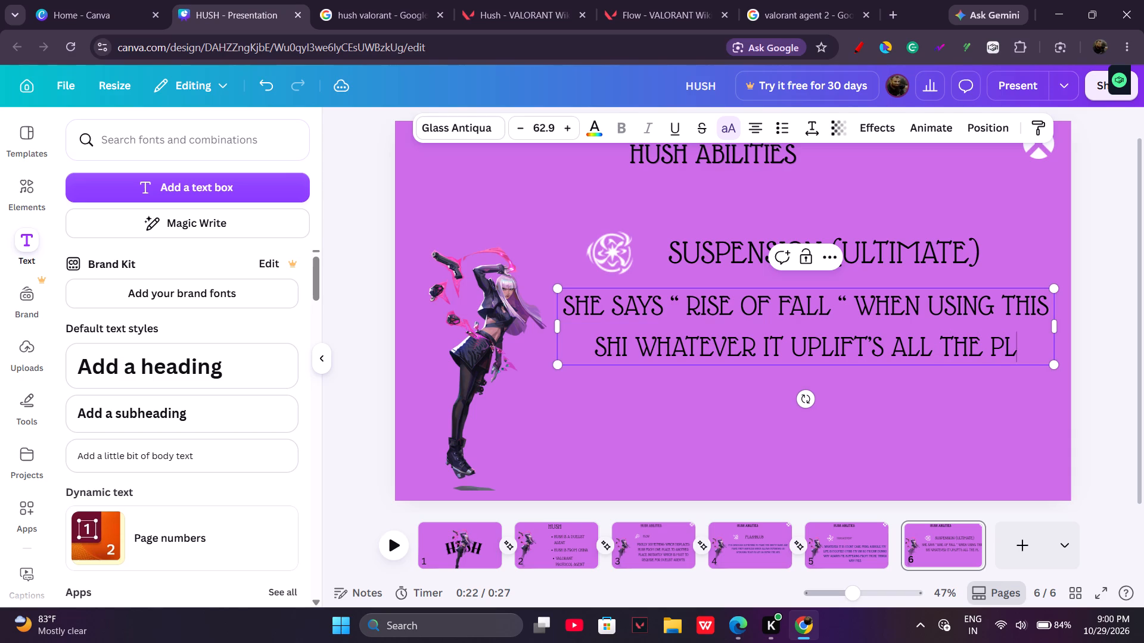
text(ayer in)
key(space)
text(the diameter of)
key(space)
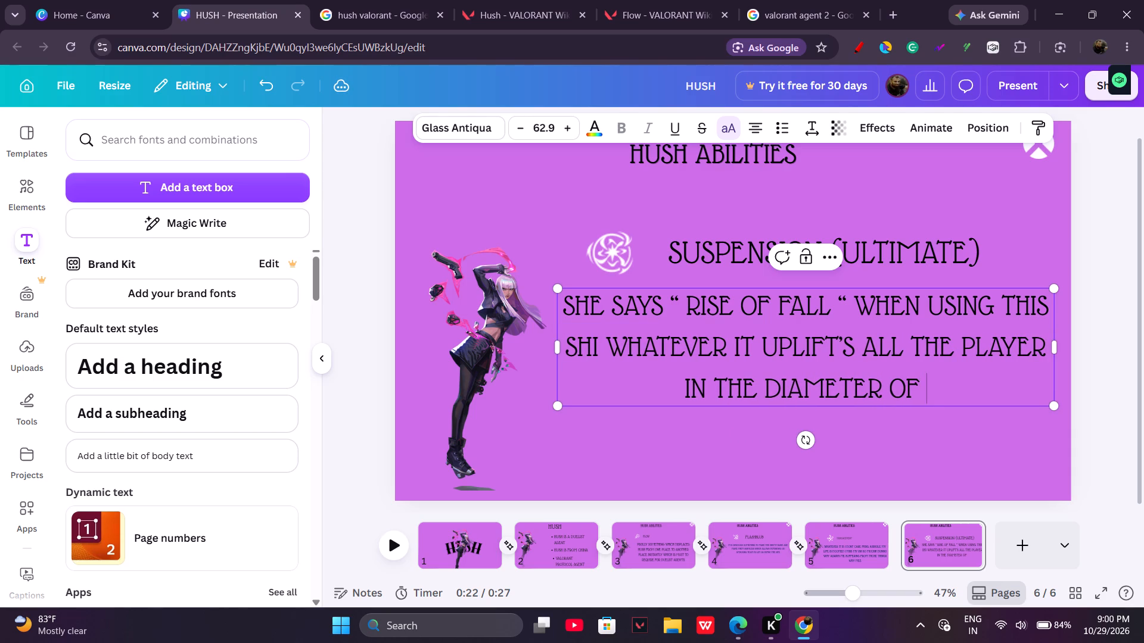
key(ctrl+BackSpace)
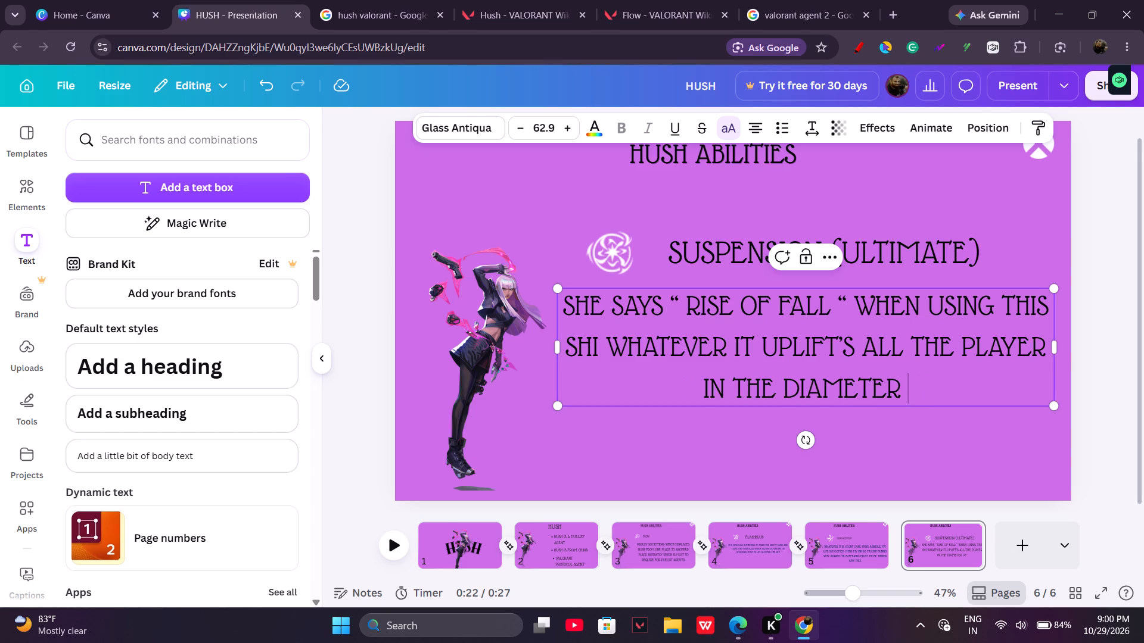
text(of her ut)
key(BackSpace)
text(lts drop)
key(Return)
key(BackSpace)
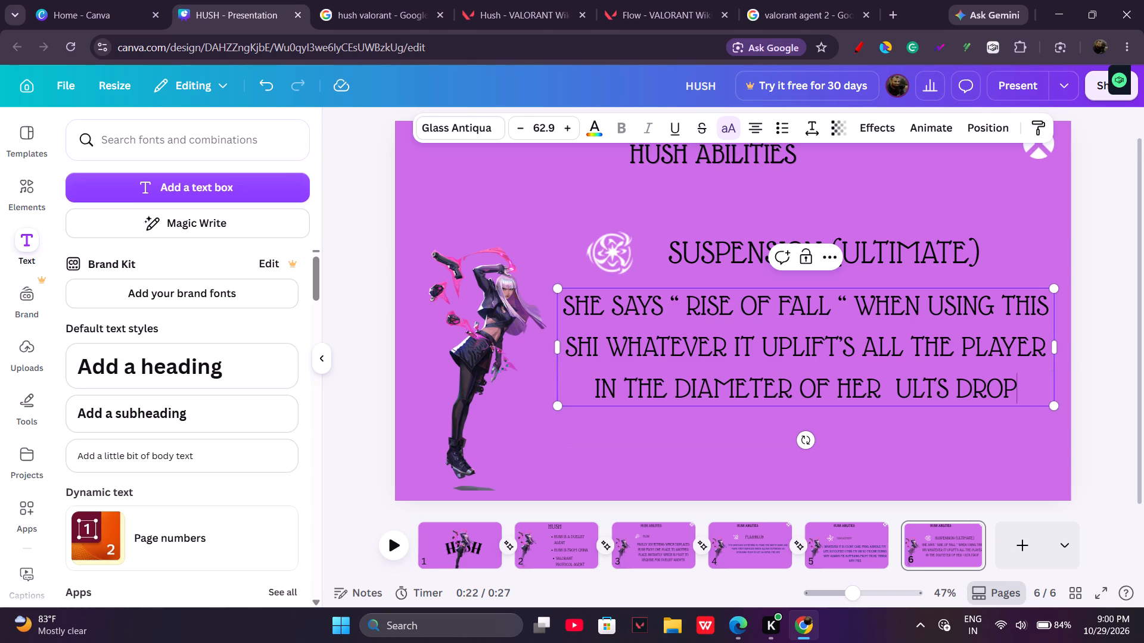
click(862, 451)
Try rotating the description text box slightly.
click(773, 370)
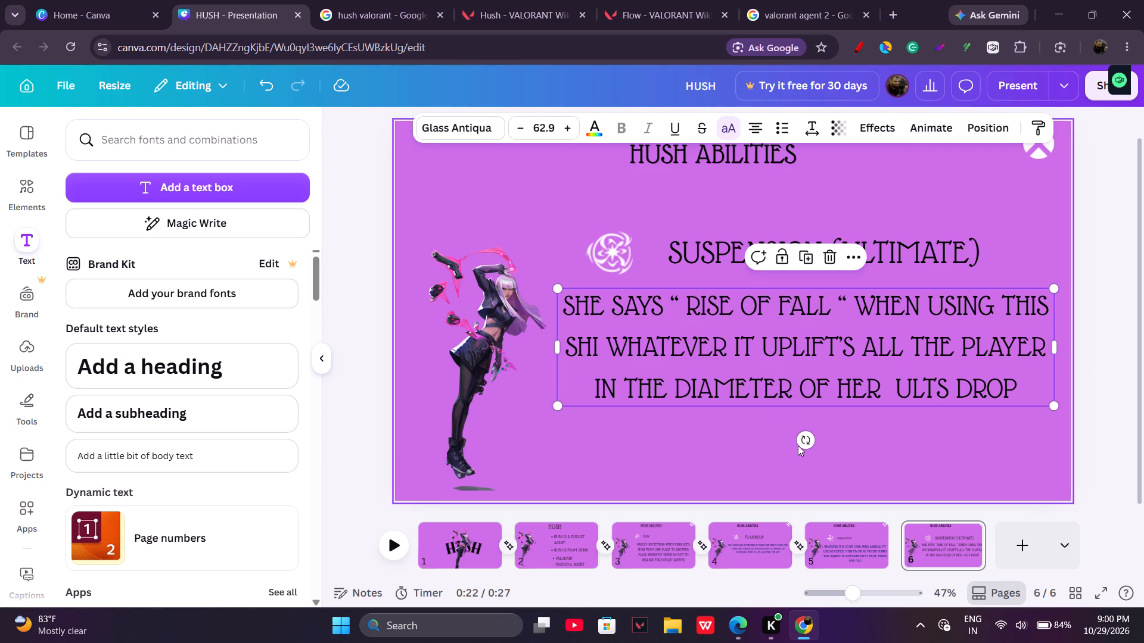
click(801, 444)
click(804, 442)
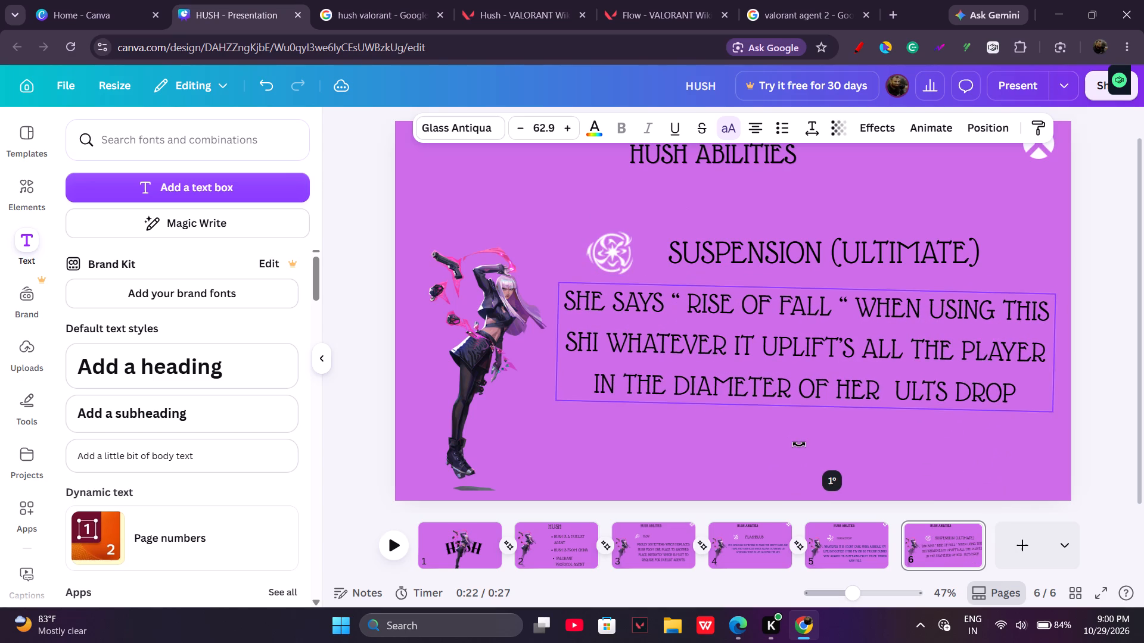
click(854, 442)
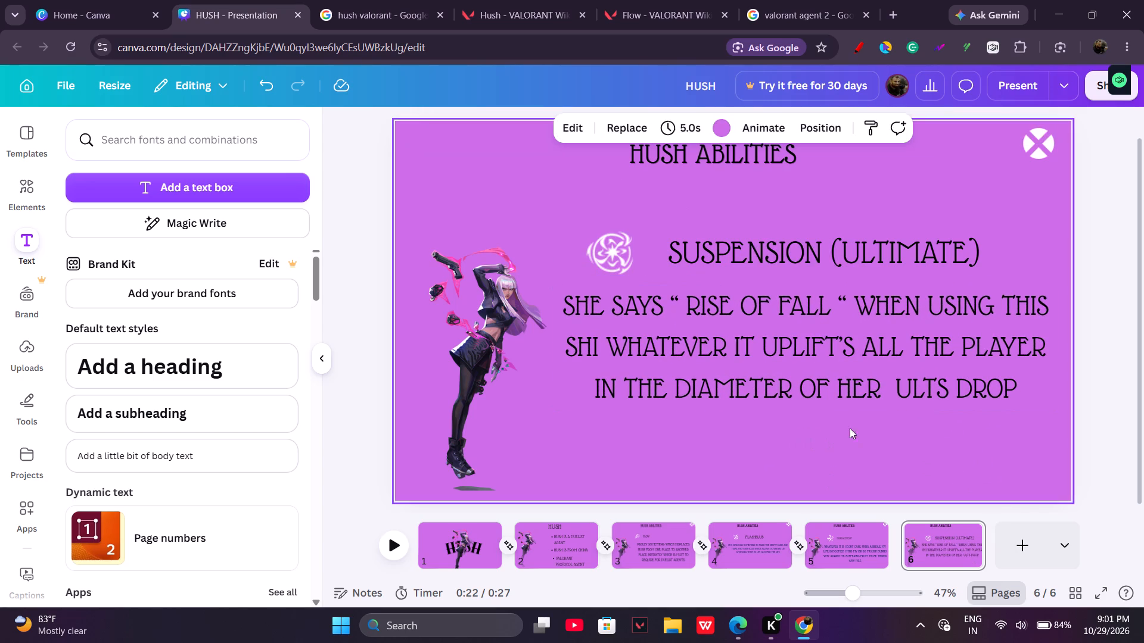
Try the Echo effect on the Suspension description text, then apply the Glitch effect to it.
click(808, 350)
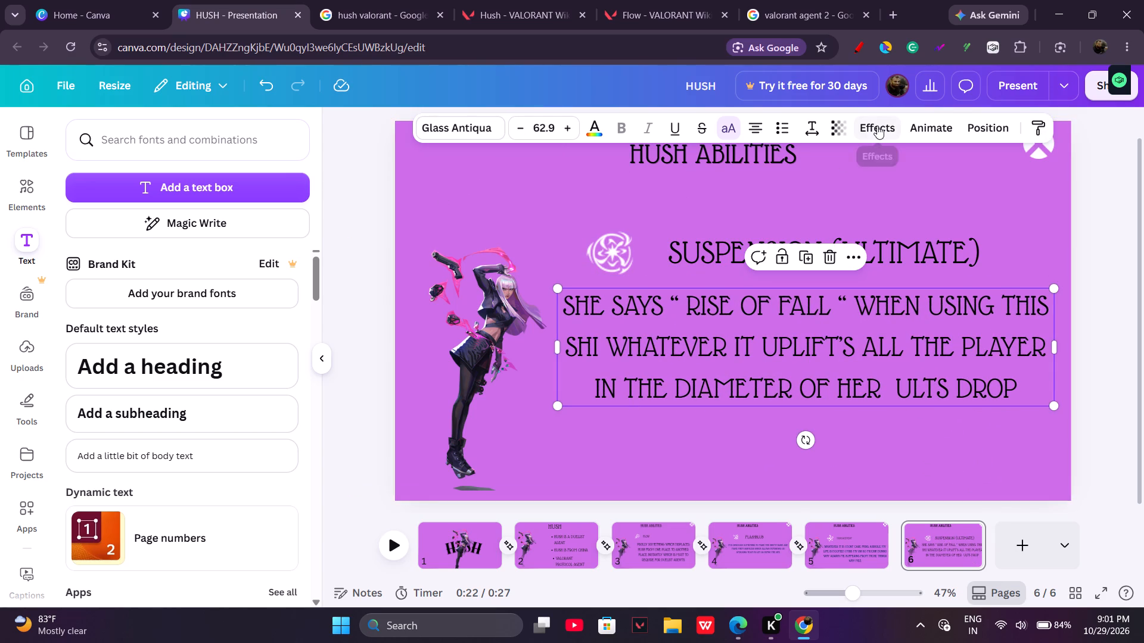
click(873, 127)
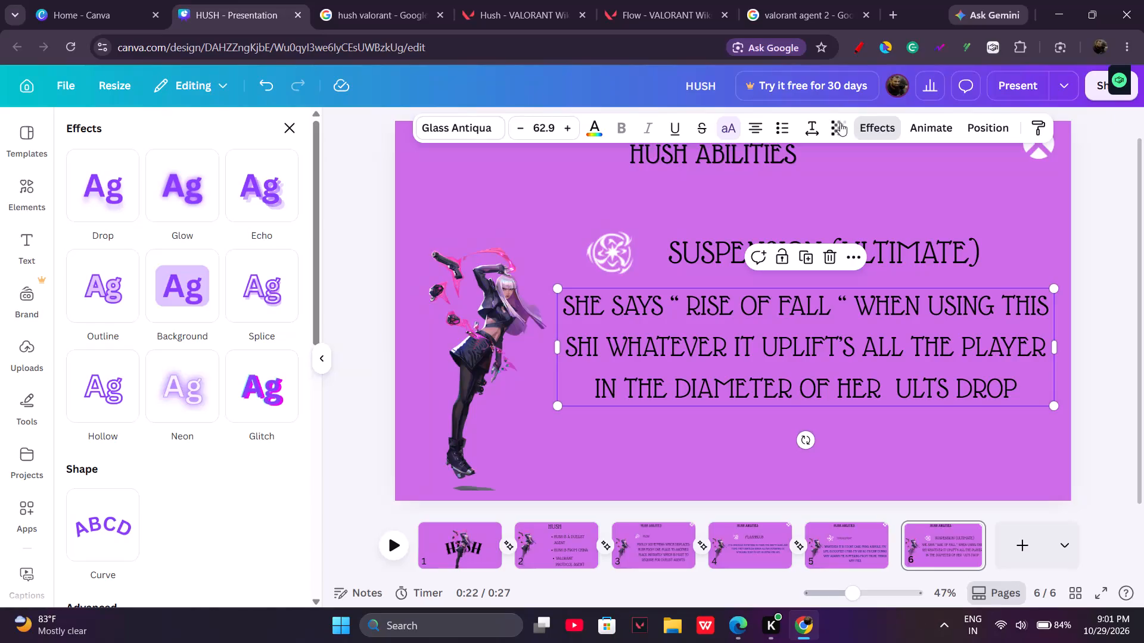
click(266, 175)
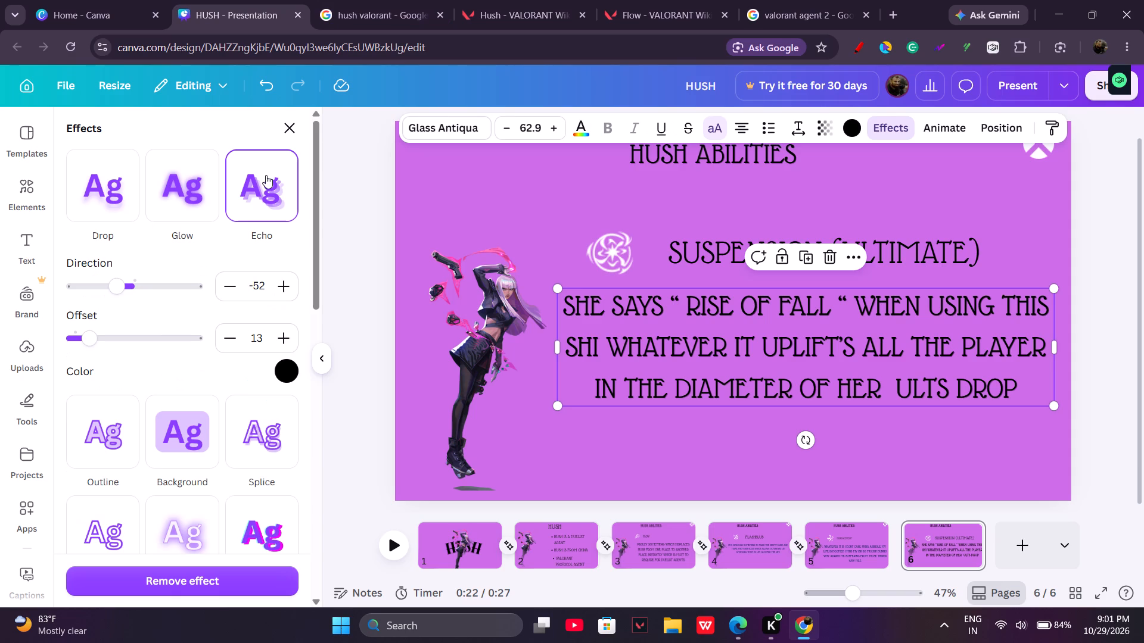
click(263, 518)
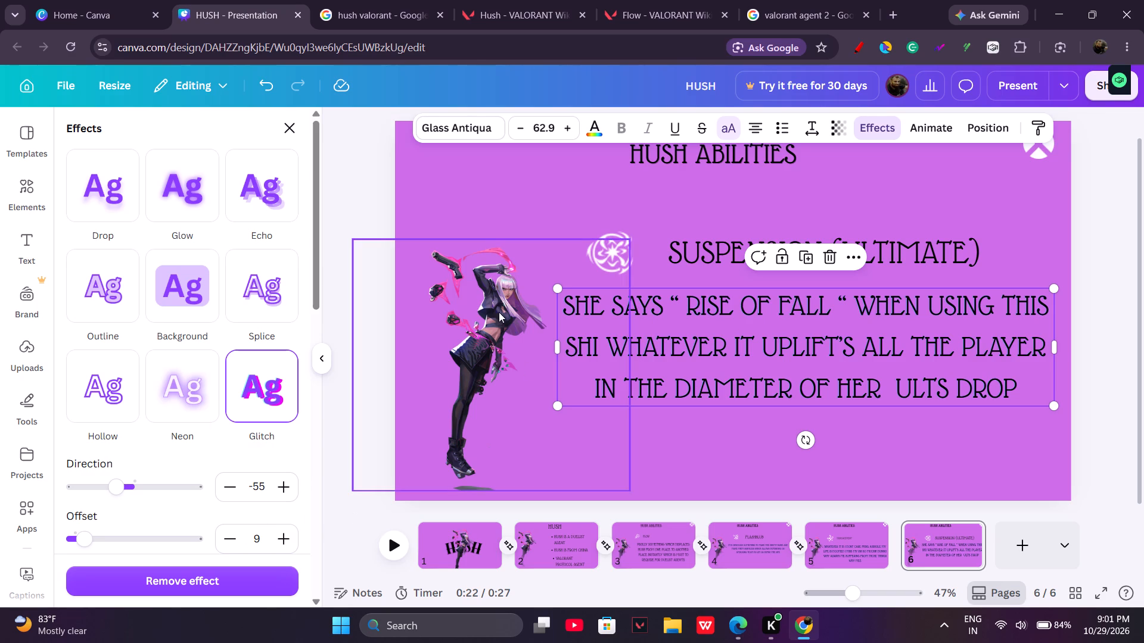
Apply the Shift text animation to the Suspension description on page 6.
click(930, 122)
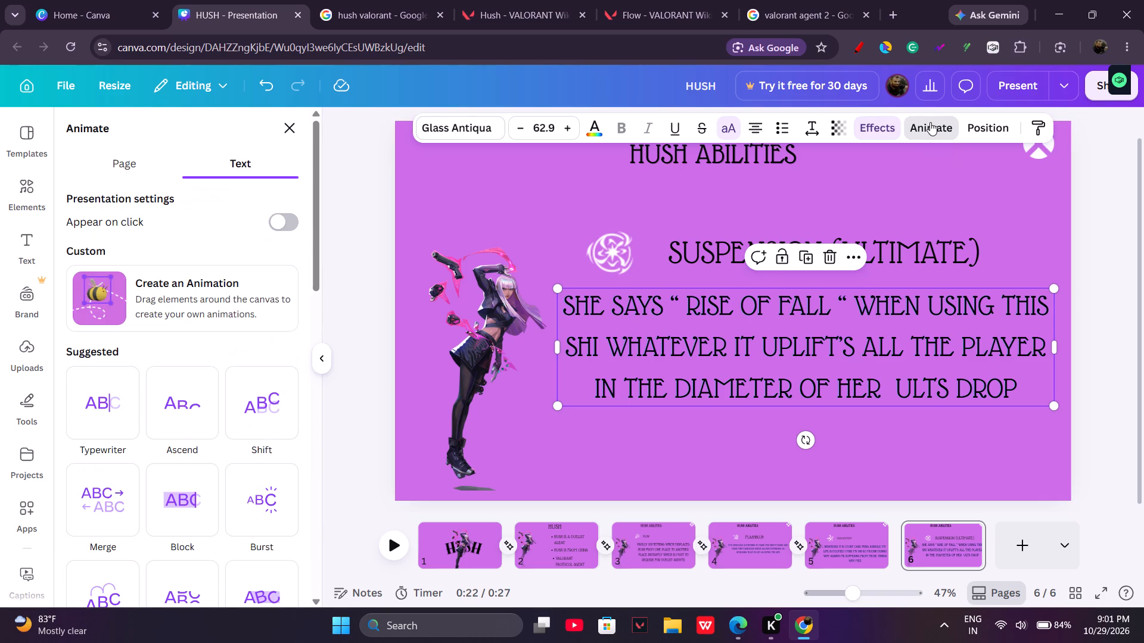
click(262, 408)
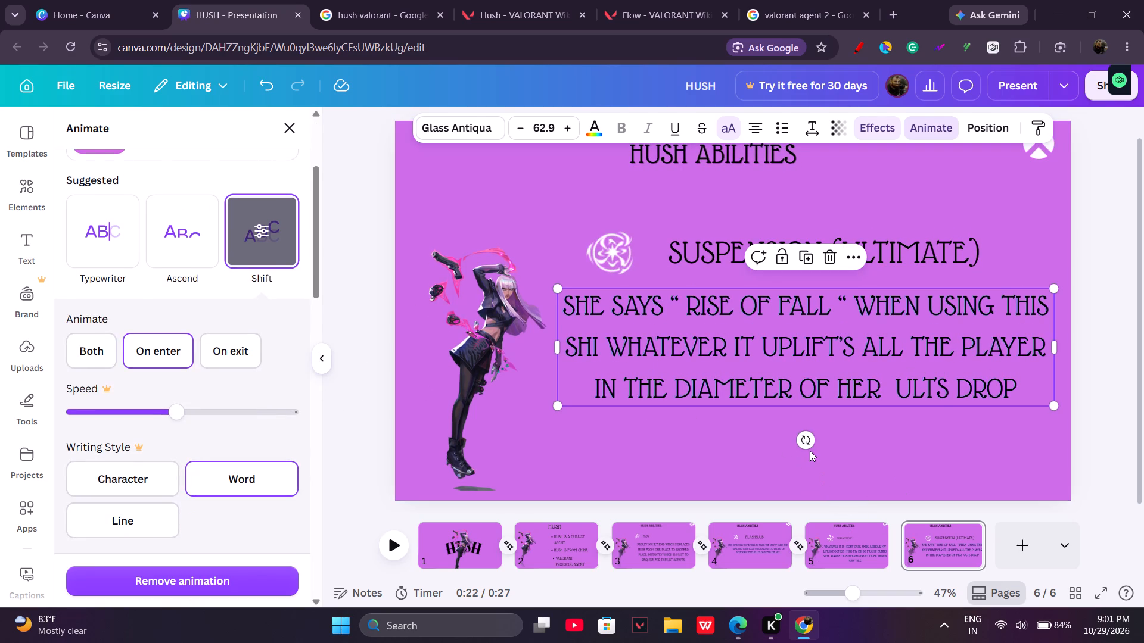
Reposition the Suspension description text box slightly higher, closer beneath the SUSPENSION (ULTIMATE) heading.
drag(801, 394, 807, 395)
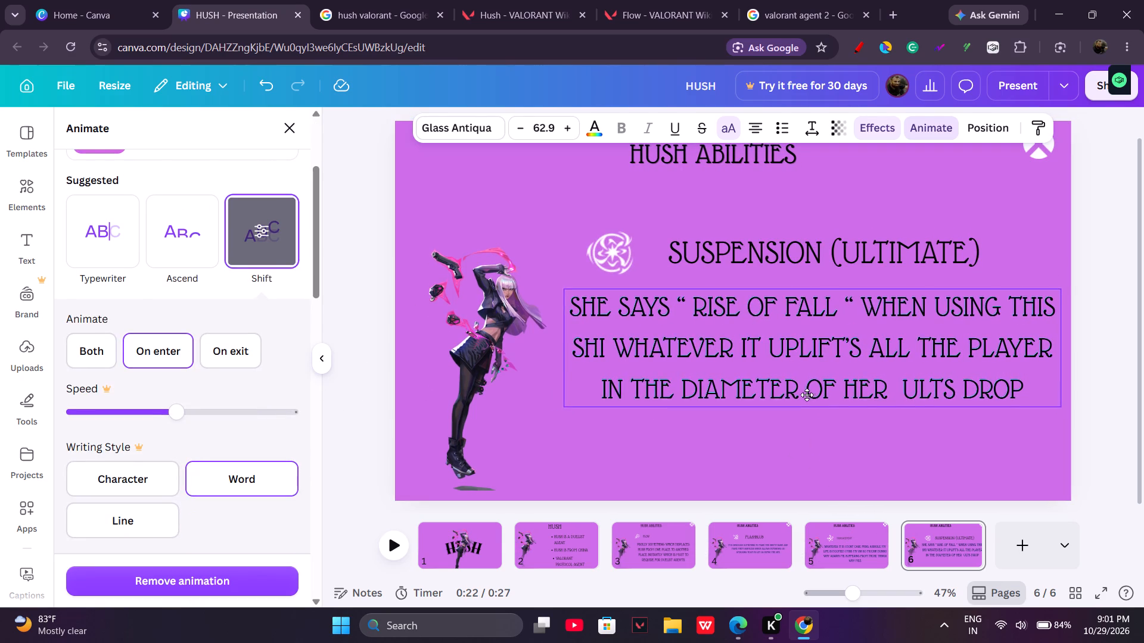
drag(807, 395, 810, 394)
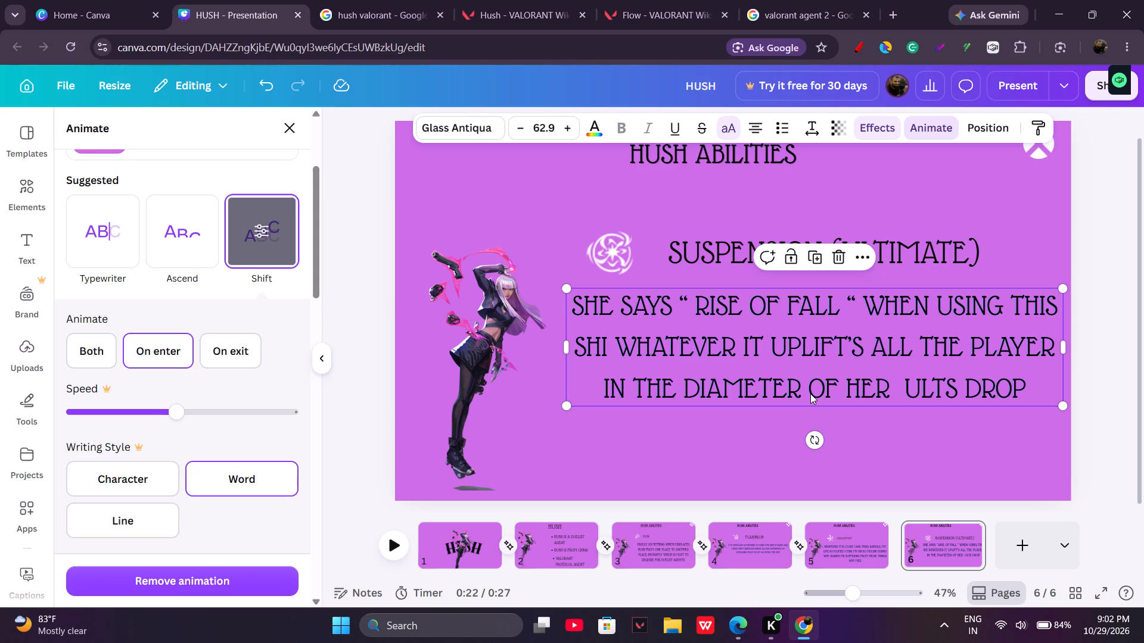
click(789, 330)
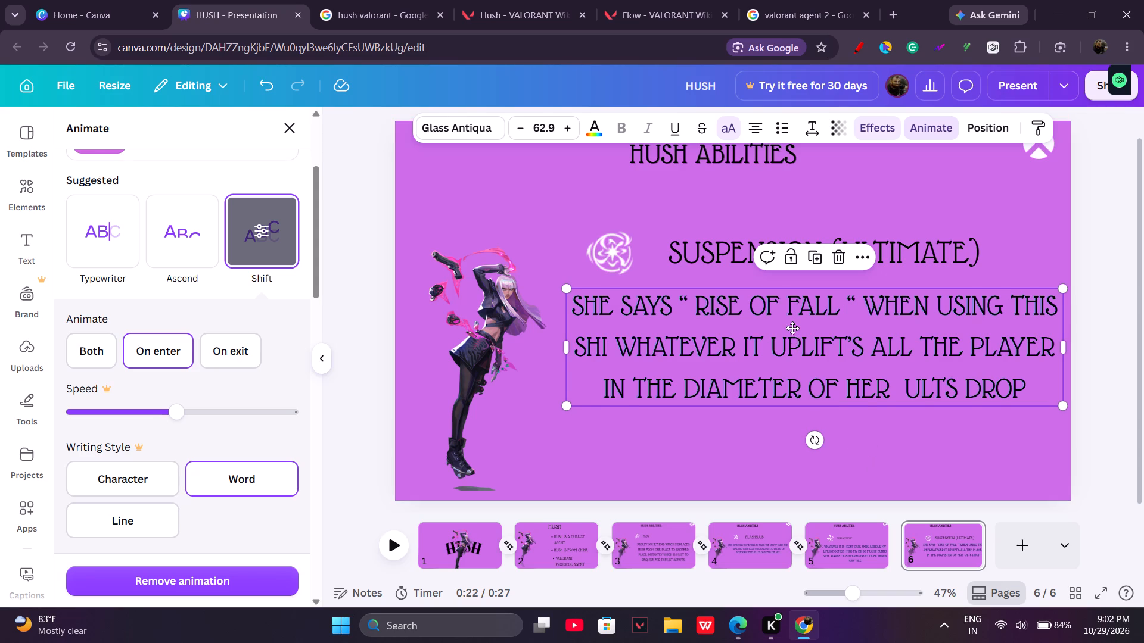
click(792, 327)
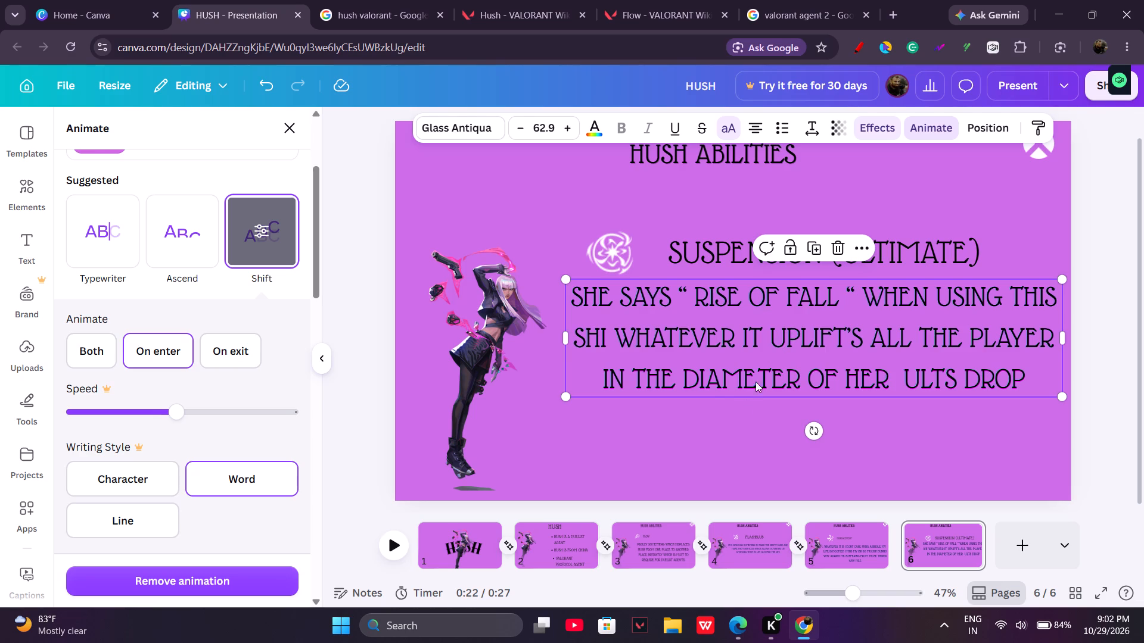
click(753, 348)
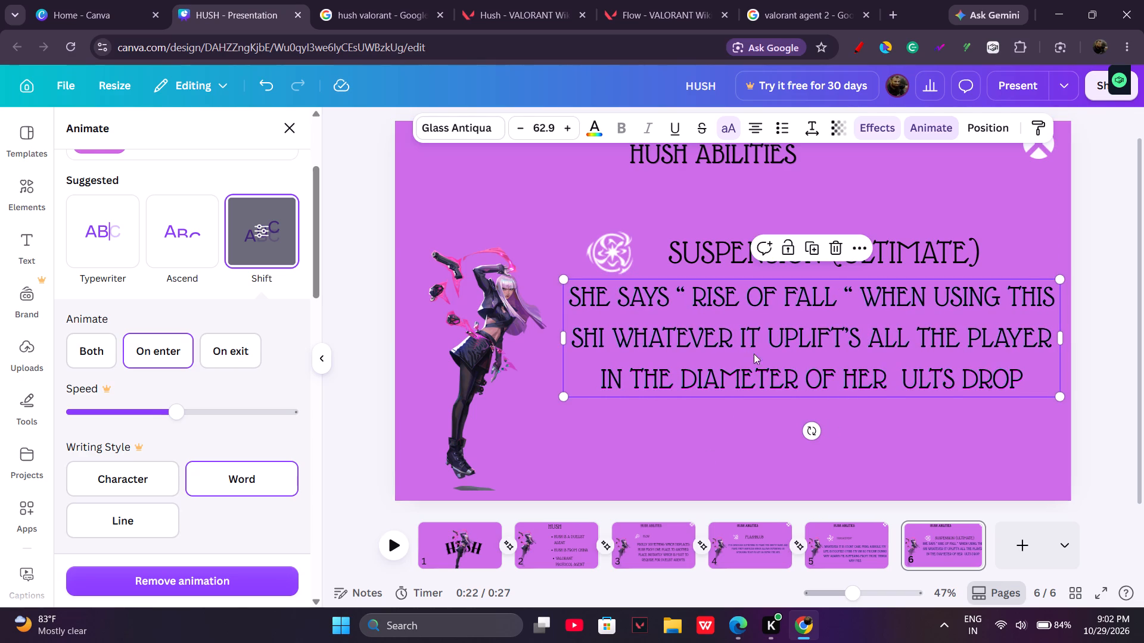
Add a Match & Move transition between pages 5 and 6 with a duration of 1 second.
click(890, 549)
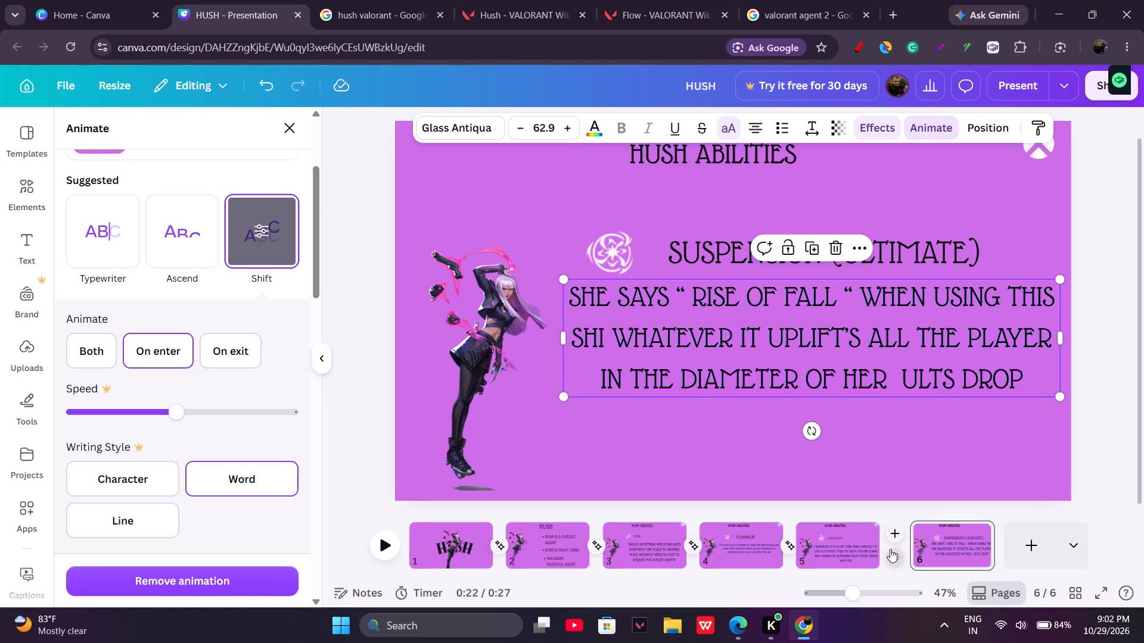
click(134, 410)
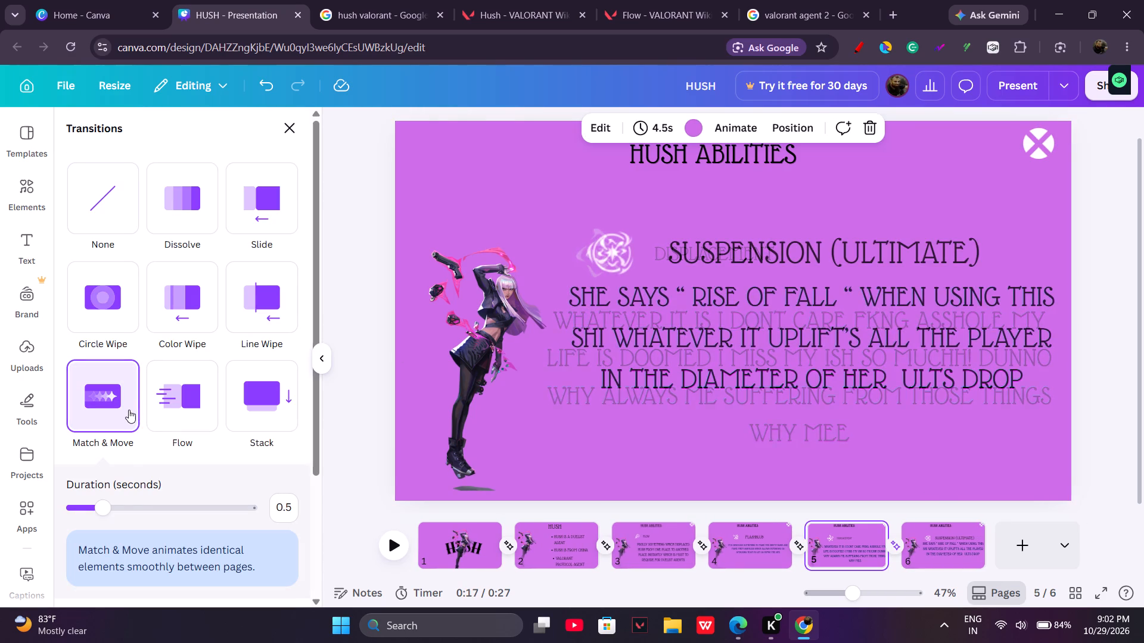
drag(100, 510, 125, 509)
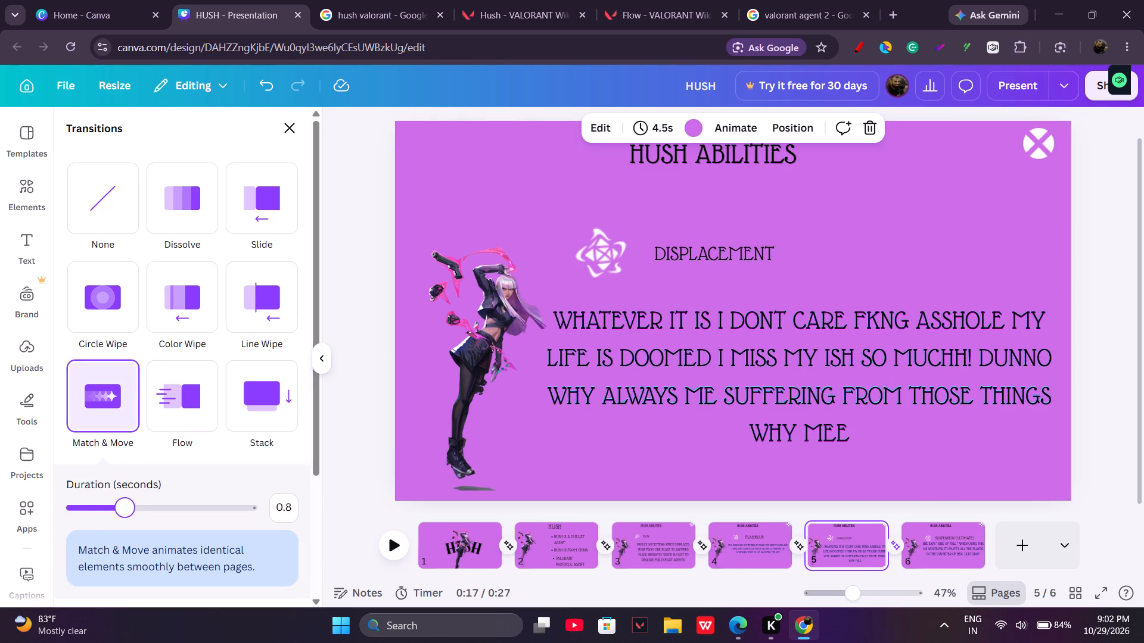
drag(125, 509, 138, 509)
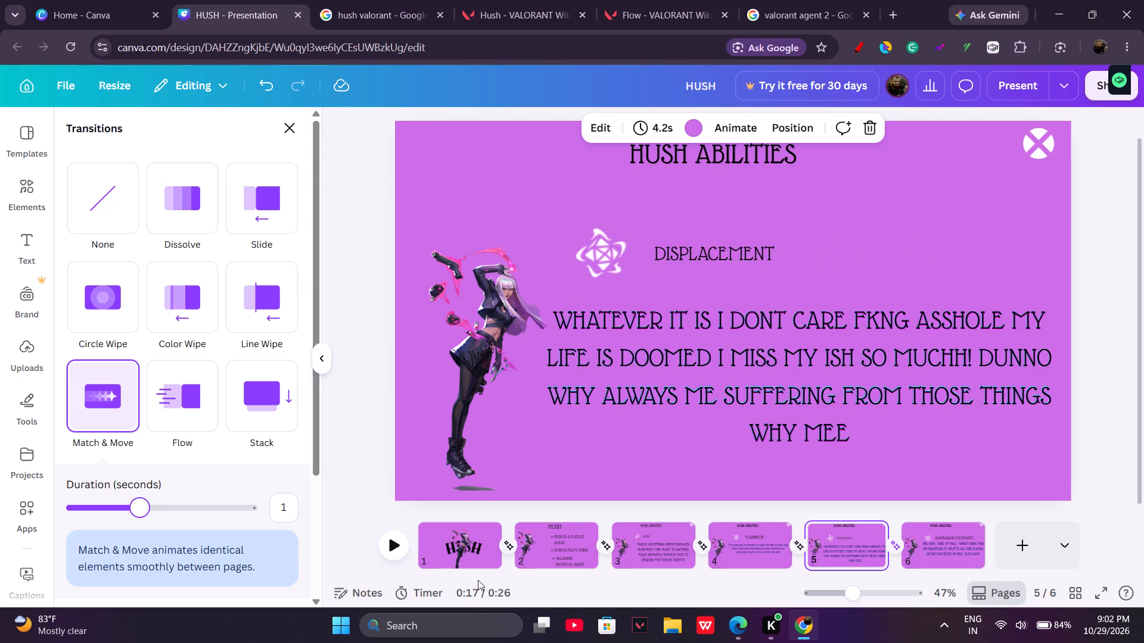
Play the presentation from page 5 to preview the new transition.
click(388, 550)
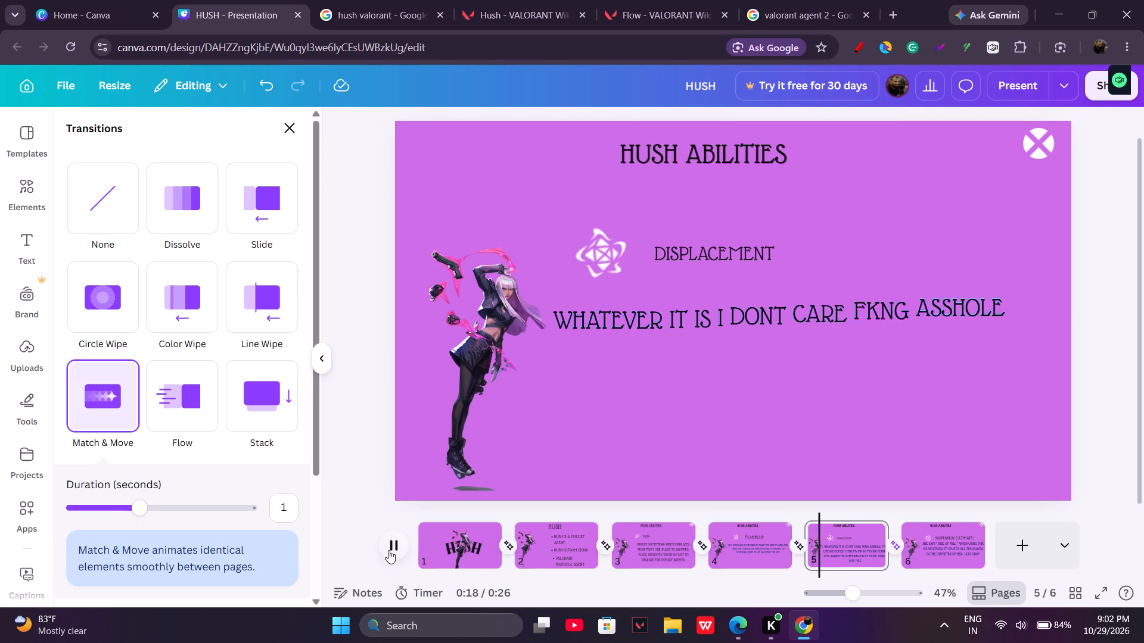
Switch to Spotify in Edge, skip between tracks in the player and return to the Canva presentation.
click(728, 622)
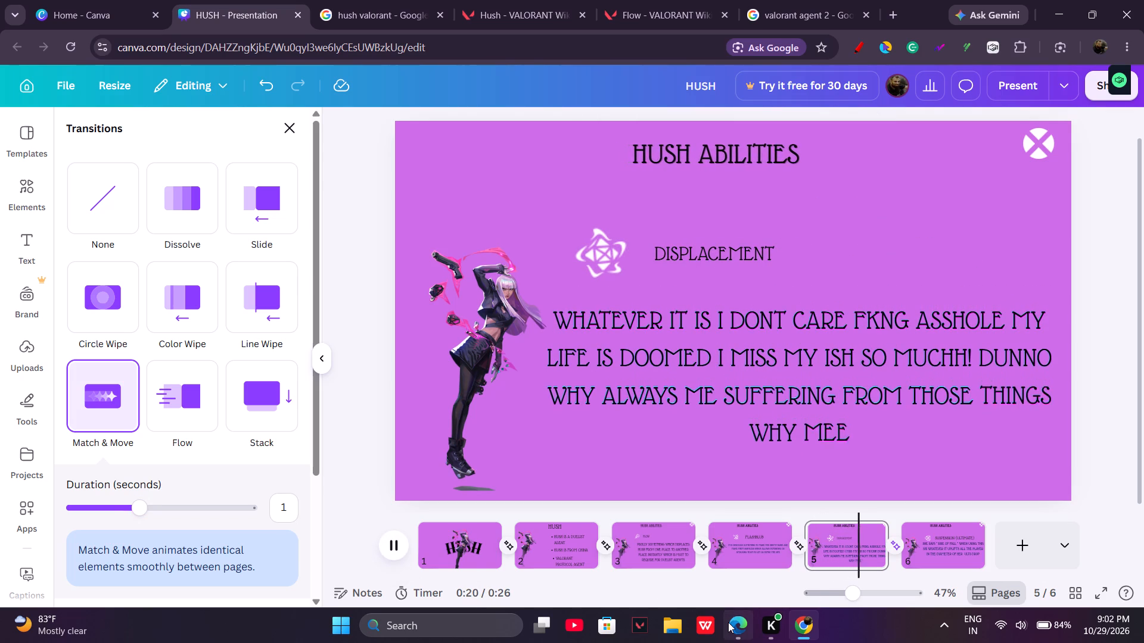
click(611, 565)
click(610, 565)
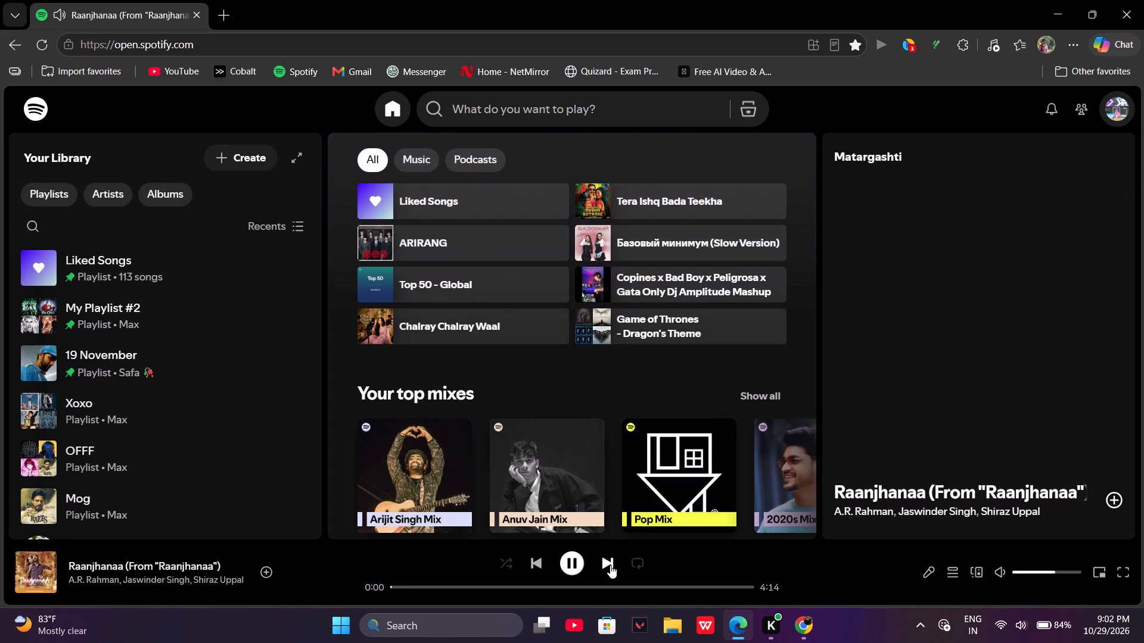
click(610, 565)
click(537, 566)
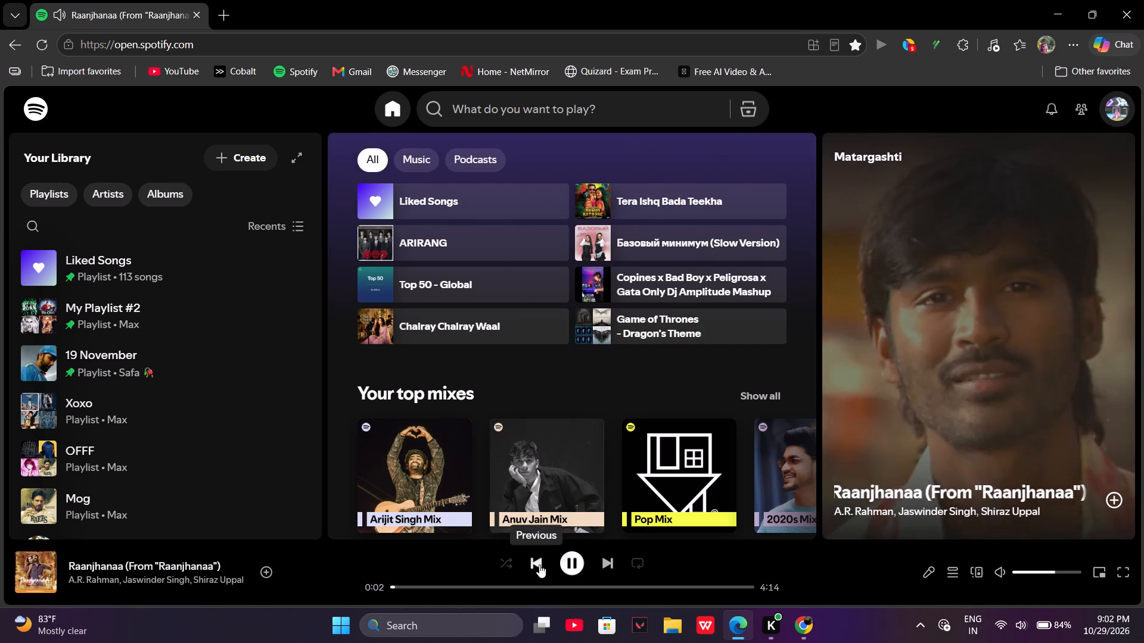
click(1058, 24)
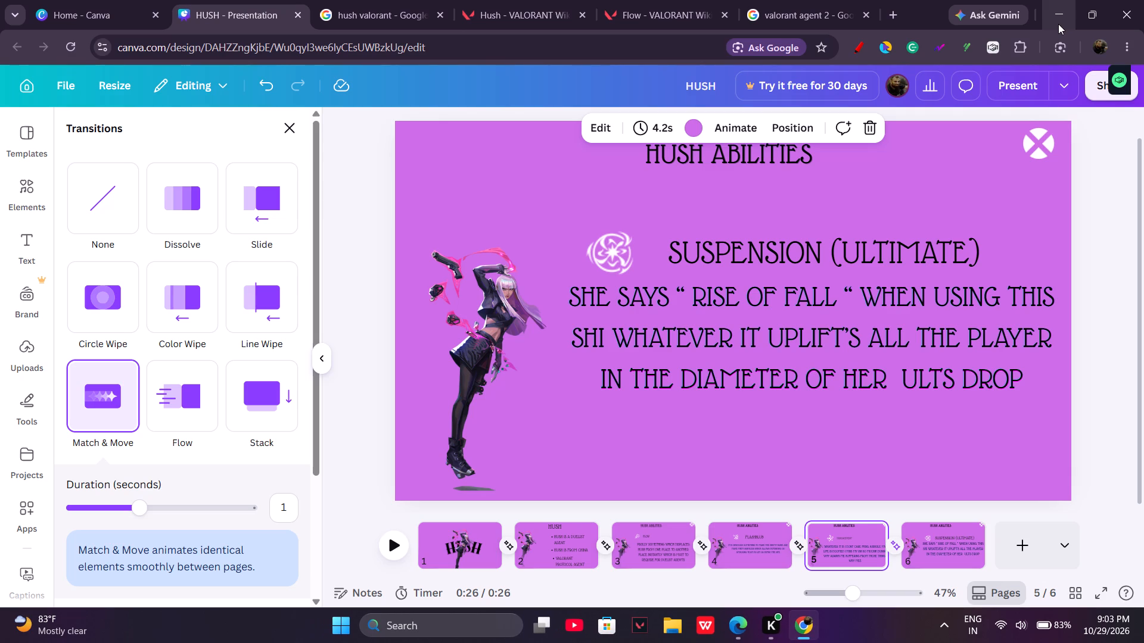
Replay the presentation preview in the editor.
click(394, 541)
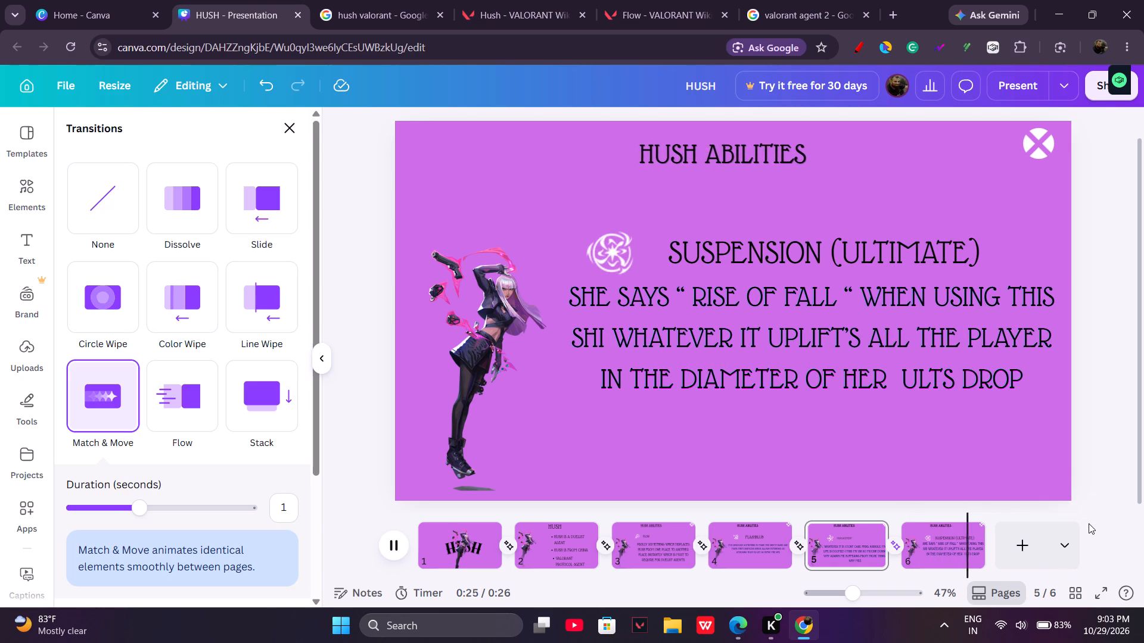
Add a new blank page 7 after the Suspension ultimate page.
right_click(965, 542)
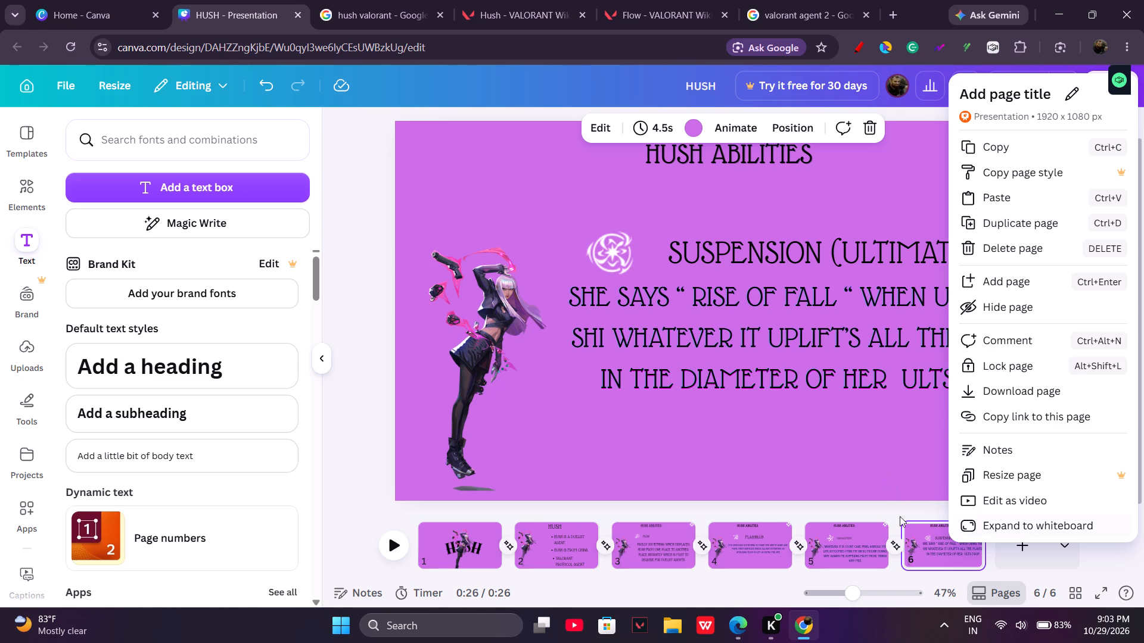
click(920, 474)
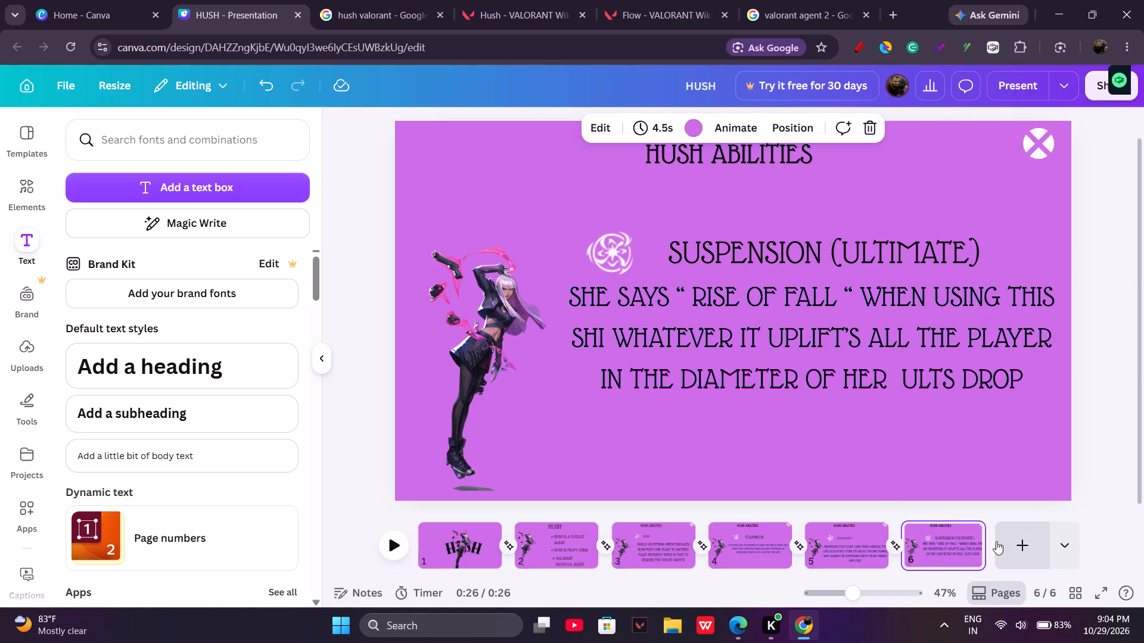
click(1030, 548)
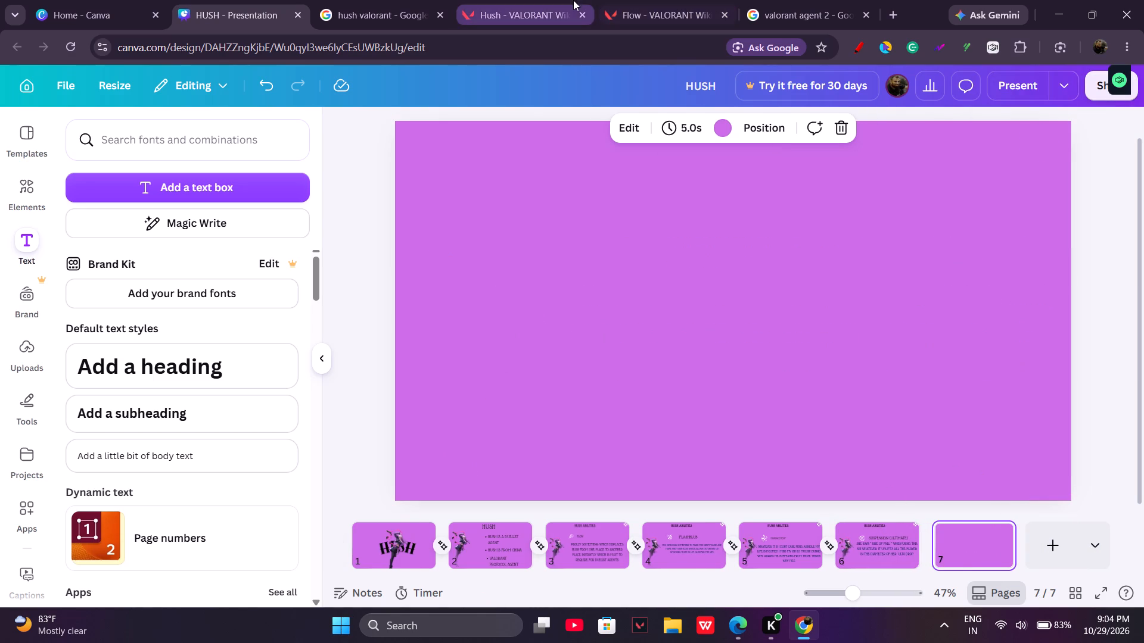
Examine the open Valorant wiki and search tabs, plus the official Valorant agents page, for more Hush material.
click(538, 0)
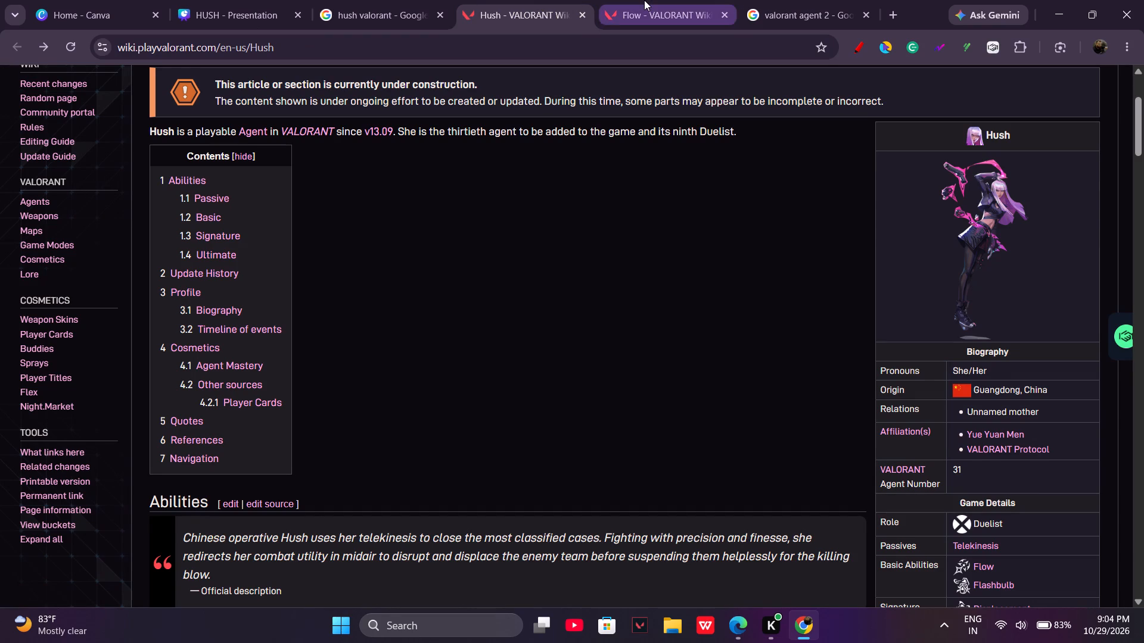
click(644, 0)
click(825, 0)
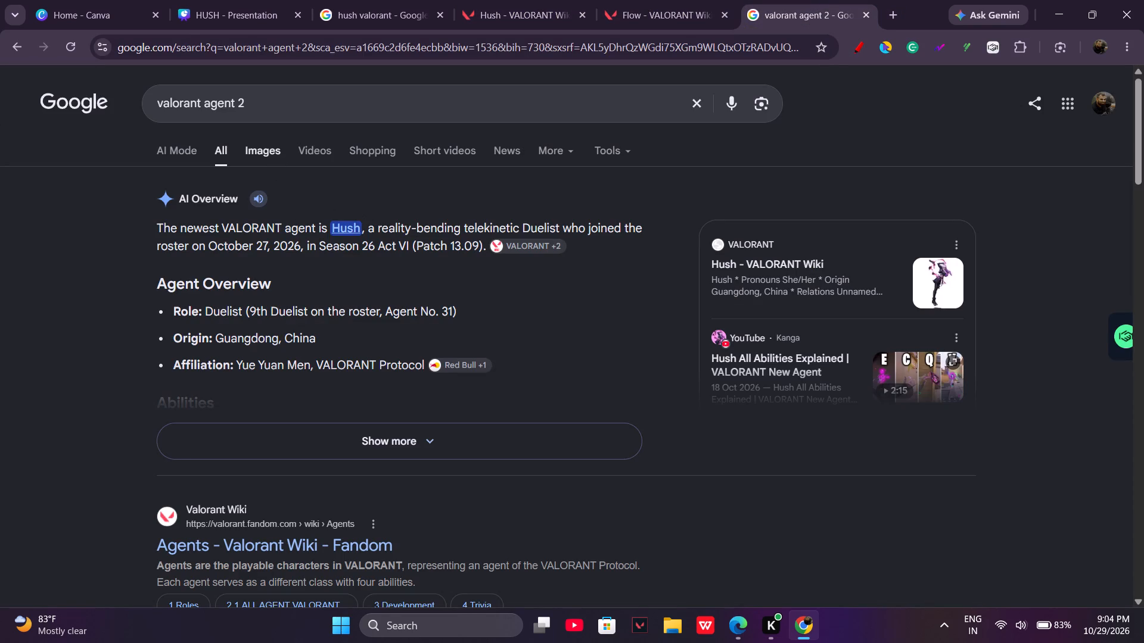
click(347, 225)
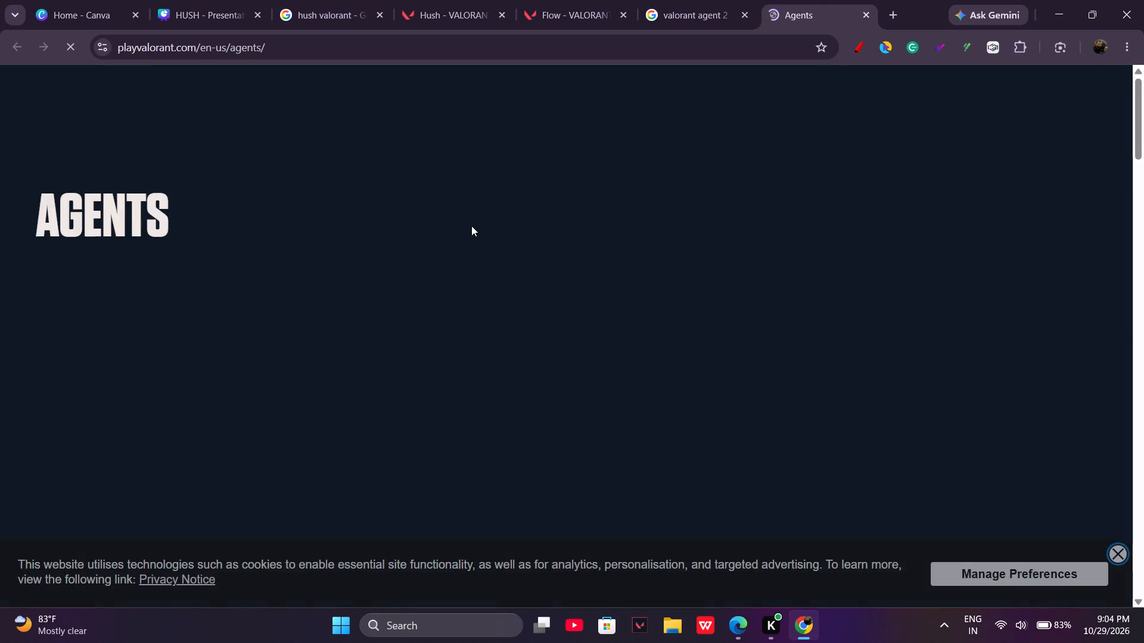
scroll(471, 226, right, 7)
scroll(484, 313, down, 3)
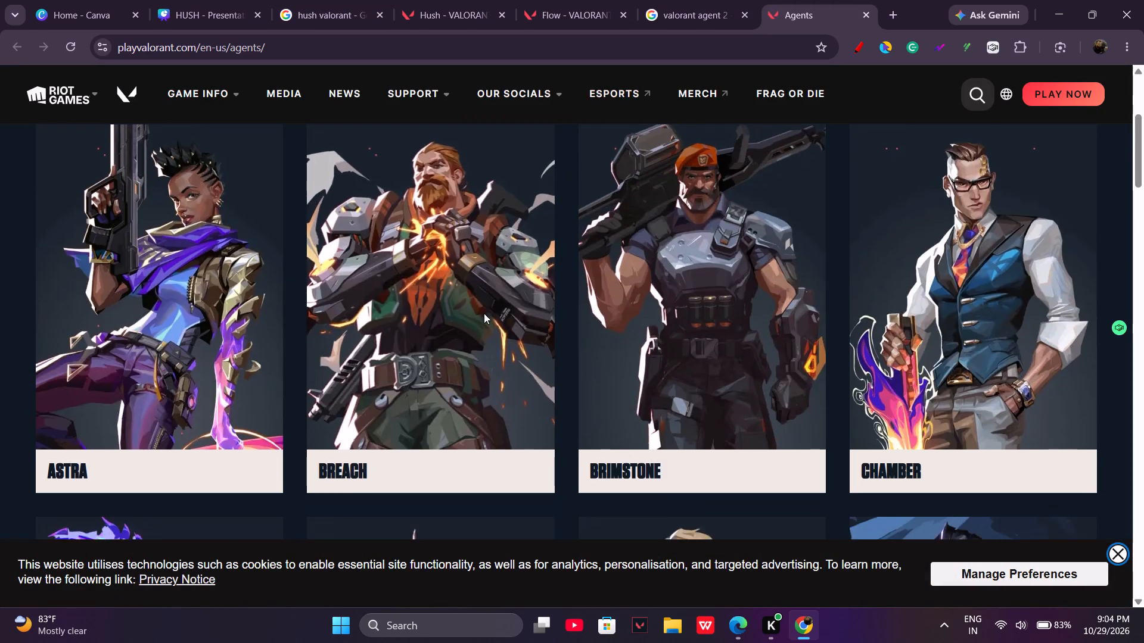
scroll(484, 313, down, 6)
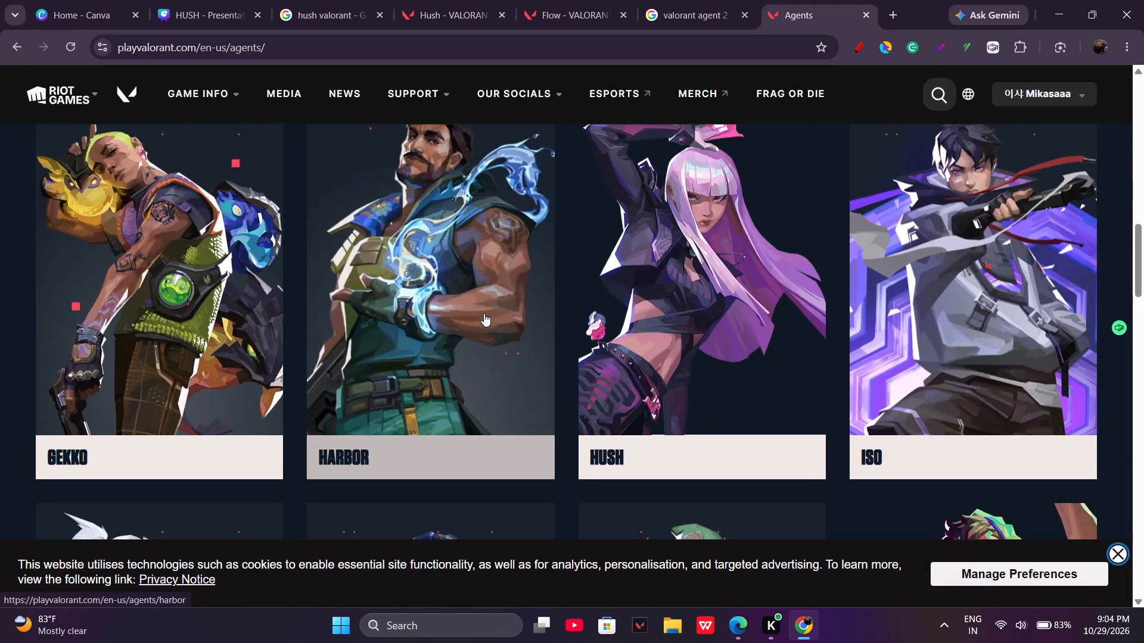
scroll(484, 313, up, 2)
Search Google Images for hush valorant in a new browser tab.
click(887, 10)
text(hush)
key(space)
key(Return)
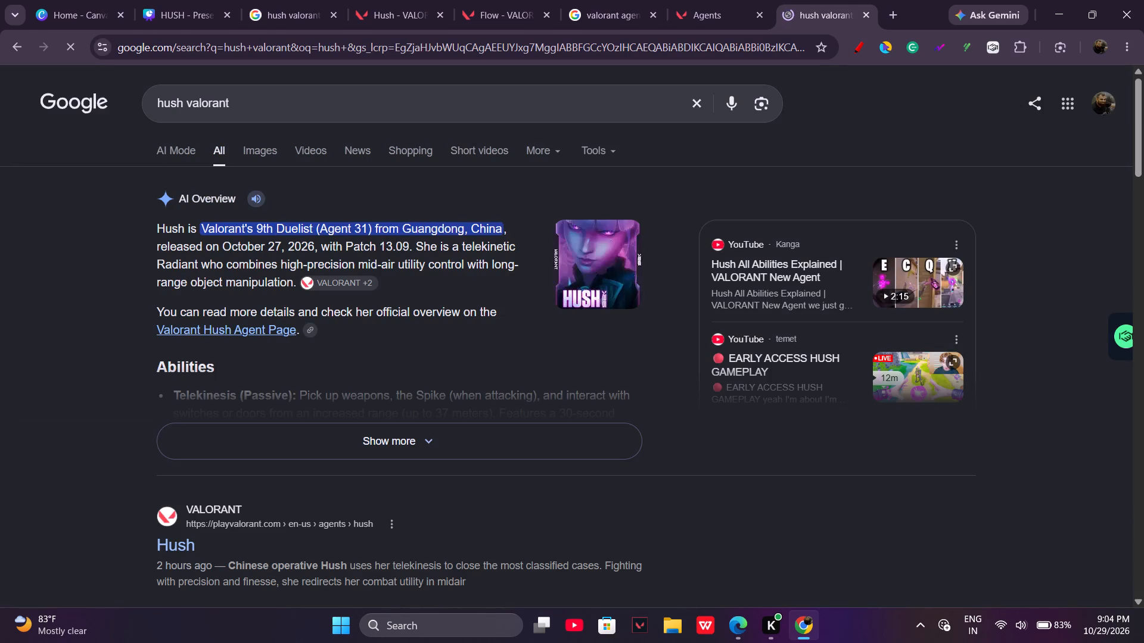
drag(269, 169, 251, 147)
click(251, 147)
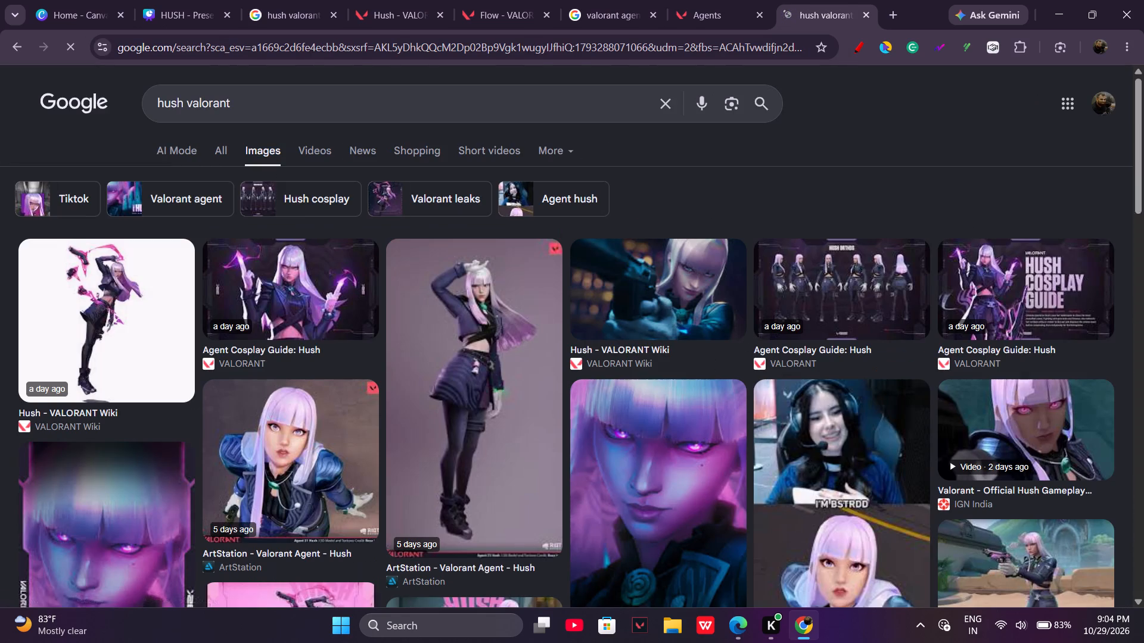
Examine the hush valorant image results for a picture suited to page 7.
scroll(645, 404, down, 1)
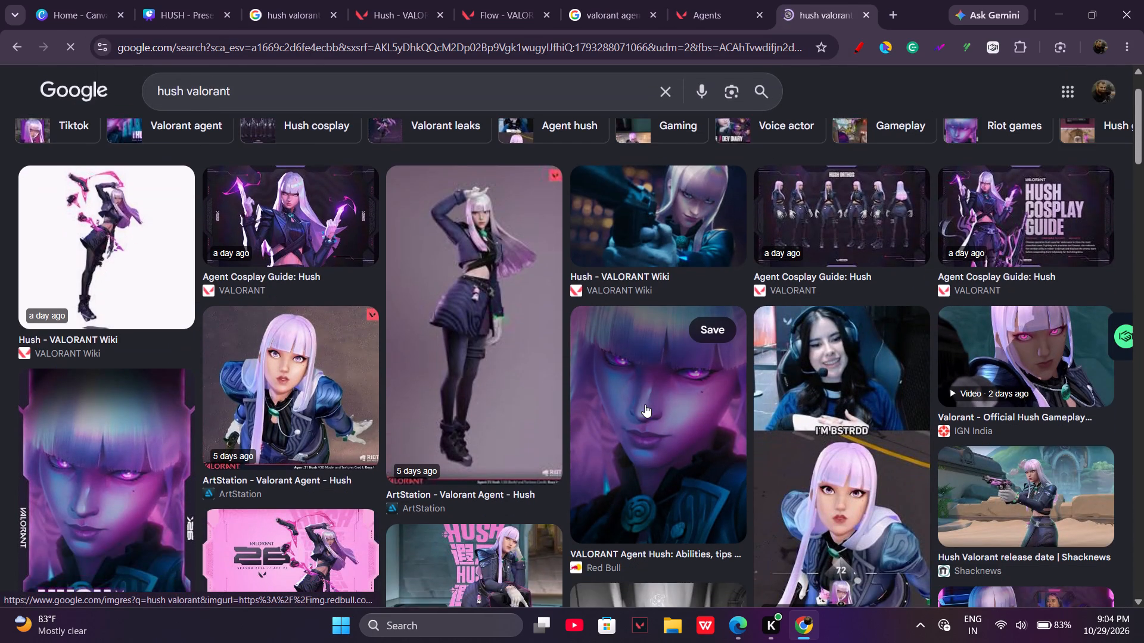
scroll(645, 404, down, 2)
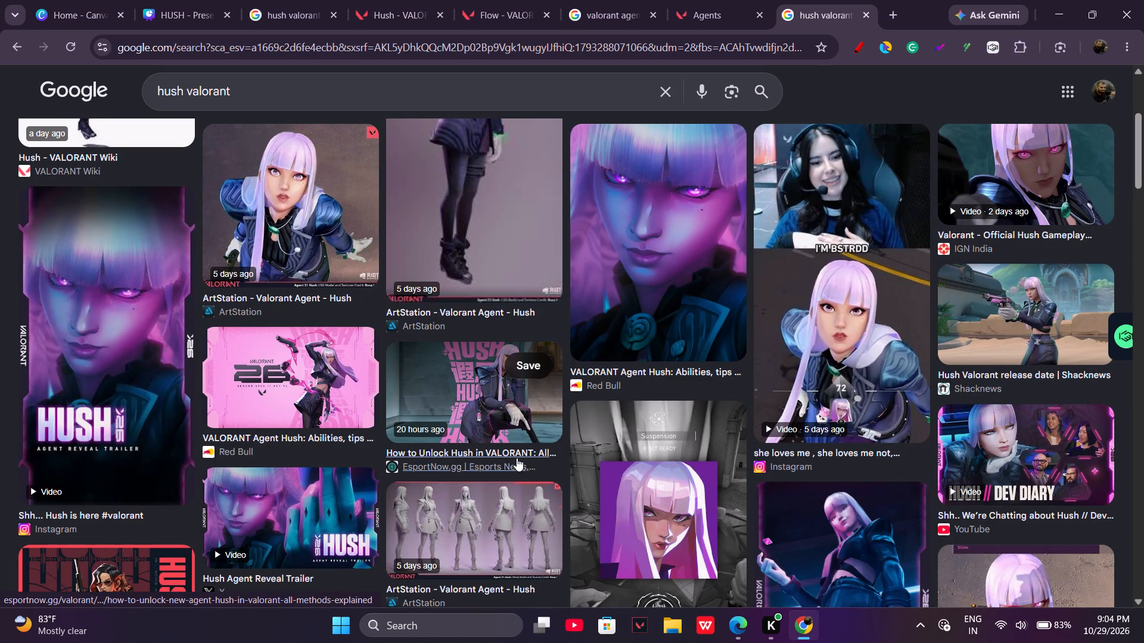
scroll(517, 458, down, 1)
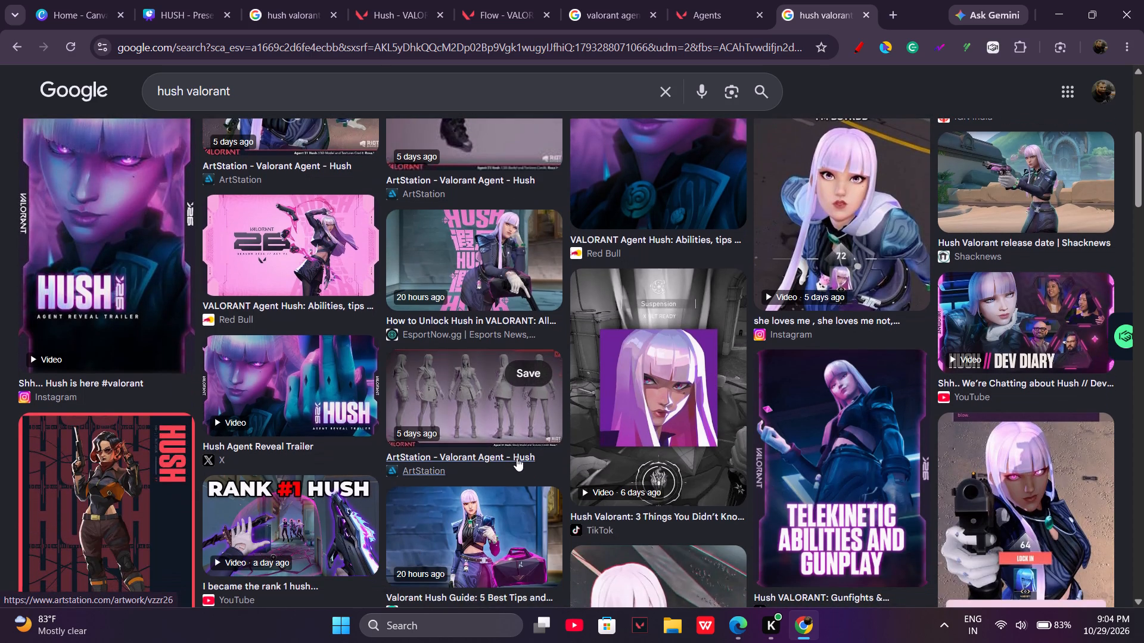
scroll(126, 477, down, 2)
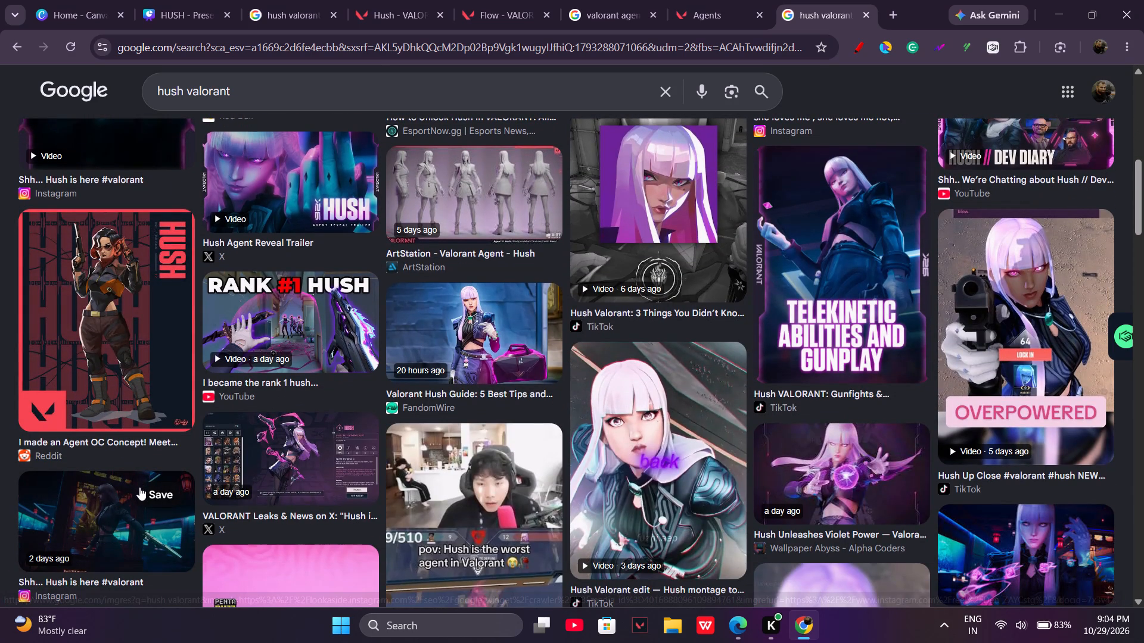
scroll(340, 459, down, 1)
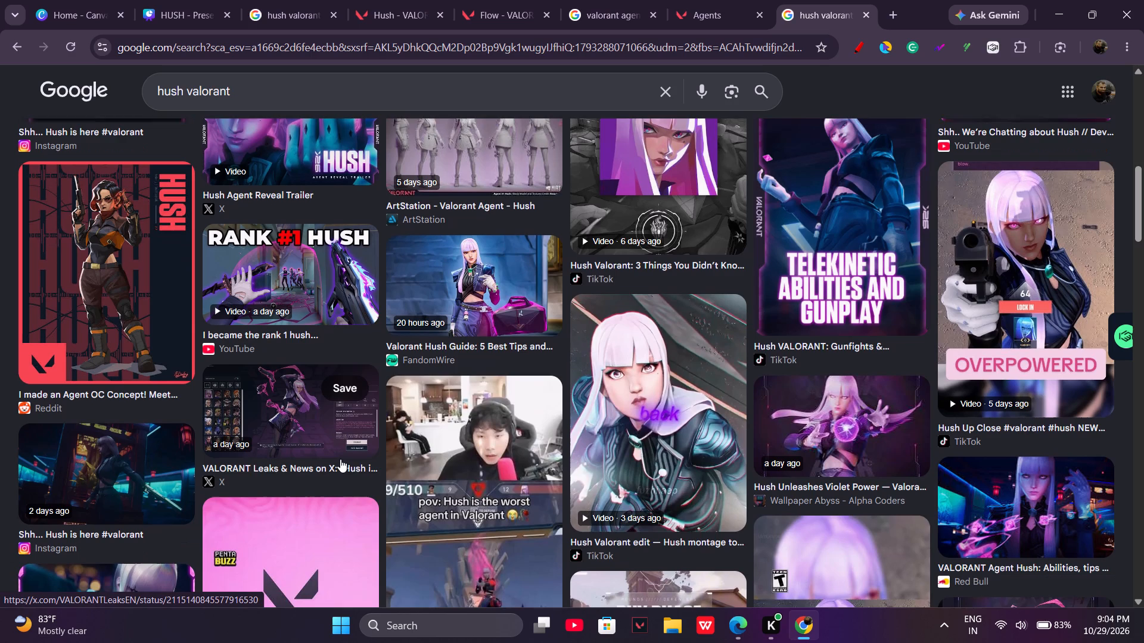
scroll(340, 459, down, 1)
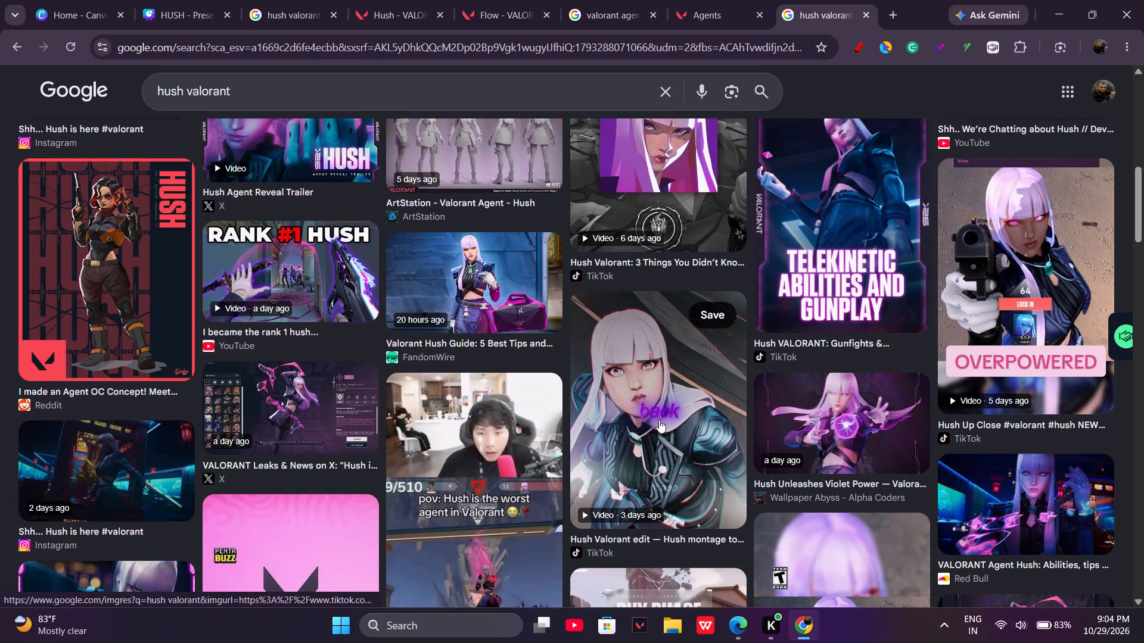
scroll(839, 443, down, 2)
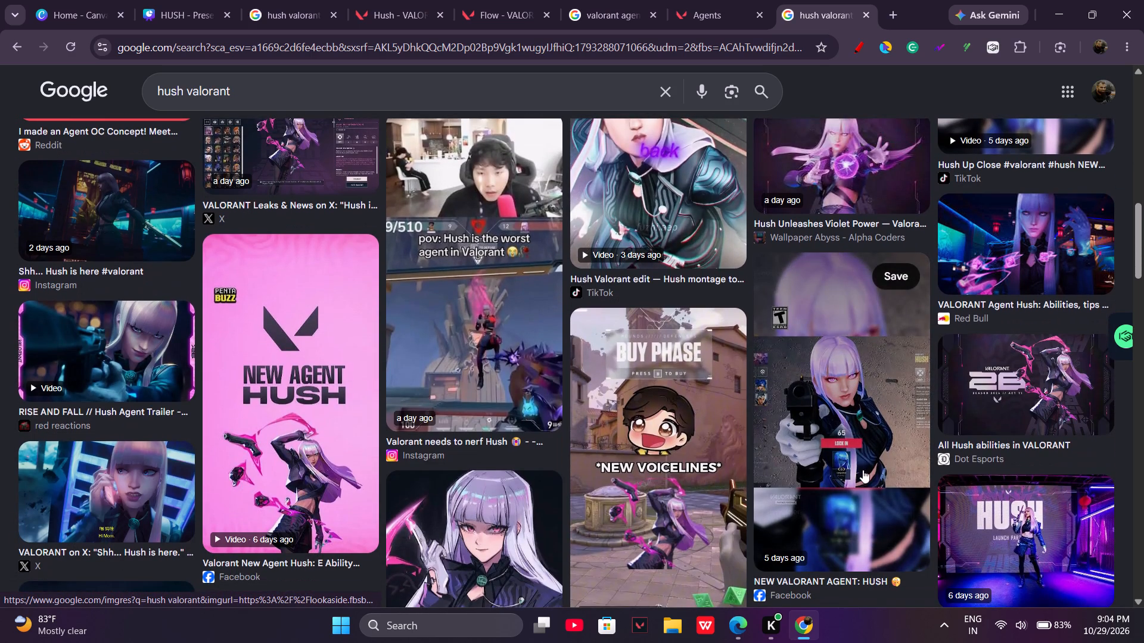
scroll(863, 470, down, 3)
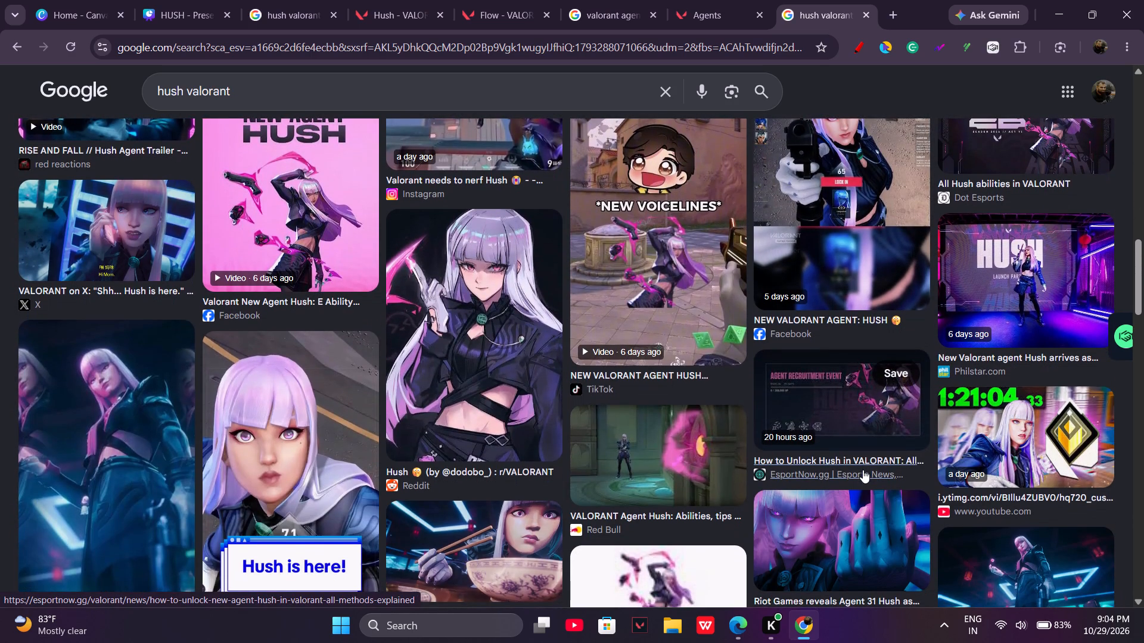
scroll(863, 470, down, 1)
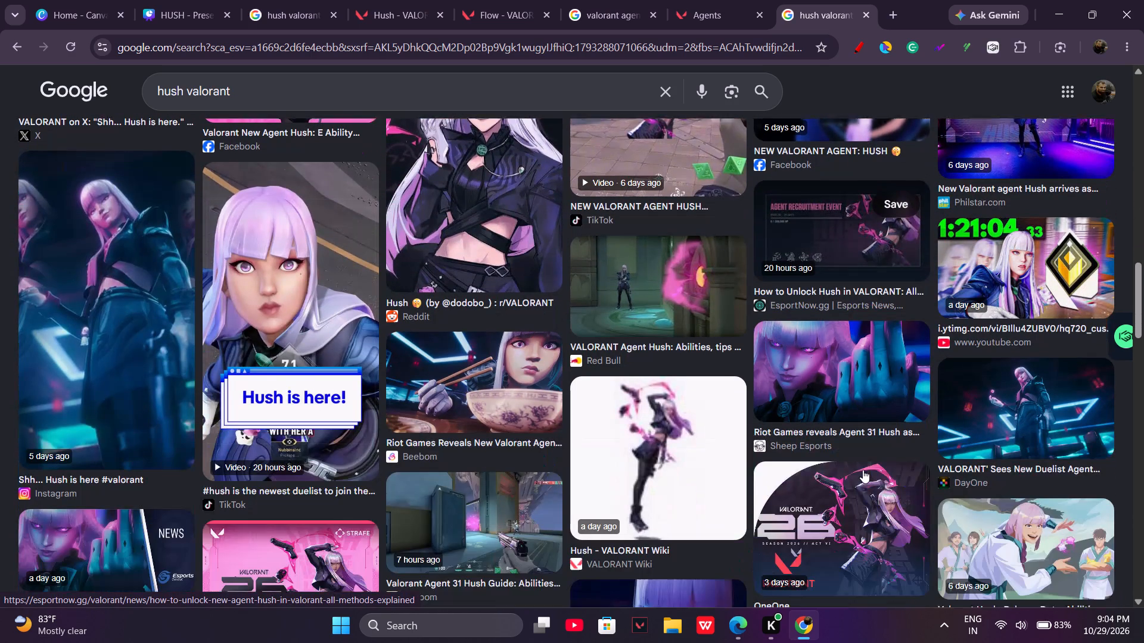
scroll(863, 470, down, 1)
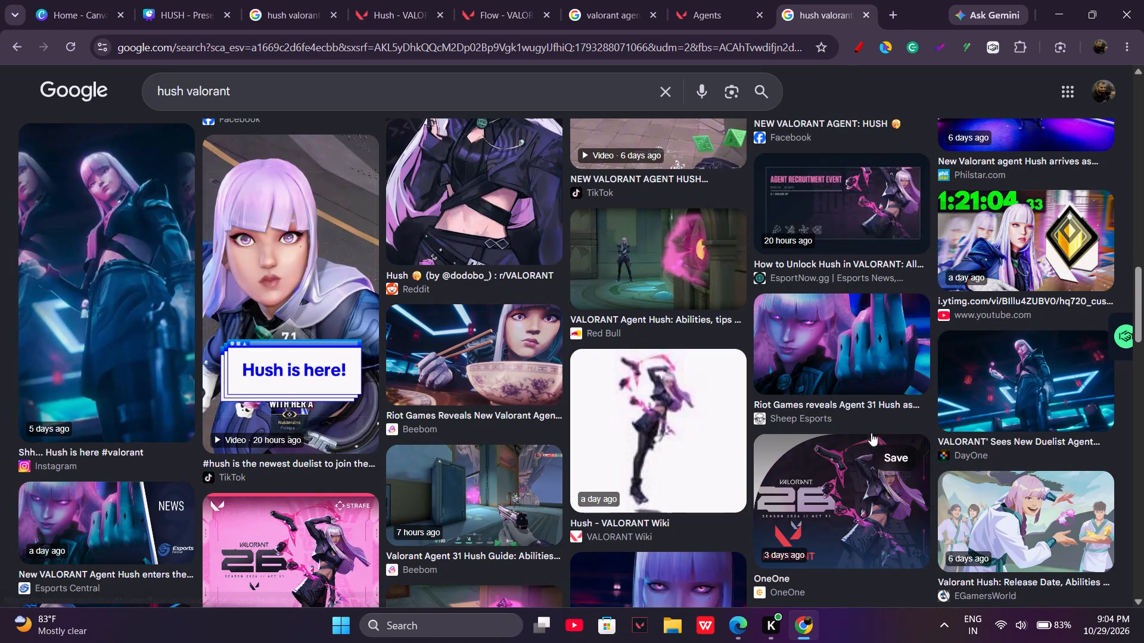
Open the DayOne article behind the image of Hush under neon lights and copy its large header image.
click(1027, 370)
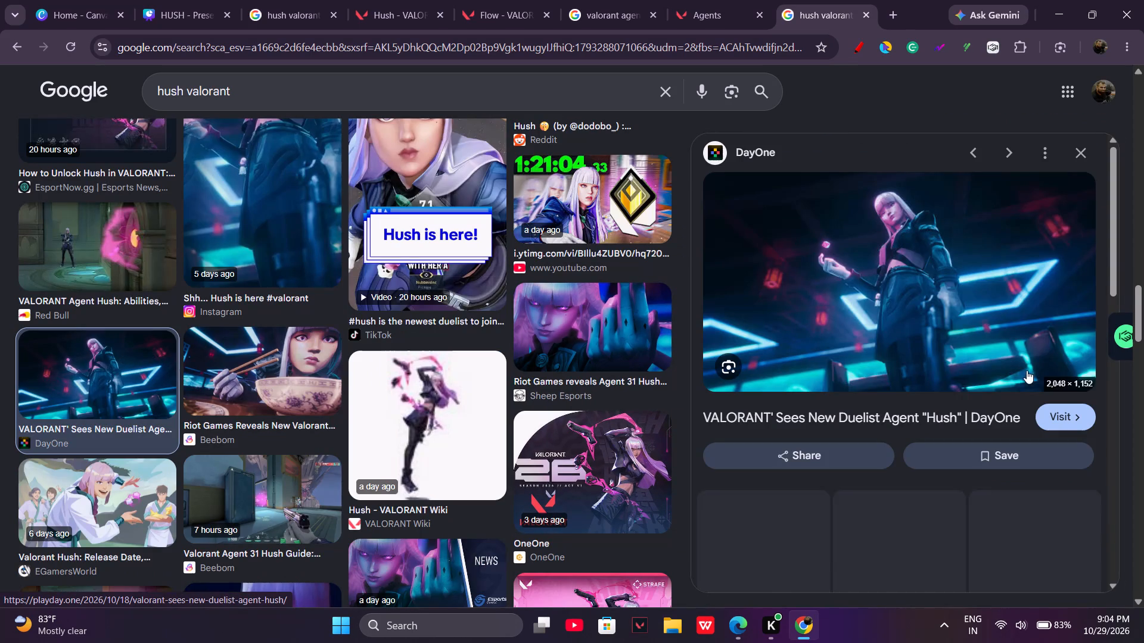
click(856, 288)
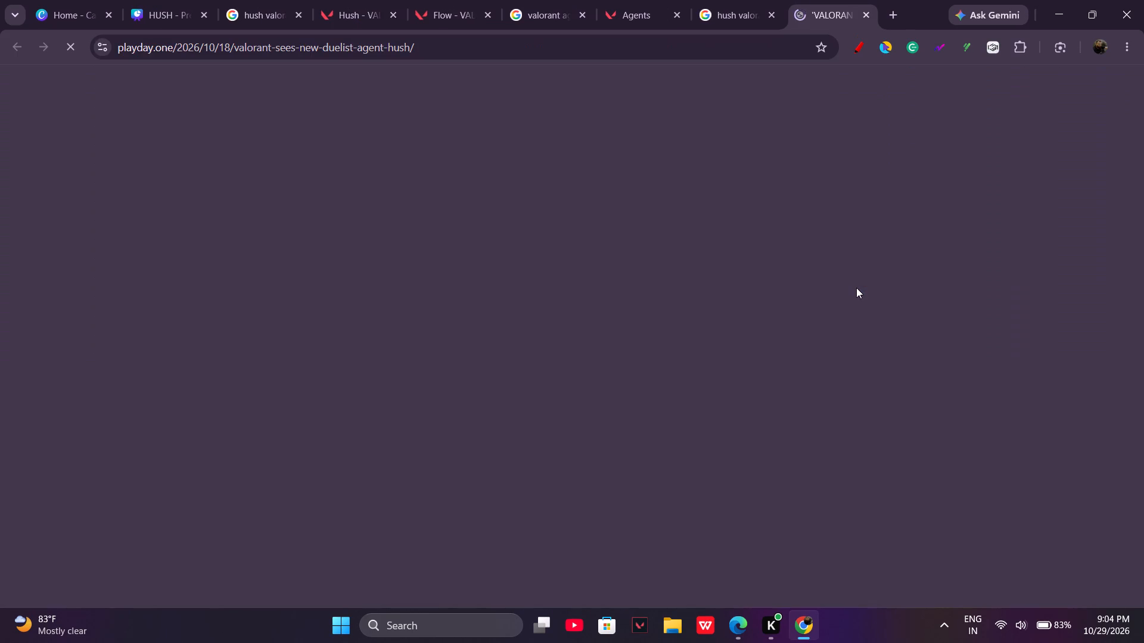
scroll(687, 369, down, 1)
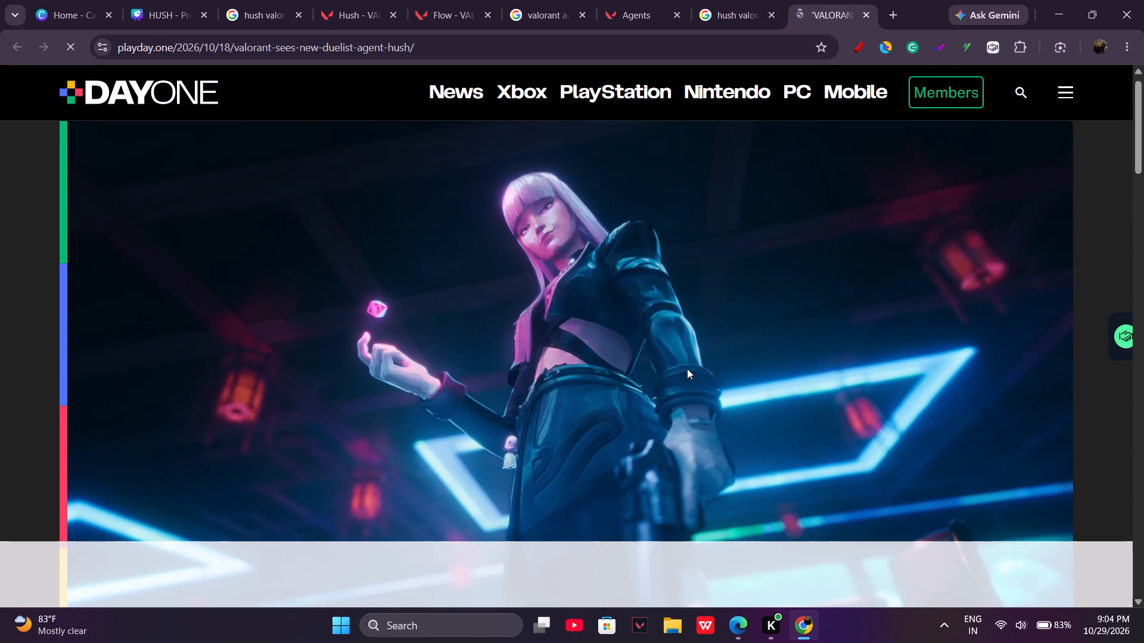
scroll(687, 369, down, 1)
scroll(636, 382, down, 1)
right_click(605, 372)
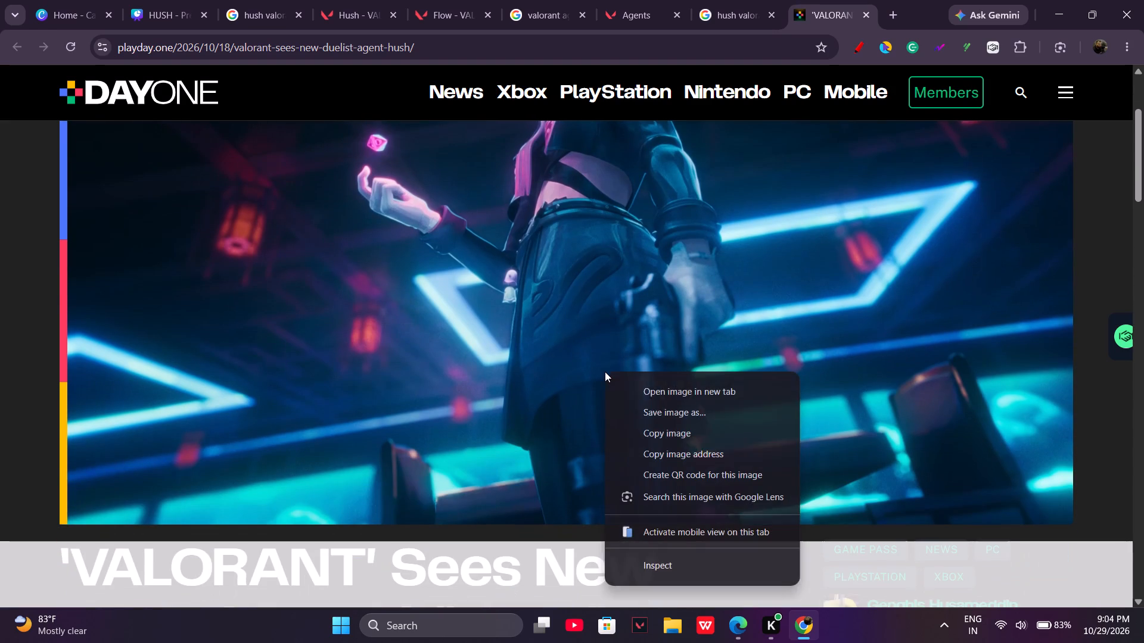
click(661, 423)
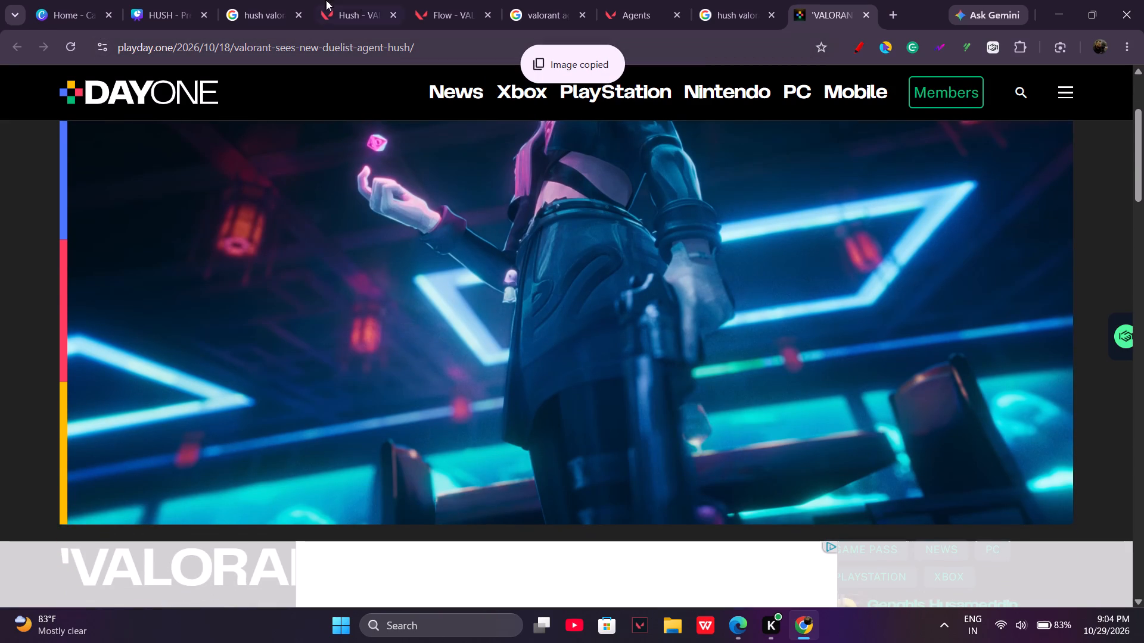
Switch to the HUSH presentation and paste the copied Hush image onto blank page 7.
click(176, 2)
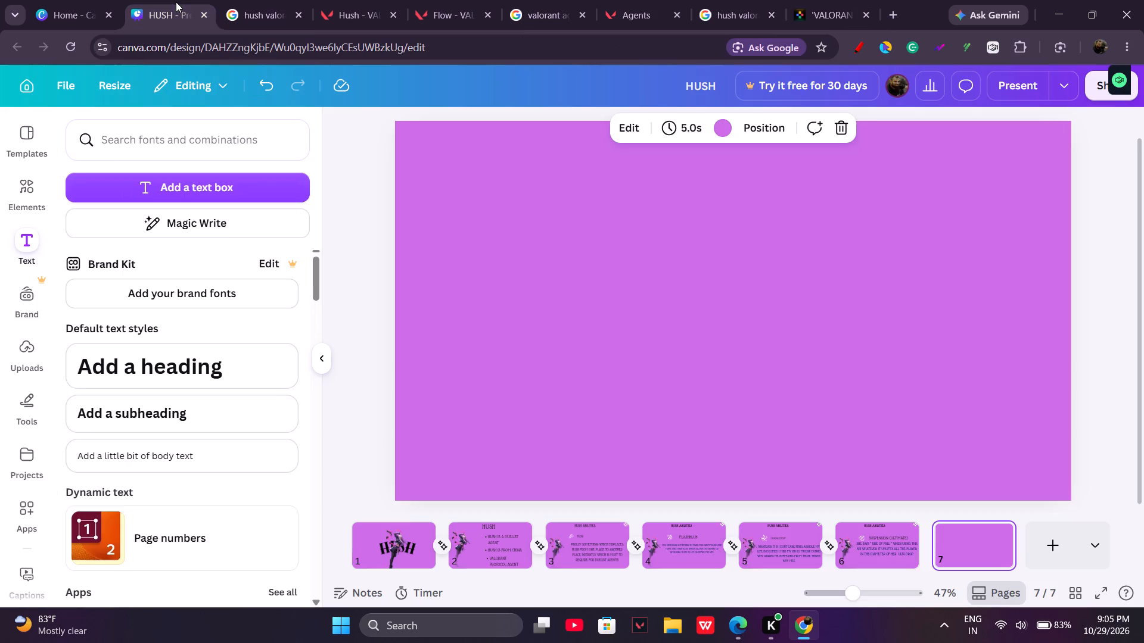
click(676, 358)
key(ctrl+v)
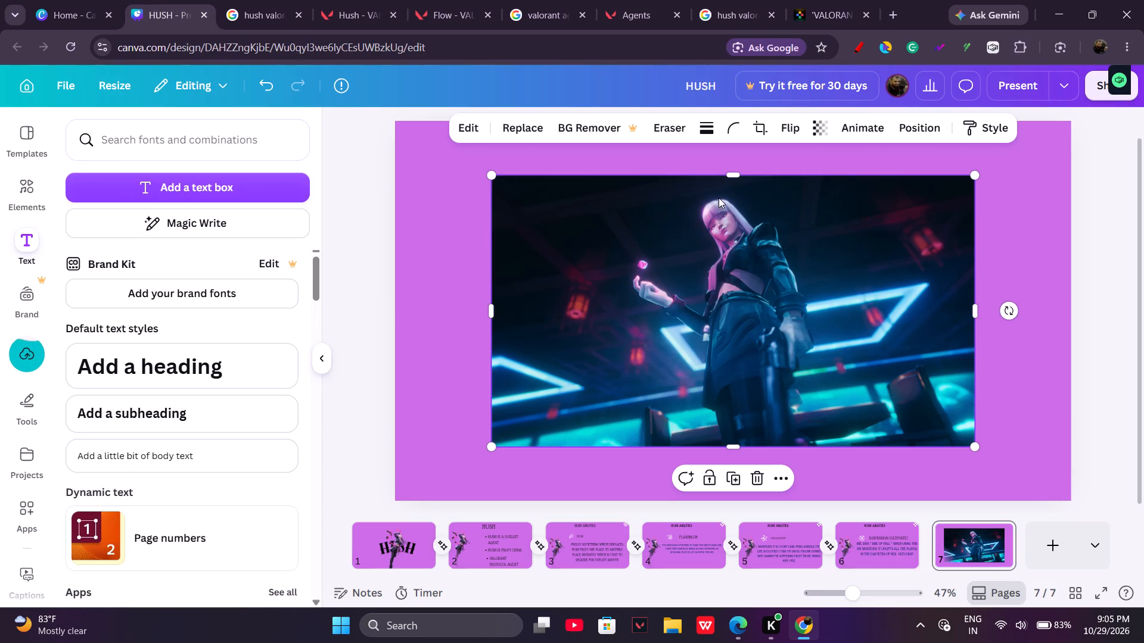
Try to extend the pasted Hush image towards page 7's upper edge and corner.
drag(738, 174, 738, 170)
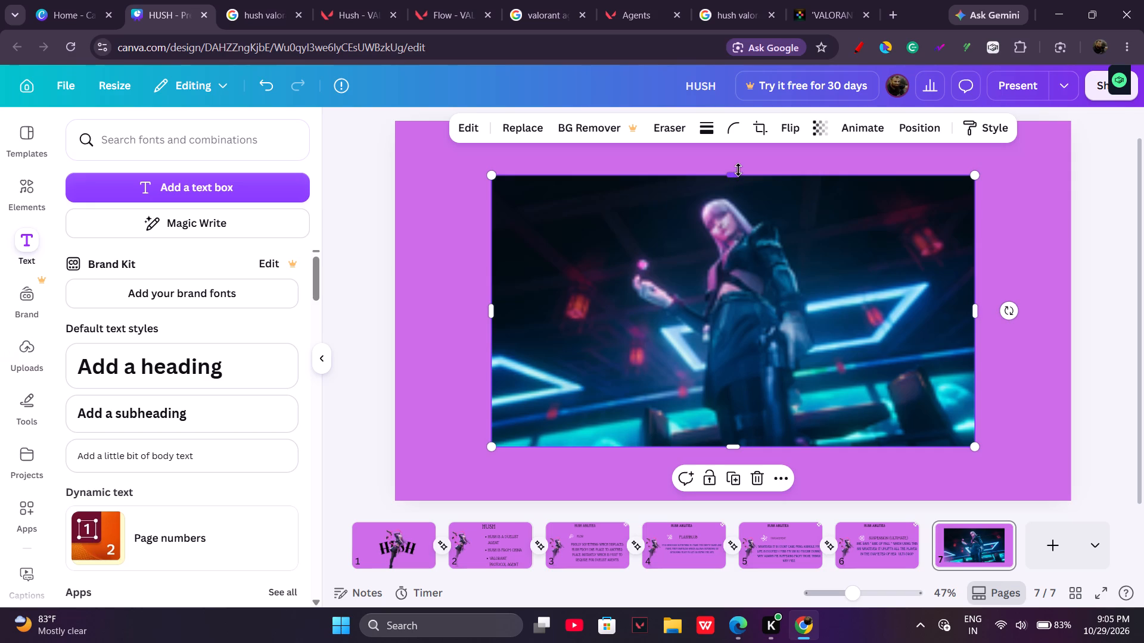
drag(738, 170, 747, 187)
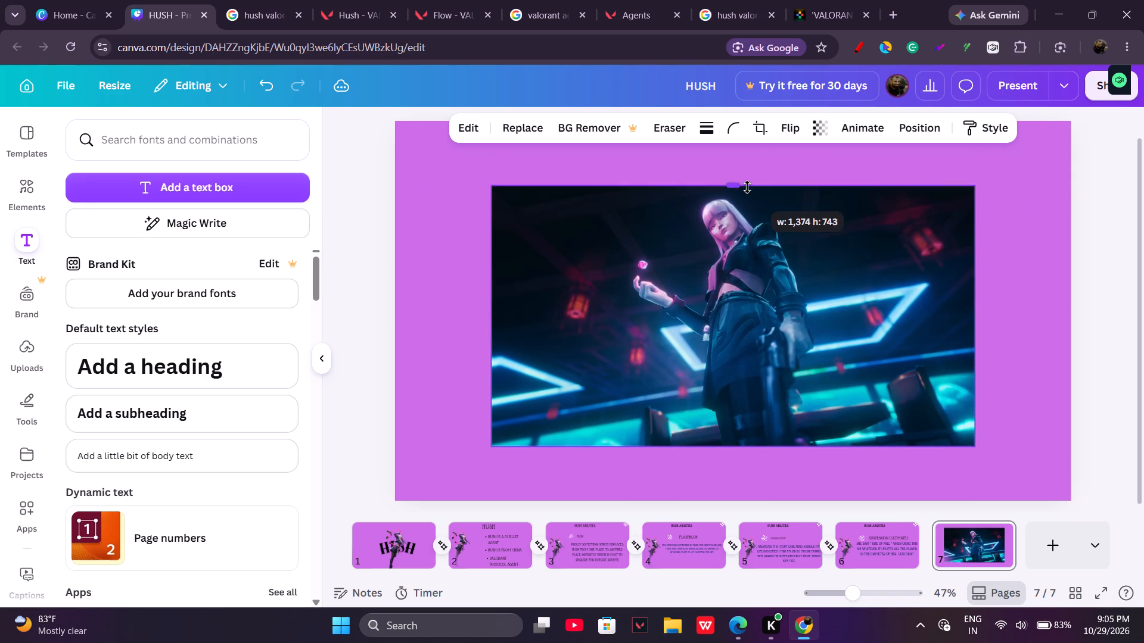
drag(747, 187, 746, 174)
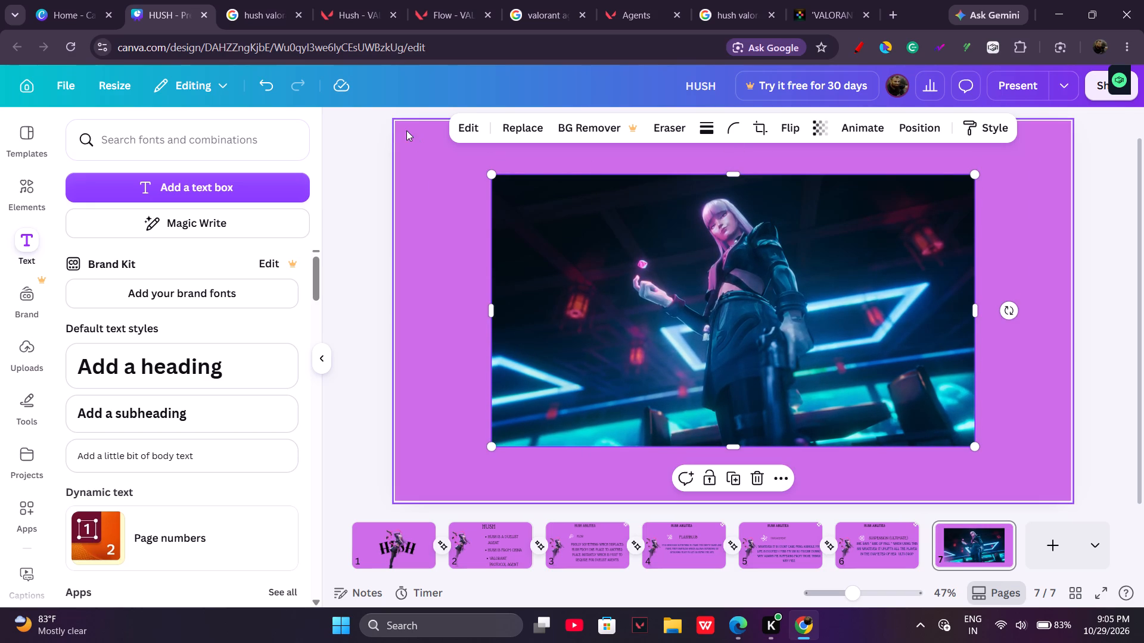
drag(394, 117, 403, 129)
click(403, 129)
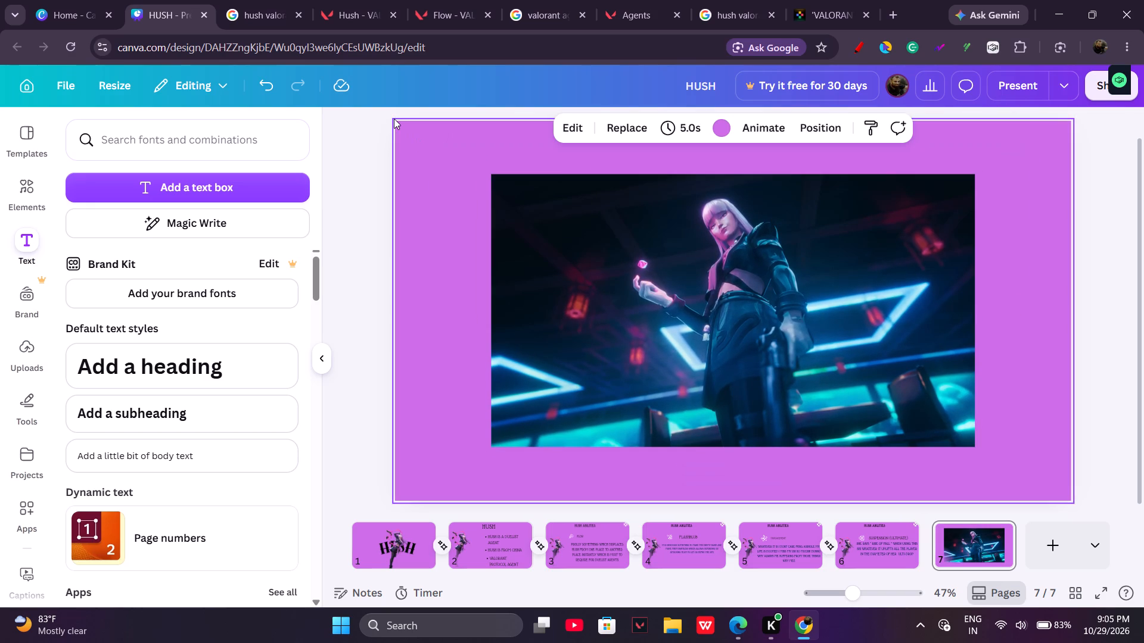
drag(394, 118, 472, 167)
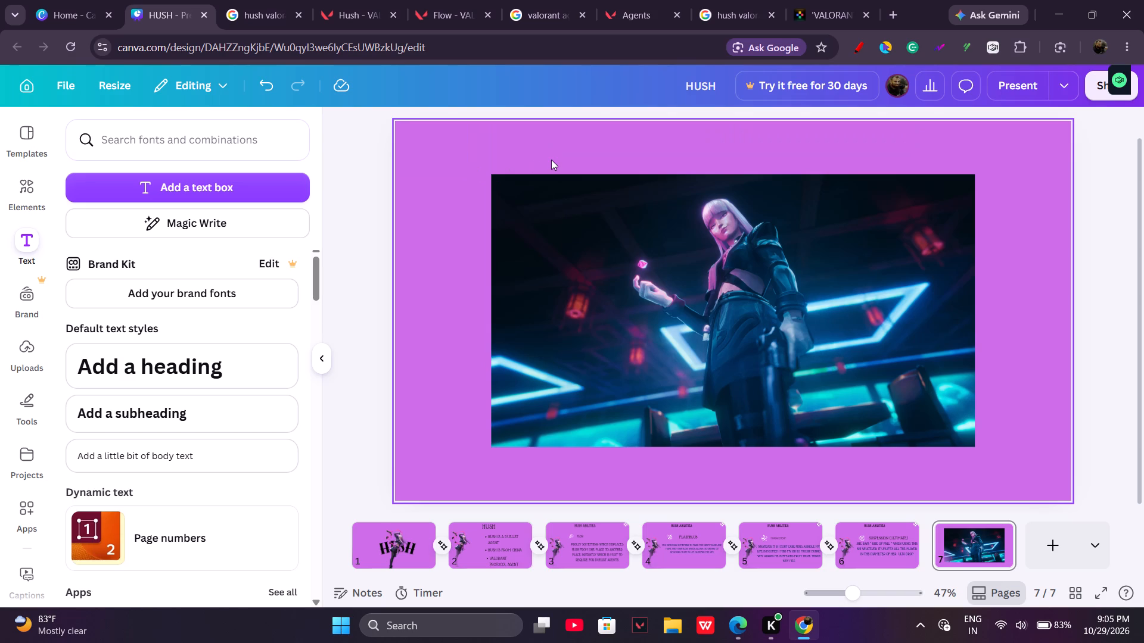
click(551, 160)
Replace page 7's plain purple background with the newly uploaded Hush image.
click(627, 114)
click(635, 126)
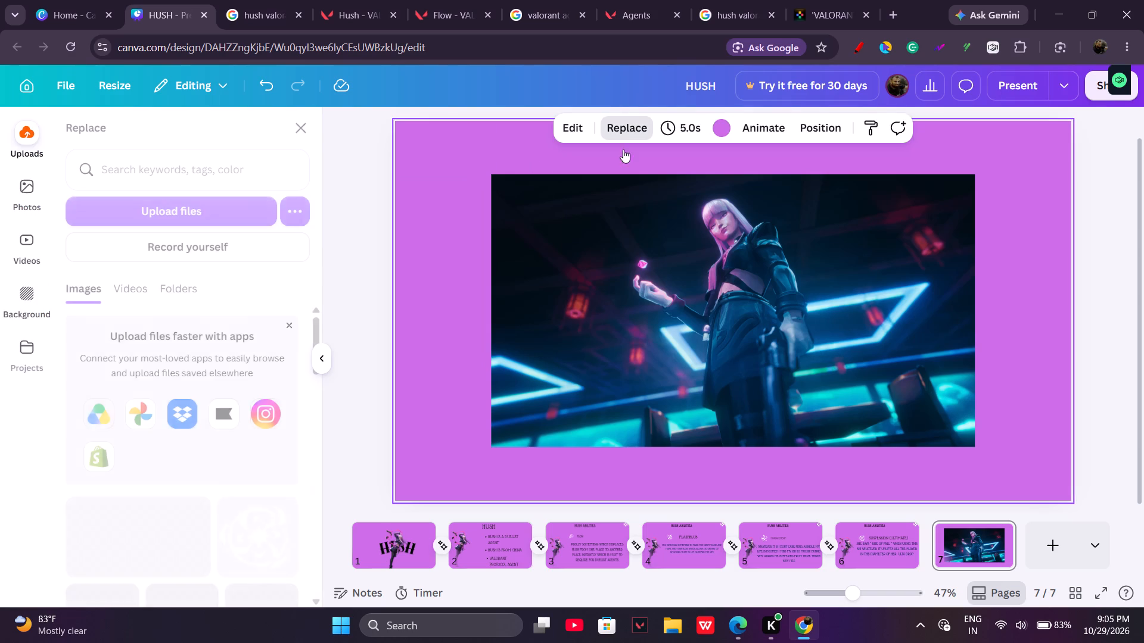
click(139, 545)
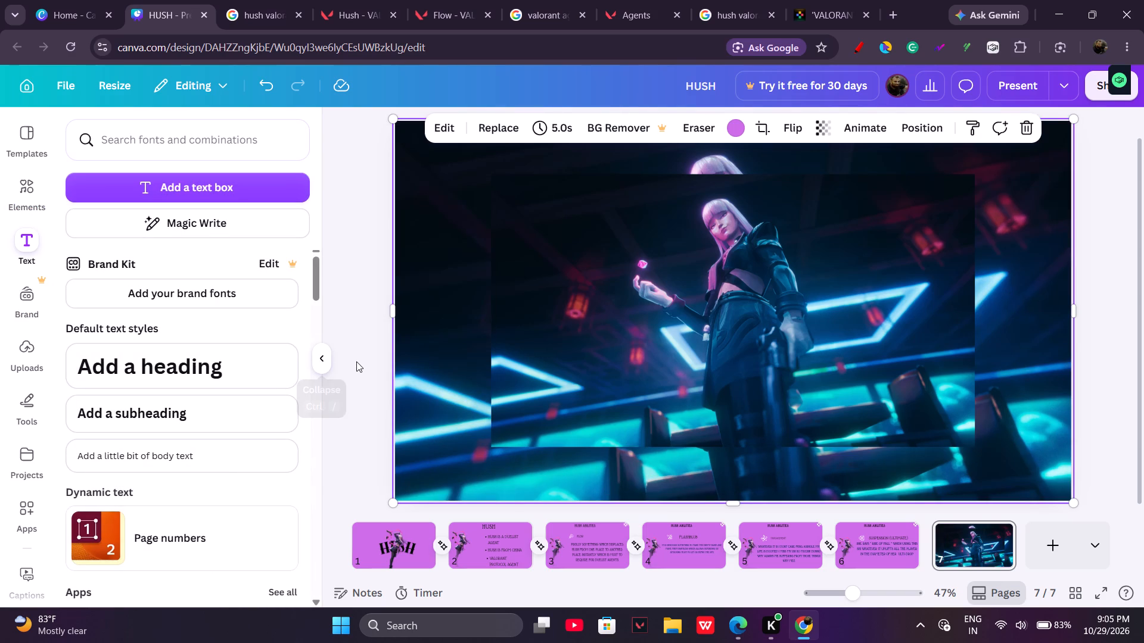
Enlarge the pasted foreground Hush image to about 1,915 × 1,080 so it covers page 7.
click(551, 330)
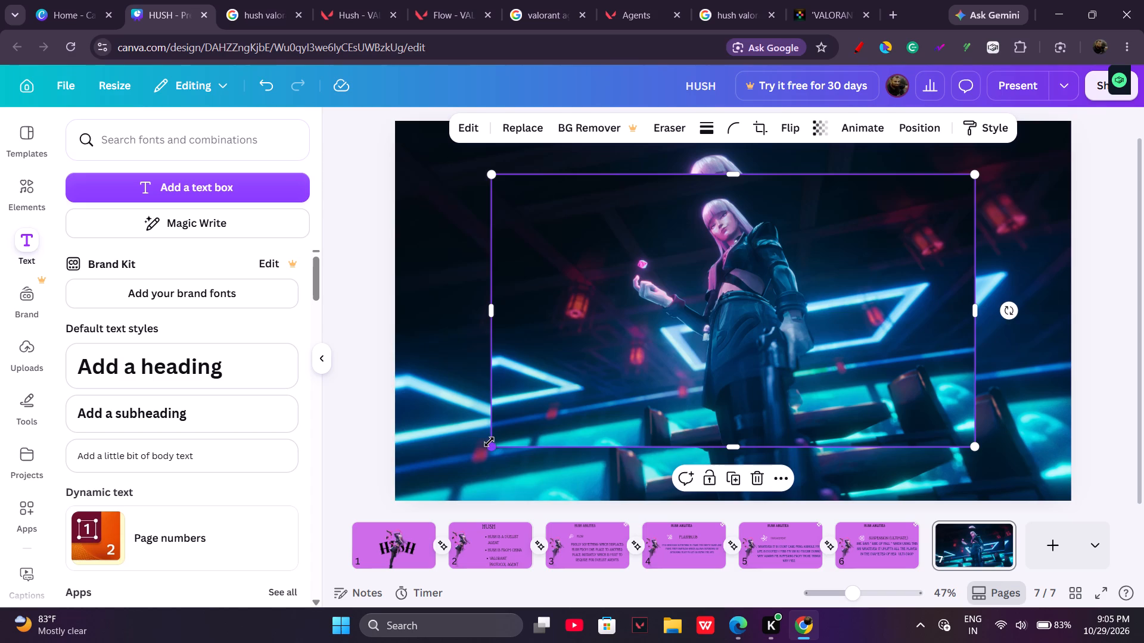
drag(488, 447, 413, 511)
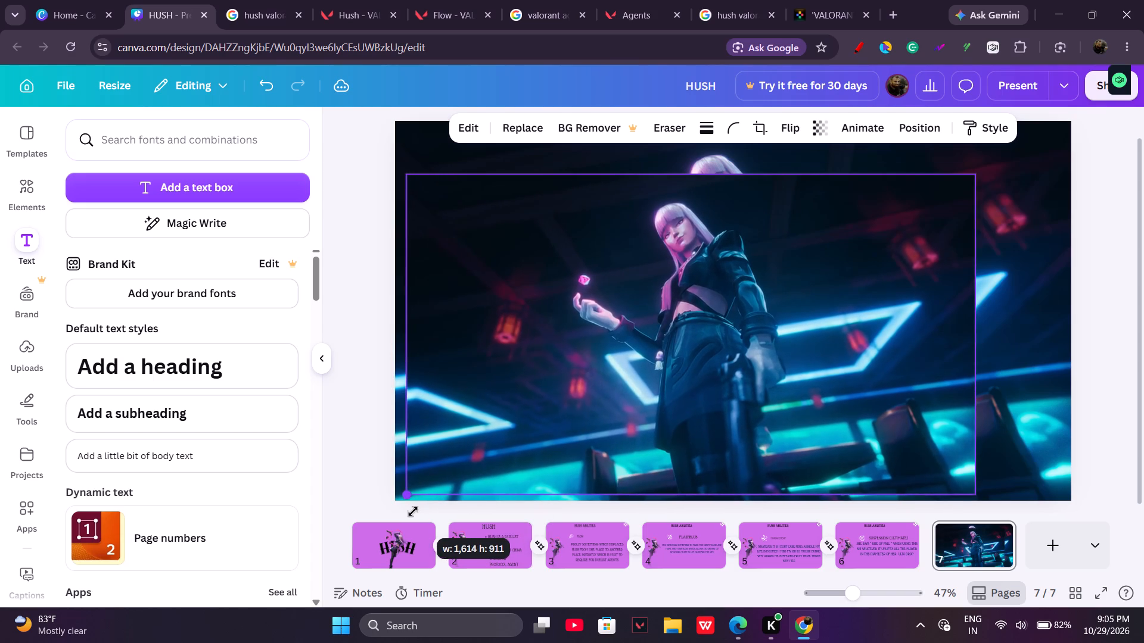
drag(413, 511, 402, 513)
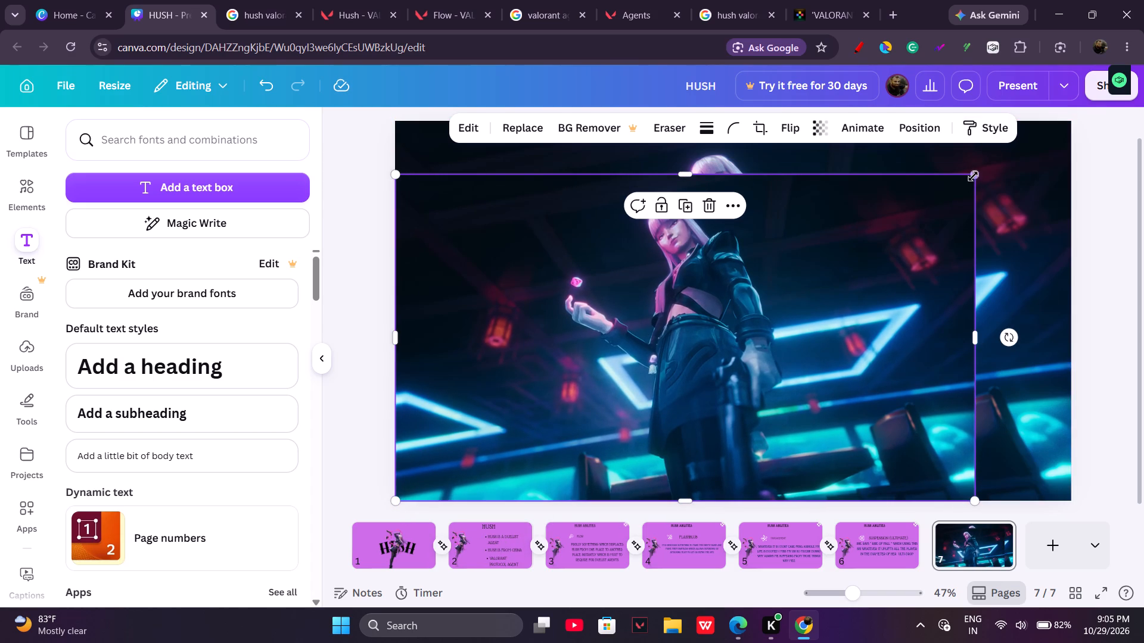
drag(976, 175, 1067, 117)
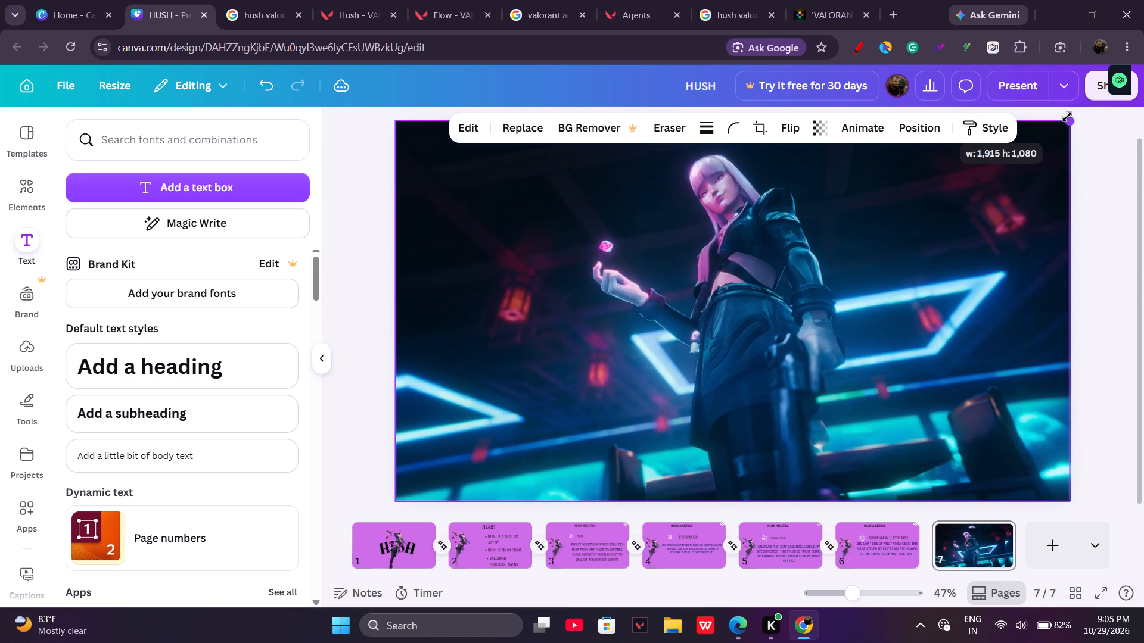
drag(1067, 117, 1068, 118)
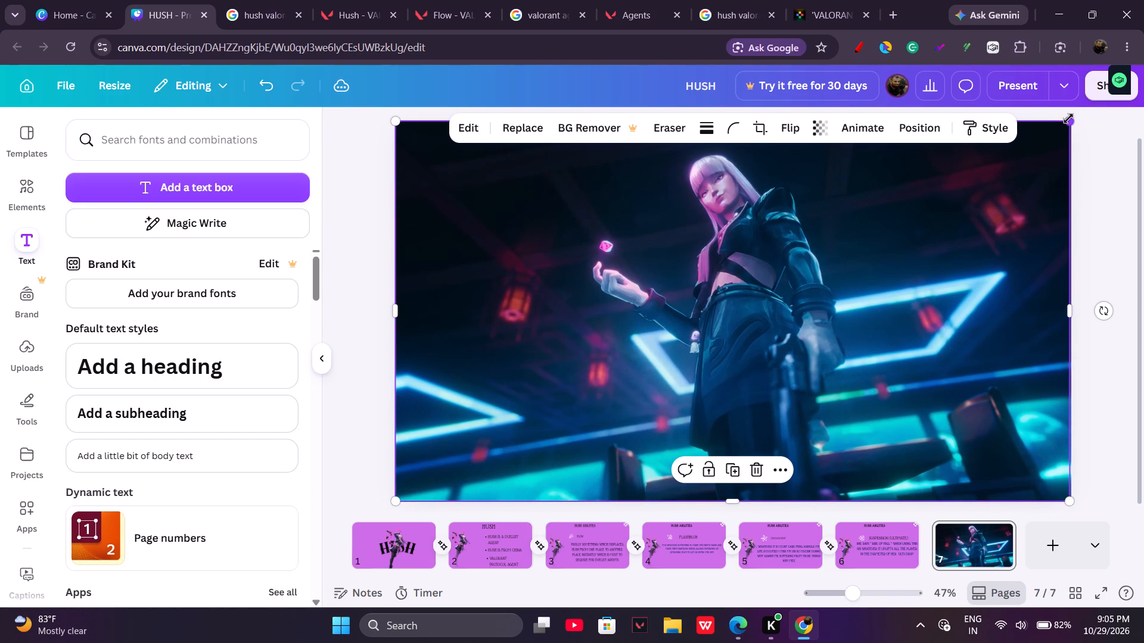
click(1109, 201)
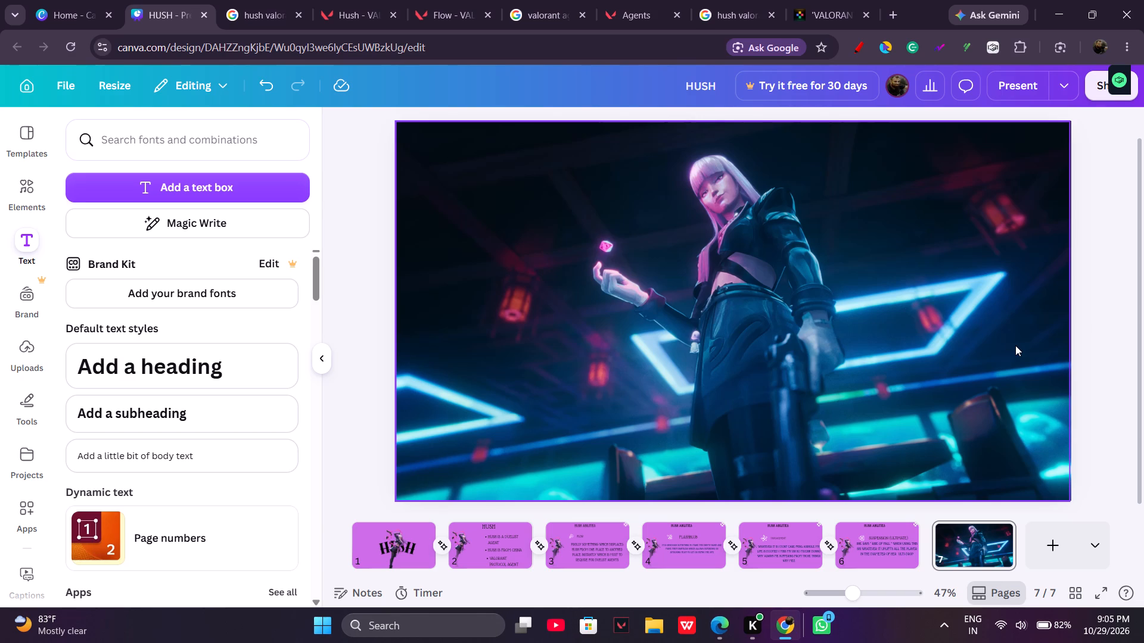
Add a text box reading HUSHHH over the Hush image on page 7.
click(1040, 402)
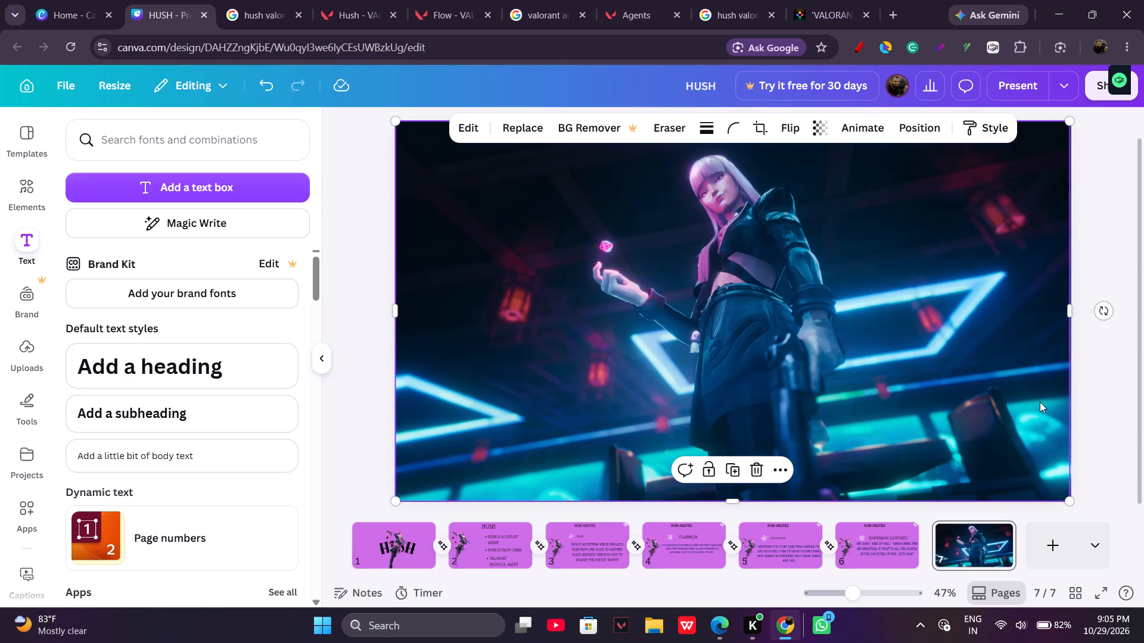
click(176, 177)
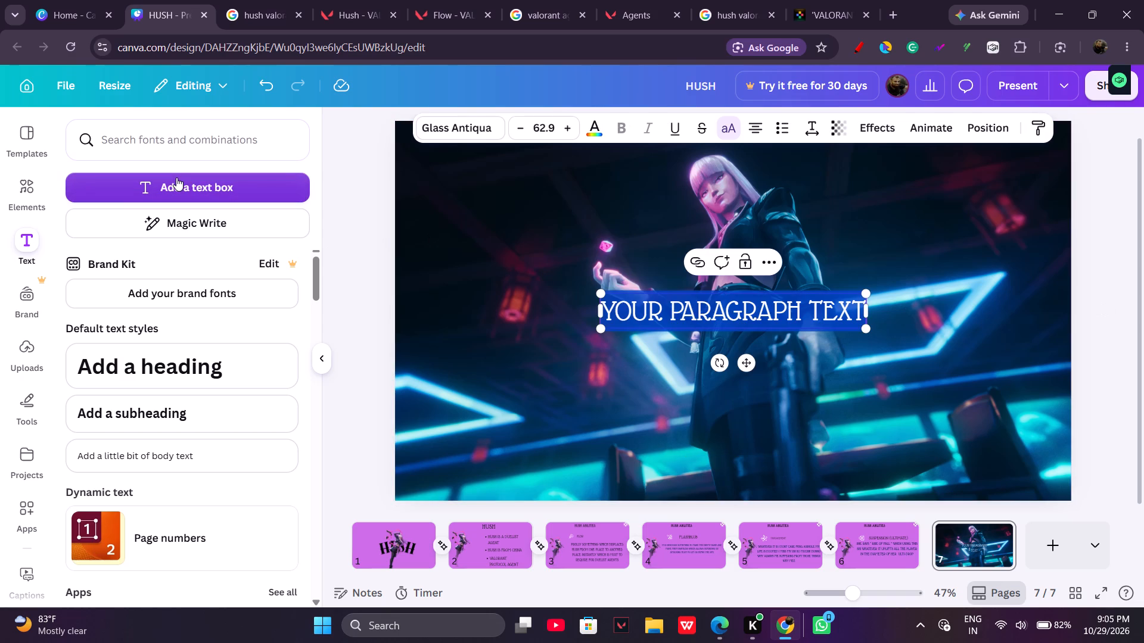
key(BackSpace)
text(hu)
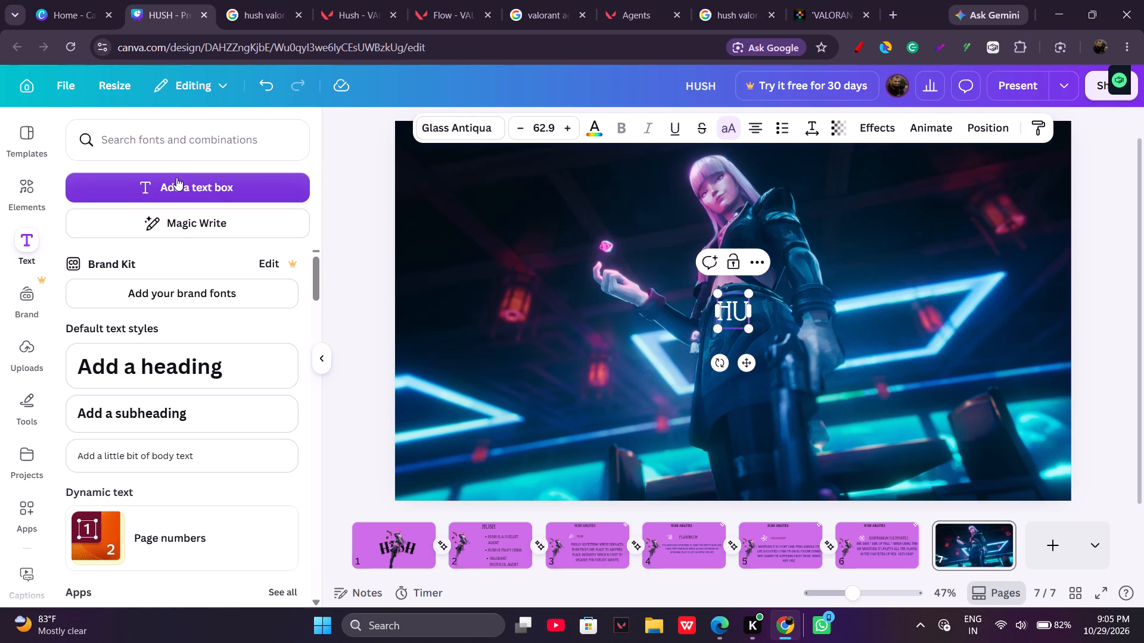
text(sh)
text(hhhh)
key(equal)
key(BackSpace)
key(BackSpace)
key(BackSpace)
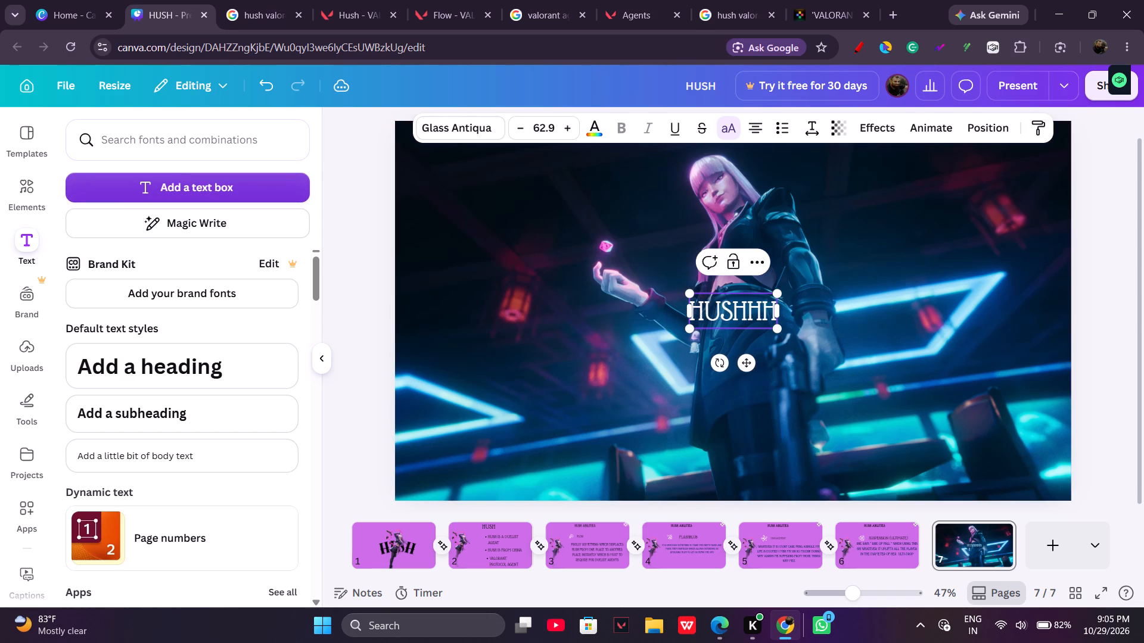
key(BackSpace)
key(h)
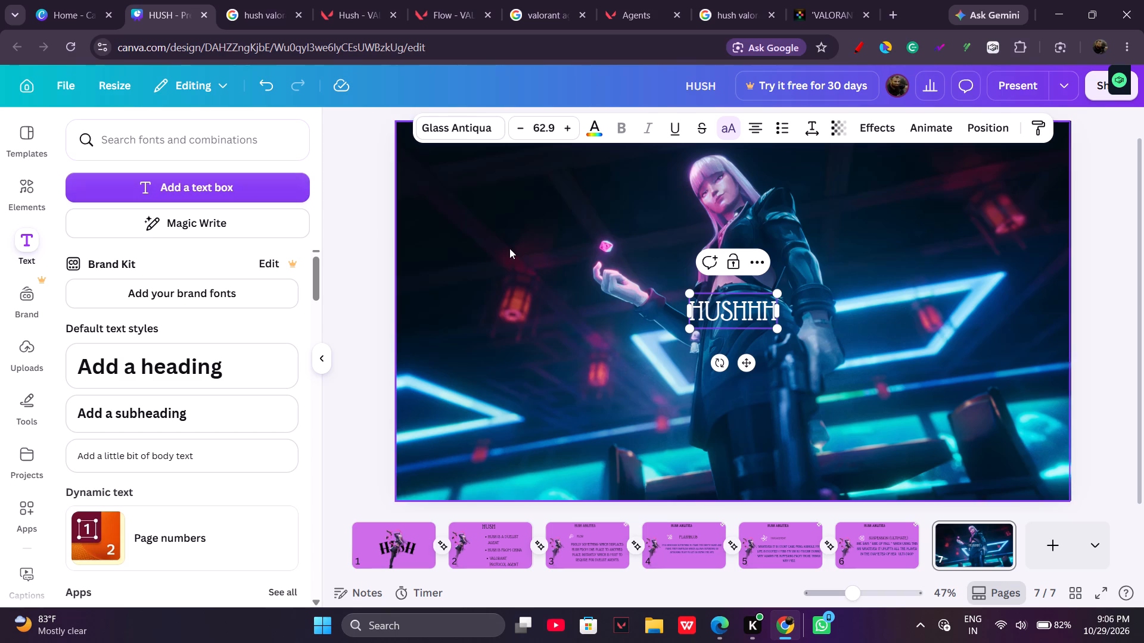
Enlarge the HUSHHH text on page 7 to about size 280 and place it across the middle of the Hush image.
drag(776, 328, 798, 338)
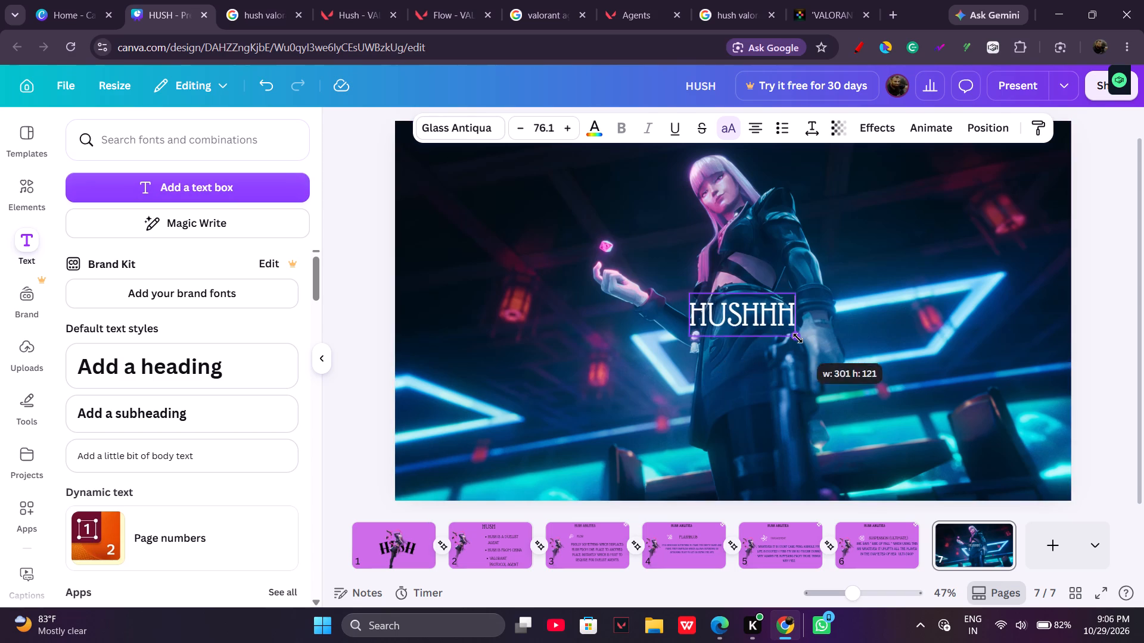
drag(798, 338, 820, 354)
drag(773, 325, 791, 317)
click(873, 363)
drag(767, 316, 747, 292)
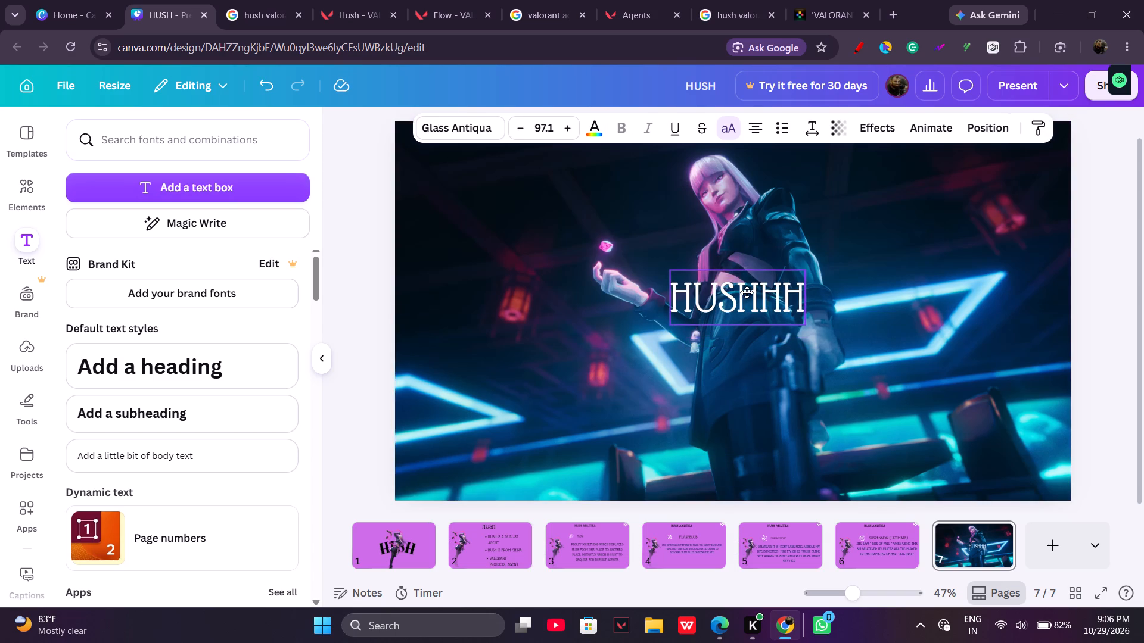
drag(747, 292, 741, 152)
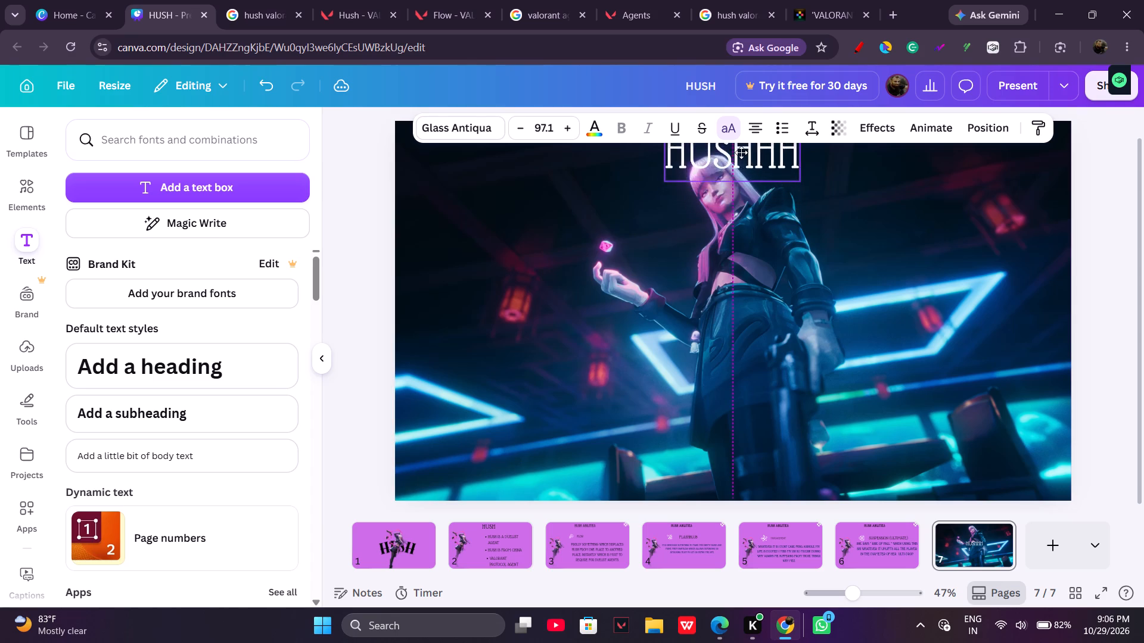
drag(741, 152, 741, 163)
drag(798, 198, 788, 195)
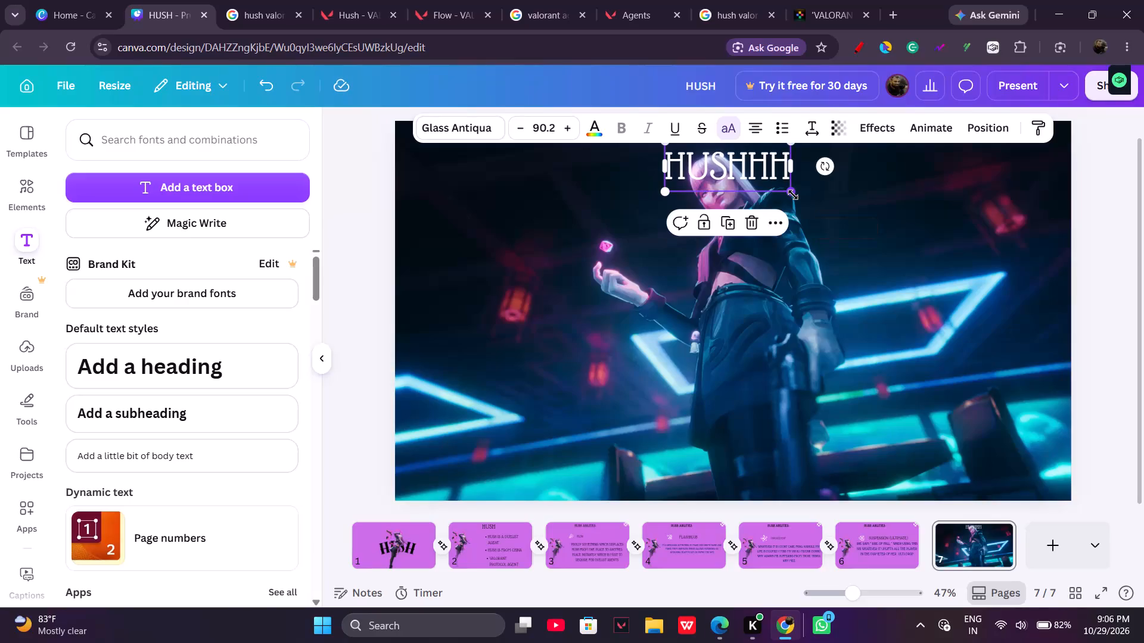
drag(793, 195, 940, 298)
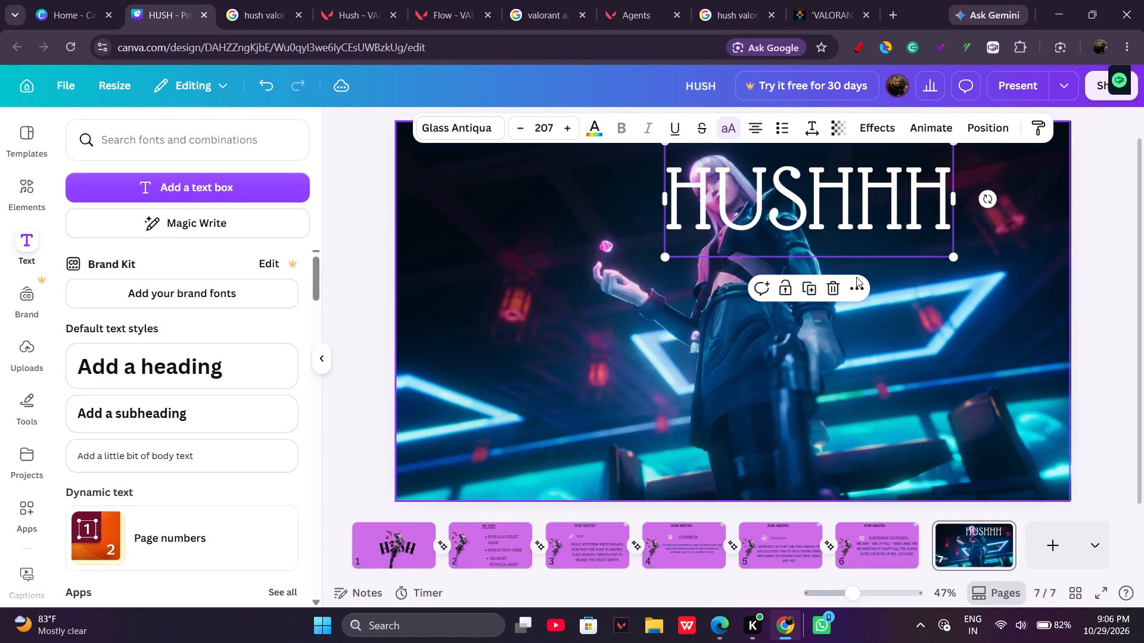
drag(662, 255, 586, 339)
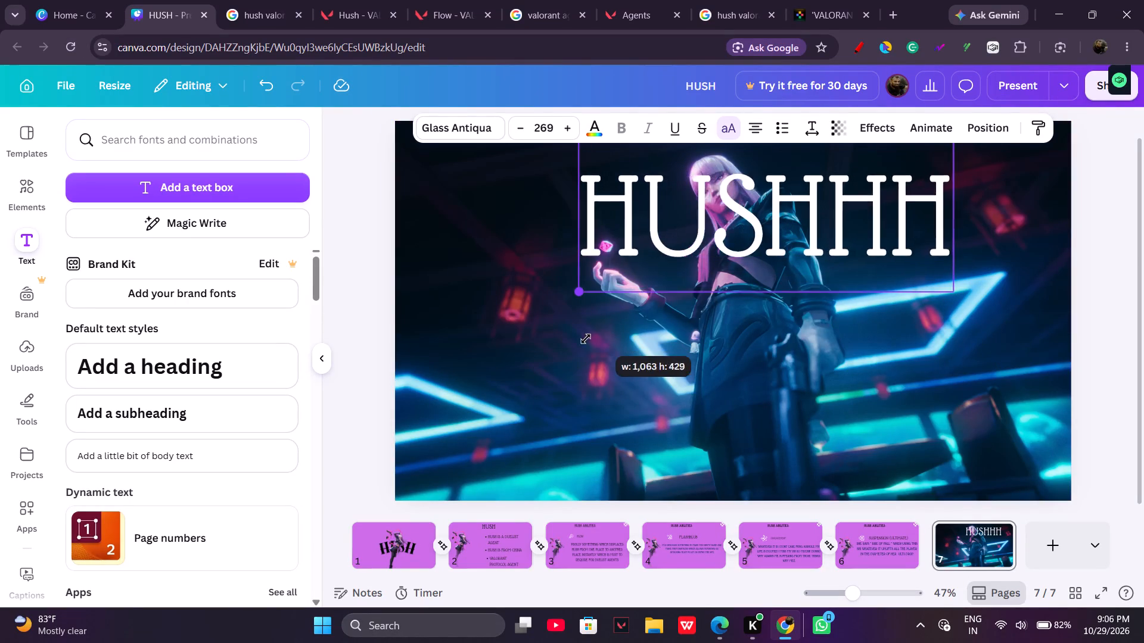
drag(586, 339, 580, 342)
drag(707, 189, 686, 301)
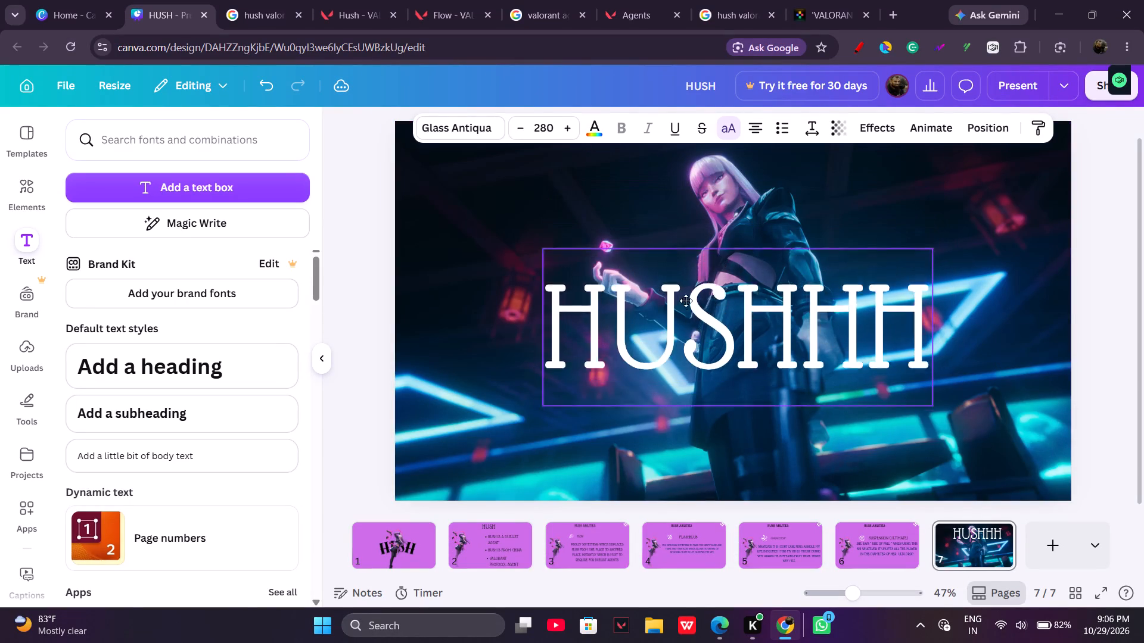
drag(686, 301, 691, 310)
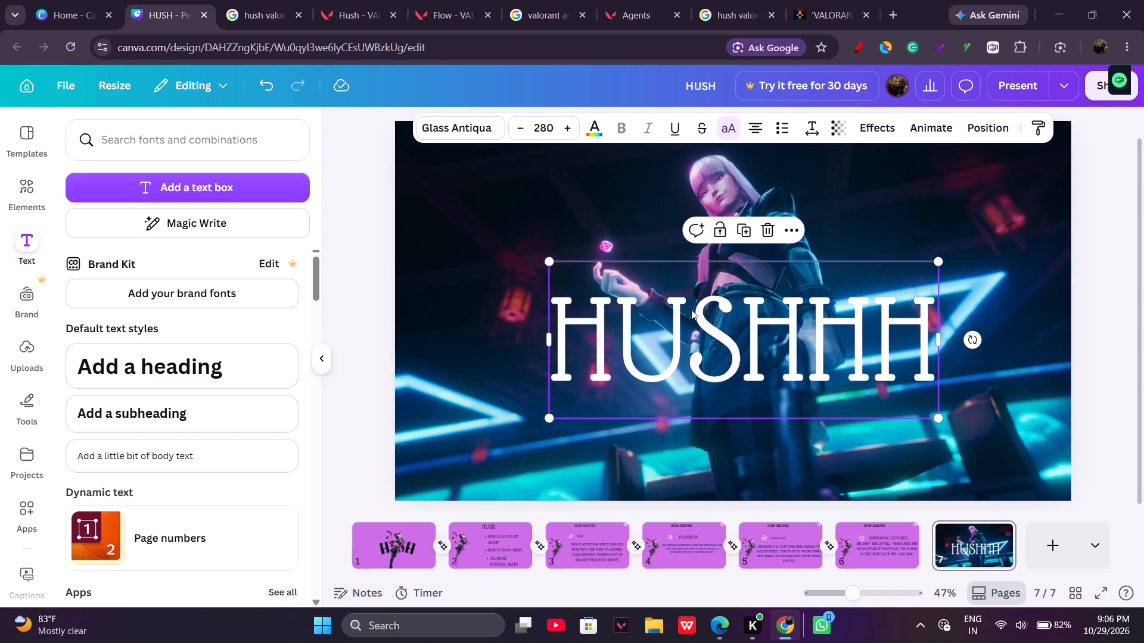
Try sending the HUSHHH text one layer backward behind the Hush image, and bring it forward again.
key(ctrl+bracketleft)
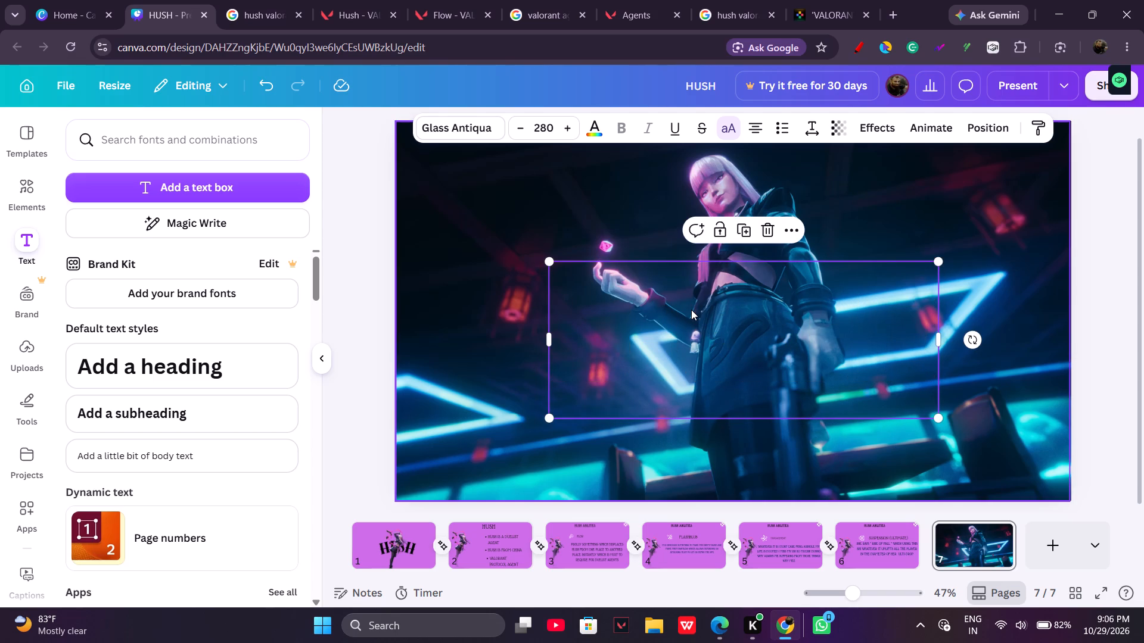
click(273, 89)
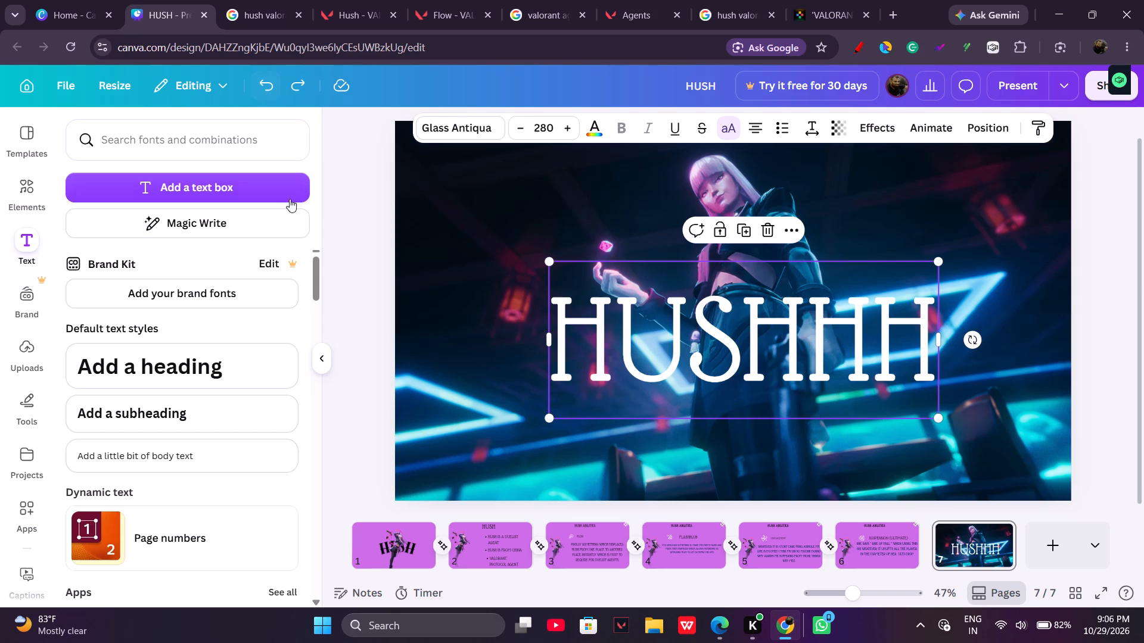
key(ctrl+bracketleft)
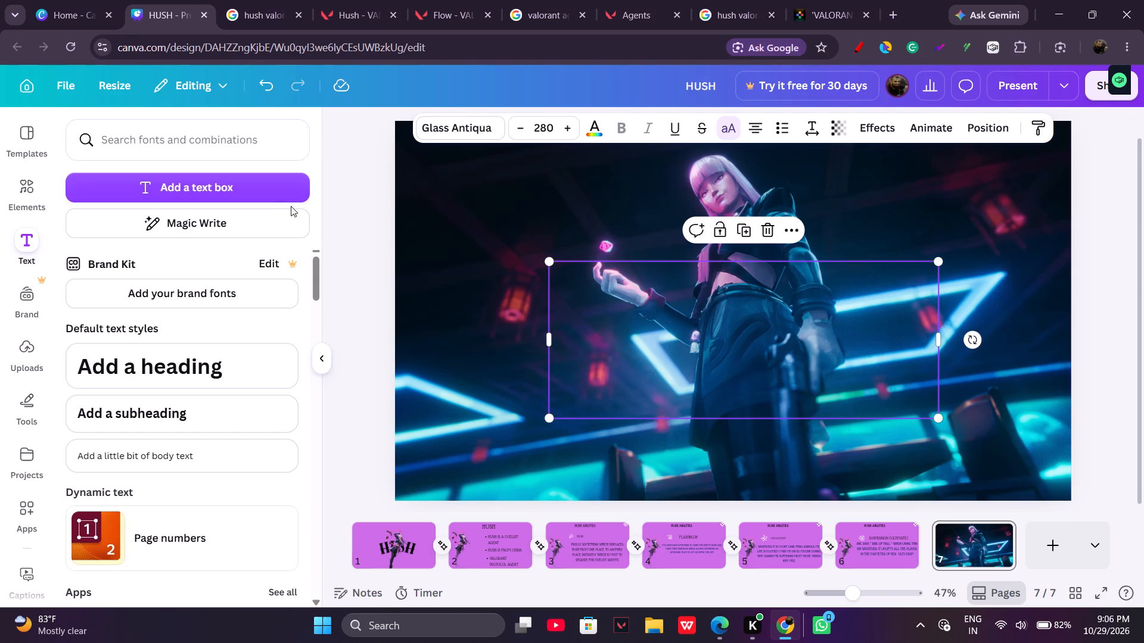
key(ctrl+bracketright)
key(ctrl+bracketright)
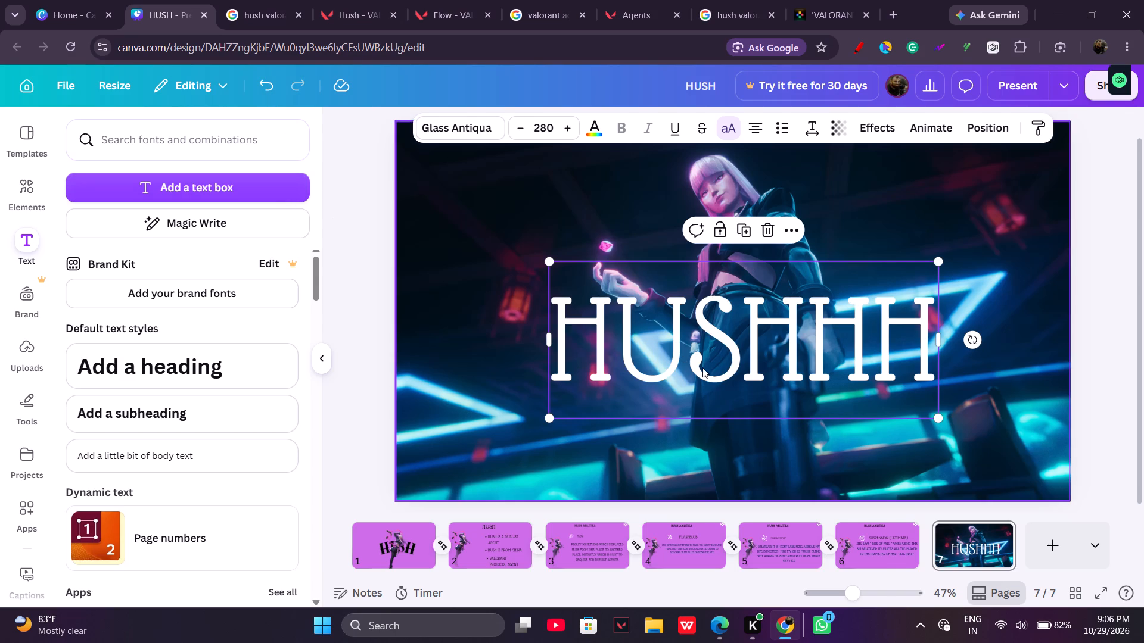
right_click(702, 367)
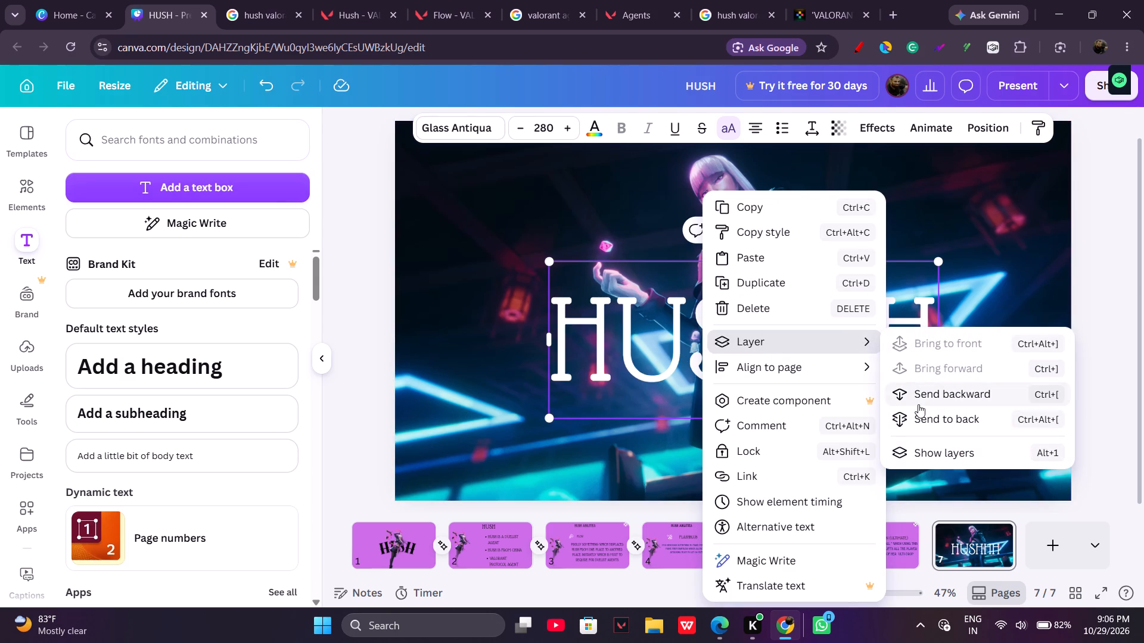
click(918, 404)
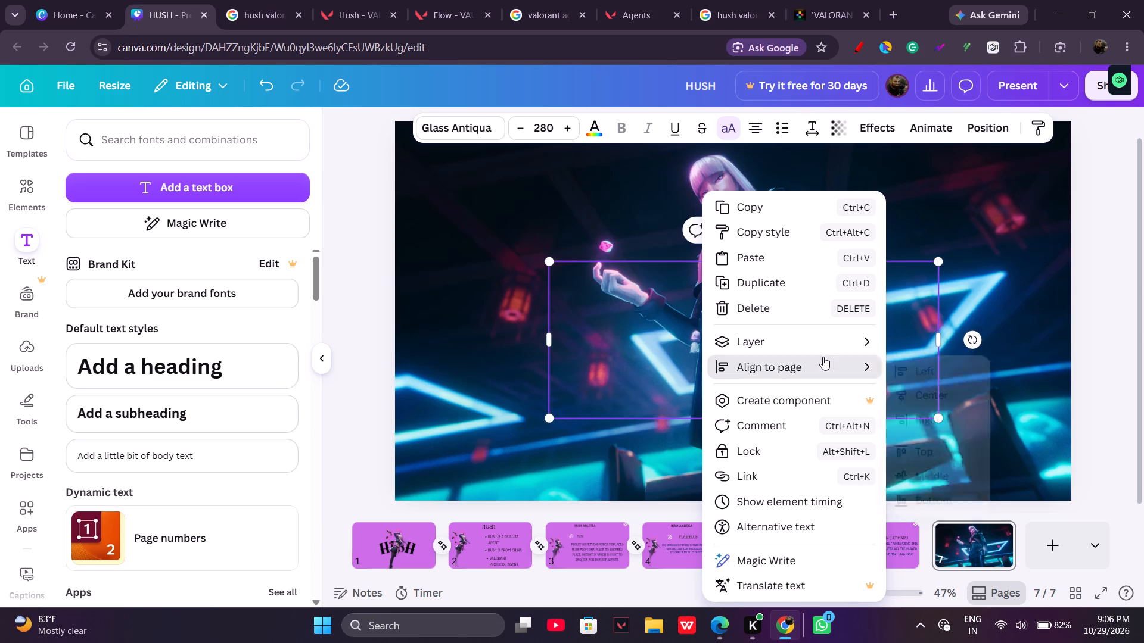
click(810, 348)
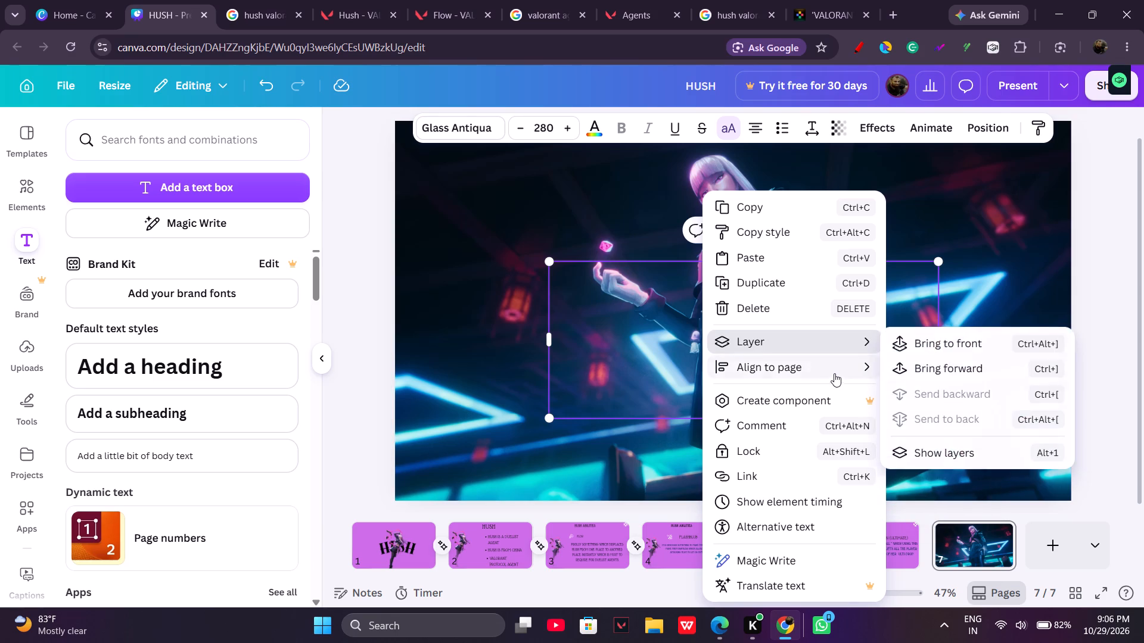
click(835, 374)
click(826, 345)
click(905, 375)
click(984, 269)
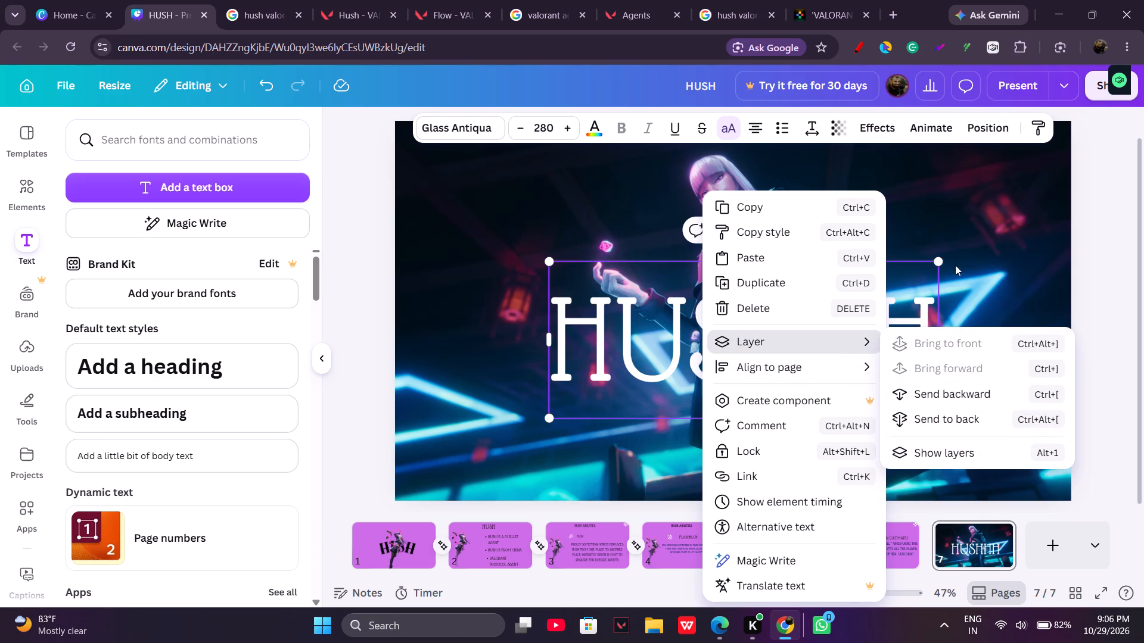
Delete the duplicate Hush background image from page 7 and realign the foreground image so it covers the page.
drag(595, 218, 658, 288)
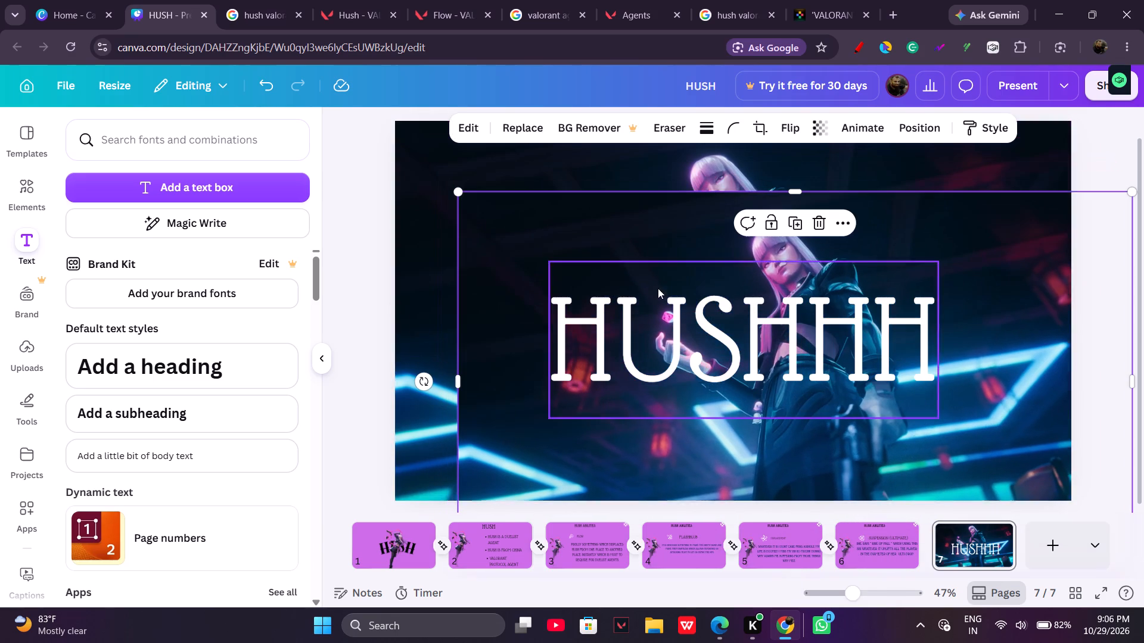
click(415, 148)
click(415, 148)
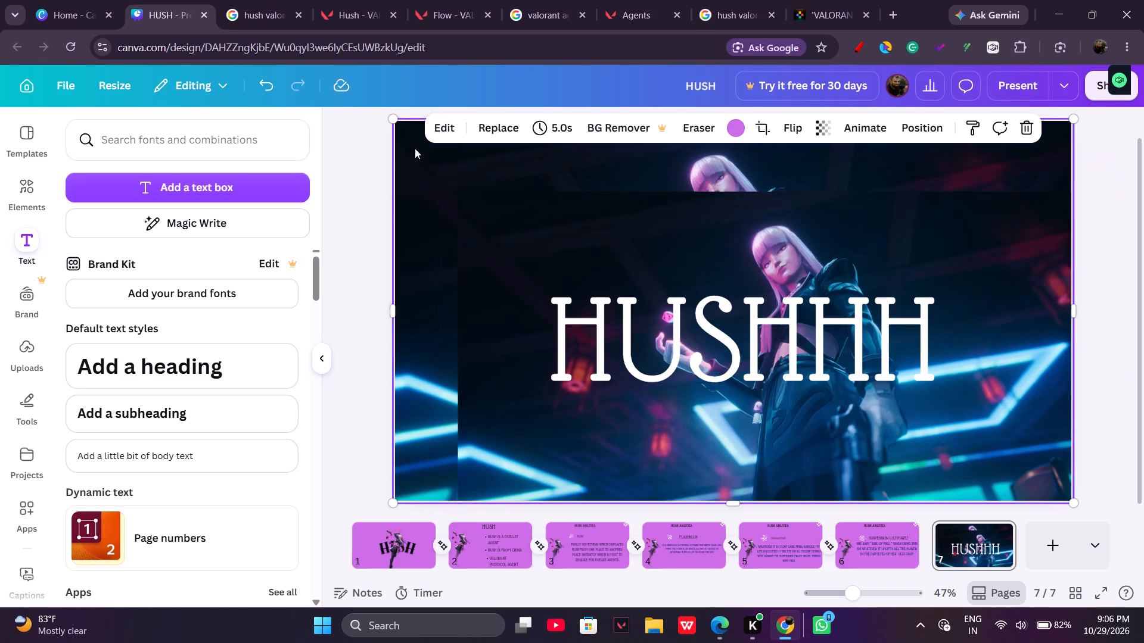
click(552, 160)
key(BackSpace)
drag(617, 221, 555, 160)
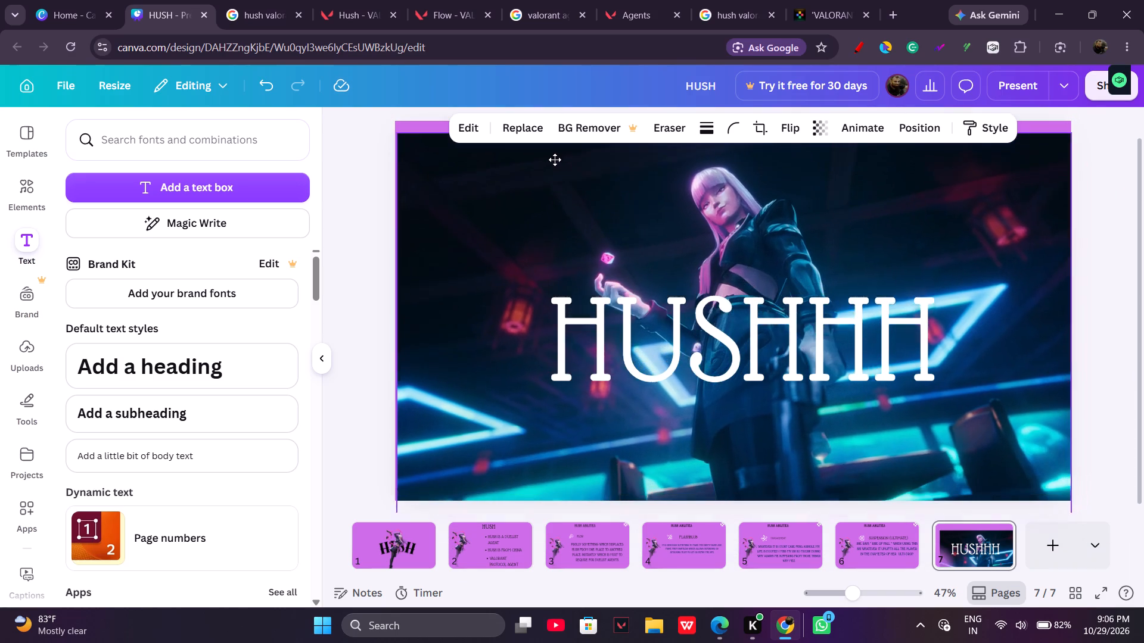
drag(555, 160, 553, 151)
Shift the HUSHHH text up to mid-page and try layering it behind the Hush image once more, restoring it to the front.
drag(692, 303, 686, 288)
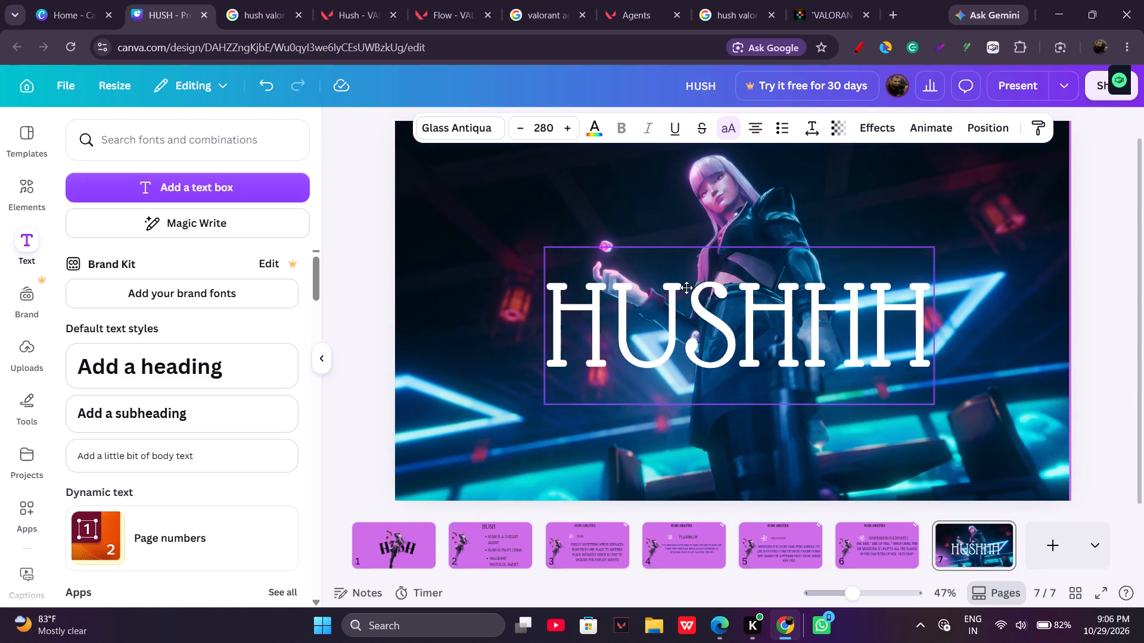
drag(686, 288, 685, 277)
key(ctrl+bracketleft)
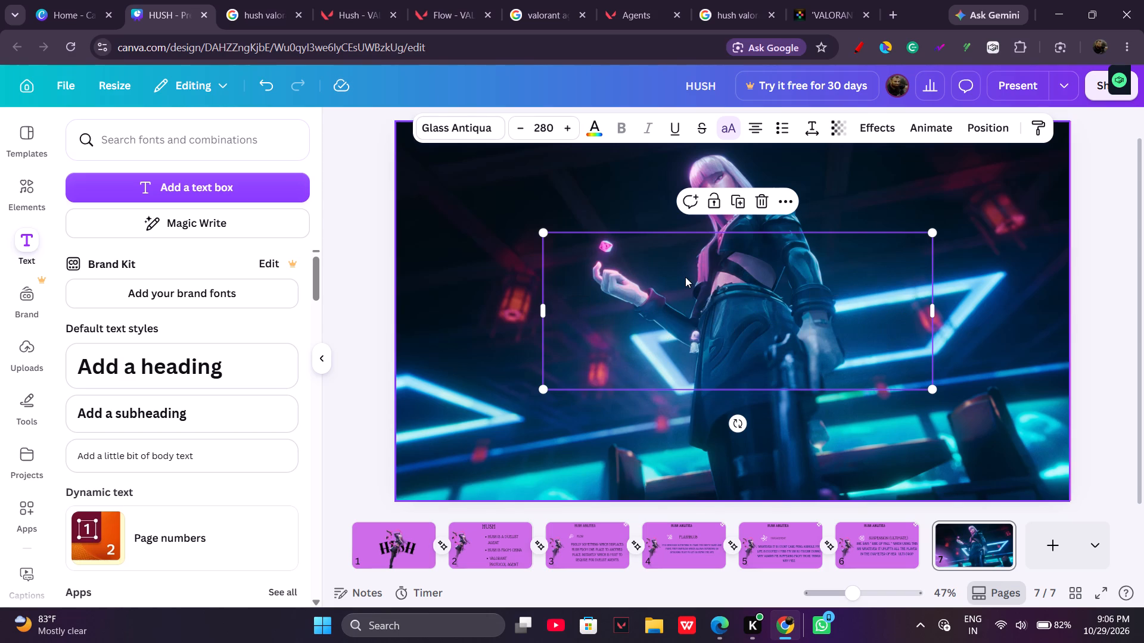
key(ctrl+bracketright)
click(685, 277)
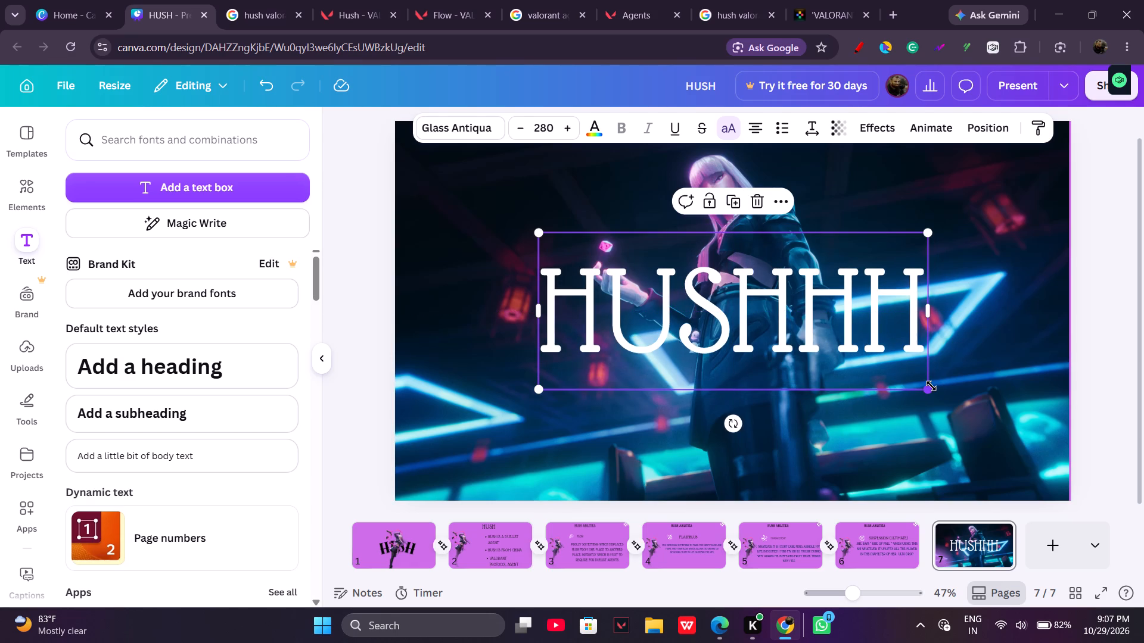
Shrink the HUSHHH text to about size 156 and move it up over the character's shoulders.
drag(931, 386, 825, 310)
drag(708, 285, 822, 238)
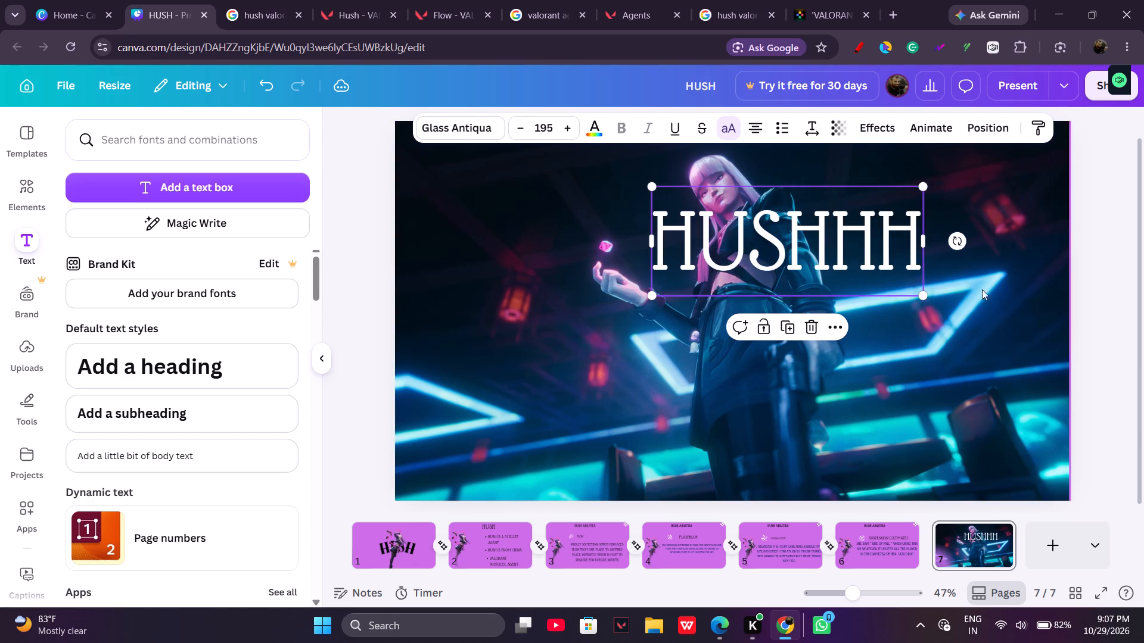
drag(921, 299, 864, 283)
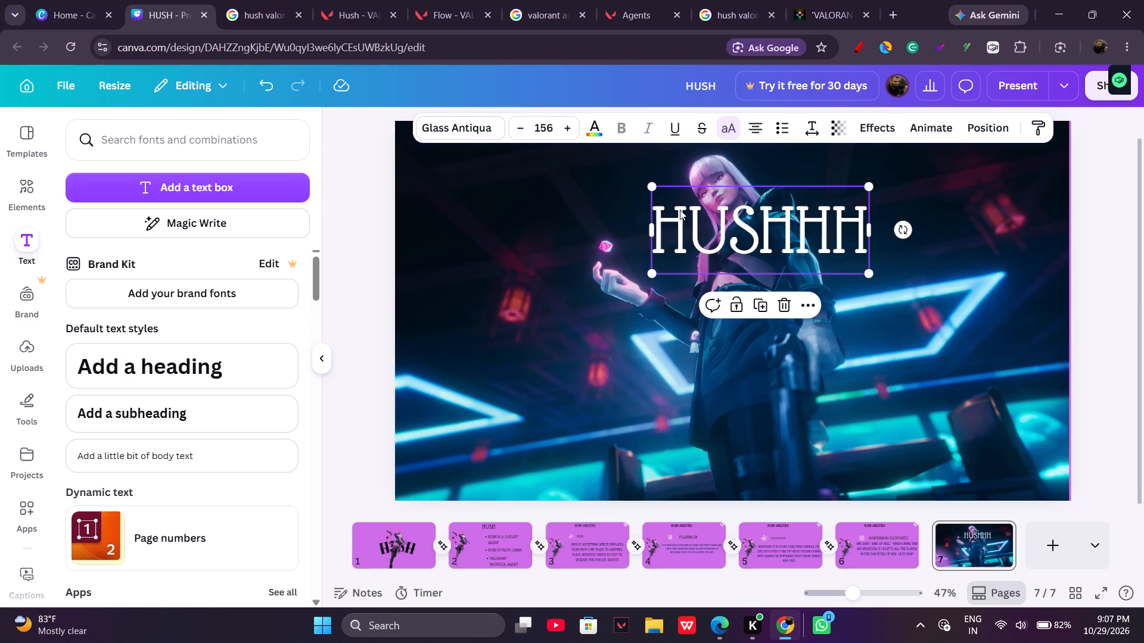
Recolour the HUSHHH text with the design's existing light purple.
click(593, 119)
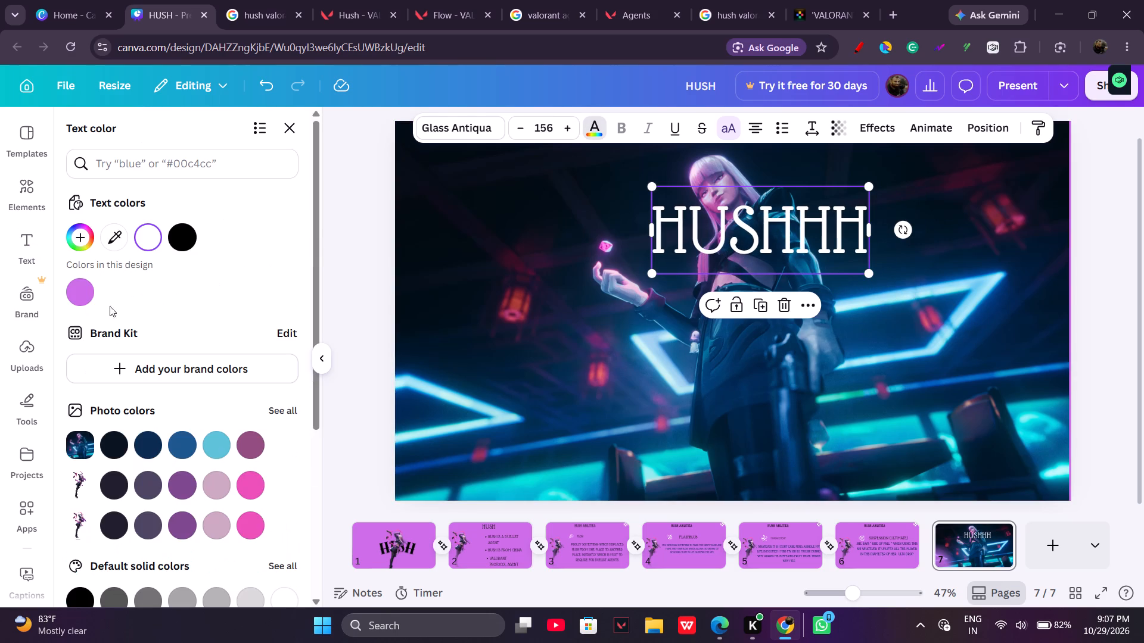
click(81, 296)
click(749, 355)
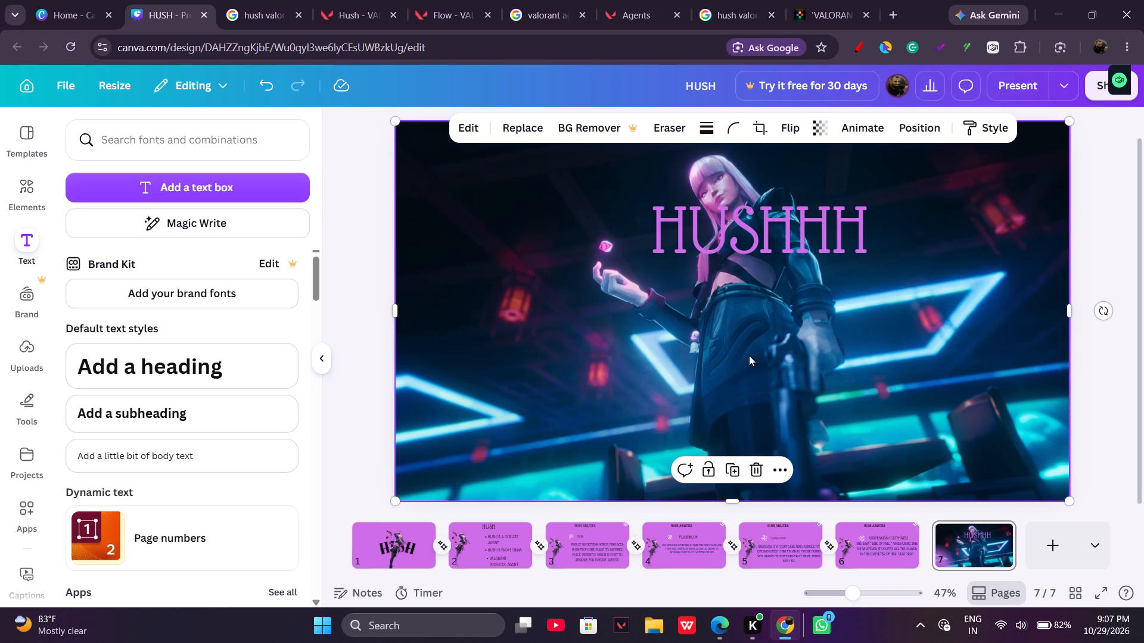
Reduce the HUSHHH text to about size 113 and place it in page 7's upper-right area, clear of the character.
click(718, 242)
drag(771, 233, 804, 238)
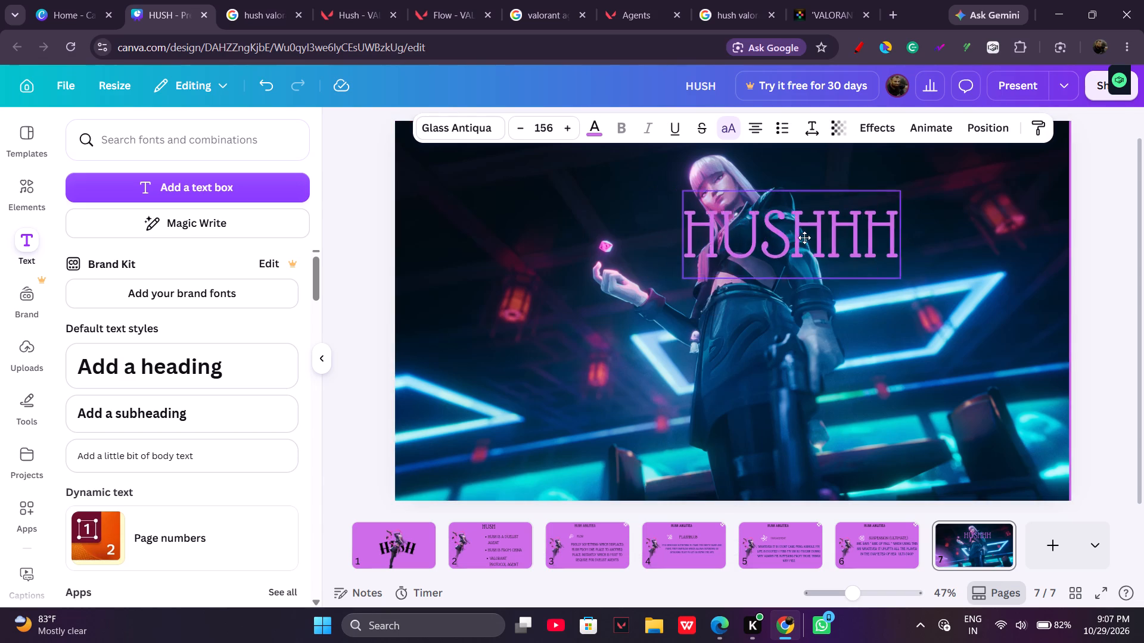
drag(804, 238, 745, 284)
drag(622, 282, 608, 271)
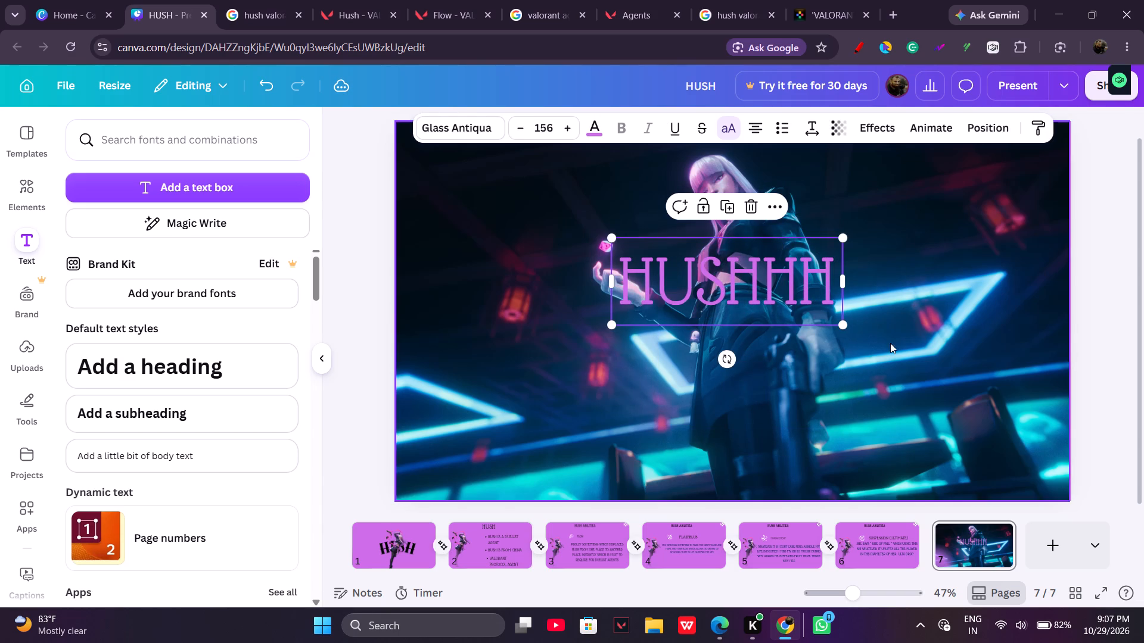
drag(840, 324, 780, 291)
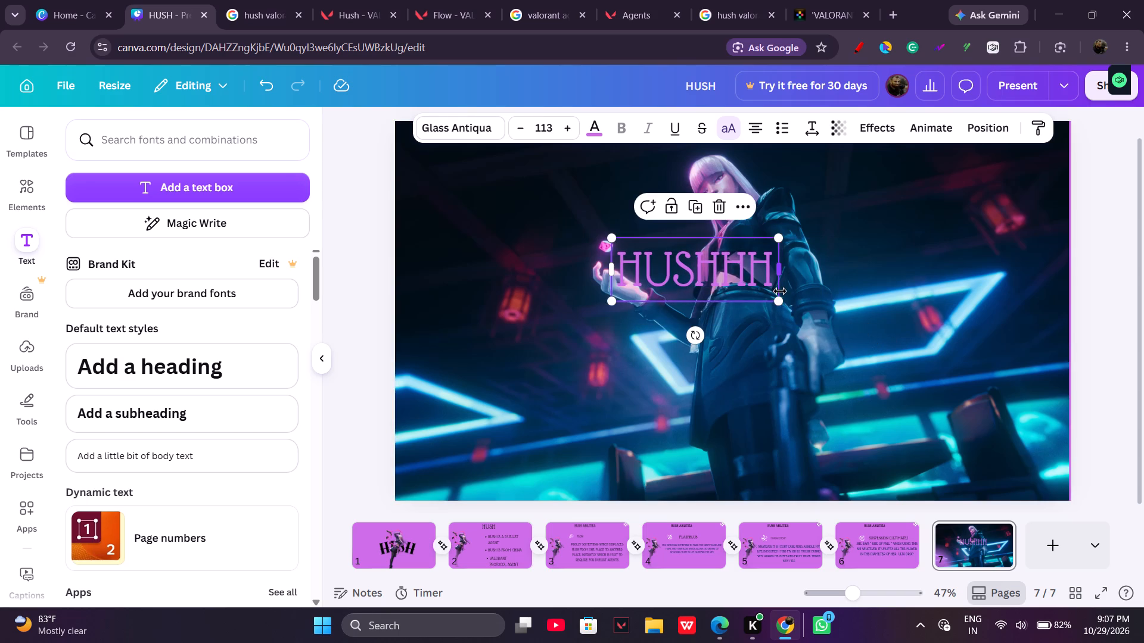
drag(715, 271, 947, 184)
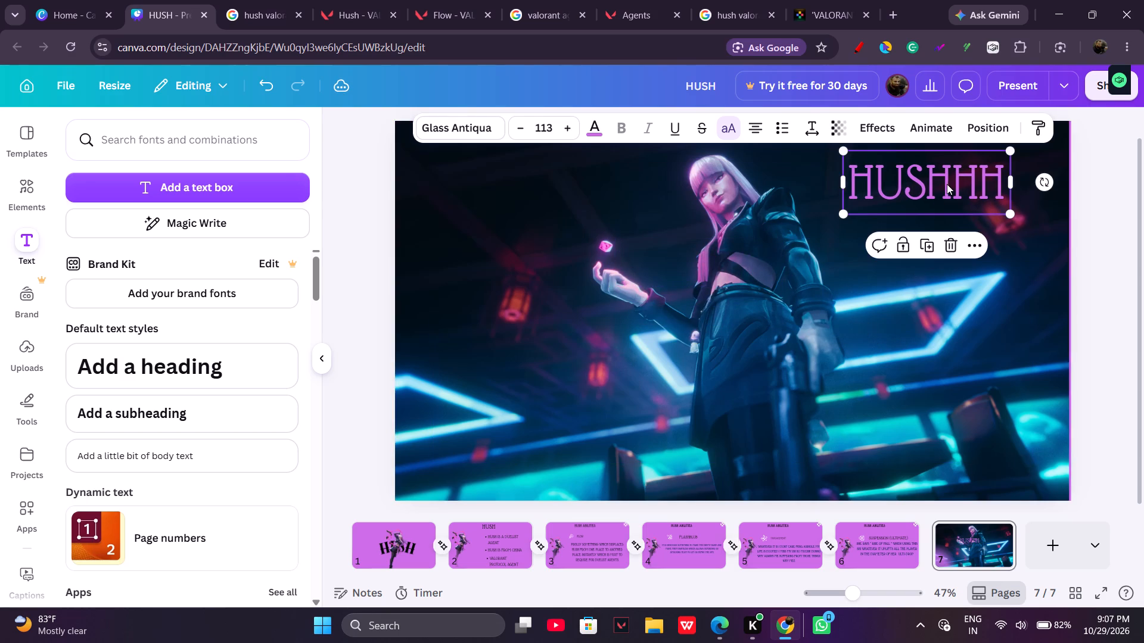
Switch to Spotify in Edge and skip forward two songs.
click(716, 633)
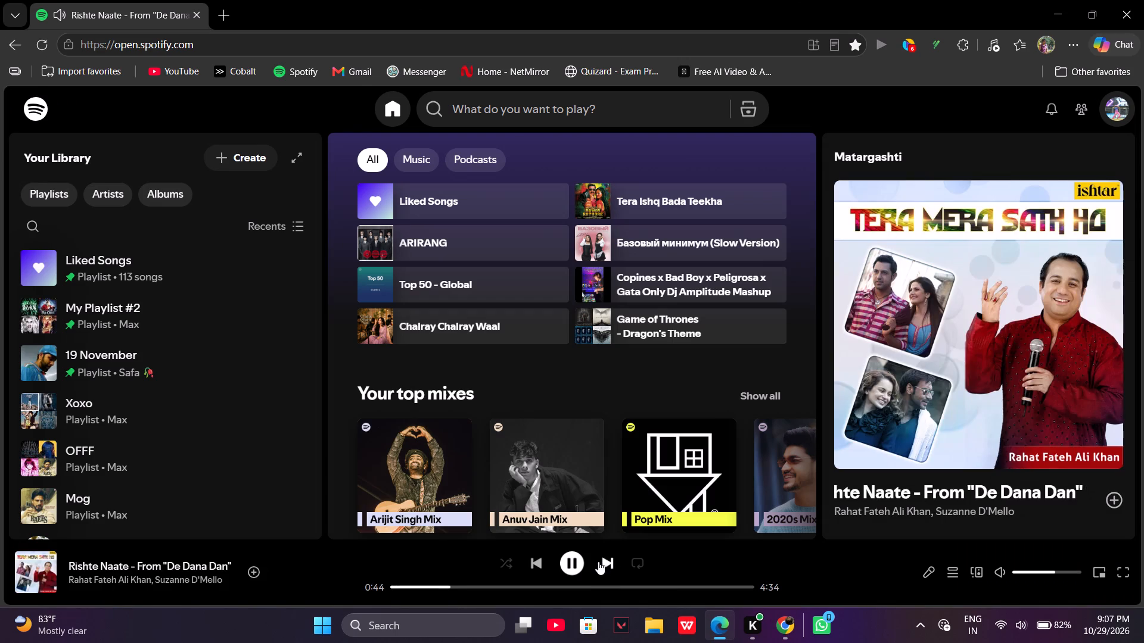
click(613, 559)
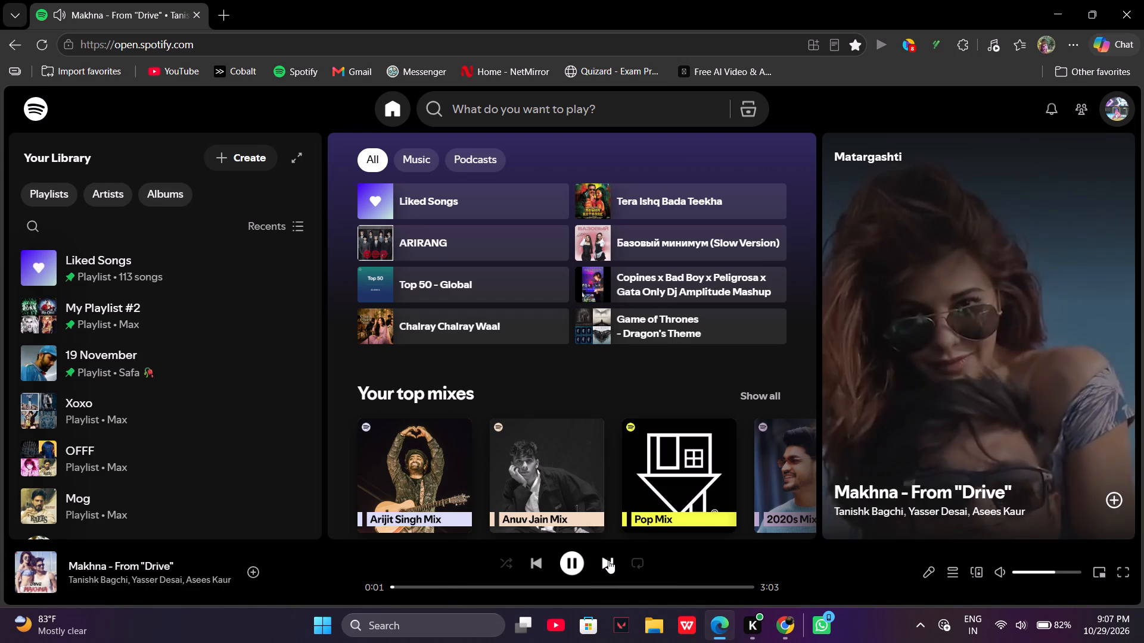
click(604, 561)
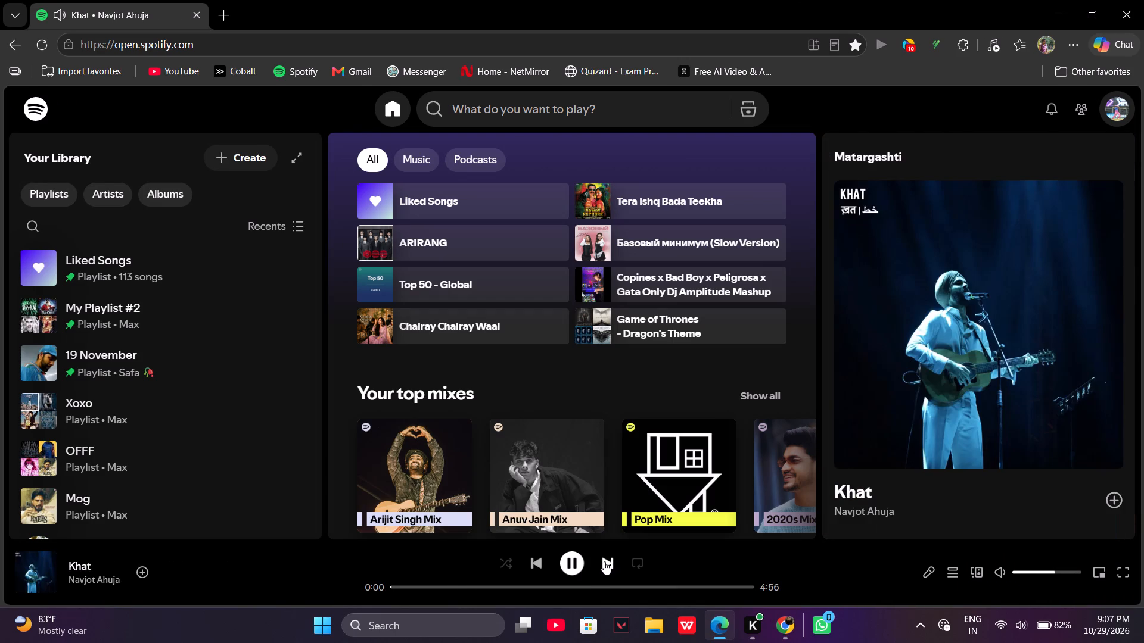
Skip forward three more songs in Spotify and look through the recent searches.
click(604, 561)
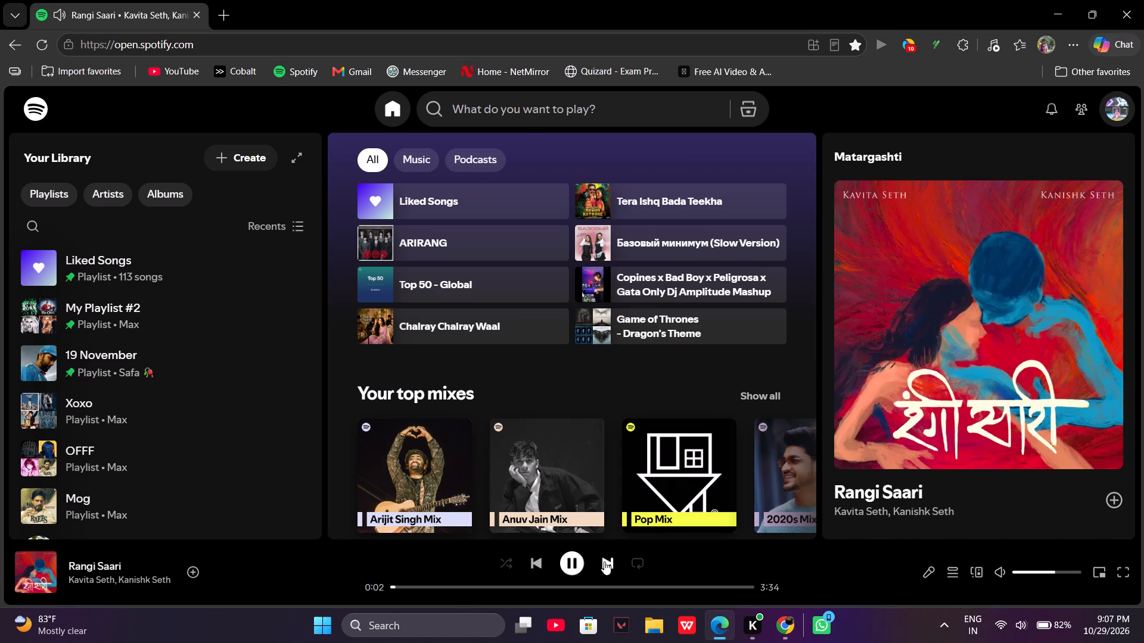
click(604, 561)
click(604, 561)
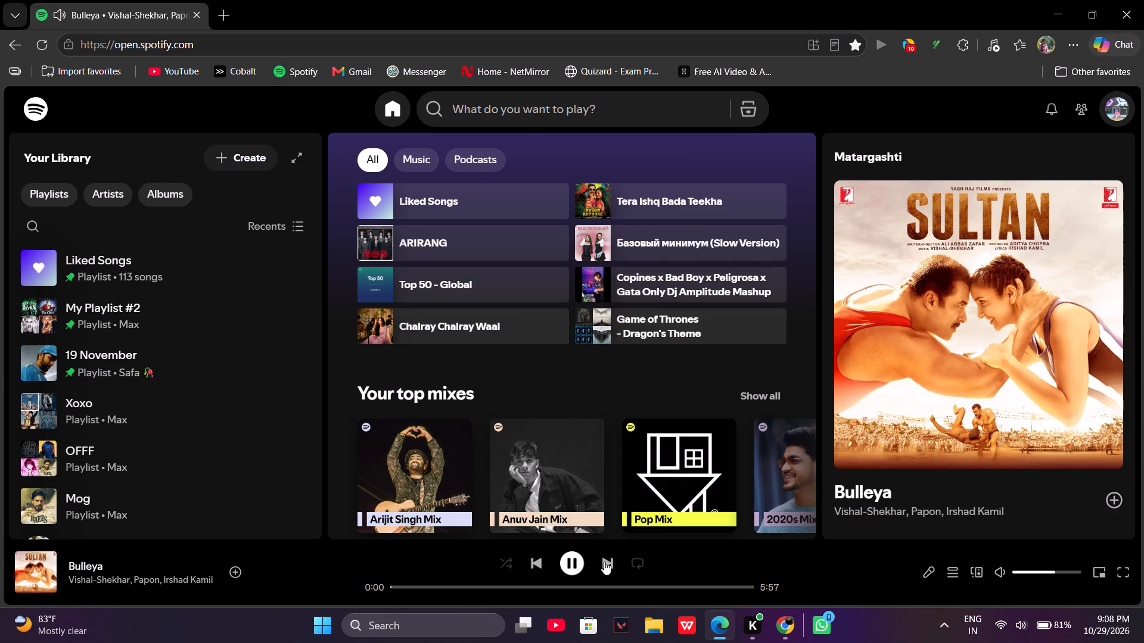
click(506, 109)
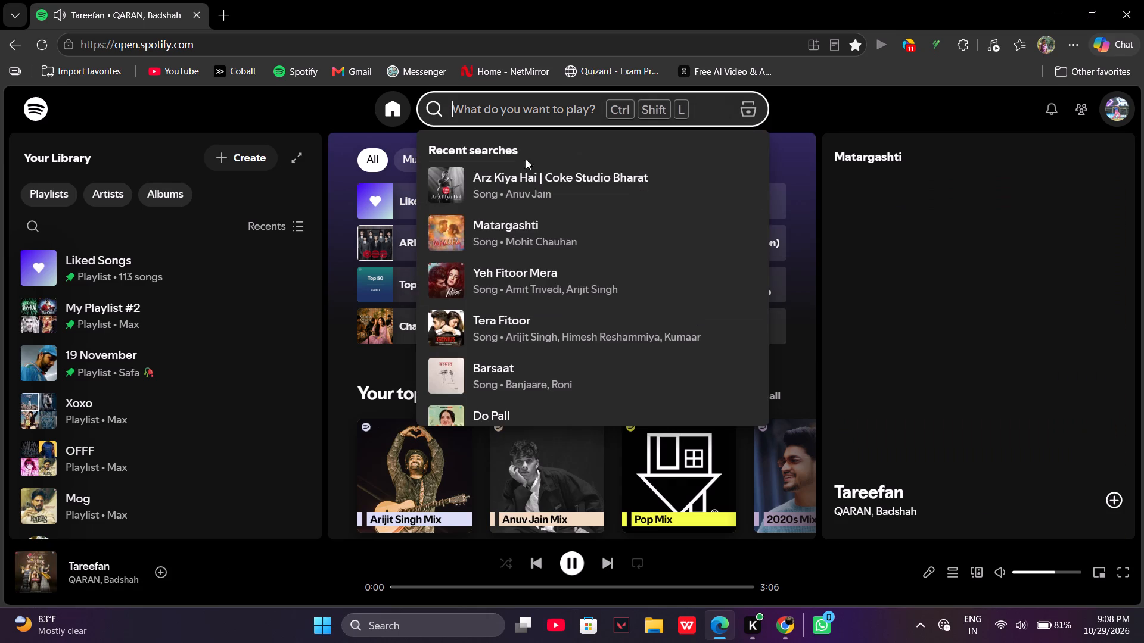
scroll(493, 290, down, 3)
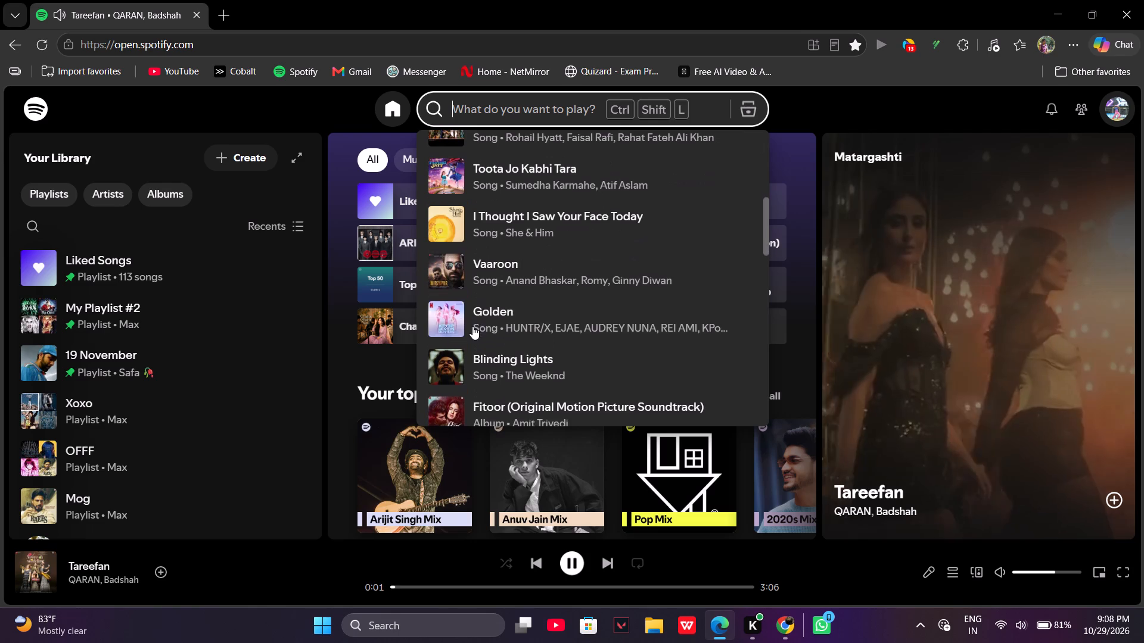
Play Where Have You Been by Rihanna from the Liked Songs playlist.
click(90, 267)
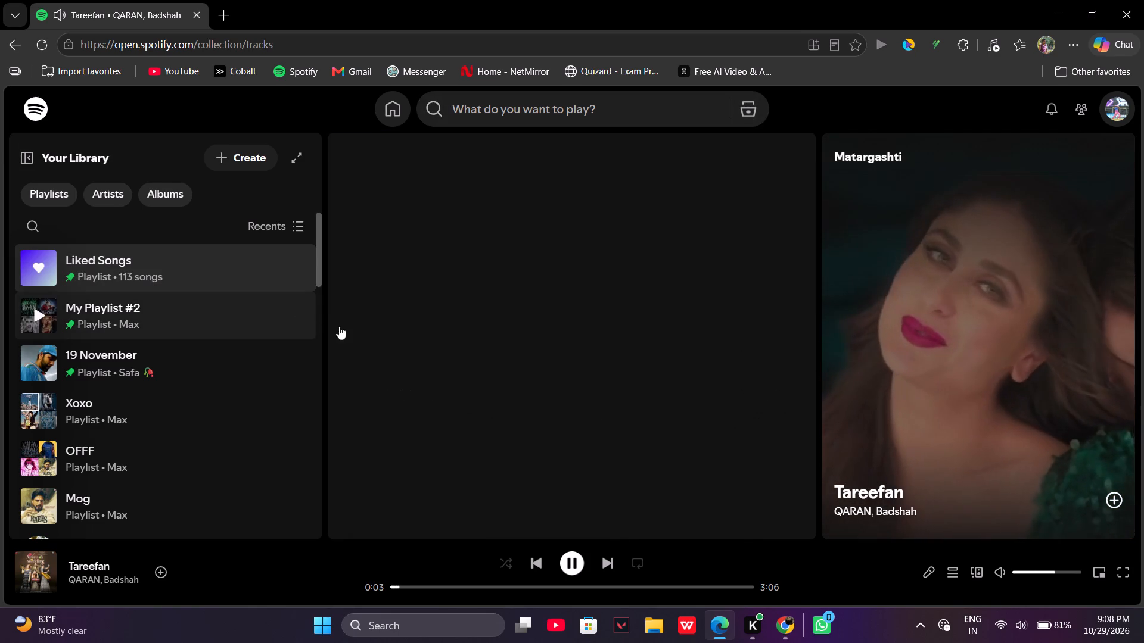
click(359, 404)
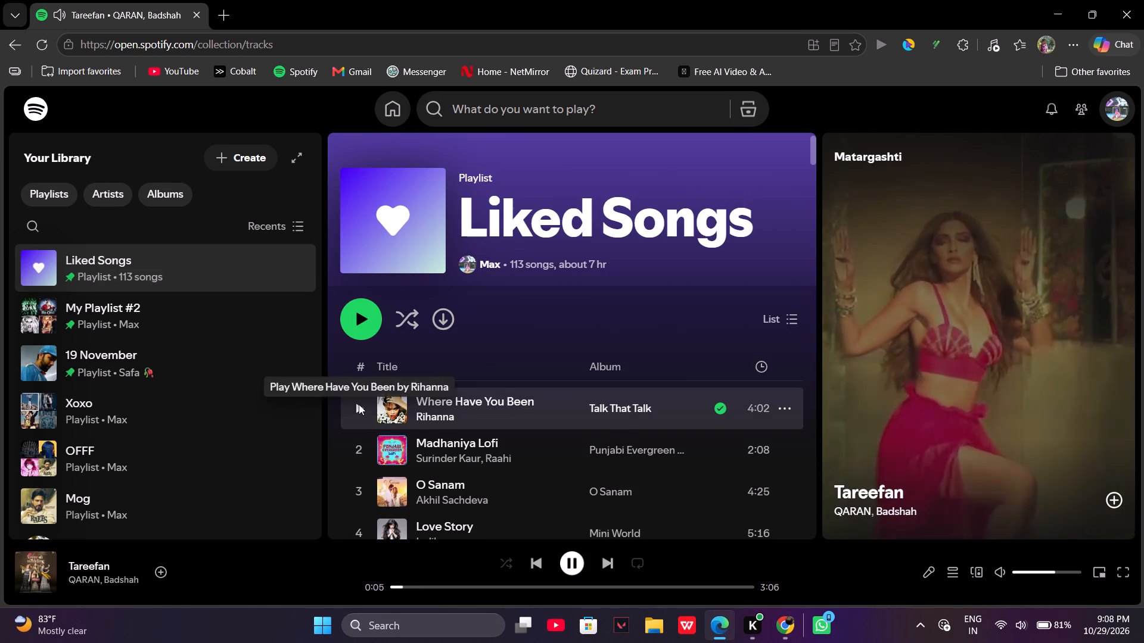
Return to Canva in Chrome and apply the Burst text animation to page 7's HUSHHH text.
click(1067, 1)
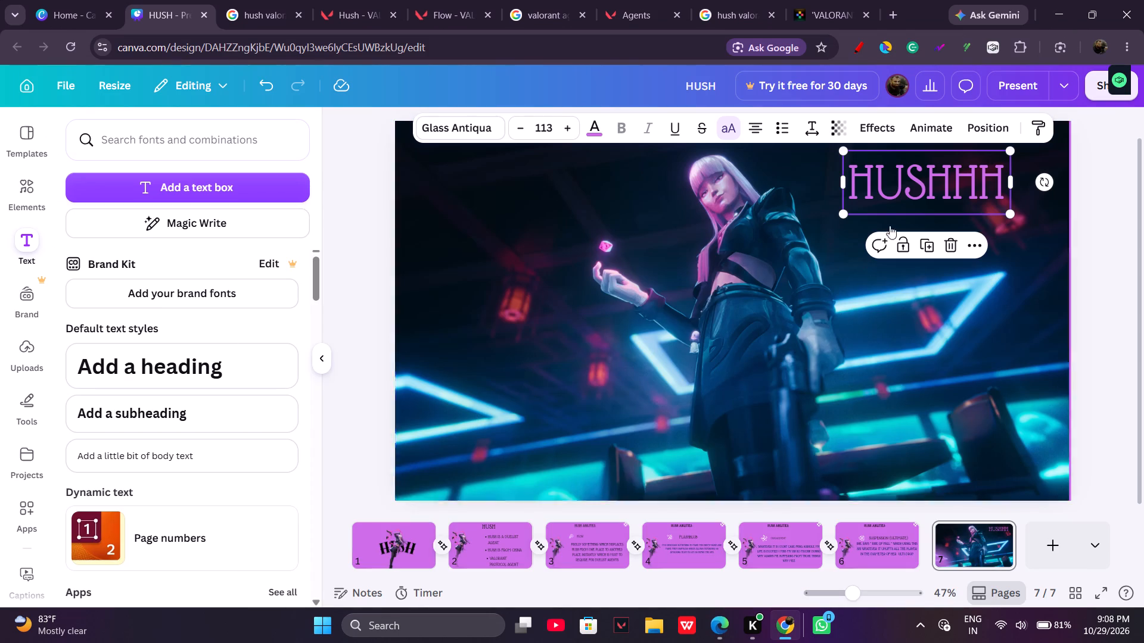
click(919, 128)
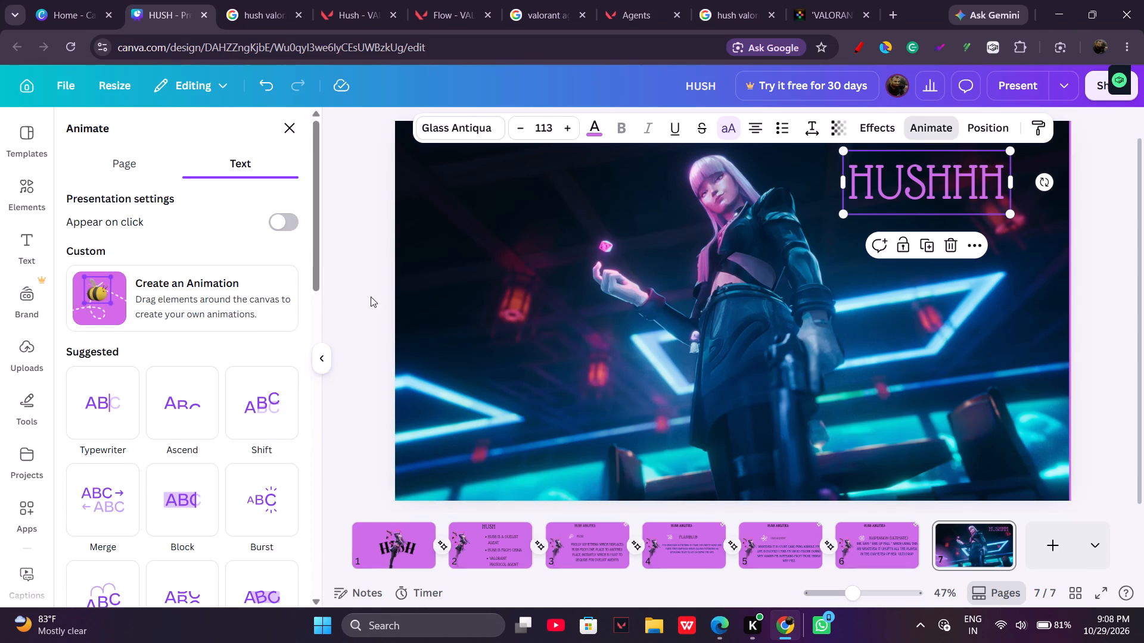
scroll(285, 379, down, 1)
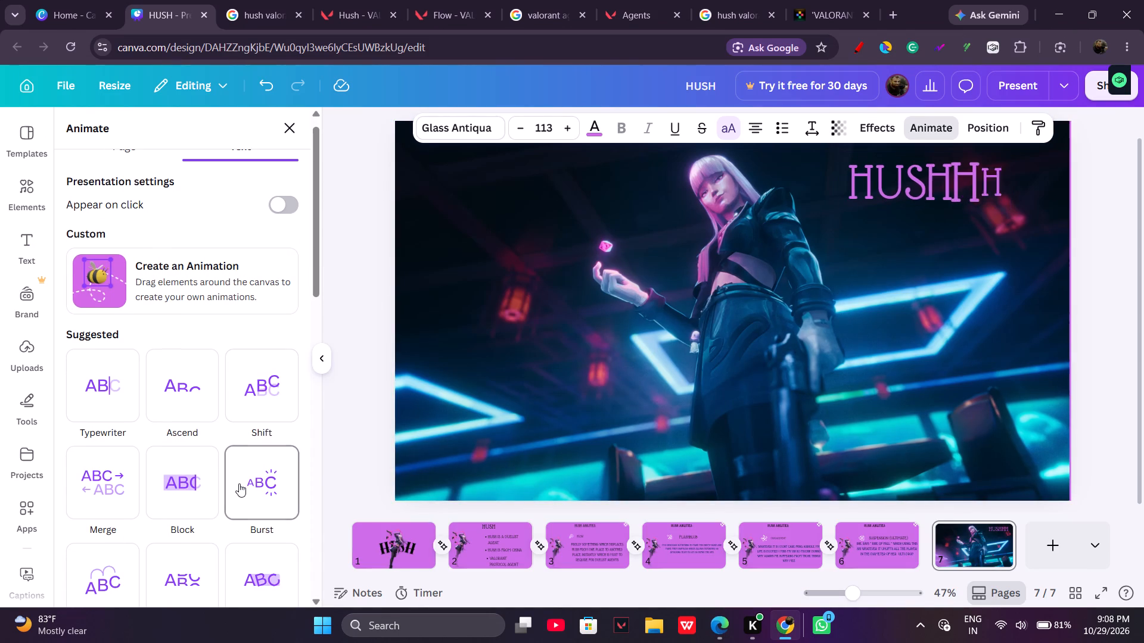
click(239, 483)
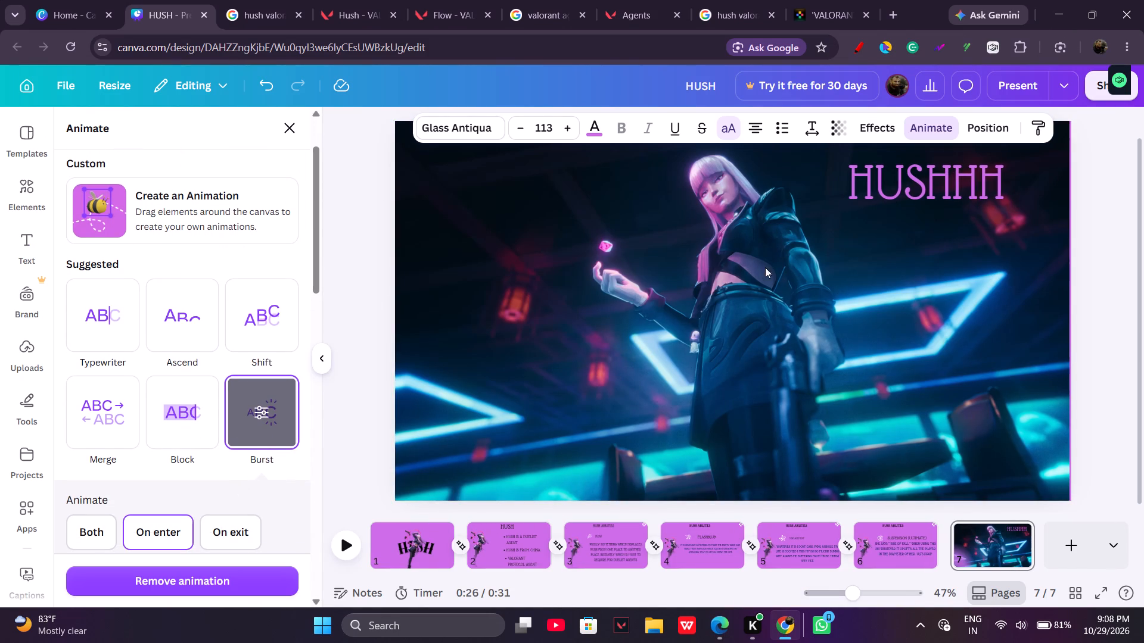
Apply the Glitch effect to the HUSHHH text on page 7.
click(994, 120)
click(876, 134)
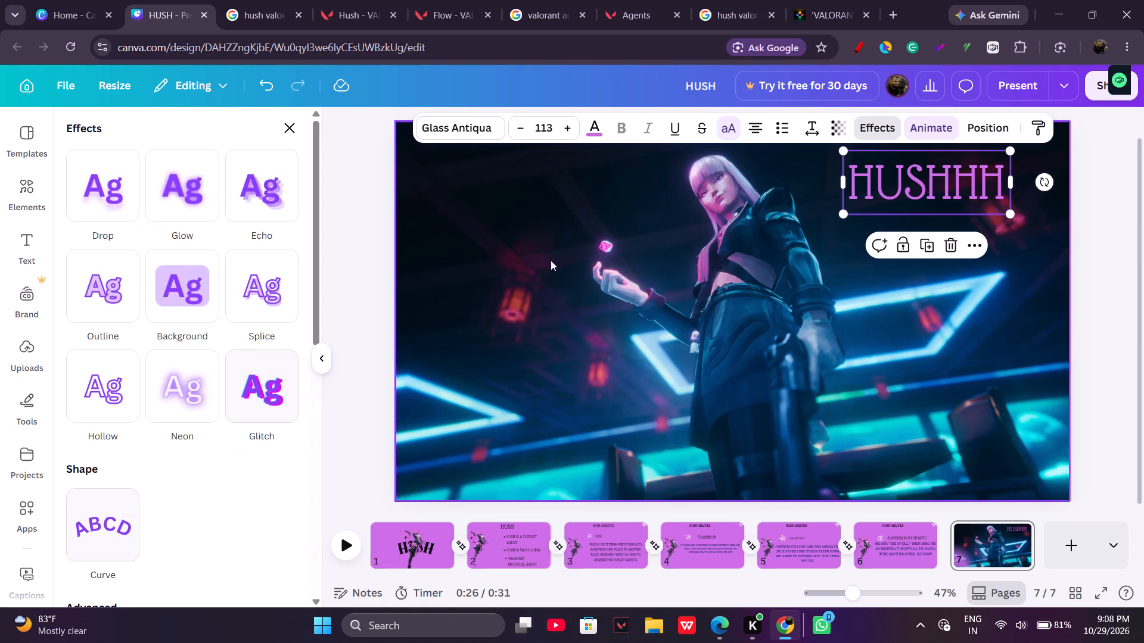
click(284, 389)
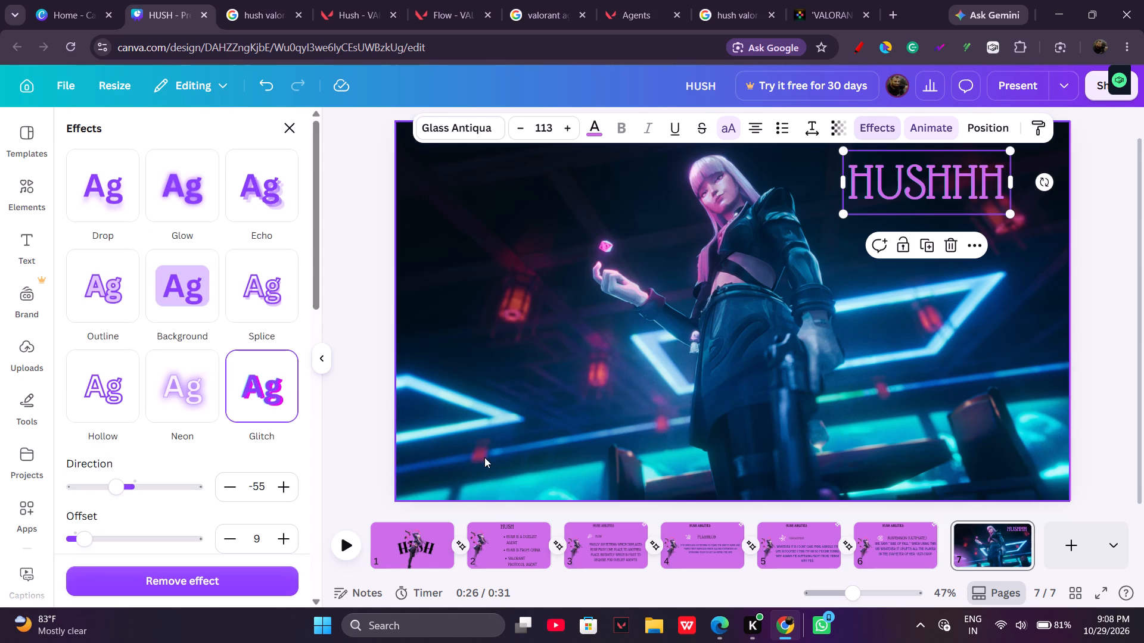
click(529, 415)
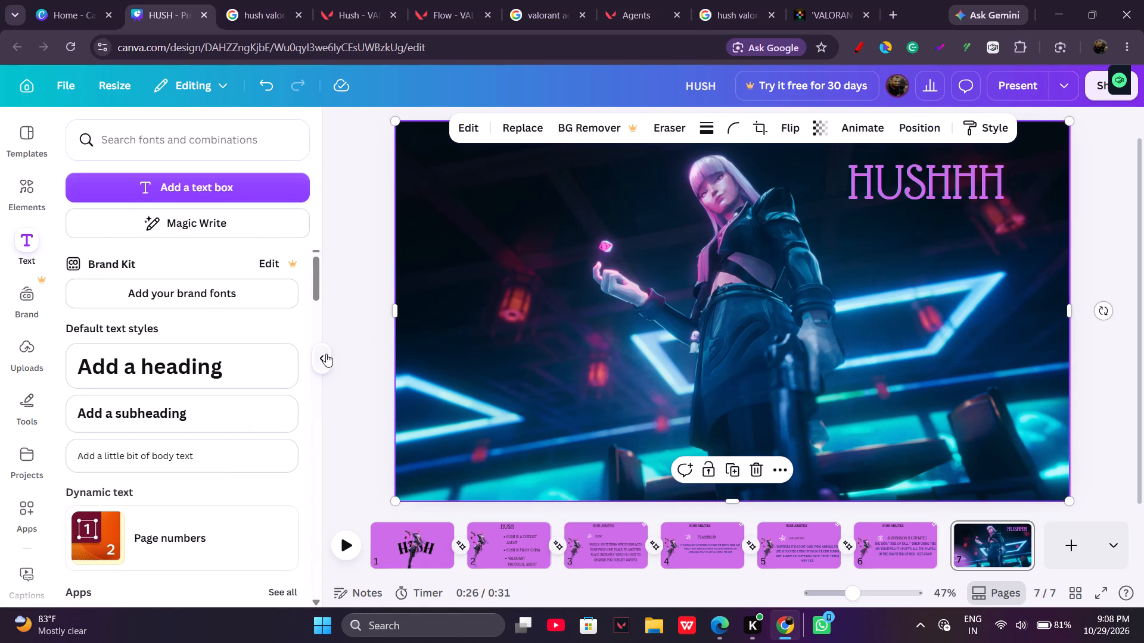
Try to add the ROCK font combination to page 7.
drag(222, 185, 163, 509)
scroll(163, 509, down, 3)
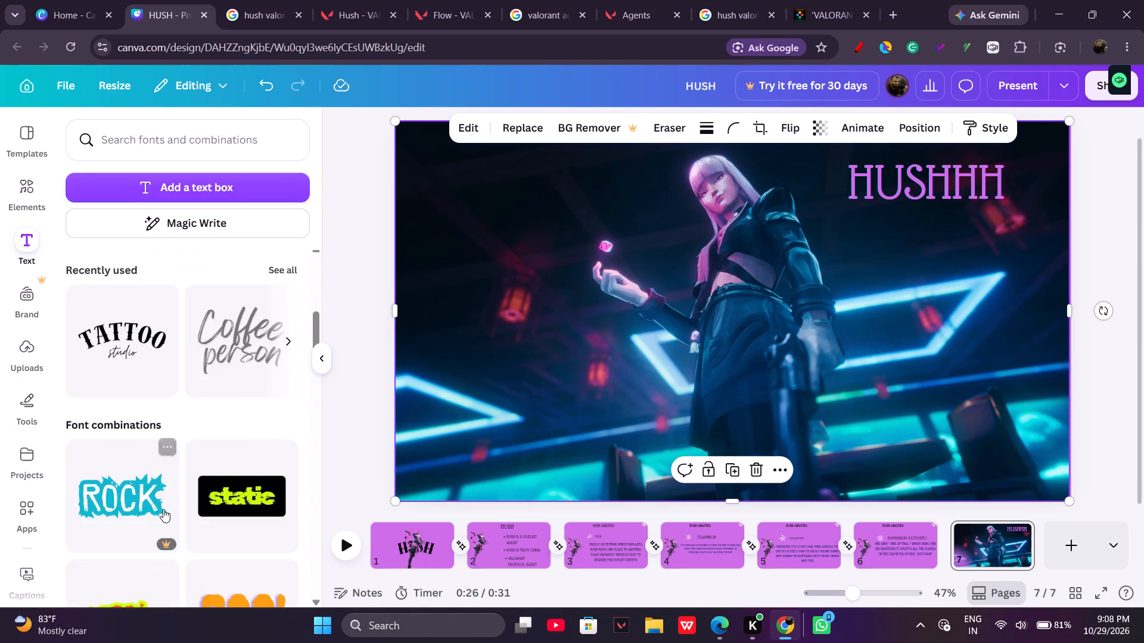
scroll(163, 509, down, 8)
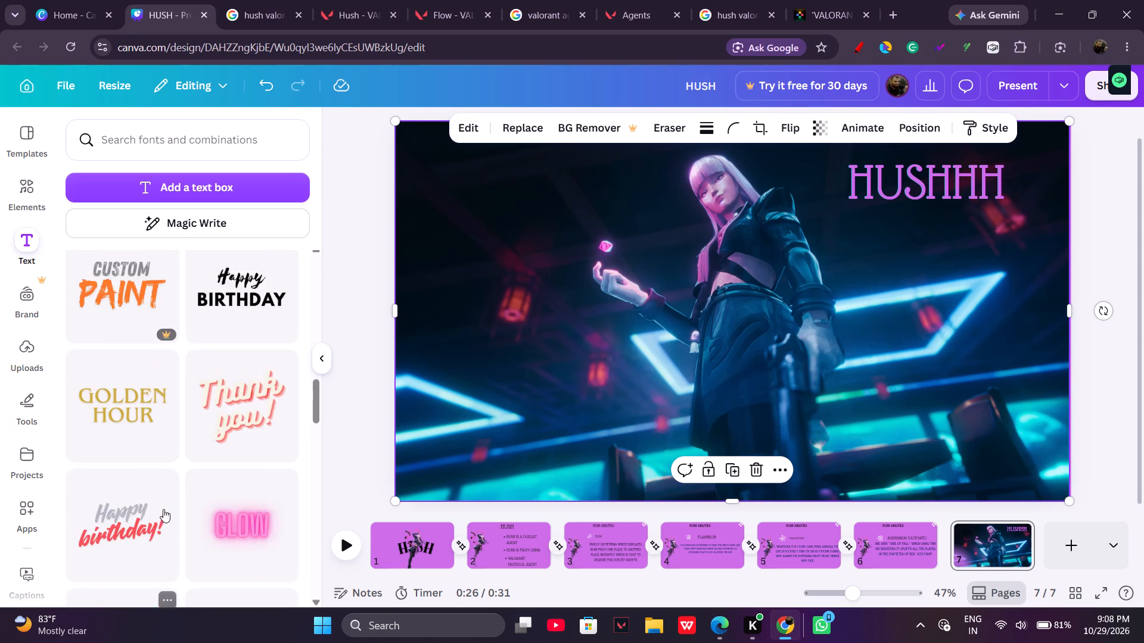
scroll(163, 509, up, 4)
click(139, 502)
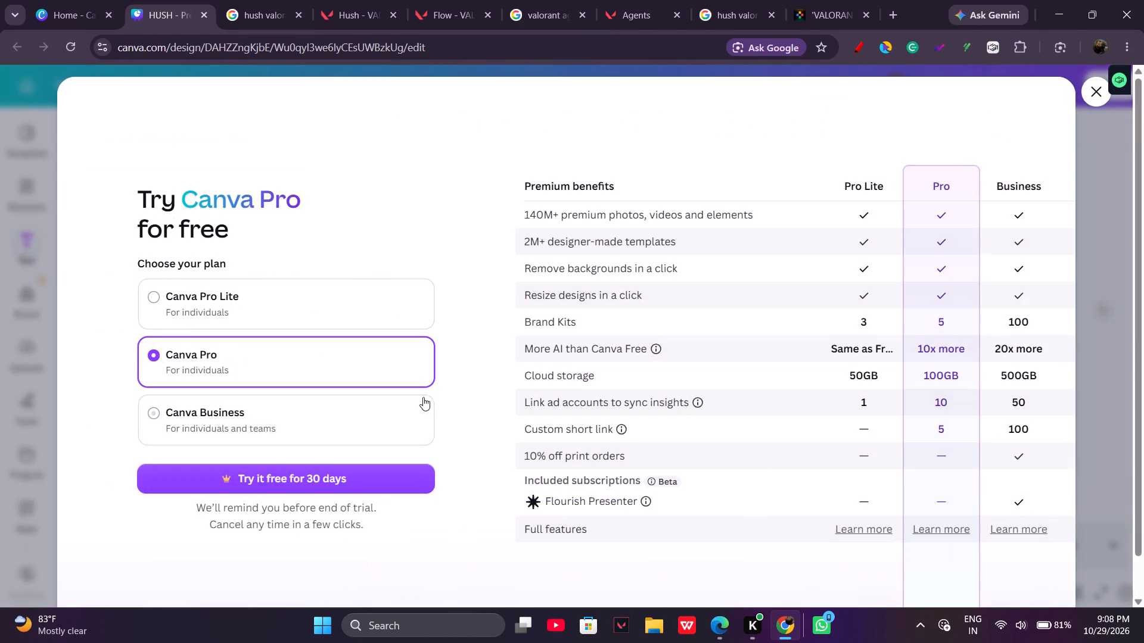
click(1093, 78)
Add the Golden Hour font combination to page 7 and replace its wording with "rise & fall".
scroll(204, 460, down, 2)
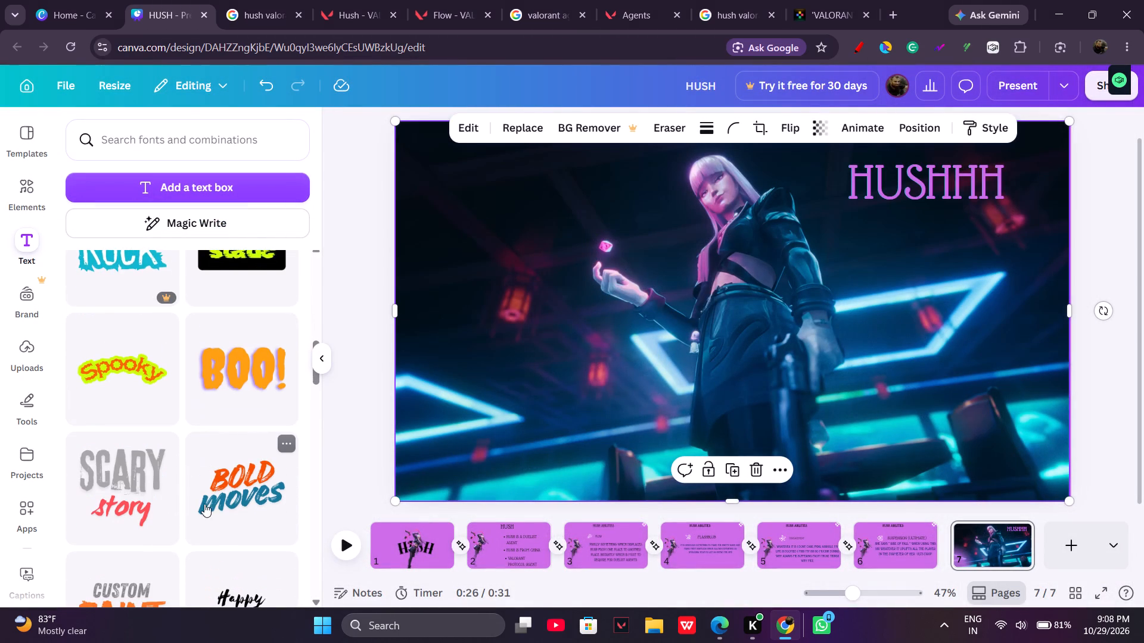
scroll(204, 504, down, 4)
scroll(154, 472, down, 1)
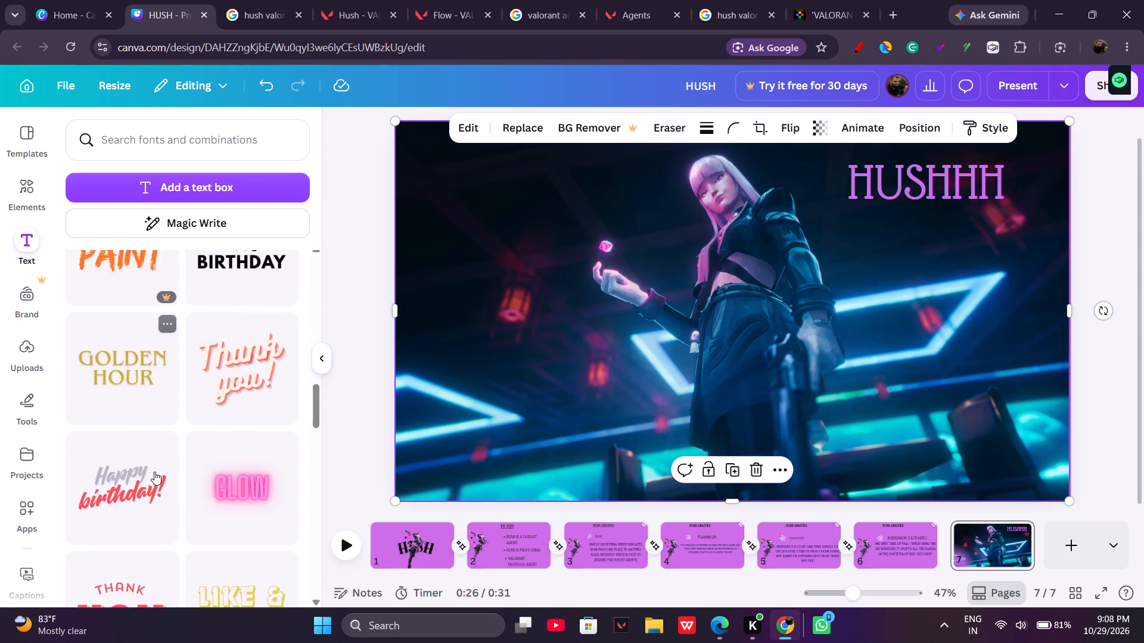
scroll(154, 472, down, 1)
click(97, 336)
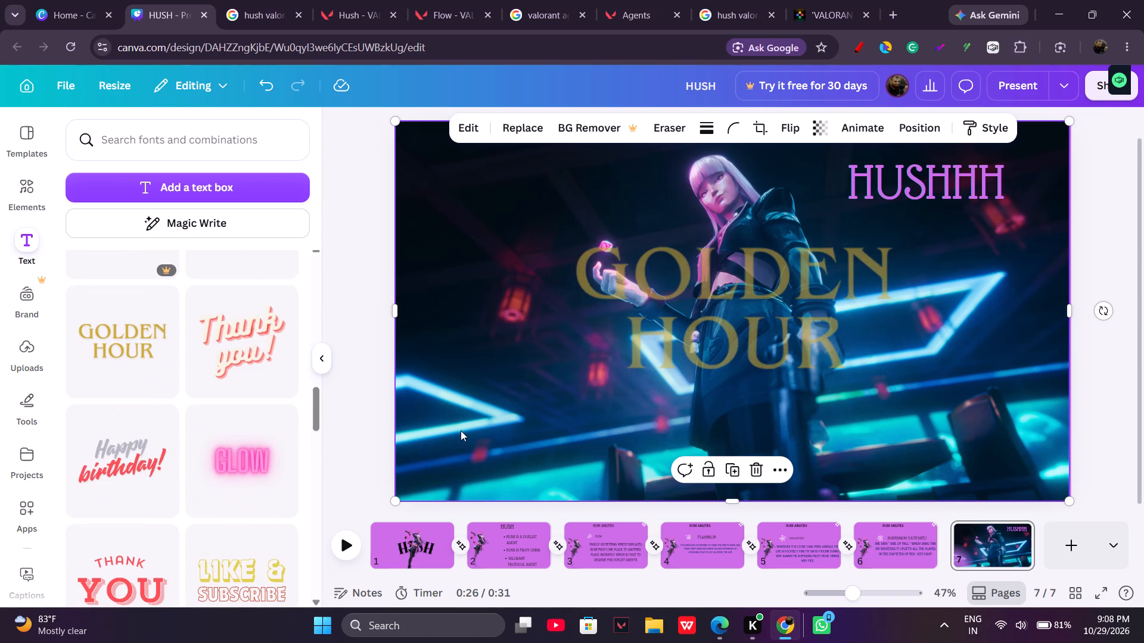
click(770, 280)
key(BackSpace)
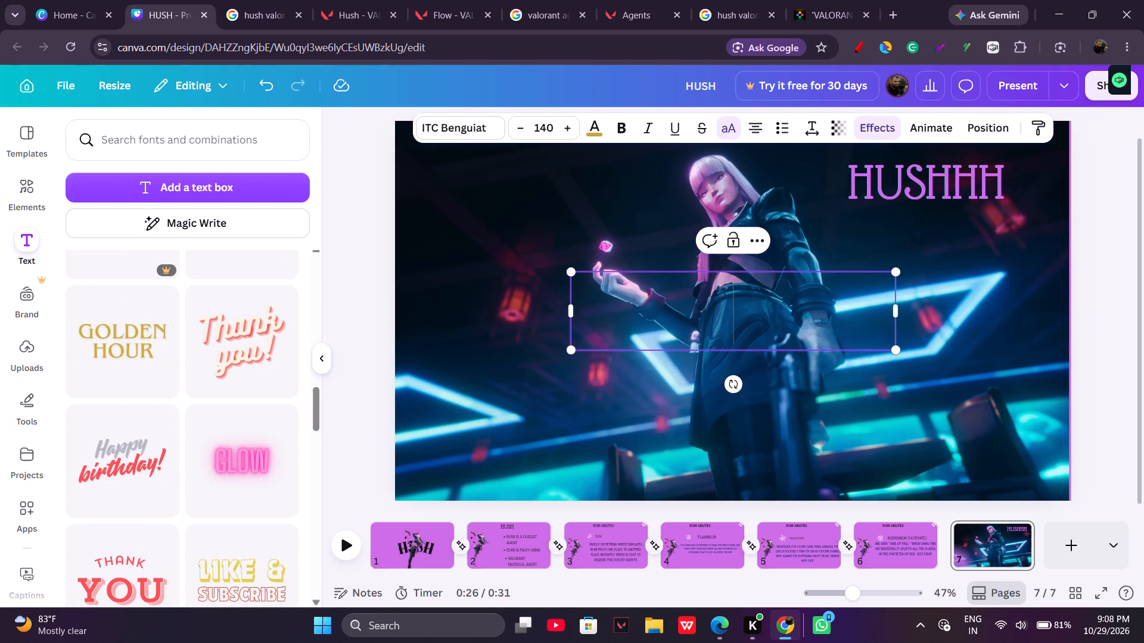
text(rise)
key(space)
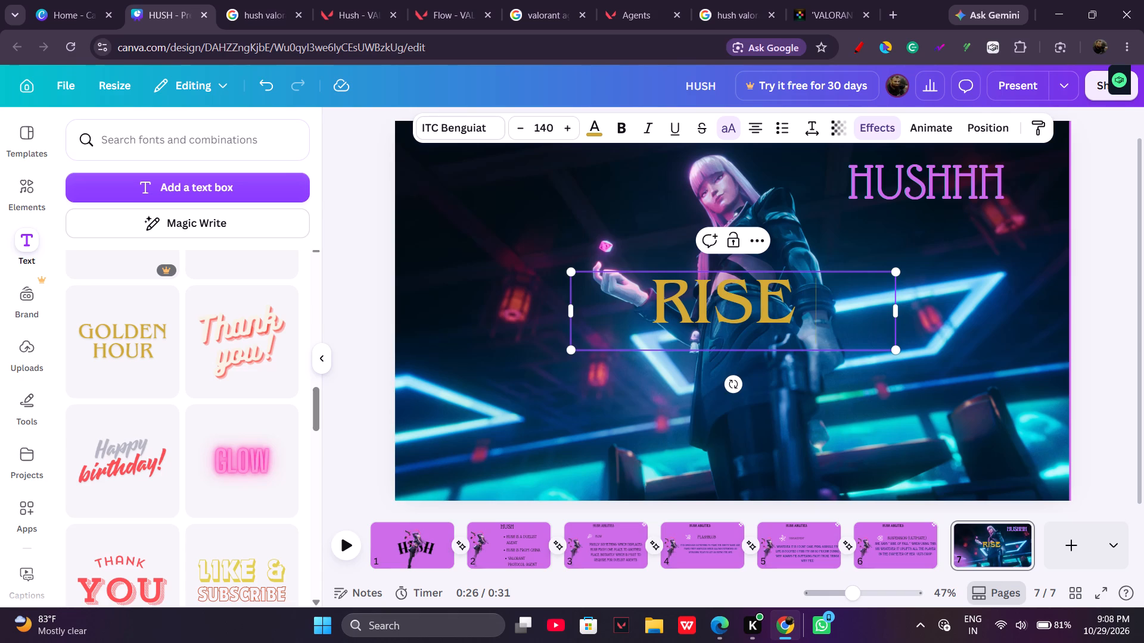
text(& fa)
text(ll)
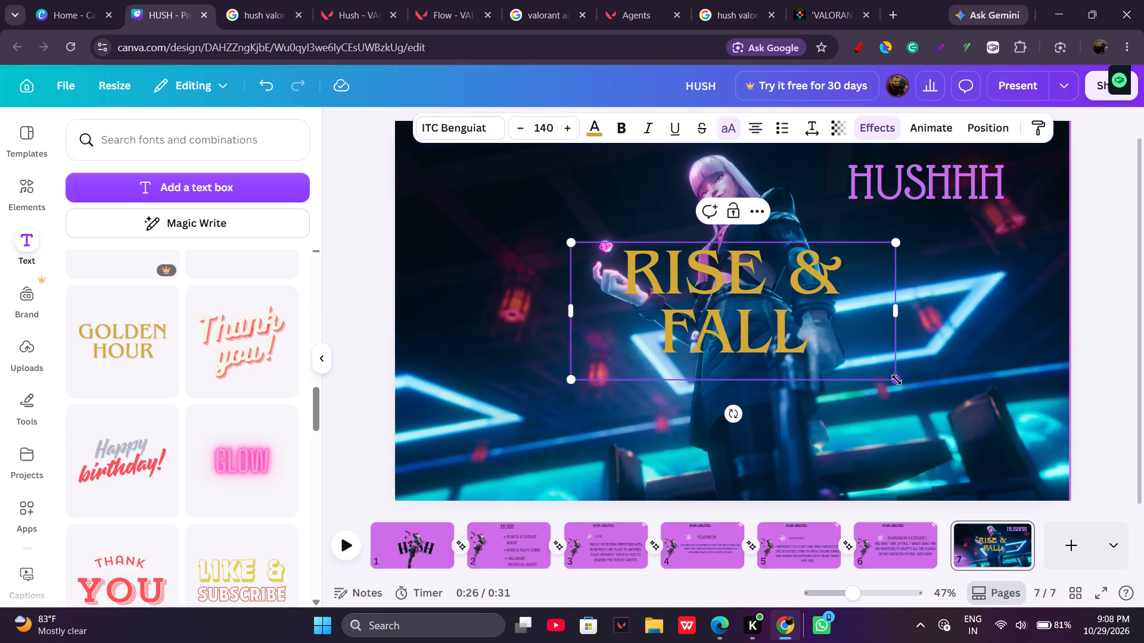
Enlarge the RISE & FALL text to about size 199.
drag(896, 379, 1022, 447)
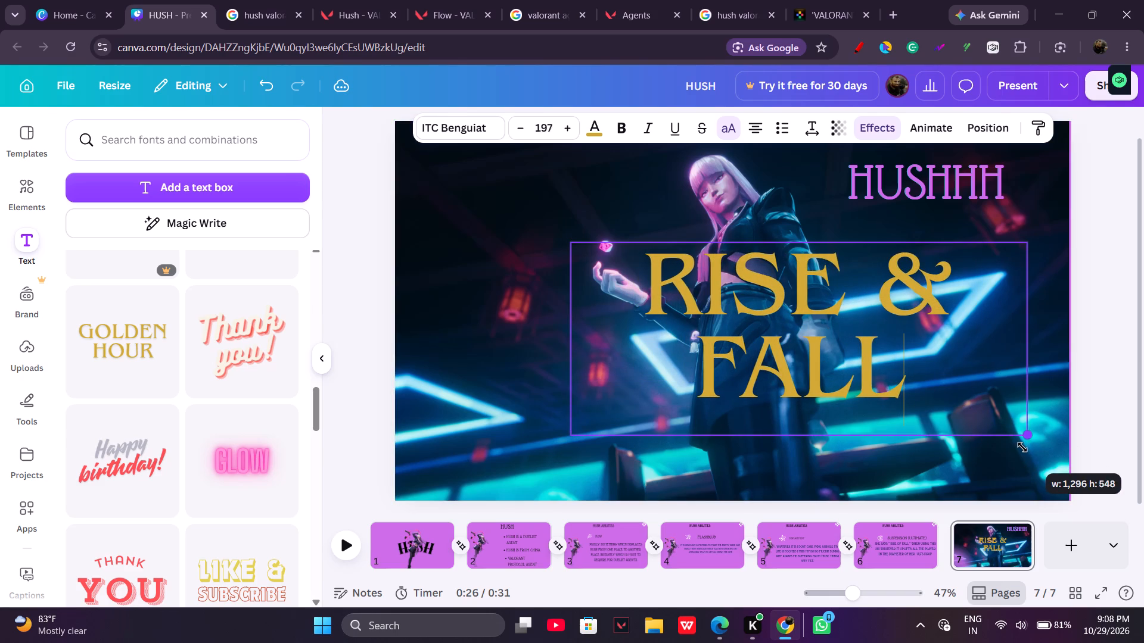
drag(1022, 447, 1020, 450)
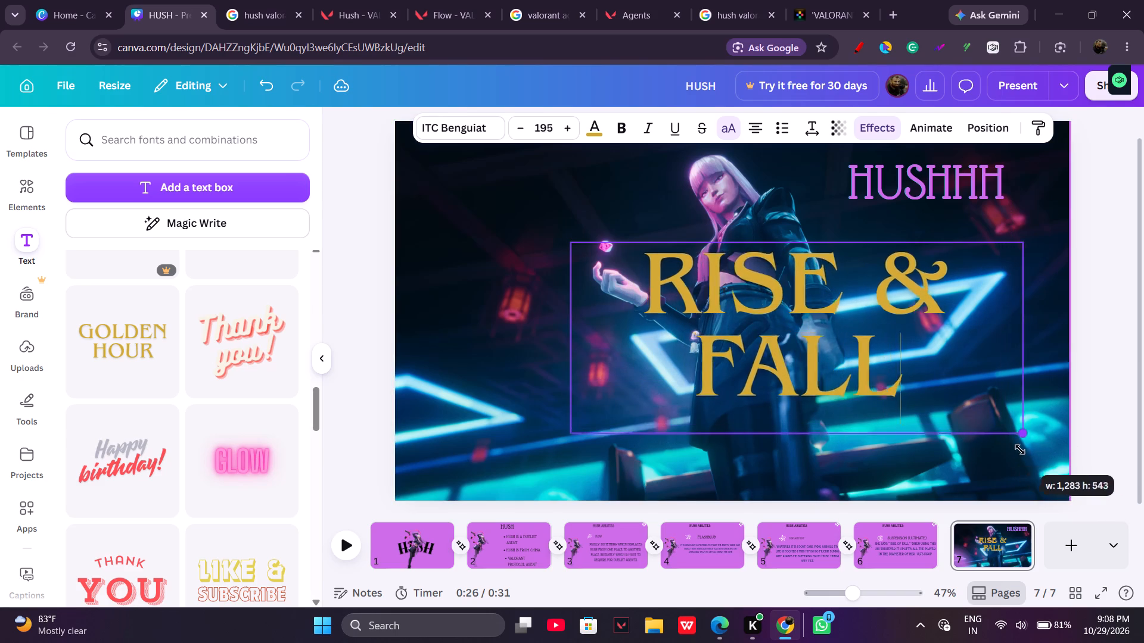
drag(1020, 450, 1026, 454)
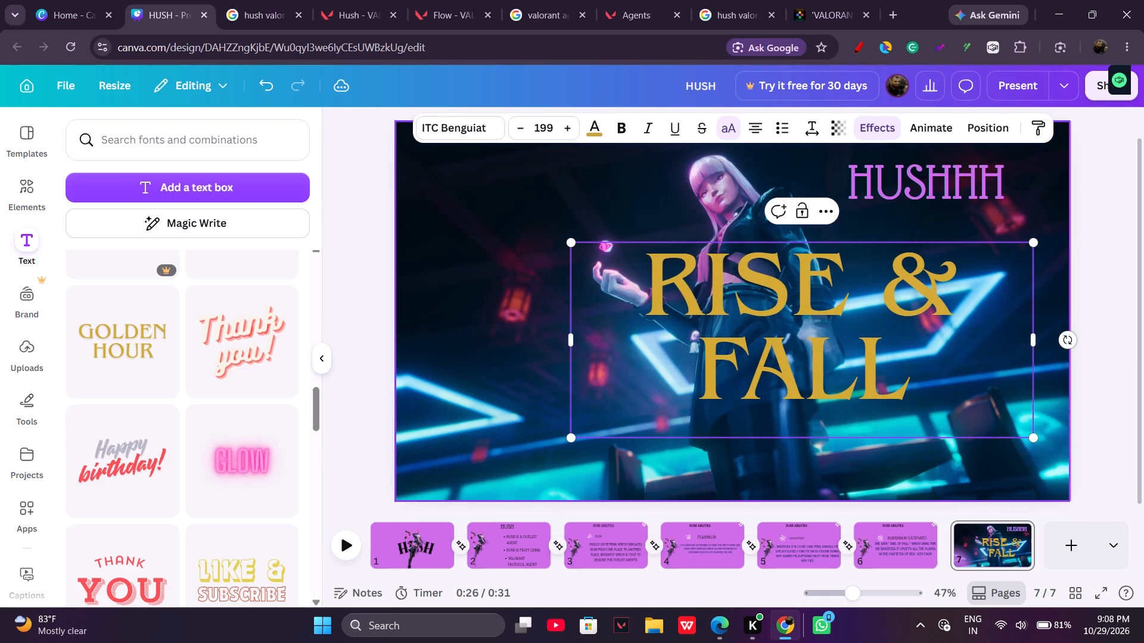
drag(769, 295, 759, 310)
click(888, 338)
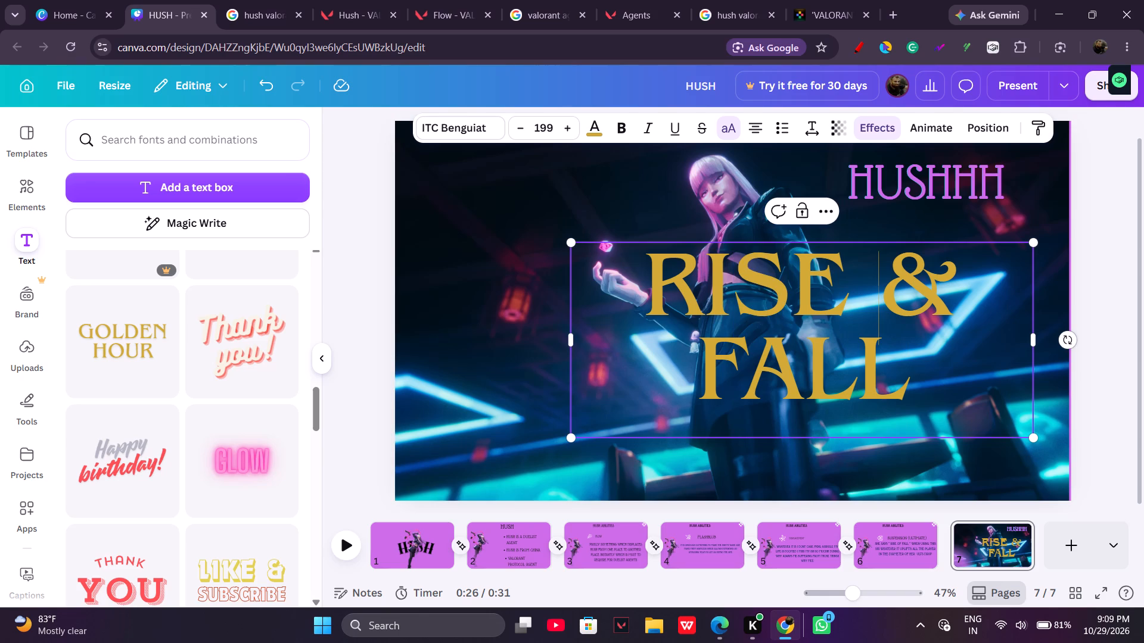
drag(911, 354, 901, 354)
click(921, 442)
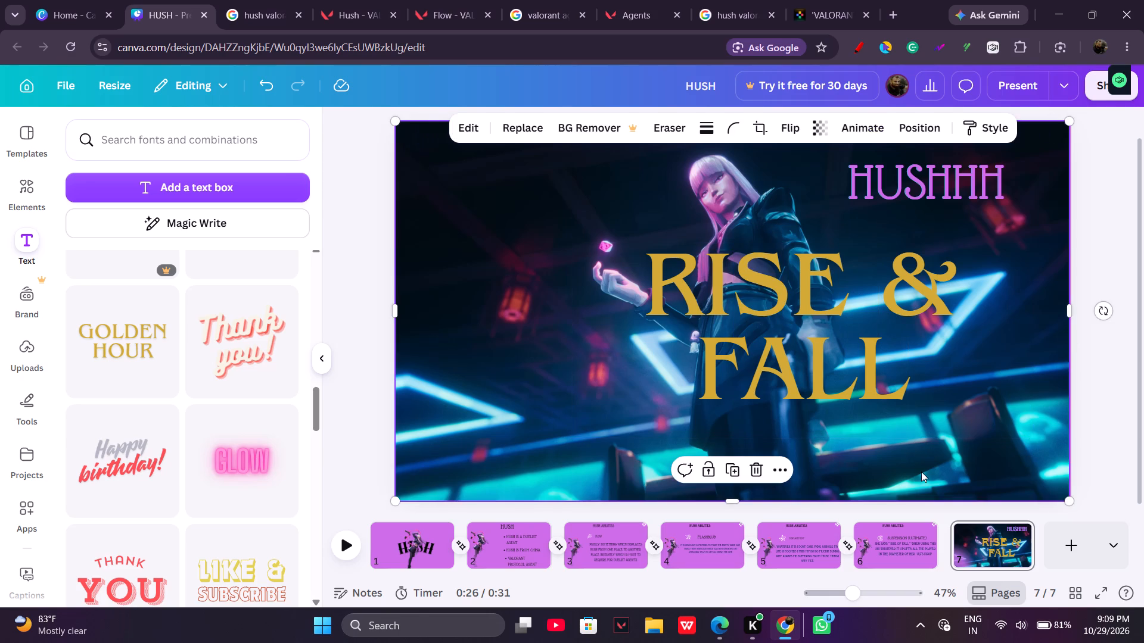
Shrink the RISE & FALL text on page 7 to about size 98.
drag(782, 336, 648, 316)
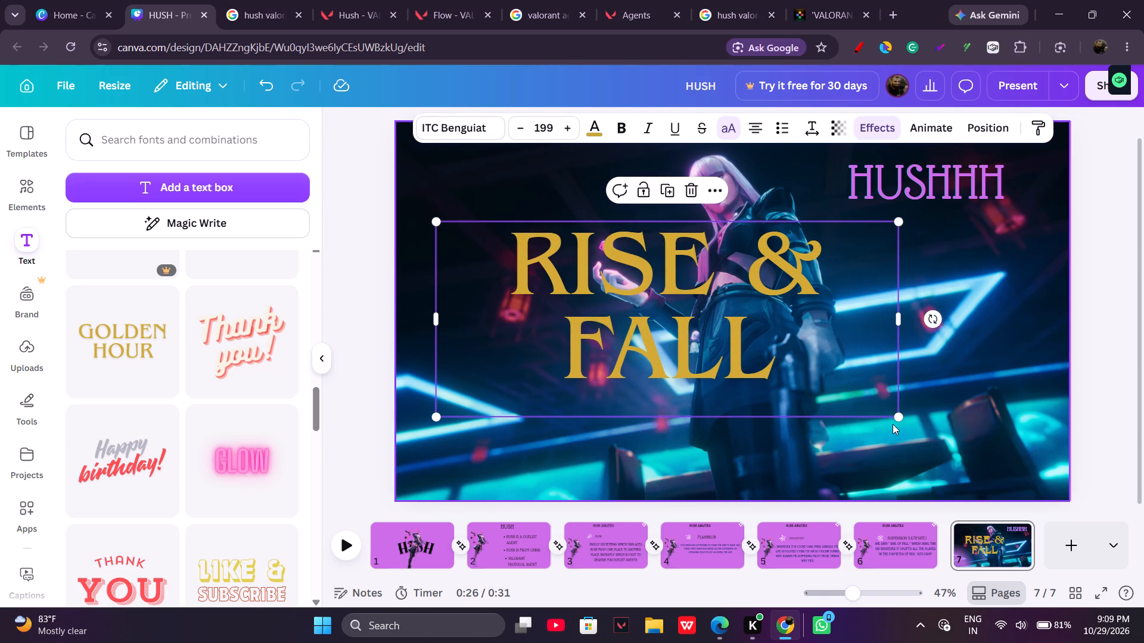
click(893, 424)
click(725, 327)
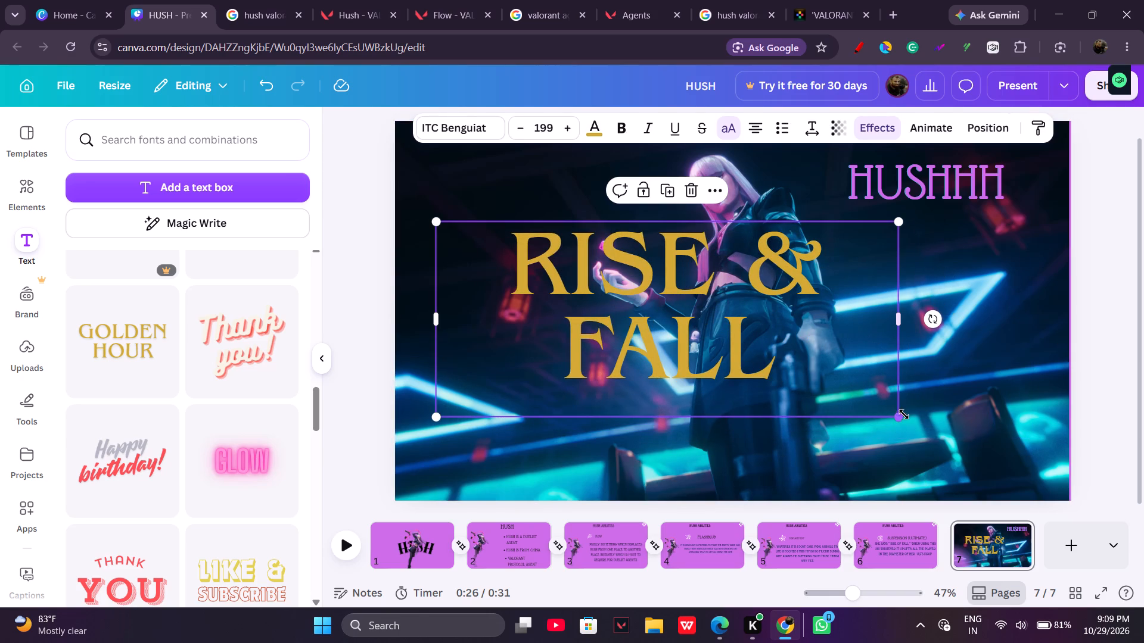
drag(904, 418, 667, 325)
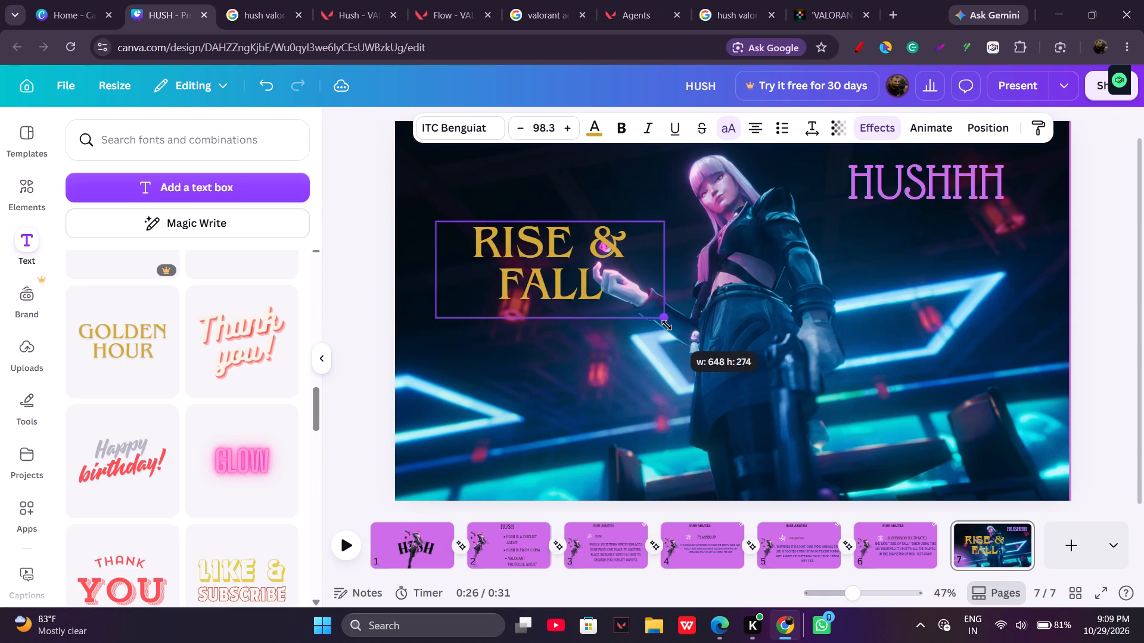
drag(667, 325, 668, 320)
Position the RISE & FALL text in the lower-left area of the page 7 image, beside the character.
drag(564, 274, 545, 360)
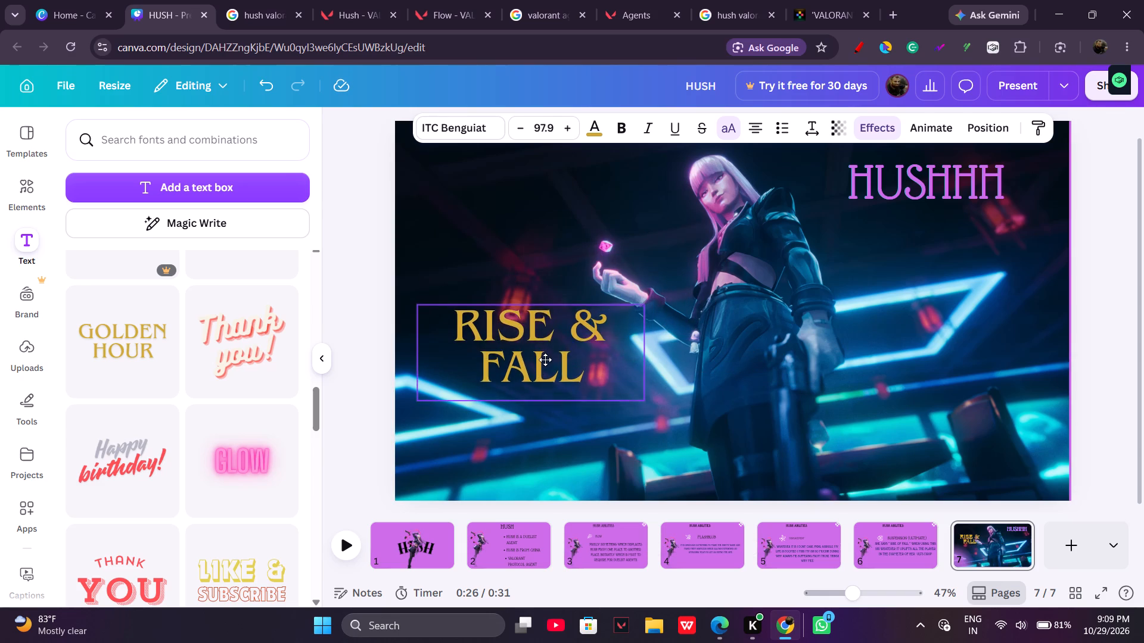
drag(545, 360, 551, 383)
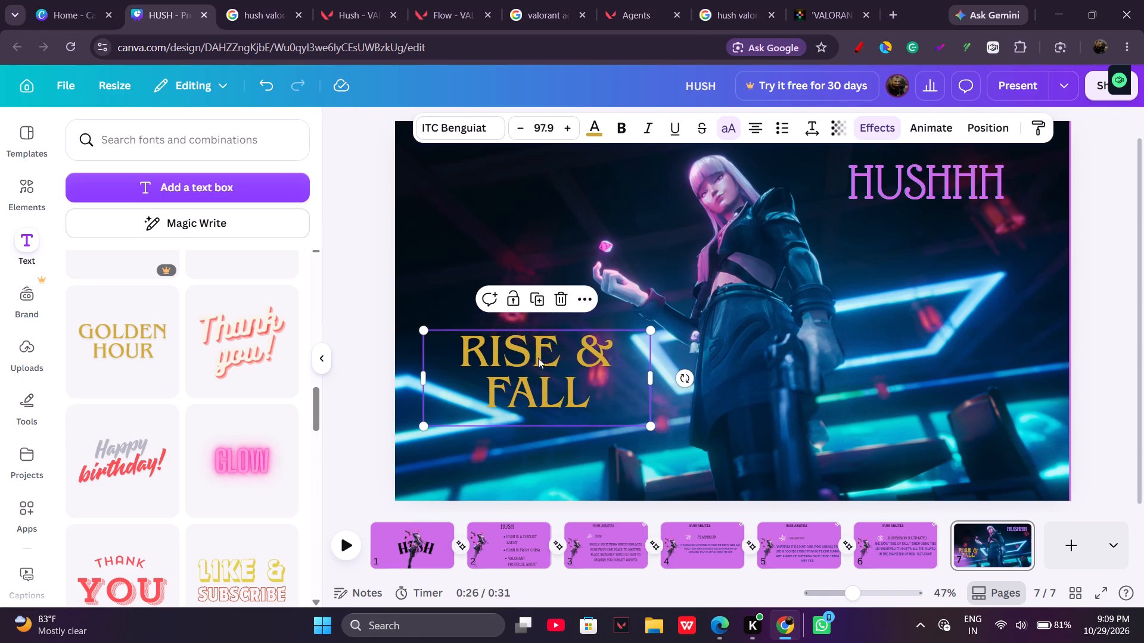
scroll(217, 503, down, 2)
scroll(192, 580, down, 2)
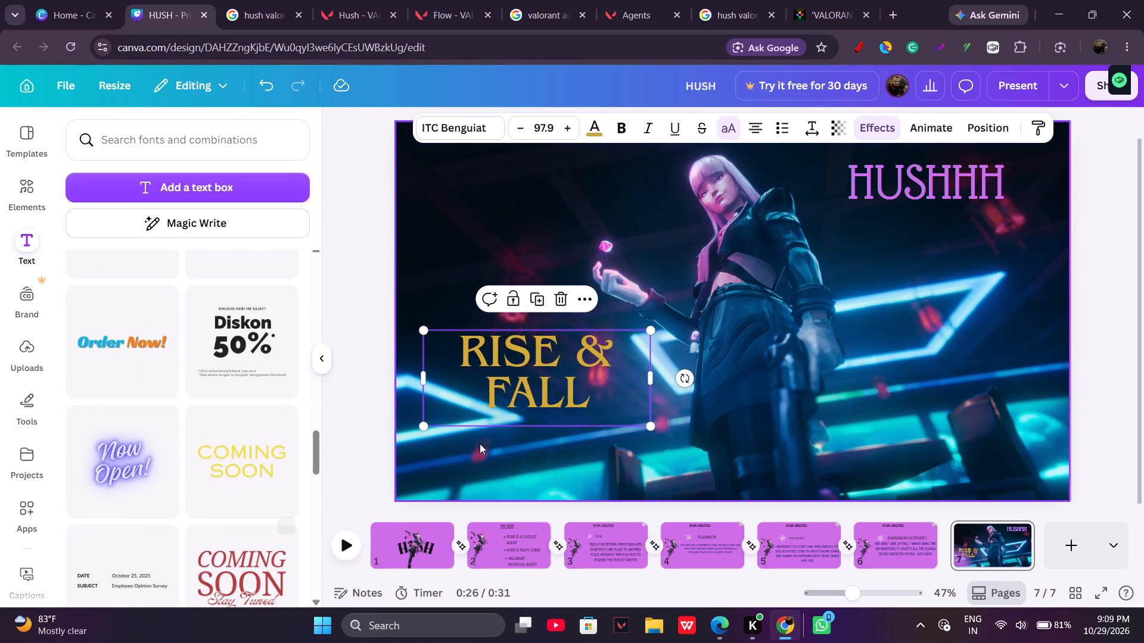
drag(534, 375, 534, 382)
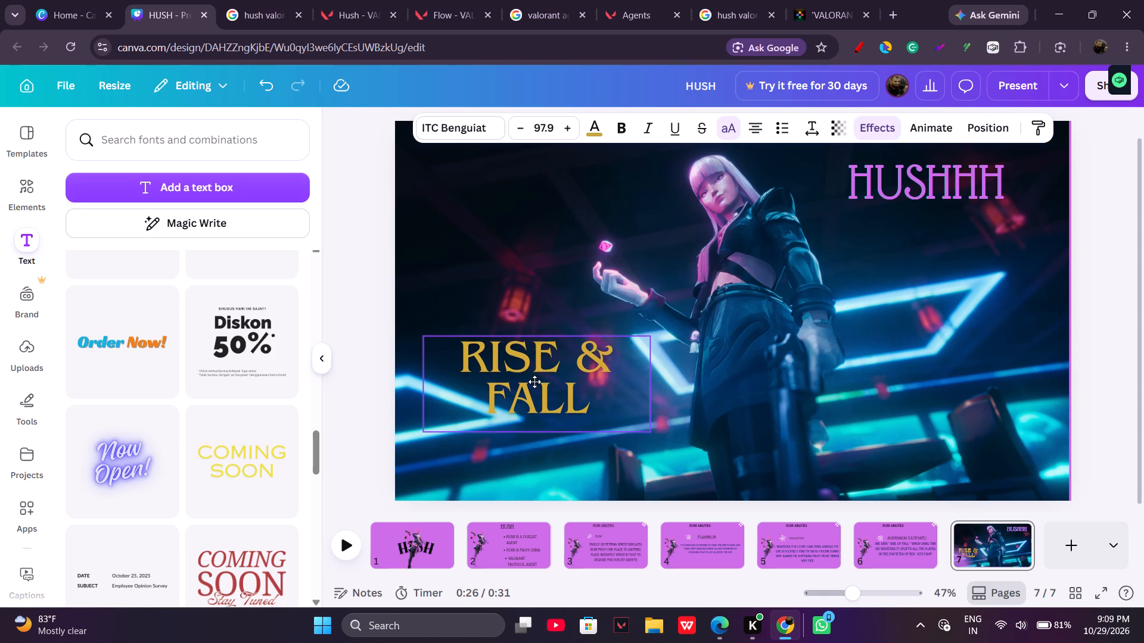
drag(534, 382, 534, 380)
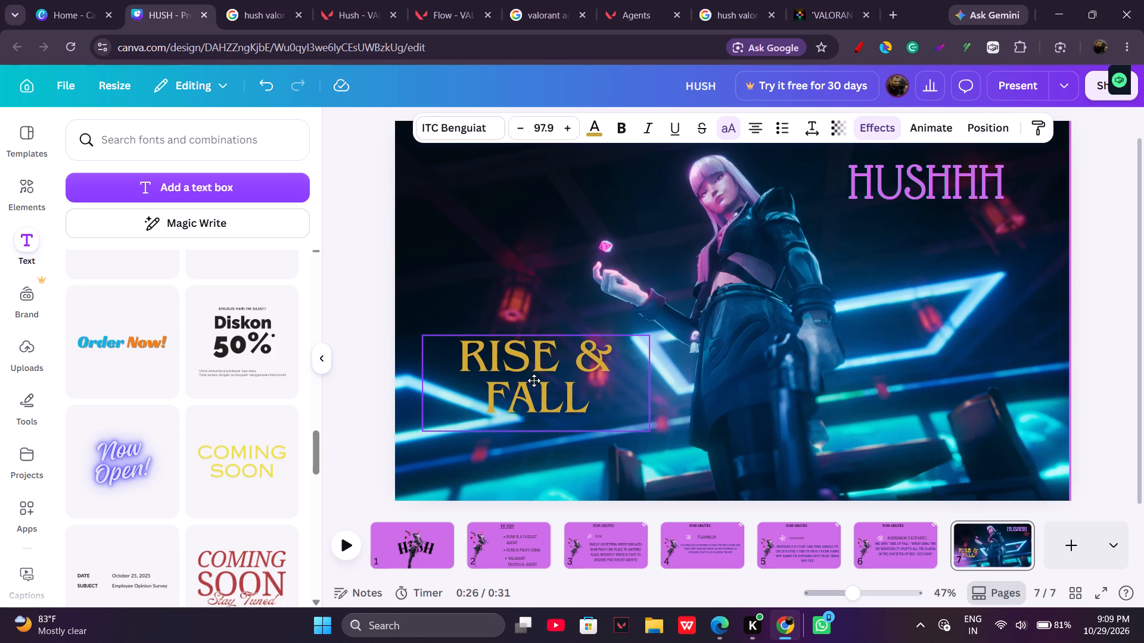
drag(534, 380, 534, 379)
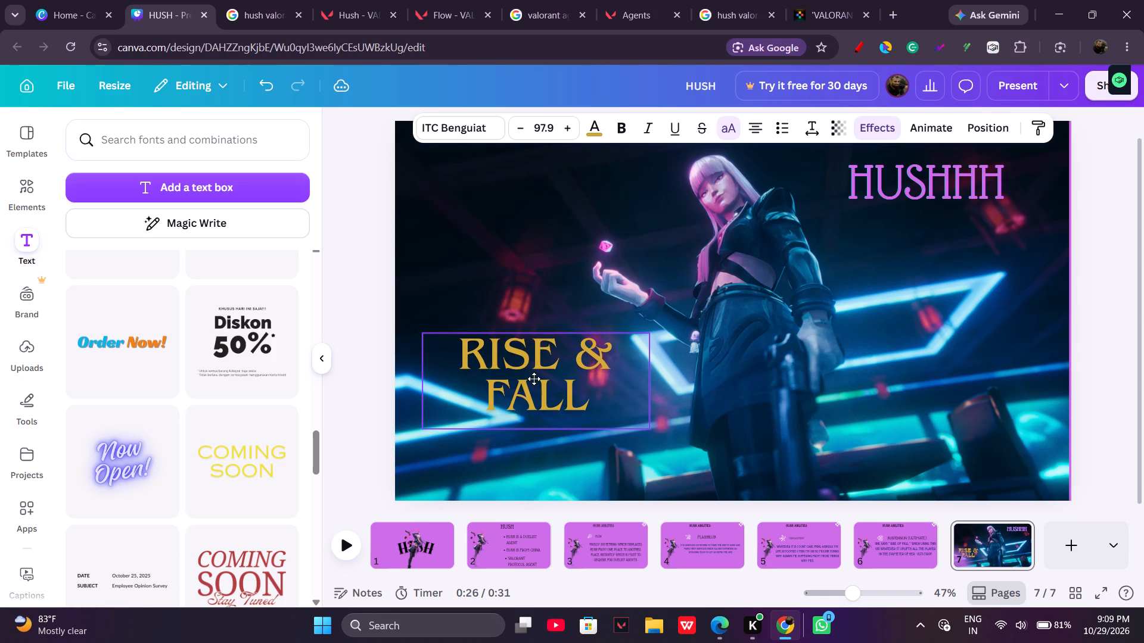
drag(534, 379, 536, 388)
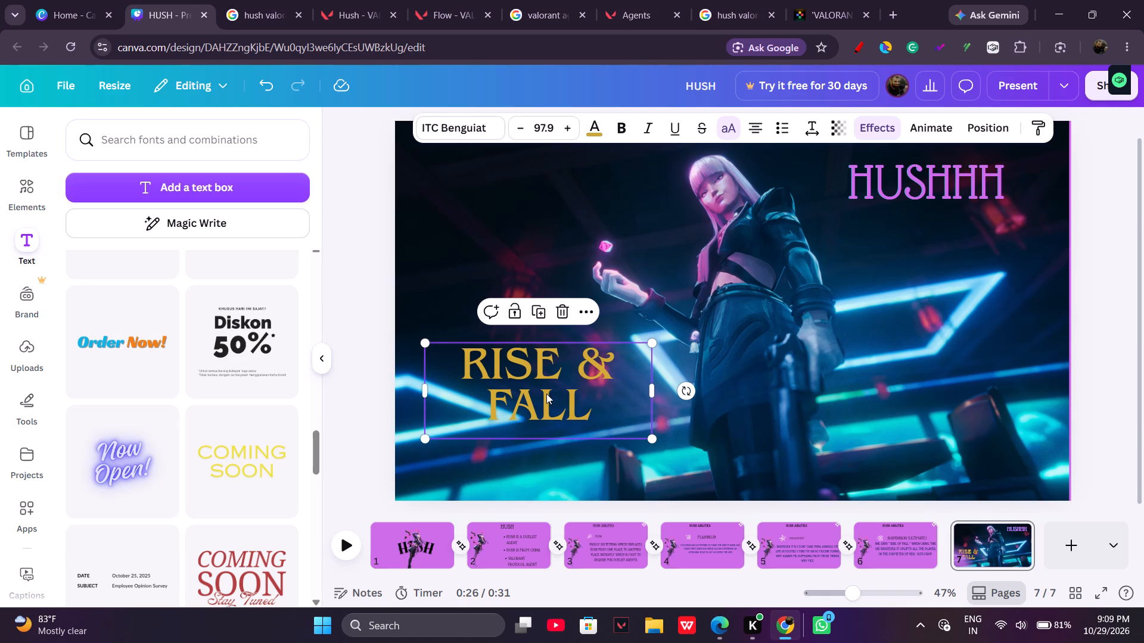
click(538, 269)
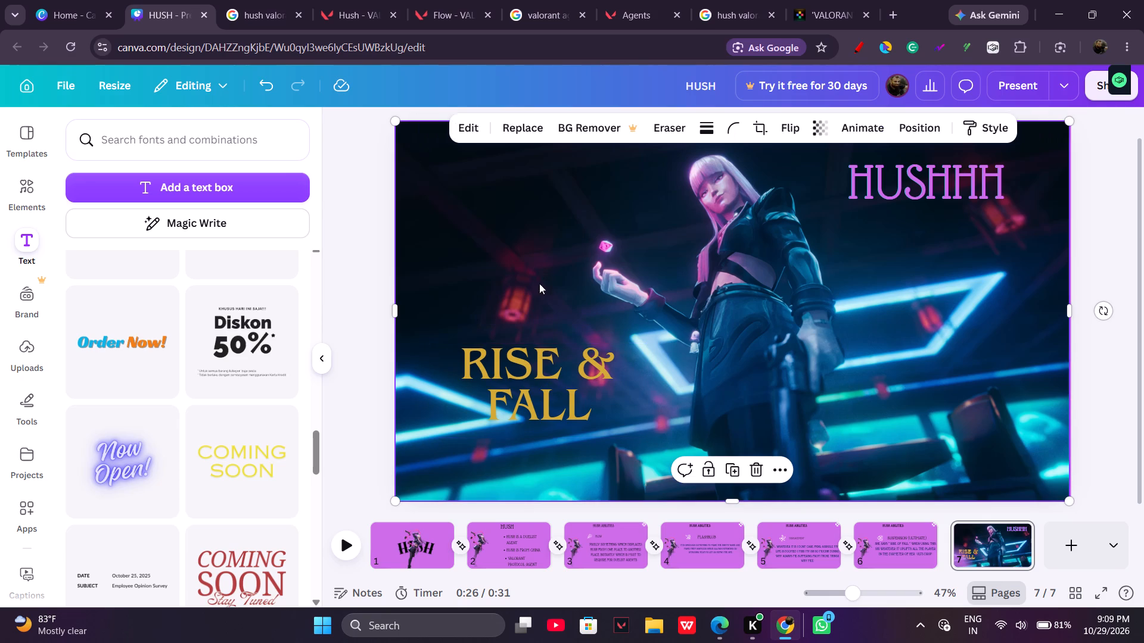
click(551, 367)
drag(551, 367, 547, 360)
click(547, 360)
click(549, 364)
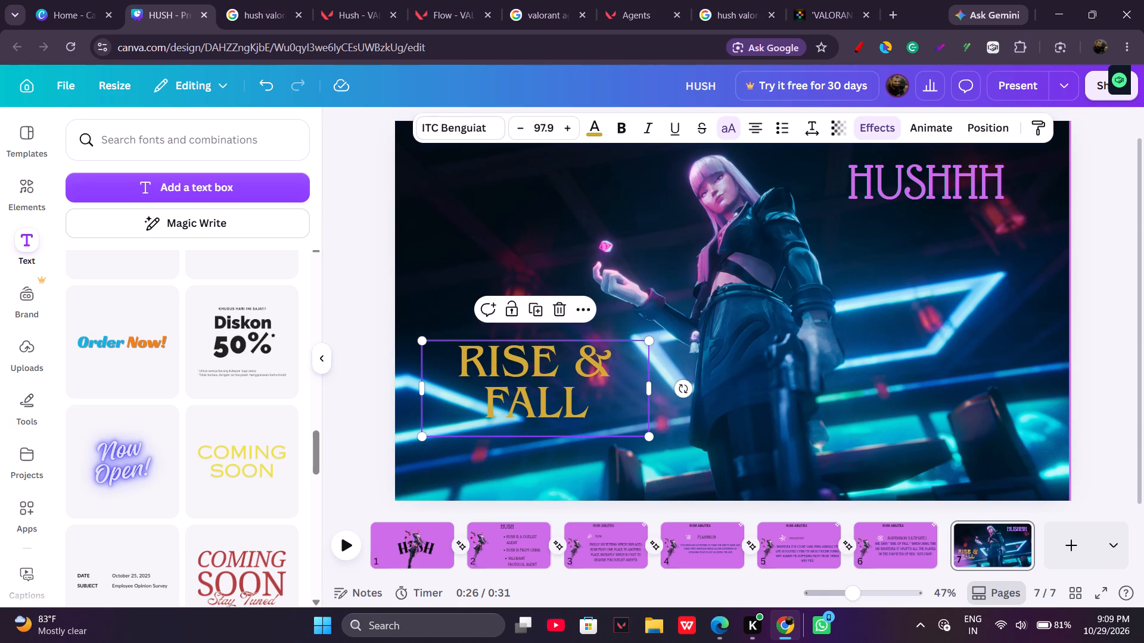
Add a Color Wipe transition between pages 6 and 7.
click(943, 553)
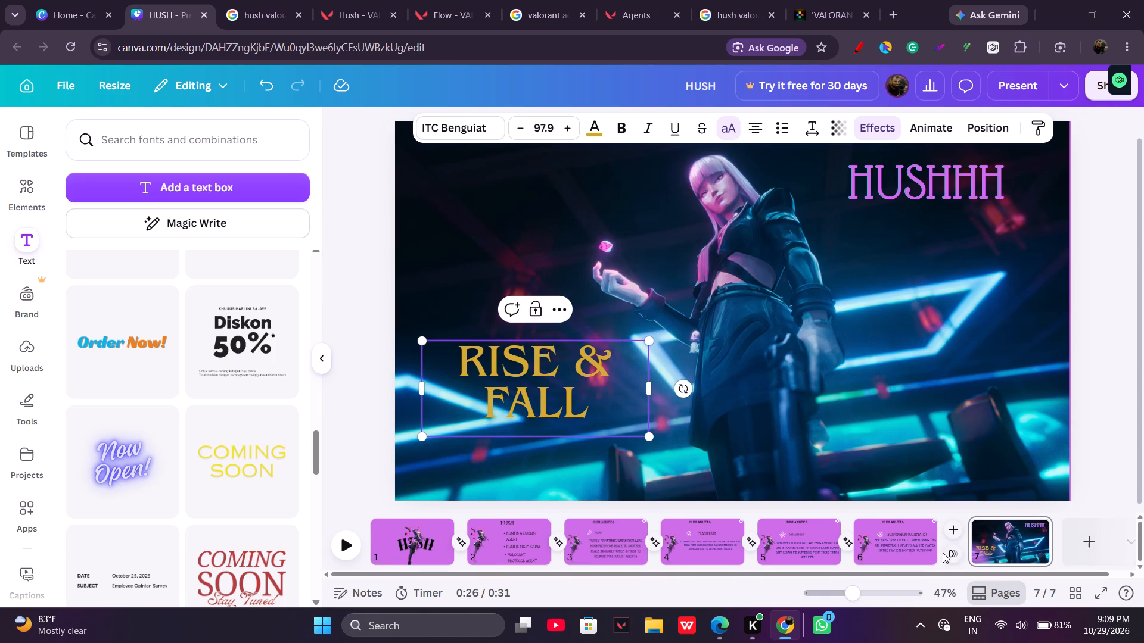
click(955, 554)
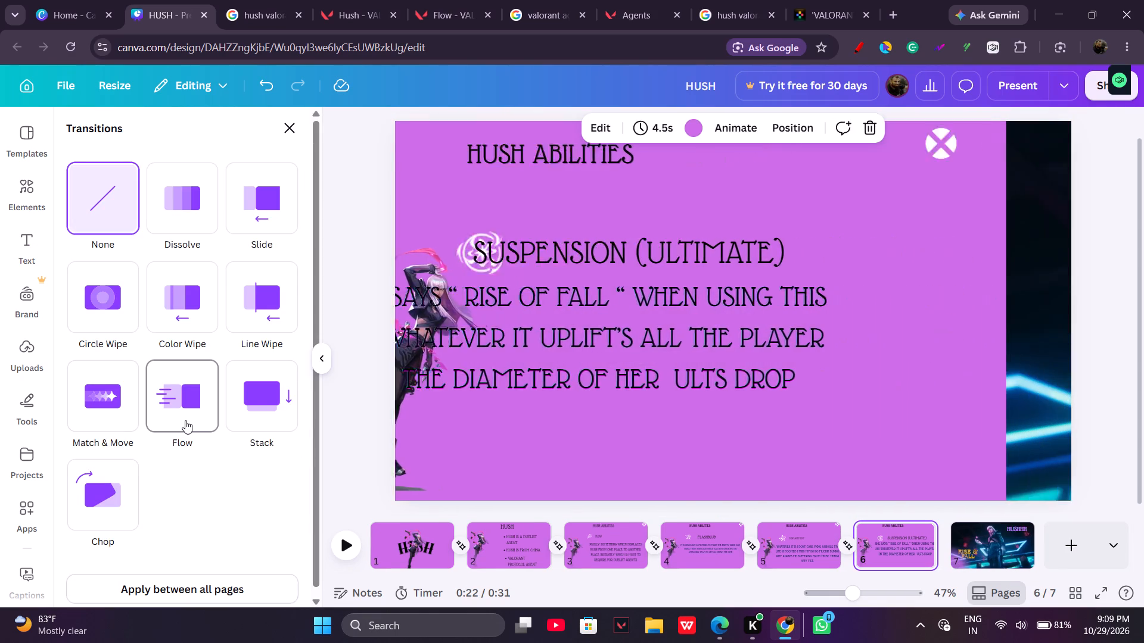
click(180, 309)
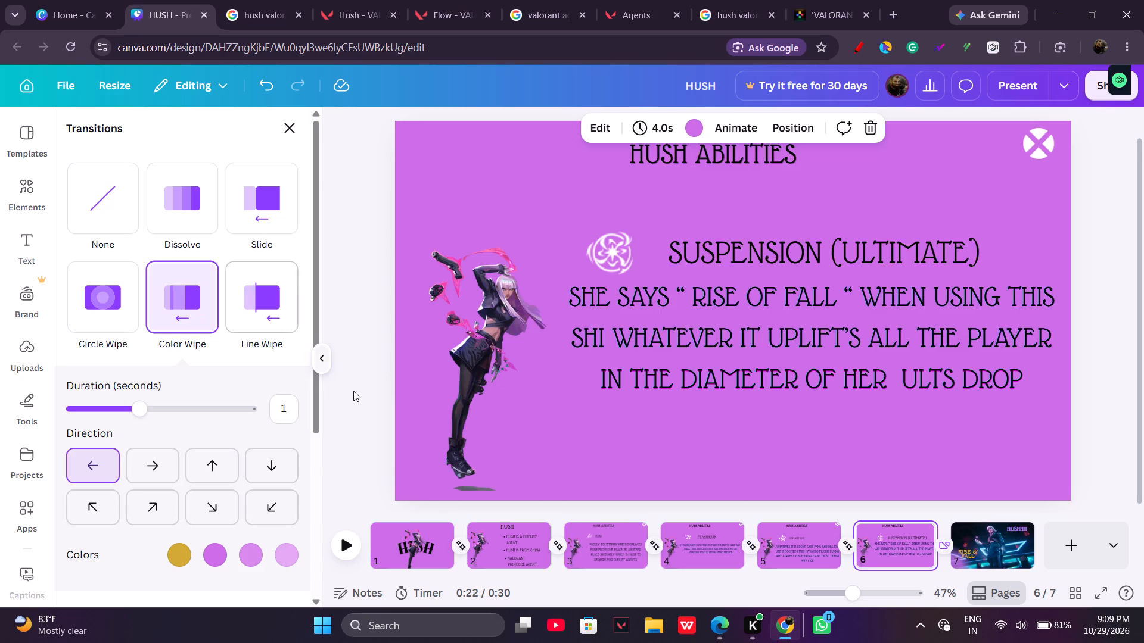
Set the alternative text of the full-page image on page 7 to "hush dancing" and save it.
click(960, 540)
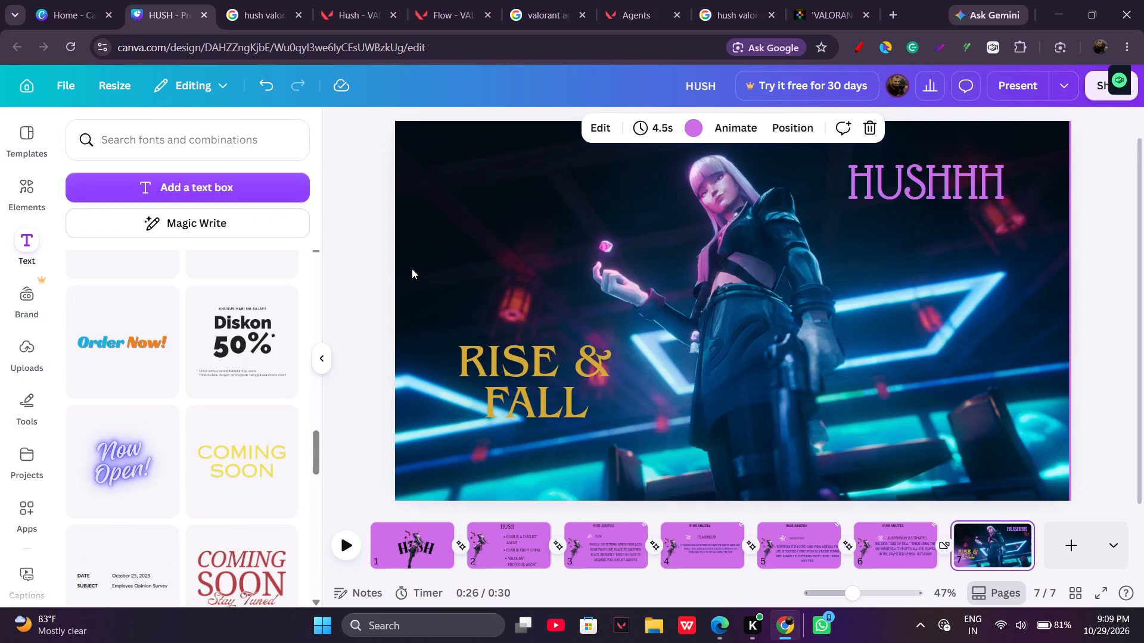
click(619, 235)
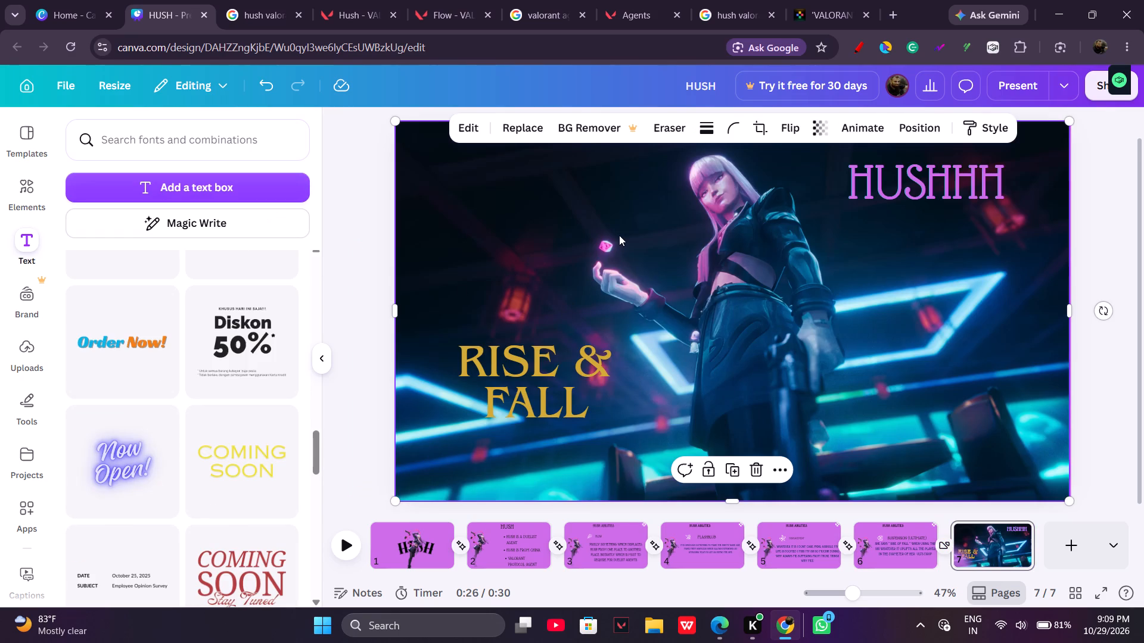
scroll(619, 235, up, 4)
scroll(619, 235, down, 1)
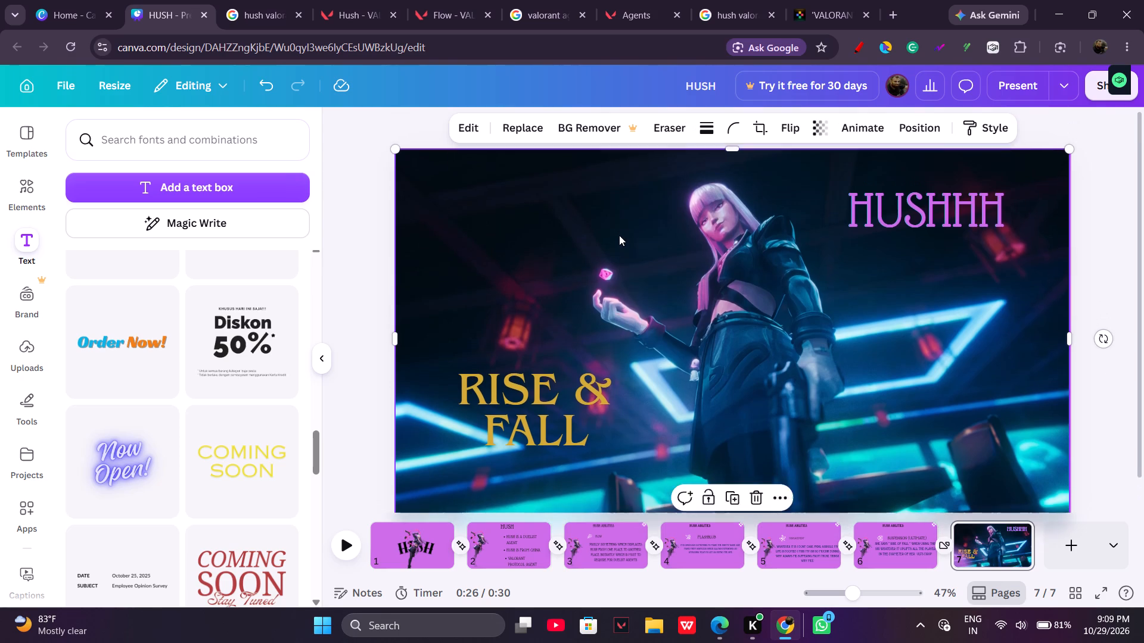
scroll(619, 235, down, 1)
right_click(764, 286)
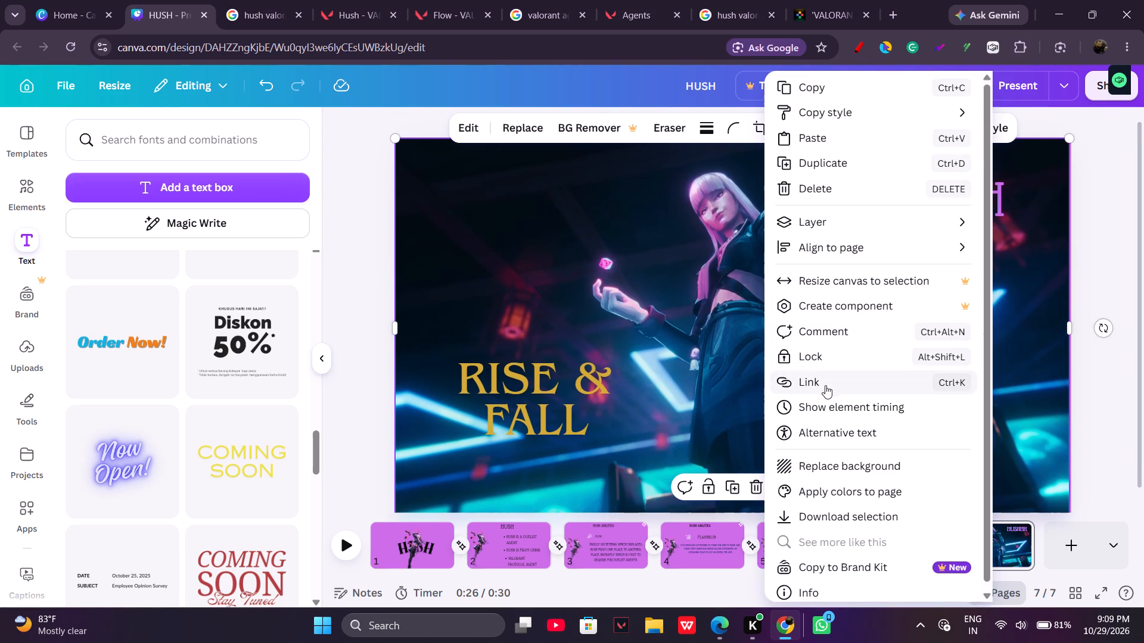
click(846, 432)
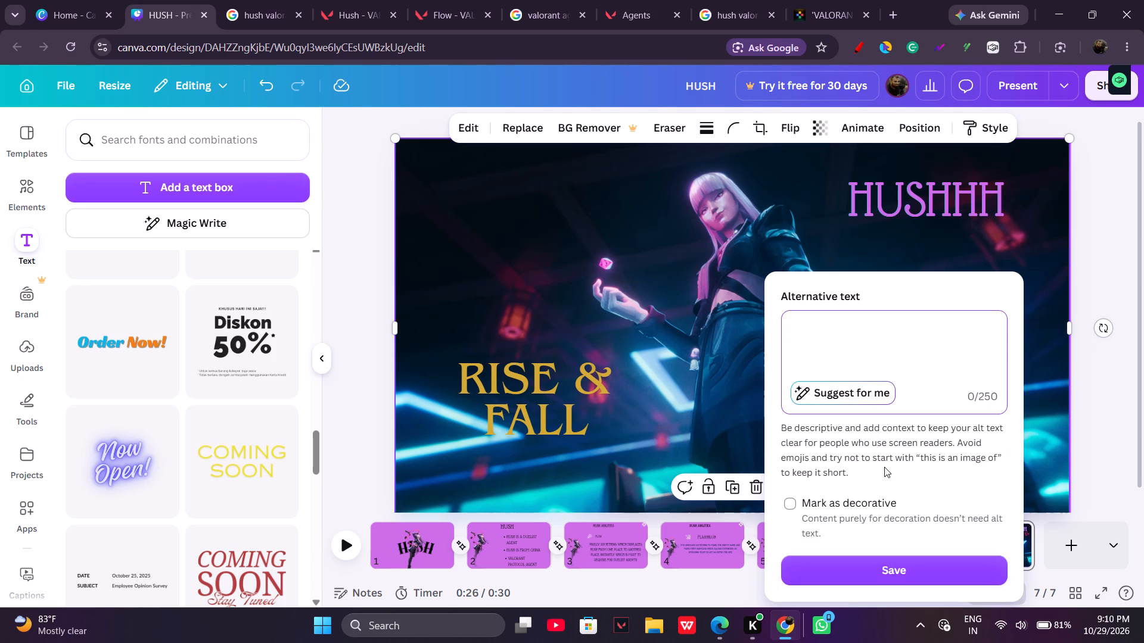
text(hu)
text(sh dancing)
key(space)
click(795, 510)
click(826, 561)
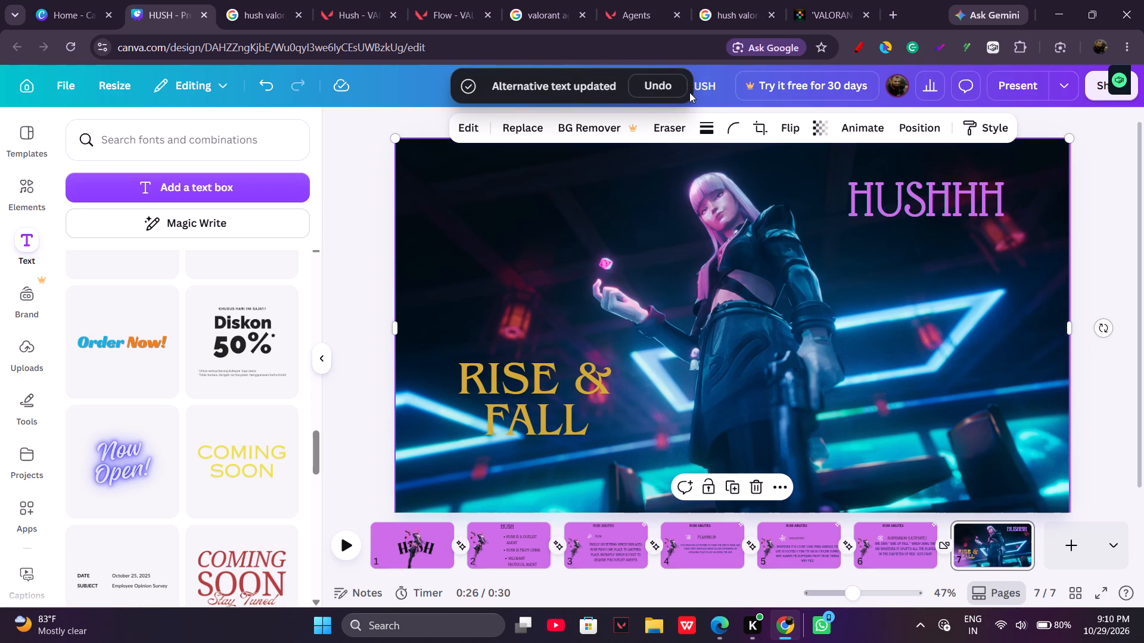
Nudge the RISE & FALL text slightly closer to the left edge of page 7.
click(777, 307)
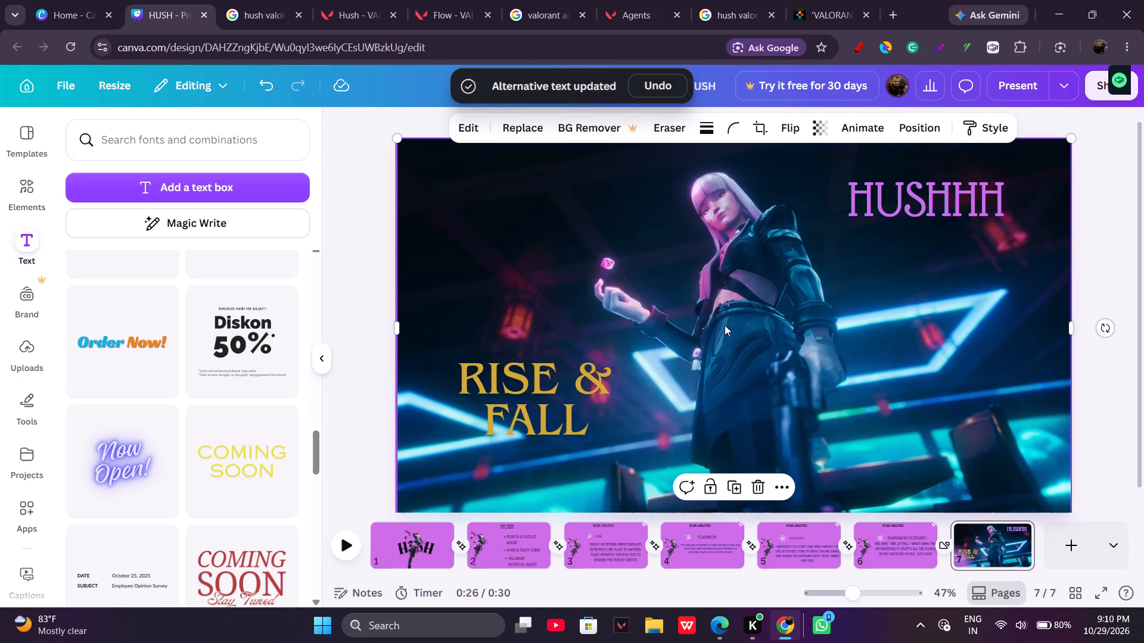
click(725, 325)
drag(551, 369, 544, 369)
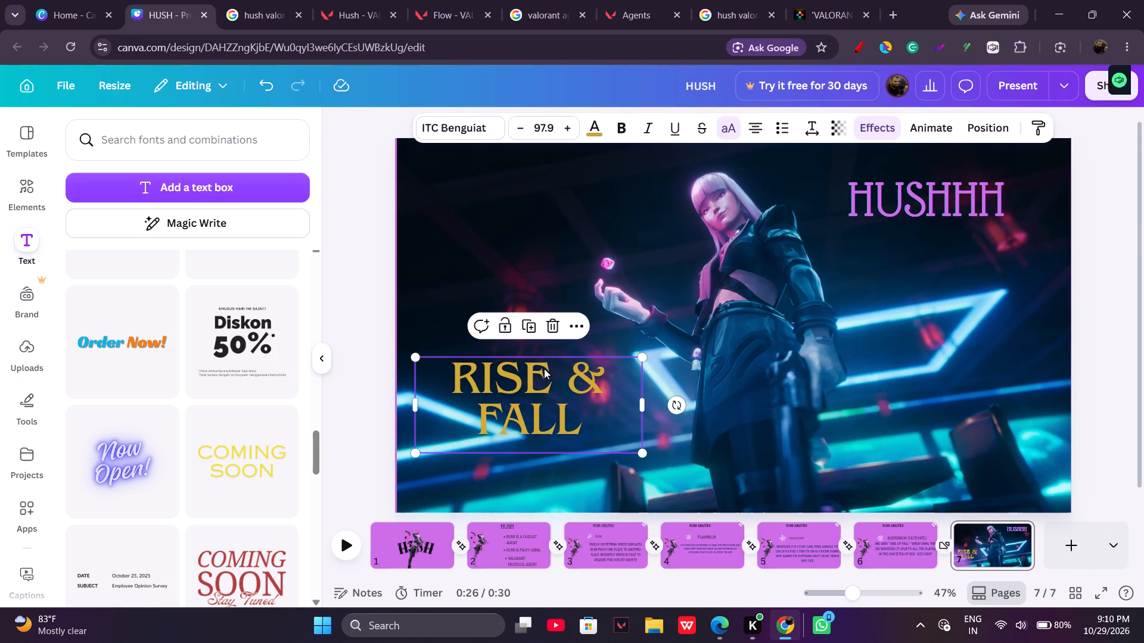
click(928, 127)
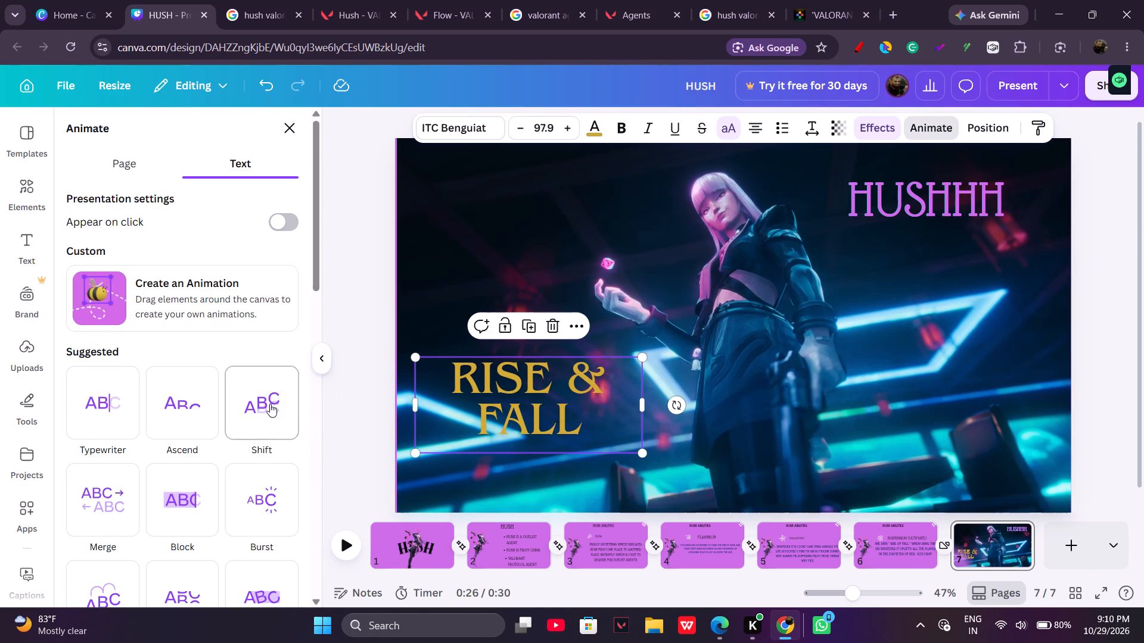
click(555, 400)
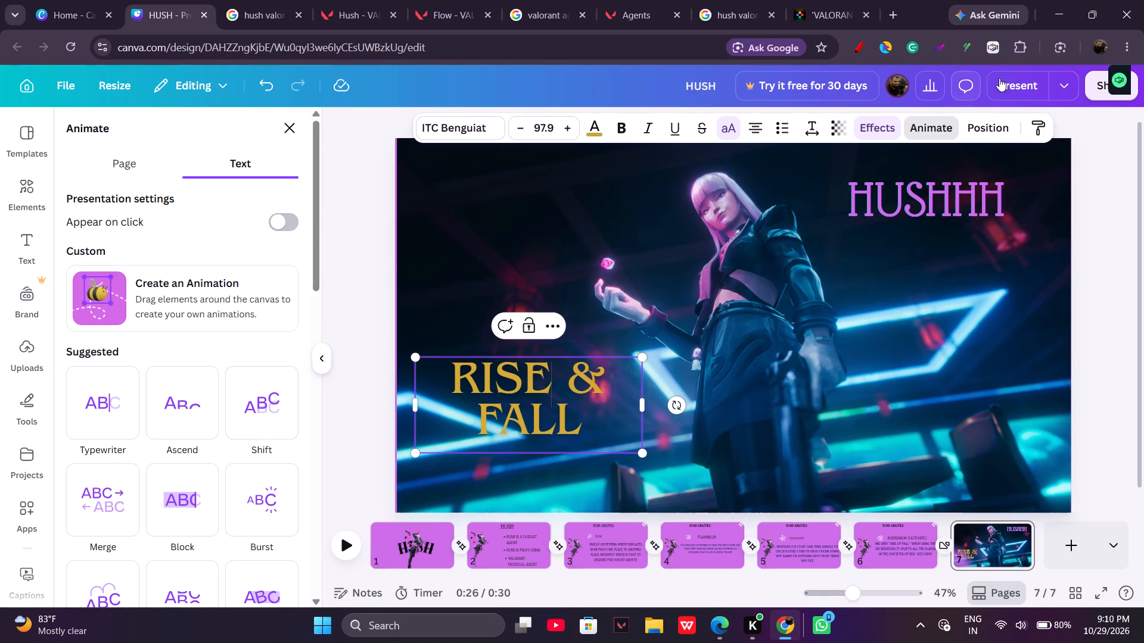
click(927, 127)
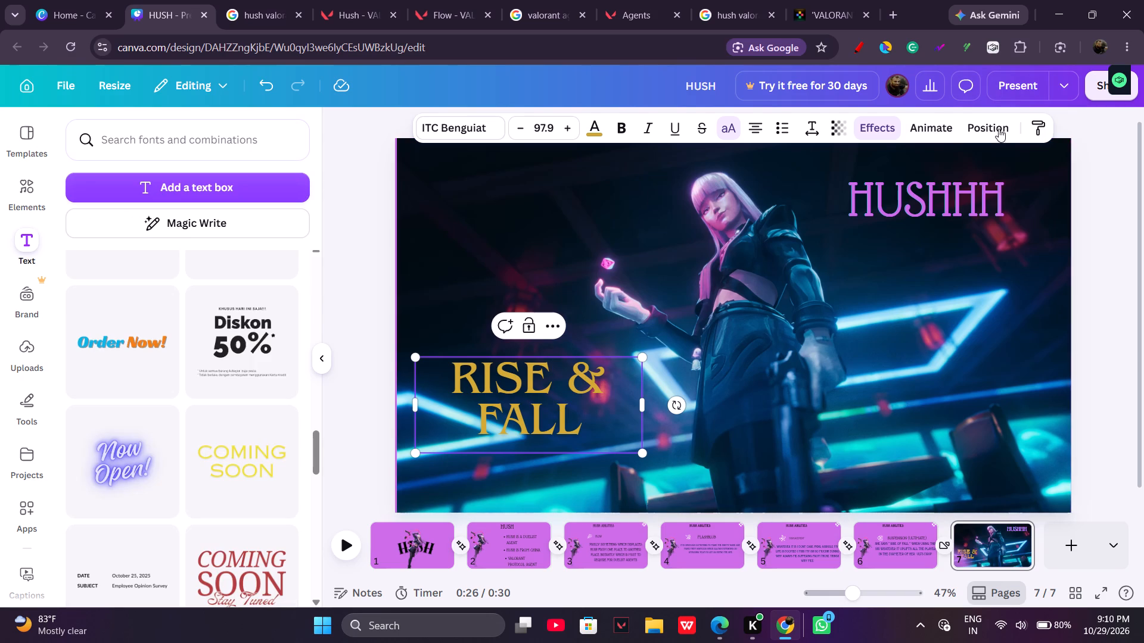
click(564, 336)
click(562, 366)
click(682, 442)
Apply the Clarify animation to the RISE & FALL text on page 7.
click(505, 400)
scroll(217, 354, up, 6)
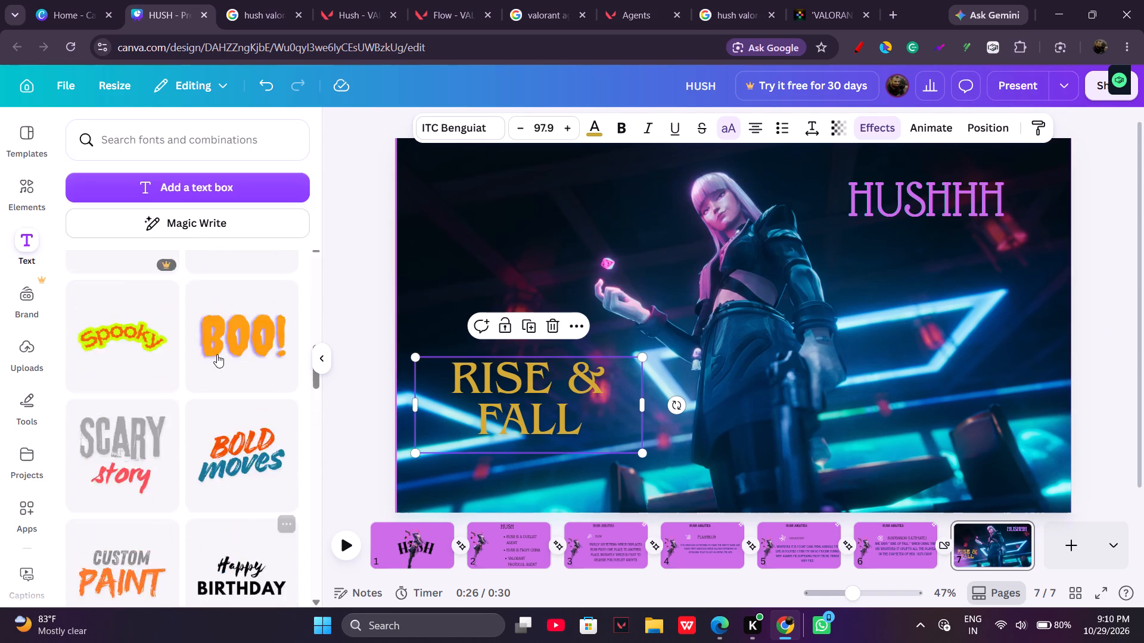
scroll(217, 354, up, 4)
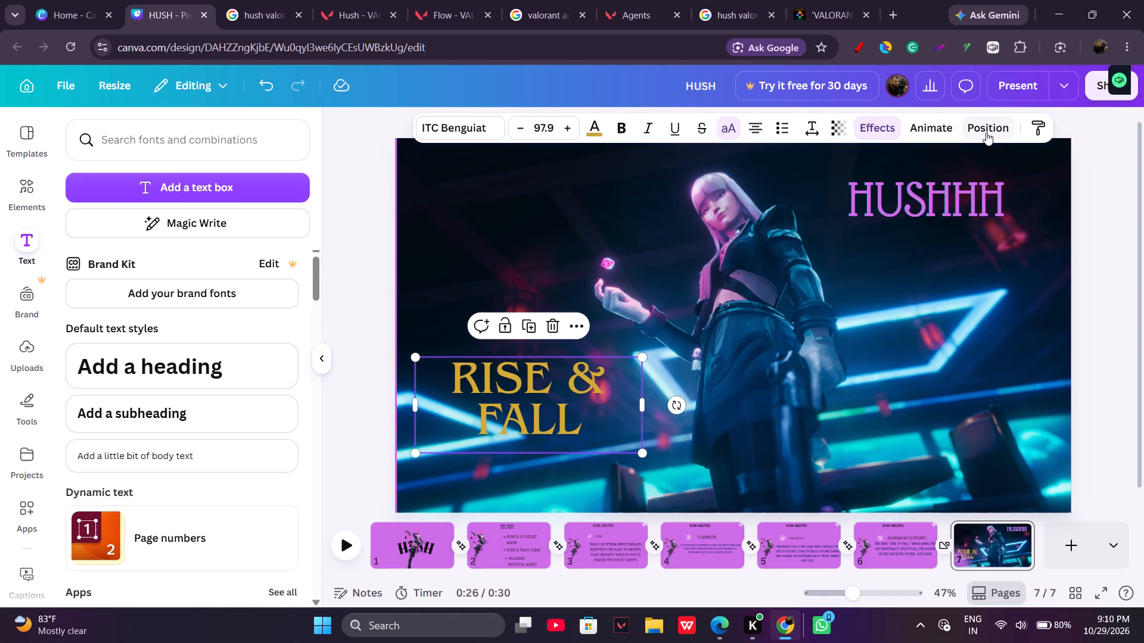
click(928, 118)
scroll(247, 420, down, 1)
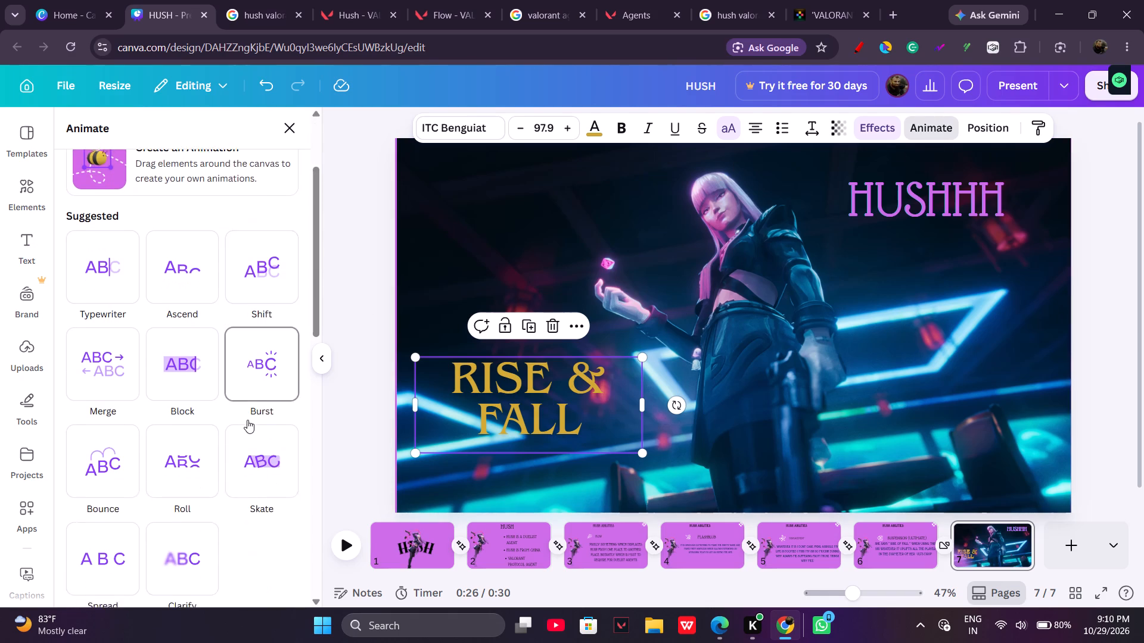
scroll(247, 420, down, 1)
click(194, 503)
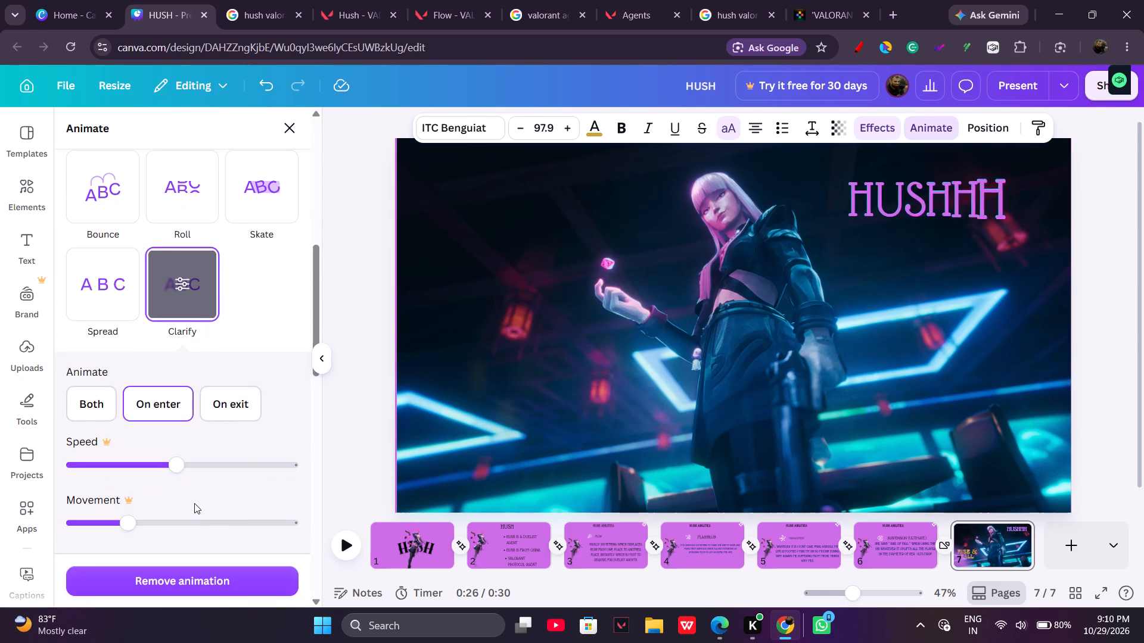
Play page 7 to preview its text animations.
click(529, 414)
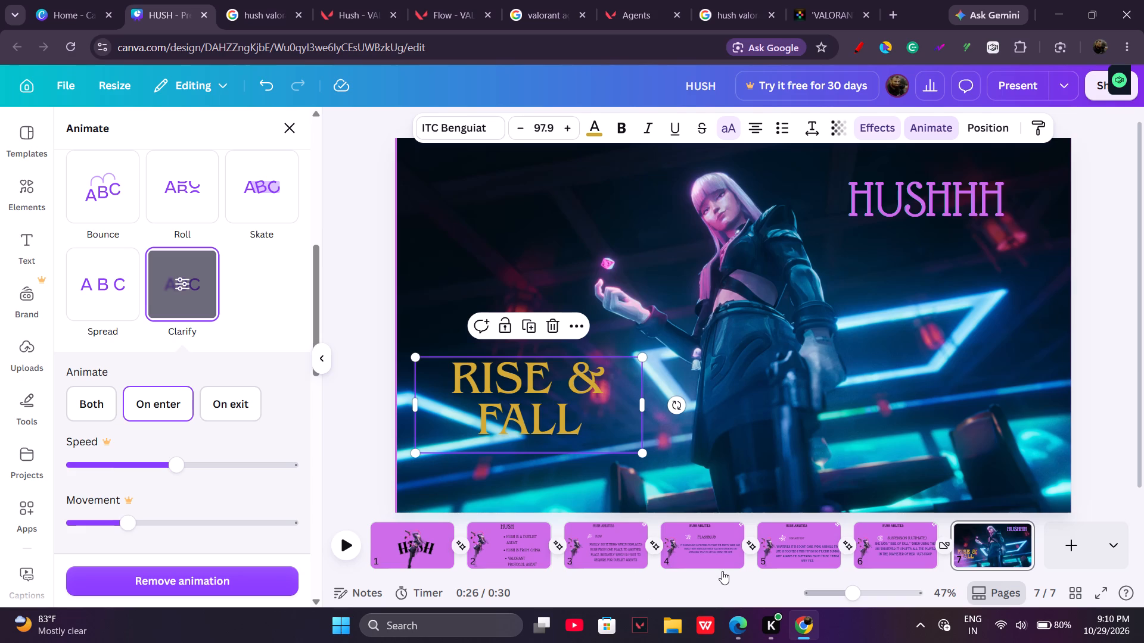
click(352, 534)
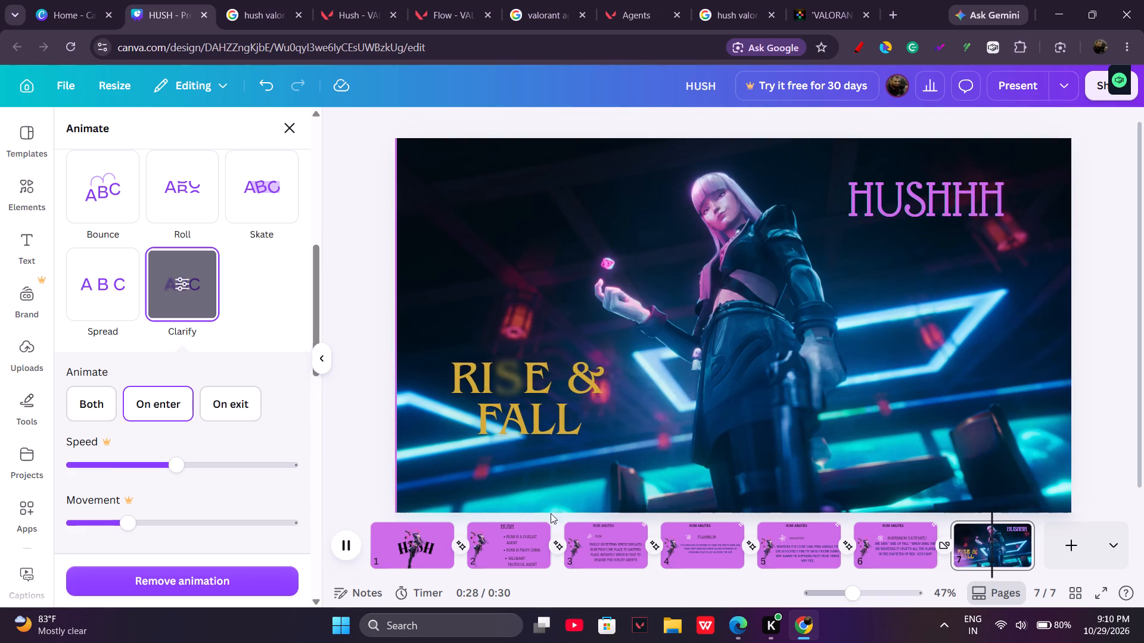
Present the design full screen from page 1 and try to replay the first page from its start.
click(406, 544)
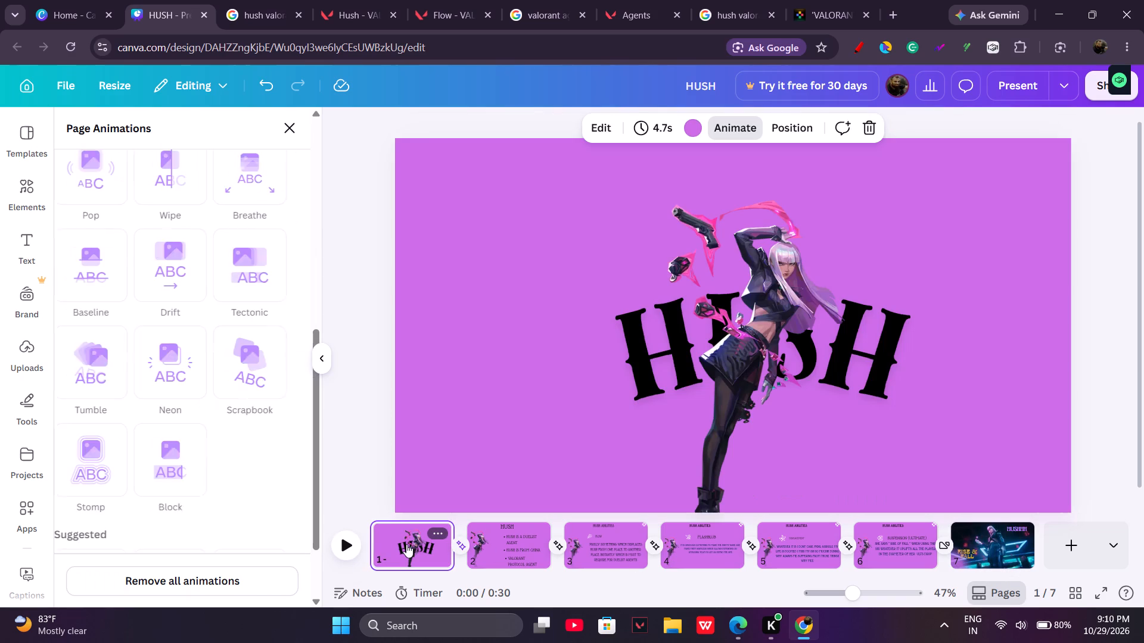
click(1010, 79)
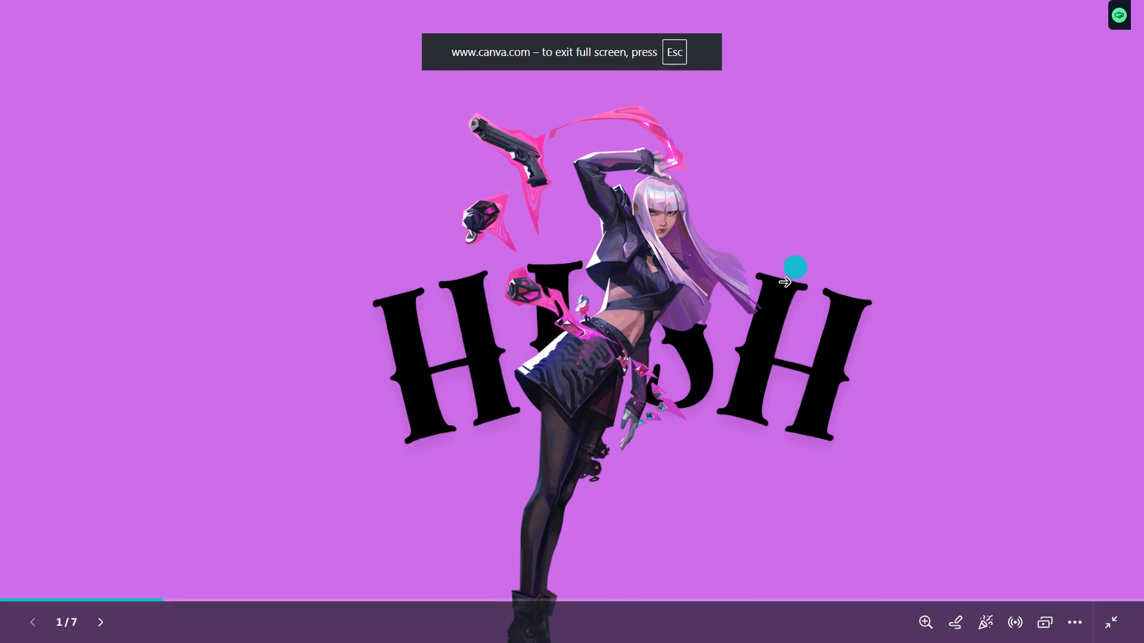
click(35, 625)
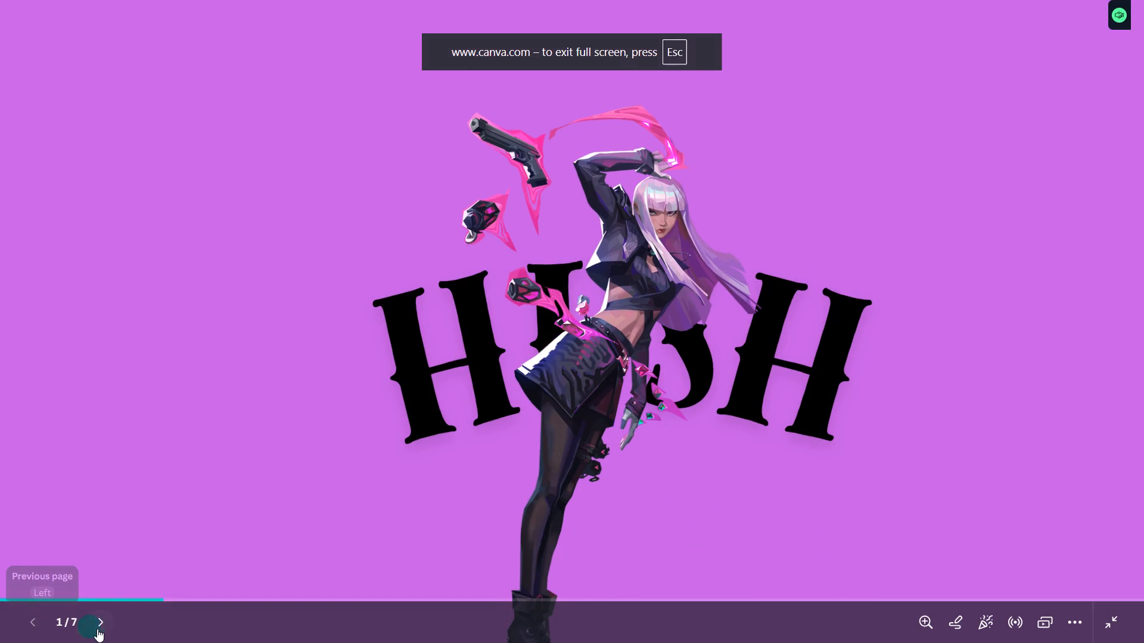
click(100, 630)
click(30, 626)
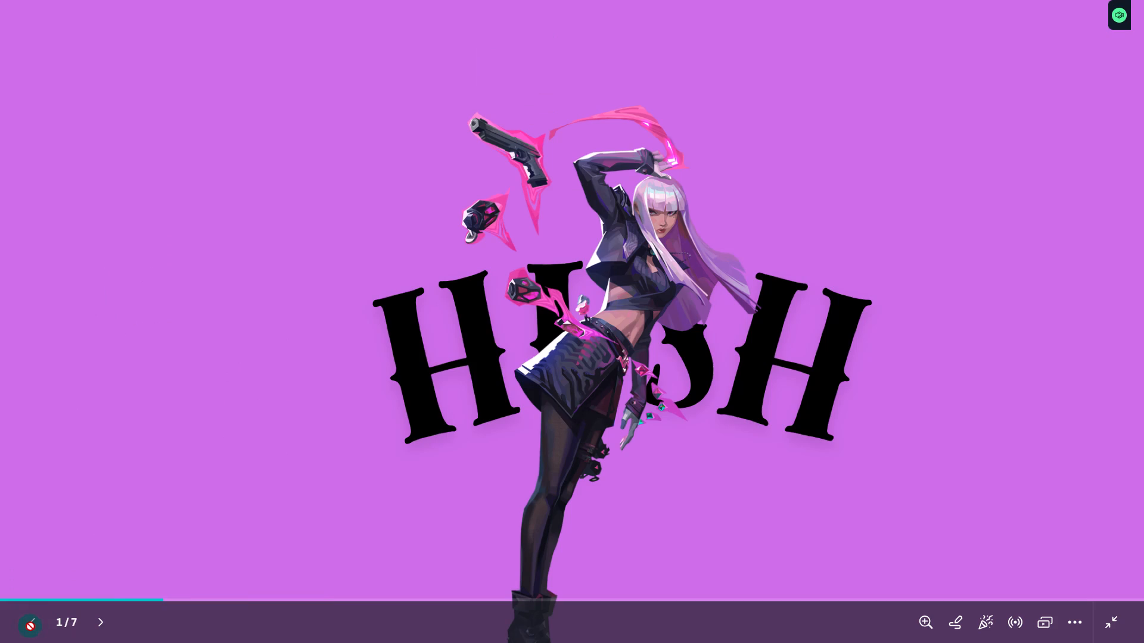
click(30, 626)
click(23, 591)
key(Left)
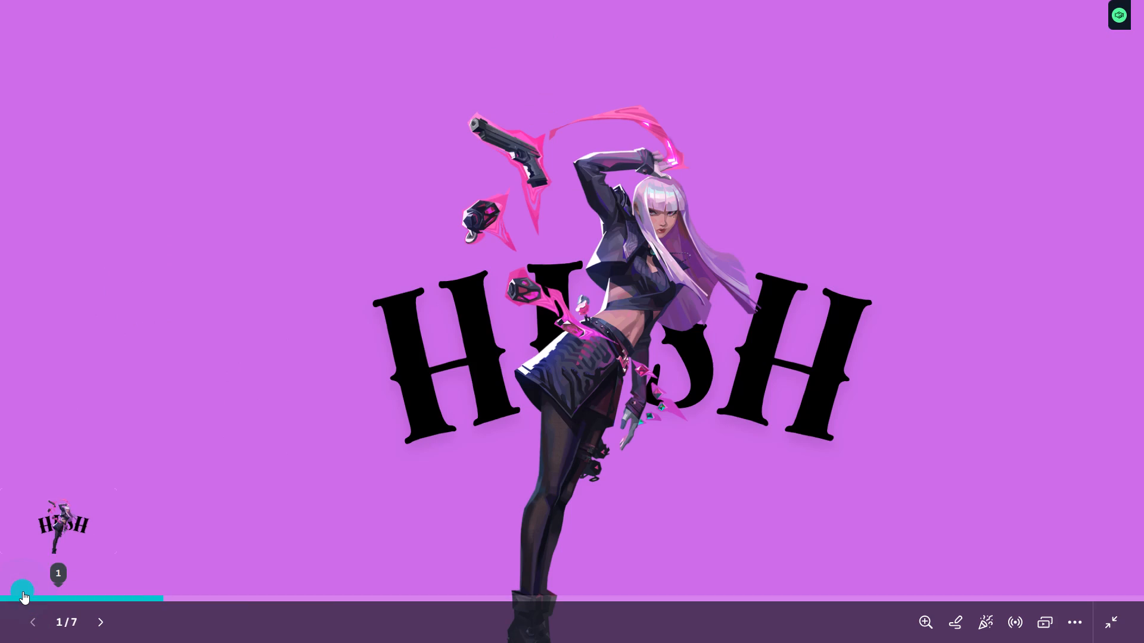
key(Left)
key(Left)
key(Left)
drag(23, 594, 17, 594)
click(17, 594)
drag(17, 594, 0, 596)
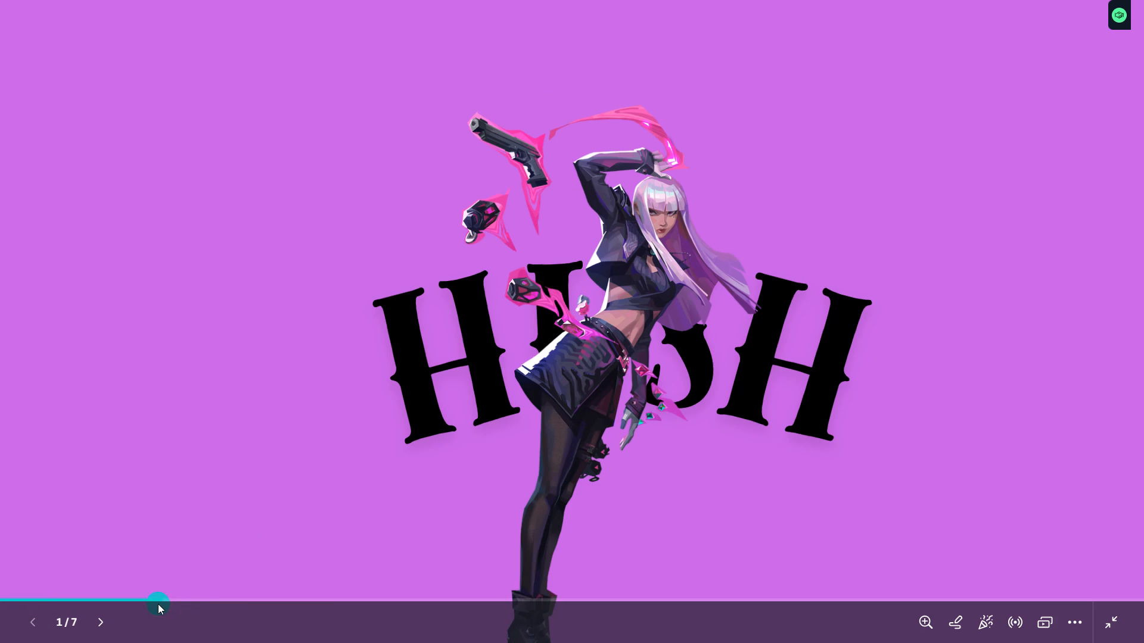
drag(158, 604, 126, 597)
Advance the full-screen presentation from page 1 through to page 7 to review the animations and transitions, and exit it.
click(1143, 203)
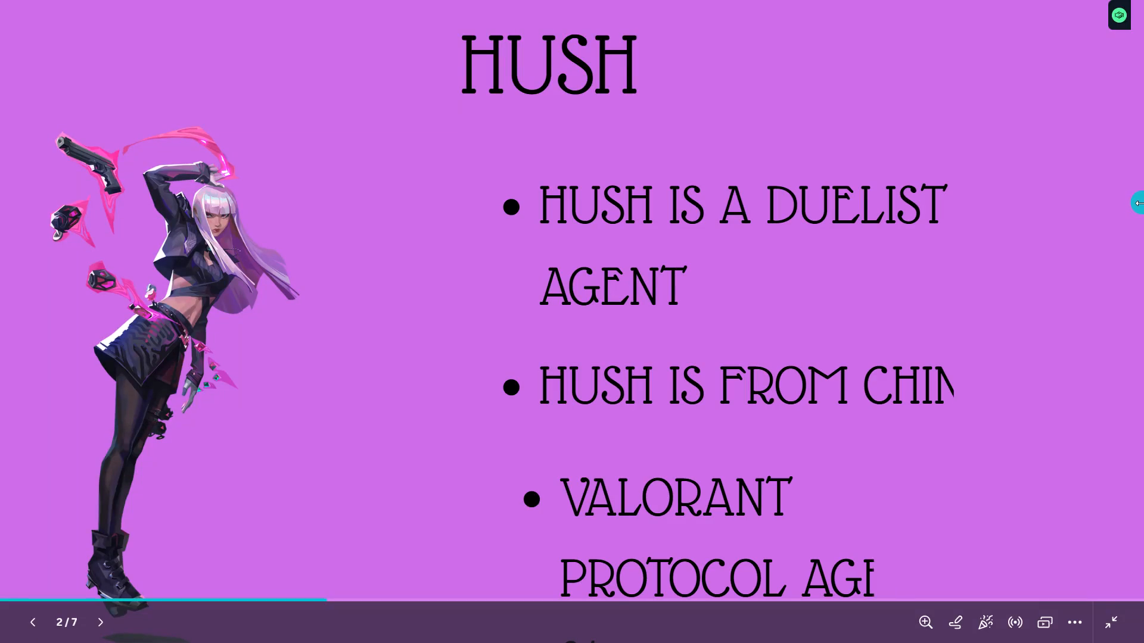
click(1128, 210)
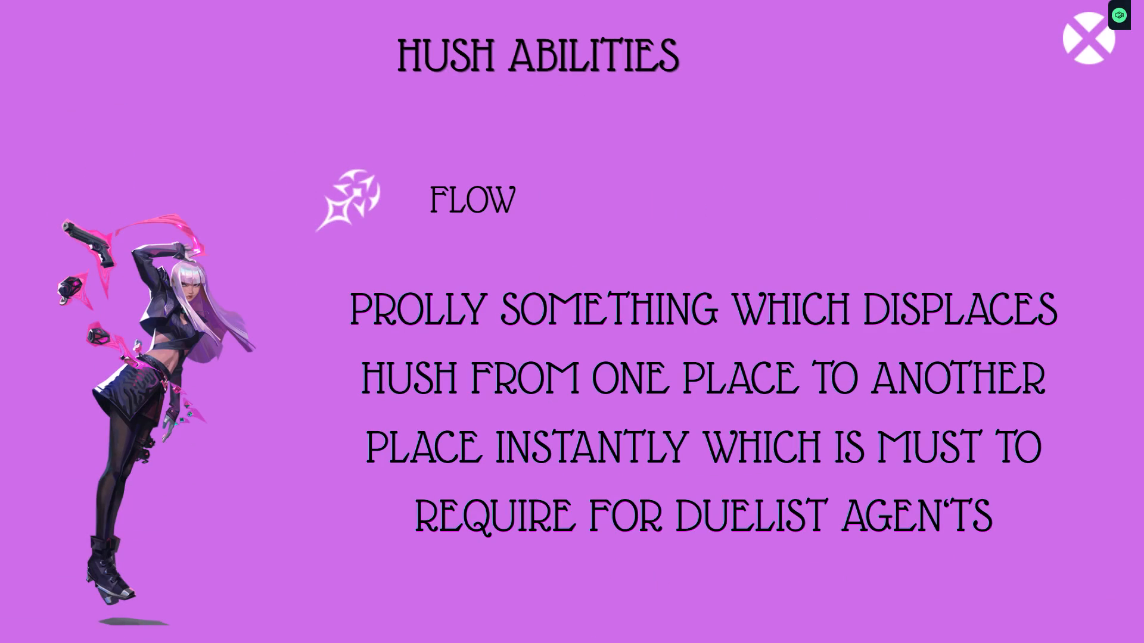
click(1128, 210)
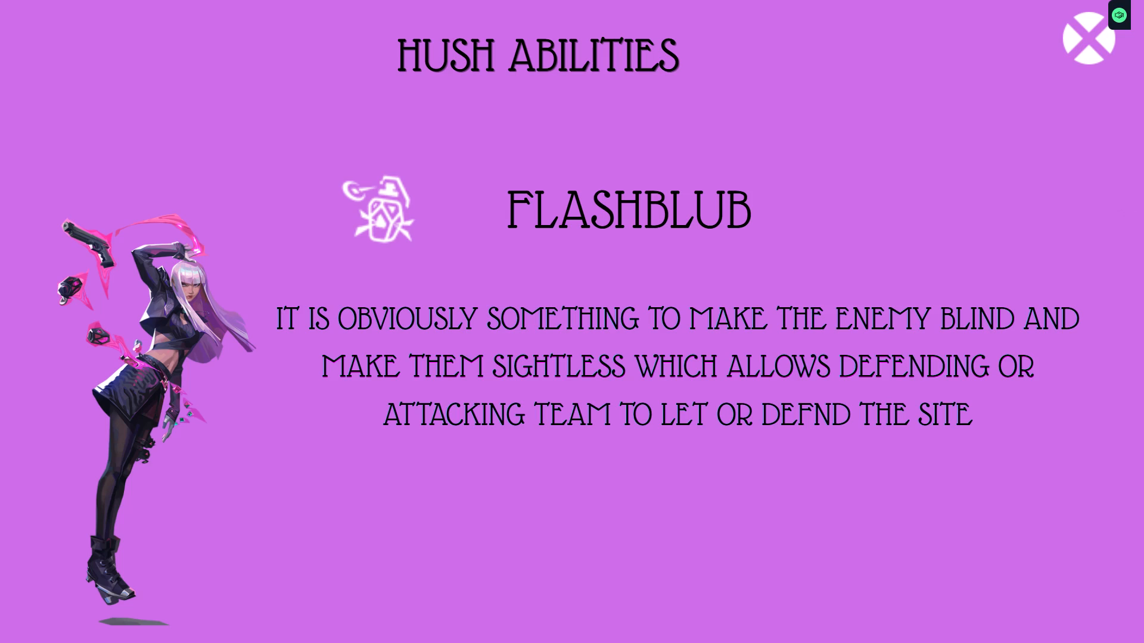
click(1127, 205)
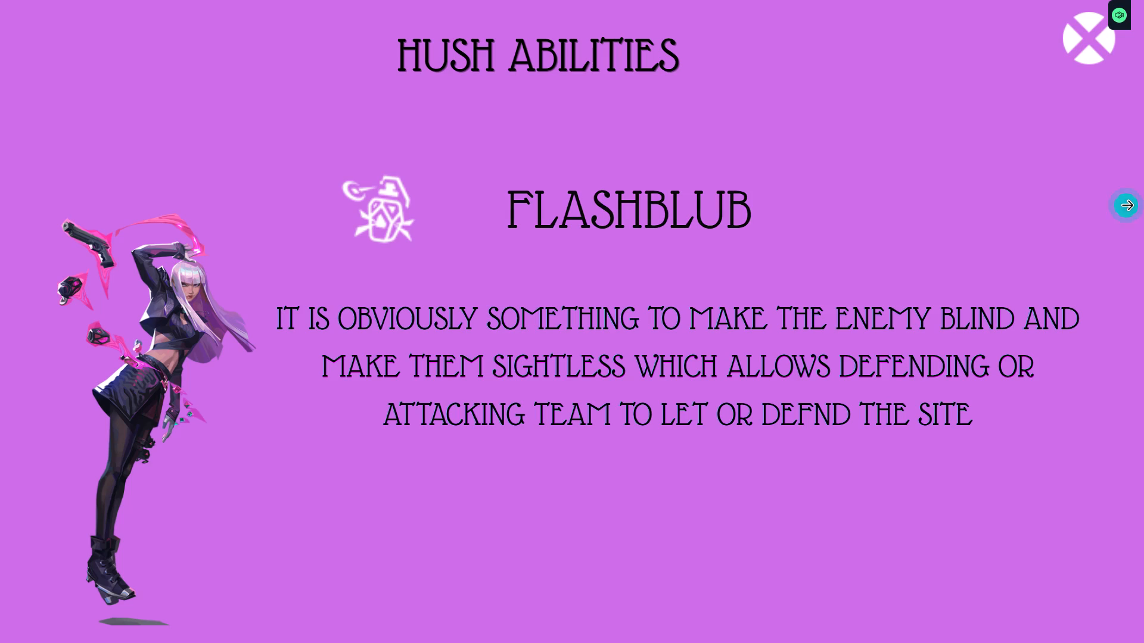
click(1112, 210)
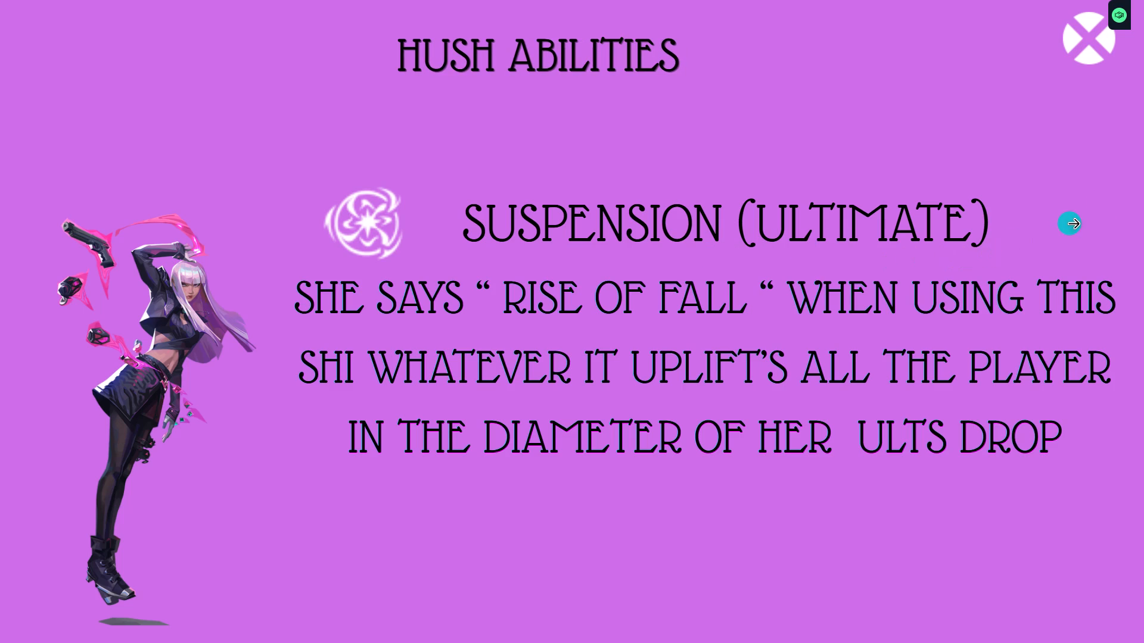
click(1103, 233)
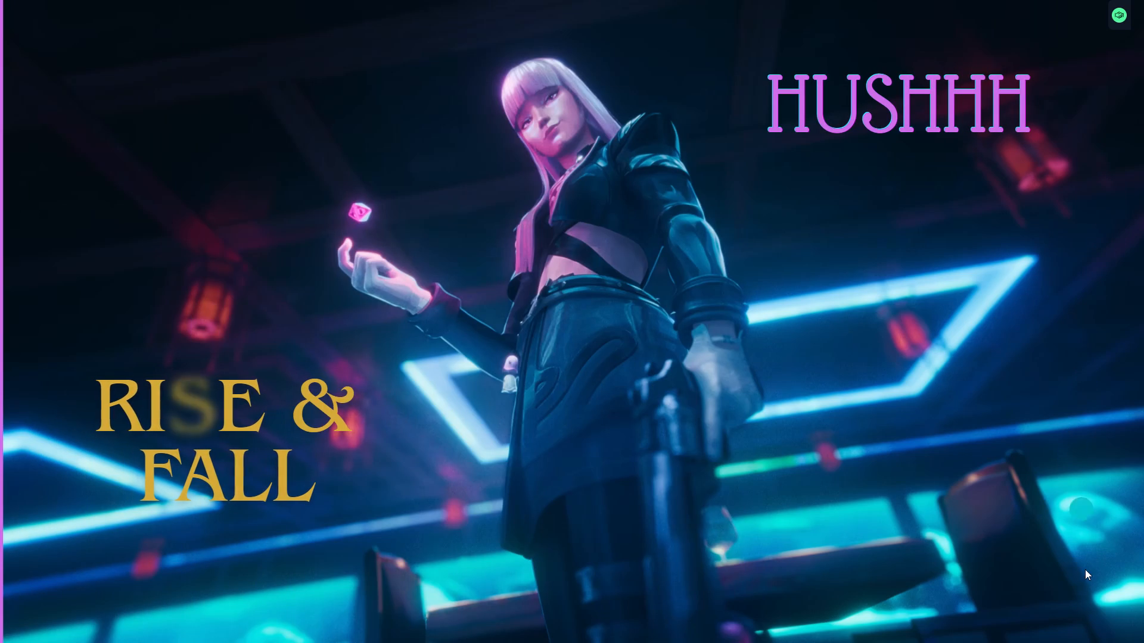
click(1085, 569)
key(Escape)
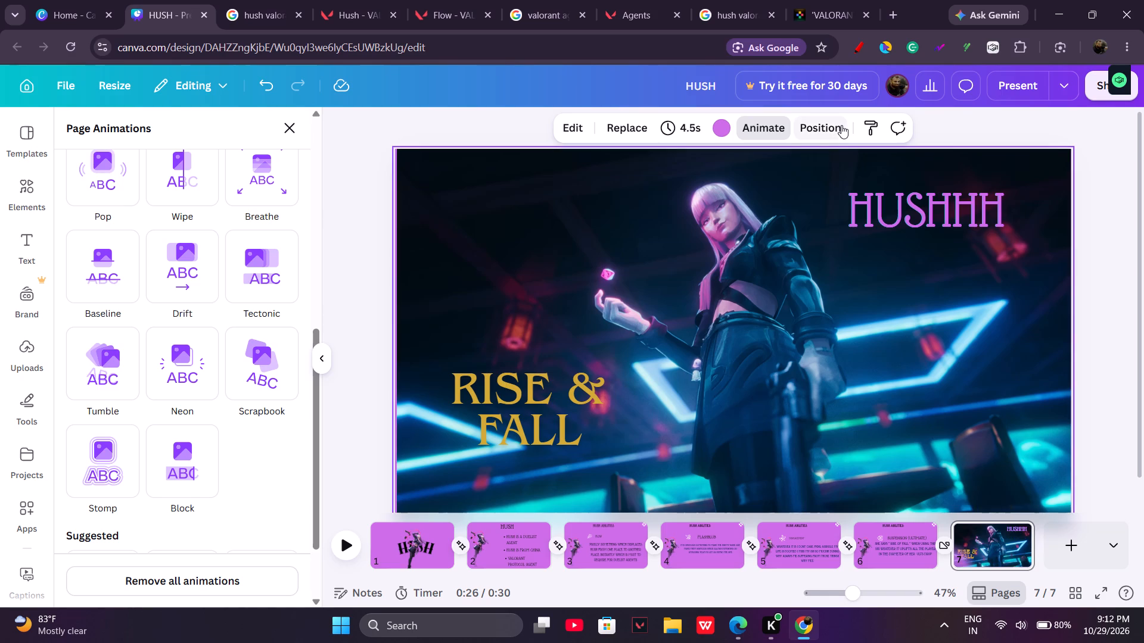
Browse the "hush valorant" image search results for another picture of Hush.
click(733, 0)
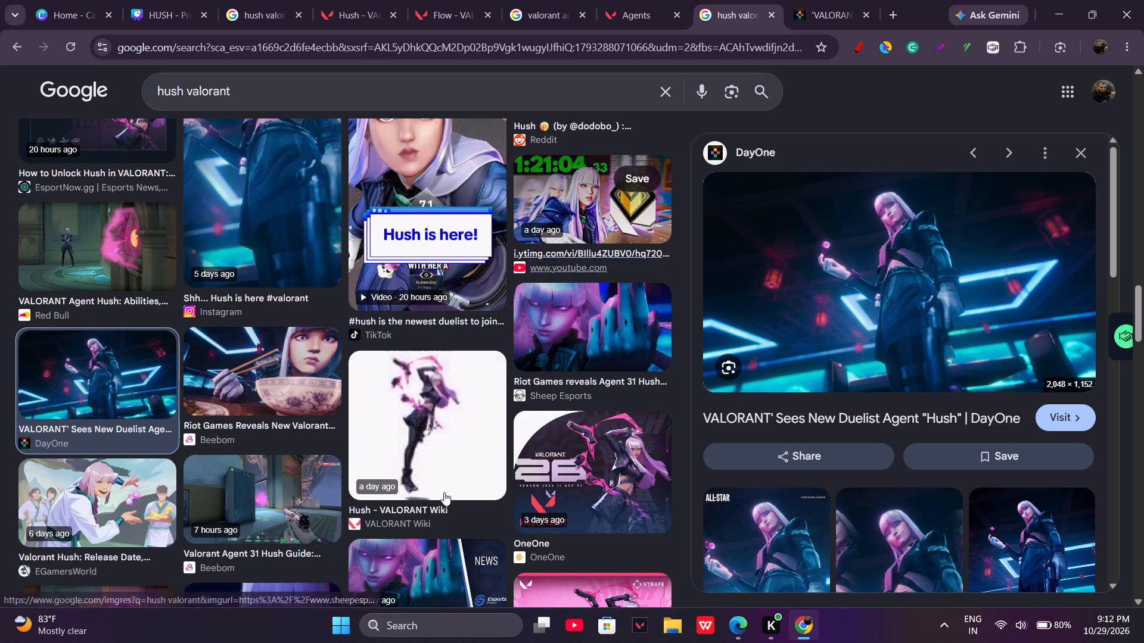
scroll(444, 492, down, 7)
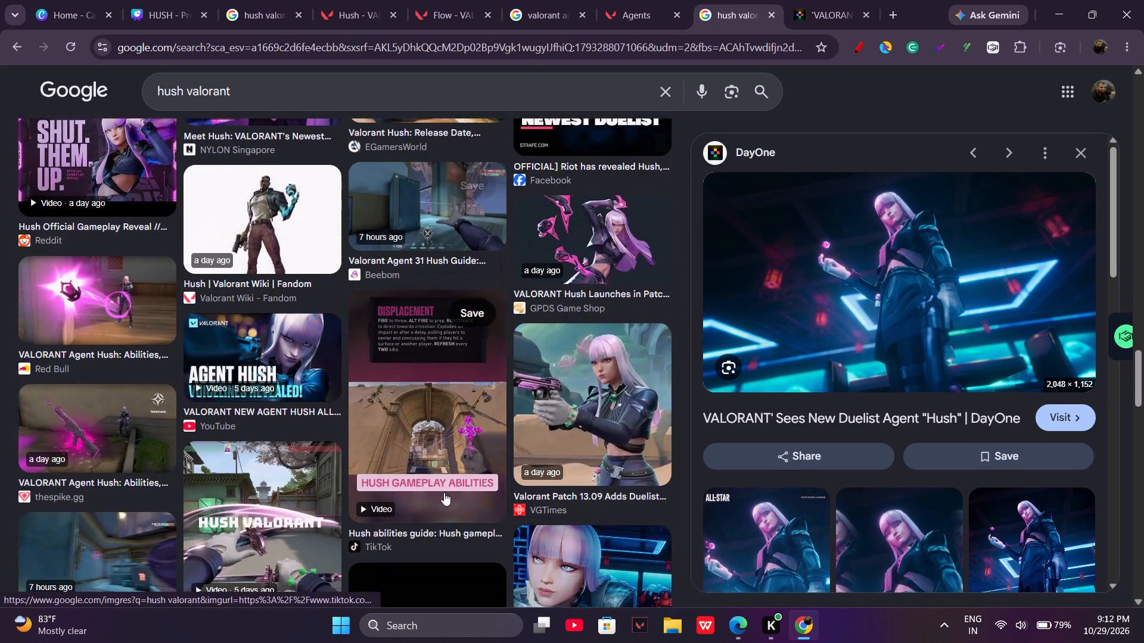
scroll(444, 492, down, 4)
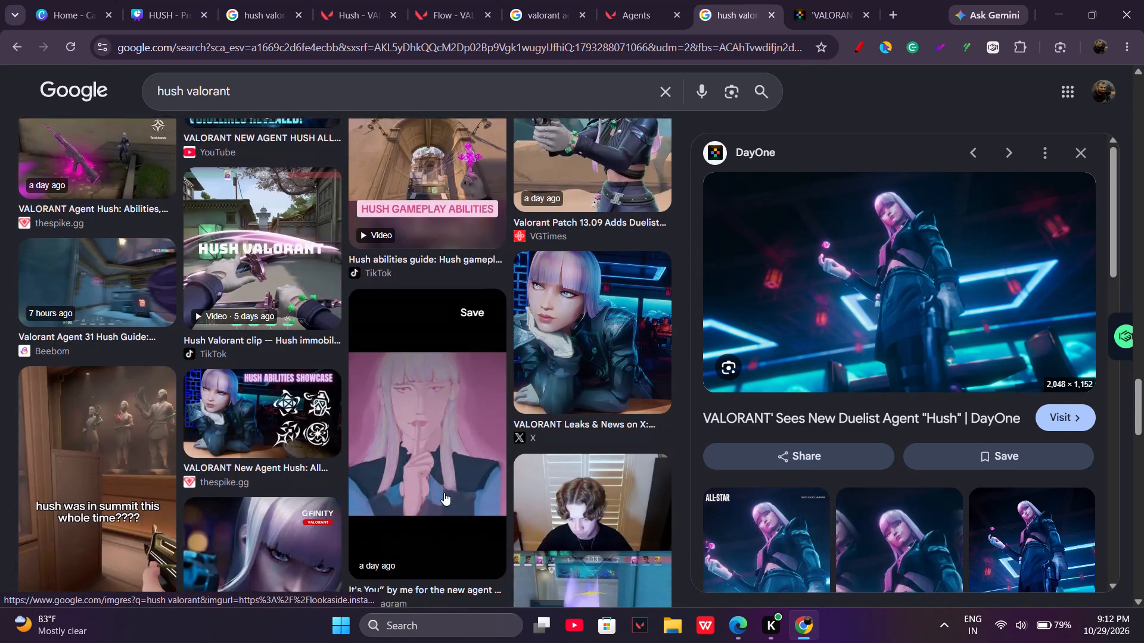
scroll(444, 492, down, 5)
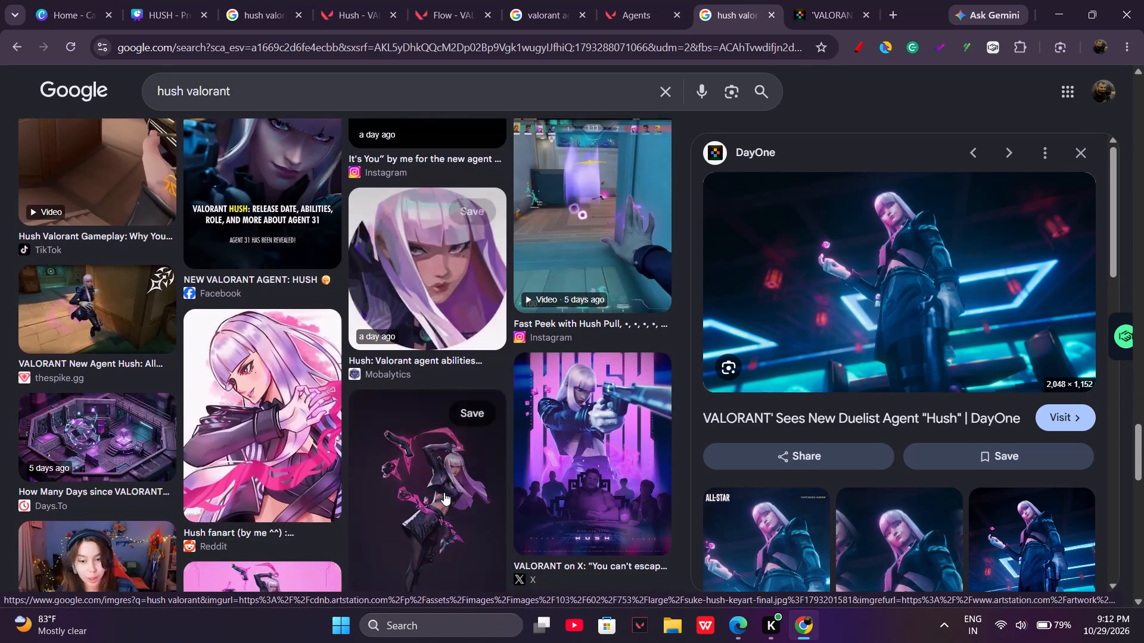
scroll(444, 492, down, 1)
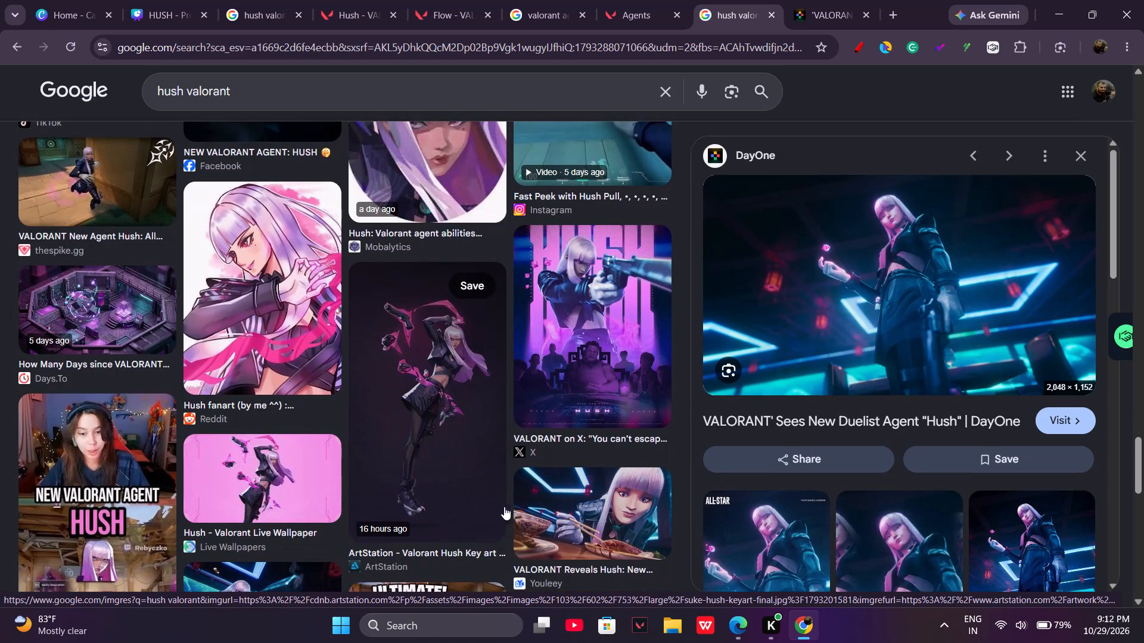
scroll(409, 475, down, 5)
scroll(409, 475, up, 1)
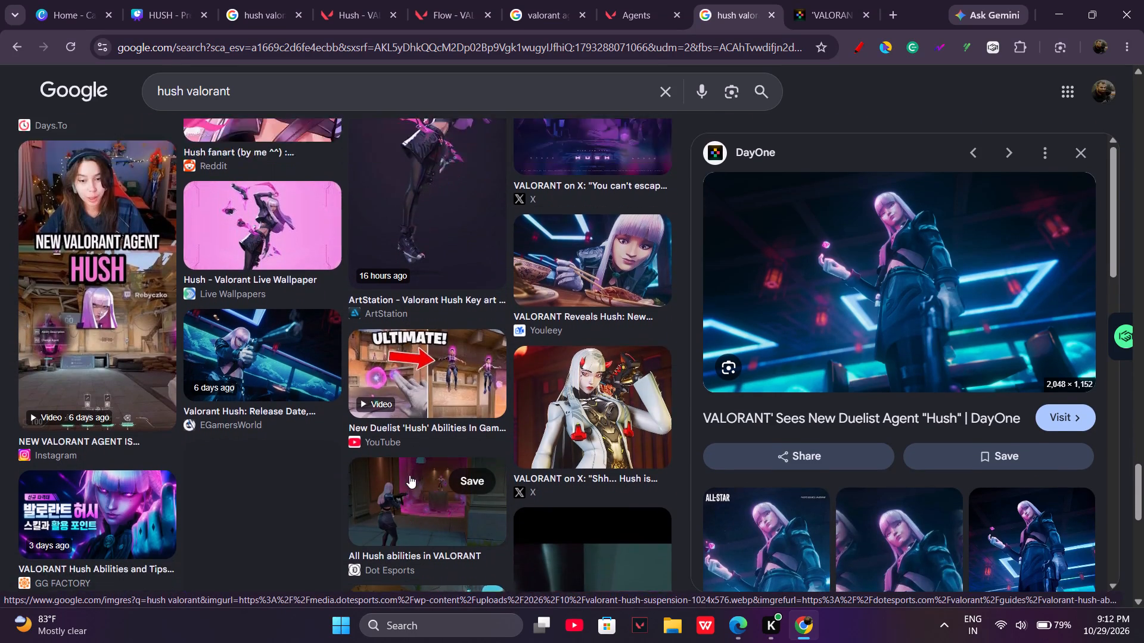
scroll(409, 475, up, 19)
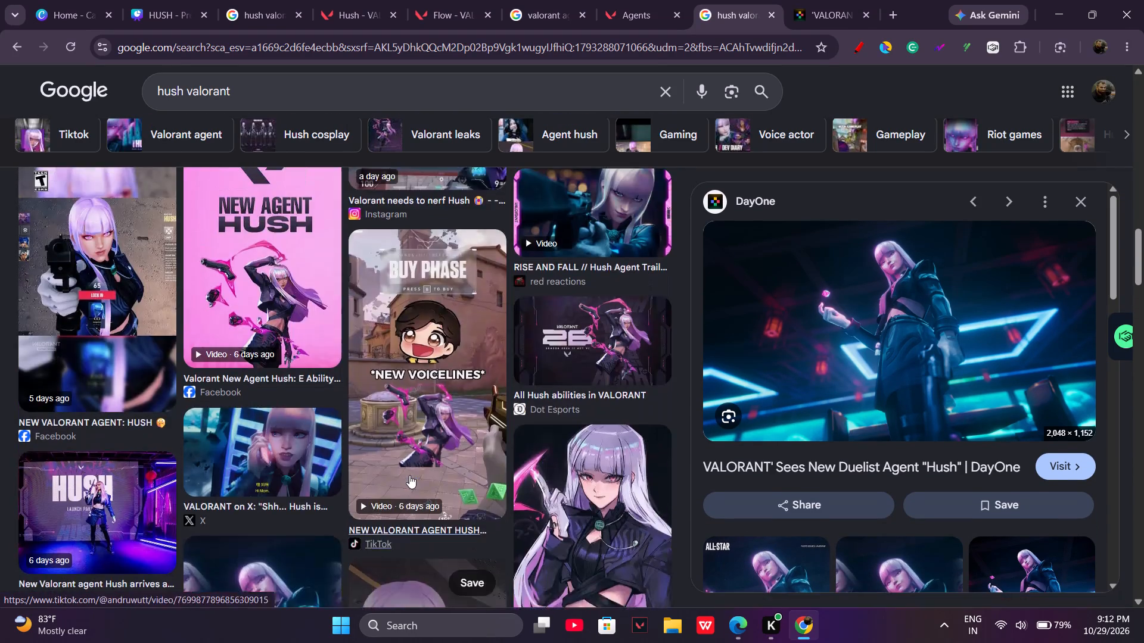
scroll(409, 475, up, 5)
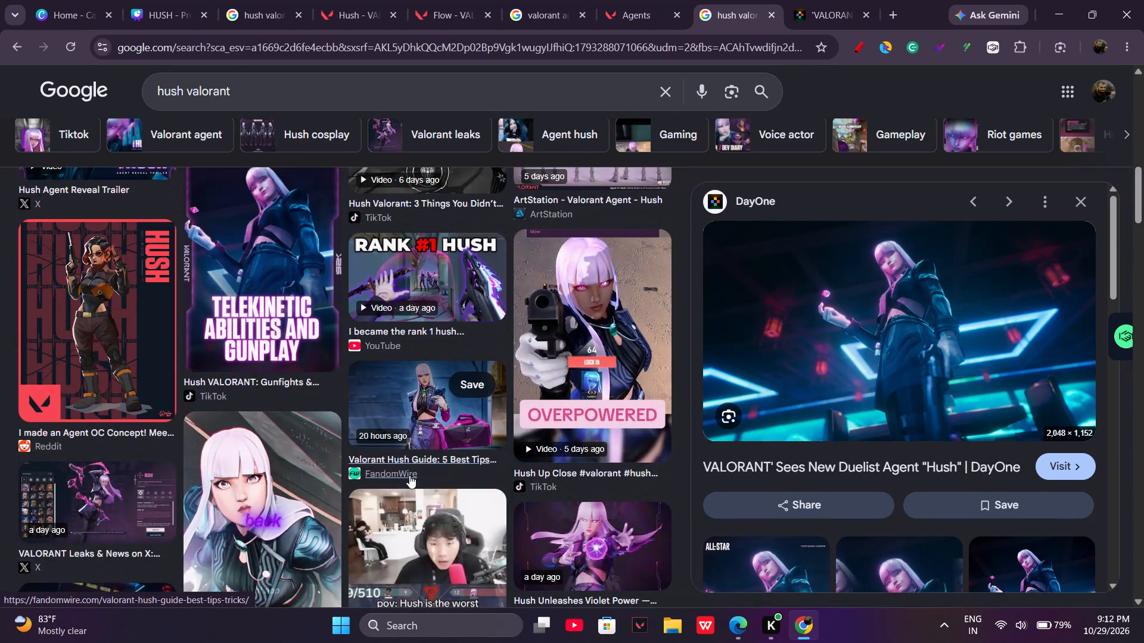
scroll(409, 475, up, 6)
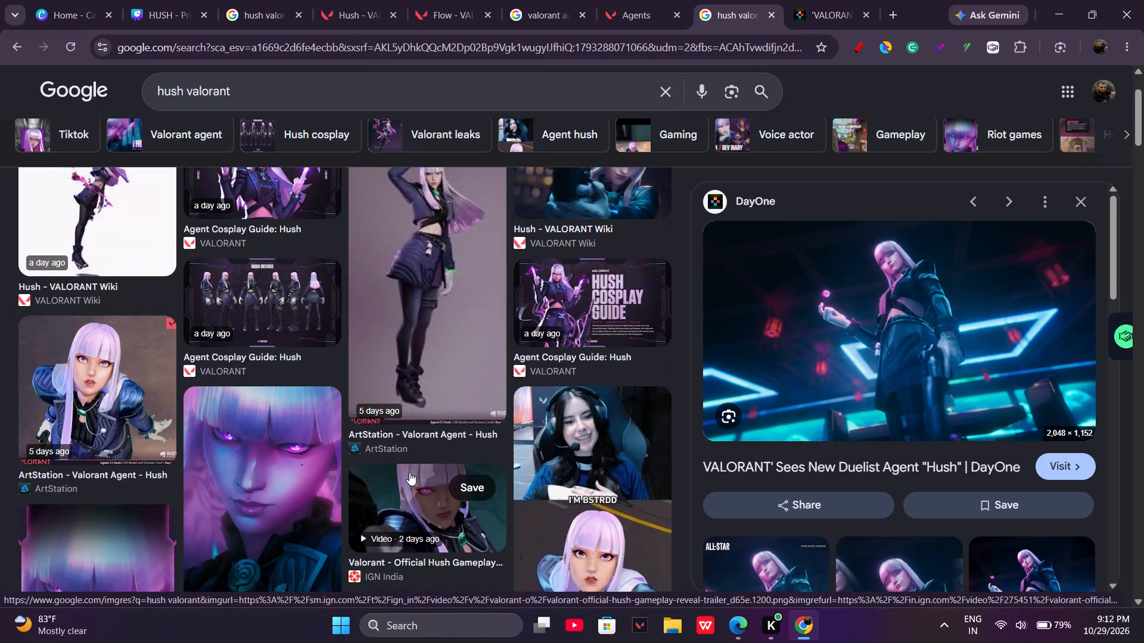
scroll(417, 440, up, 3)
scroll(417, 440, down, 1)
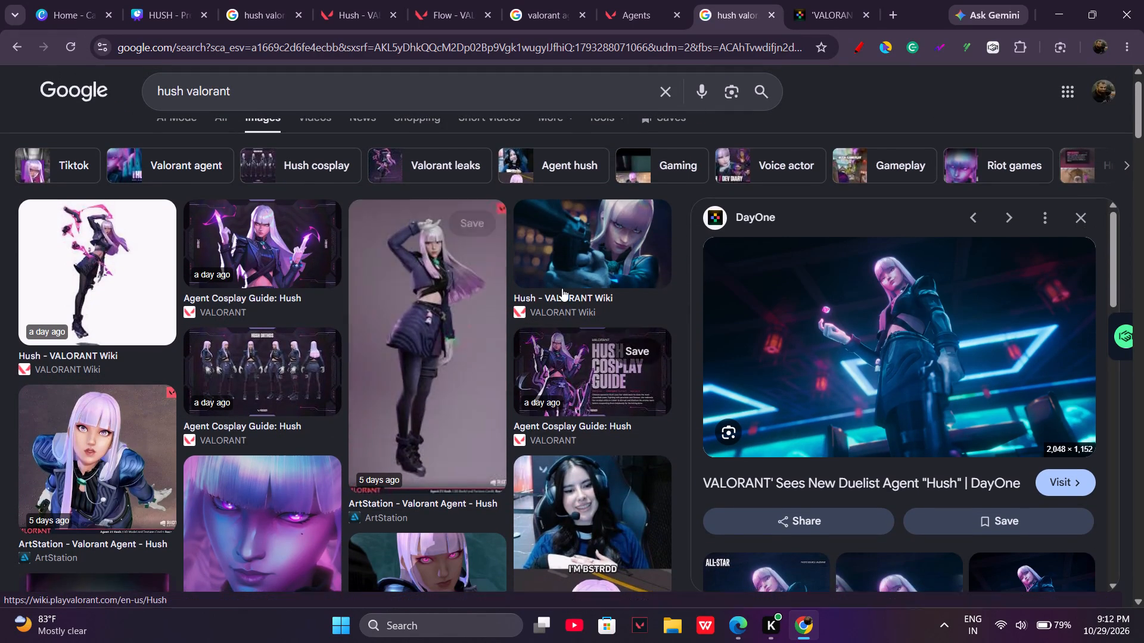
Open the VALORANT Wiki page for Hush from its image result showing her aiming a gun.
click(570, 253)
click(865, 289)
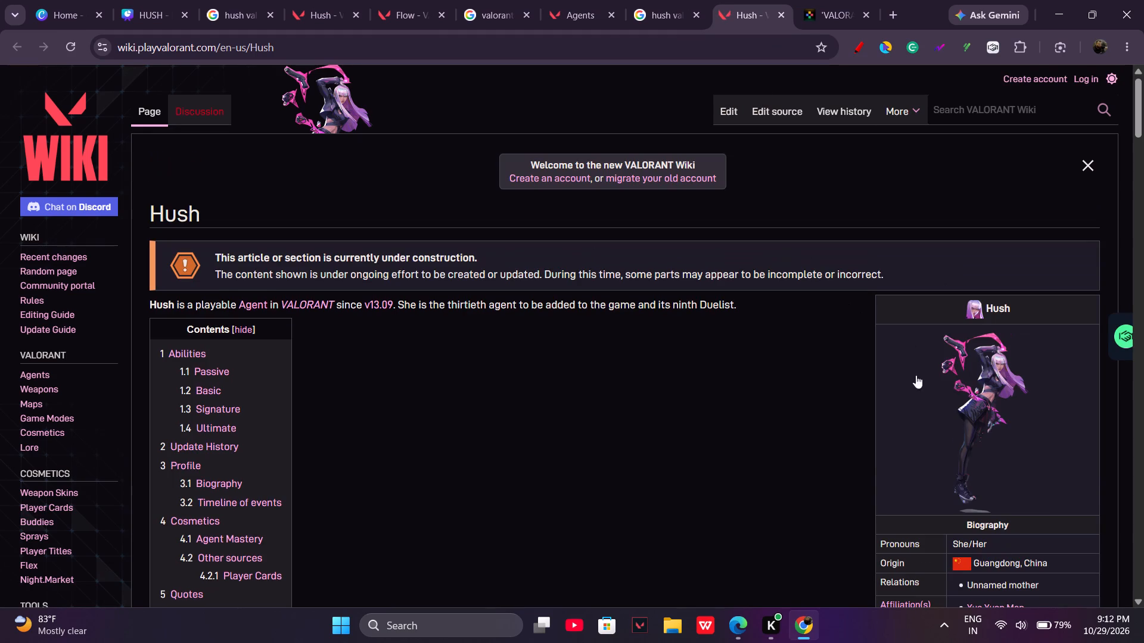
Enlarge the "Rise and Fall Hush" picture beside the wiki page's Timeline of events and copy the image.
scroll(561, 504, down, 1)
click(537, 367)
scroll(537, 367, down, 2)
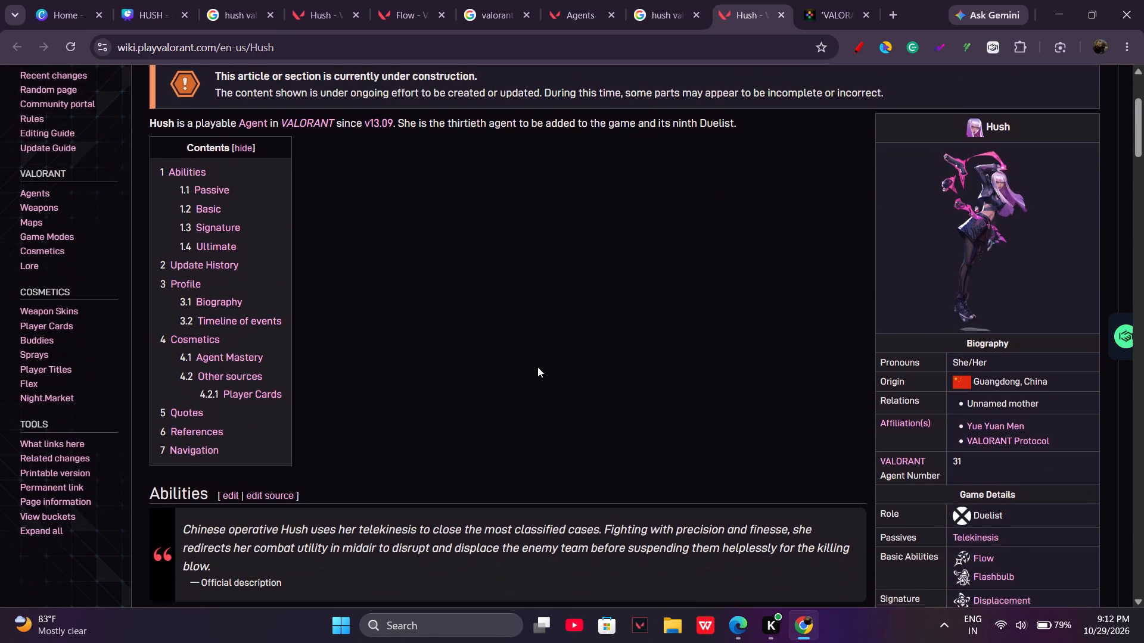
scroll(537, 367, down, 2)
scroll(537, 367, up, 3)
click(624, 424)
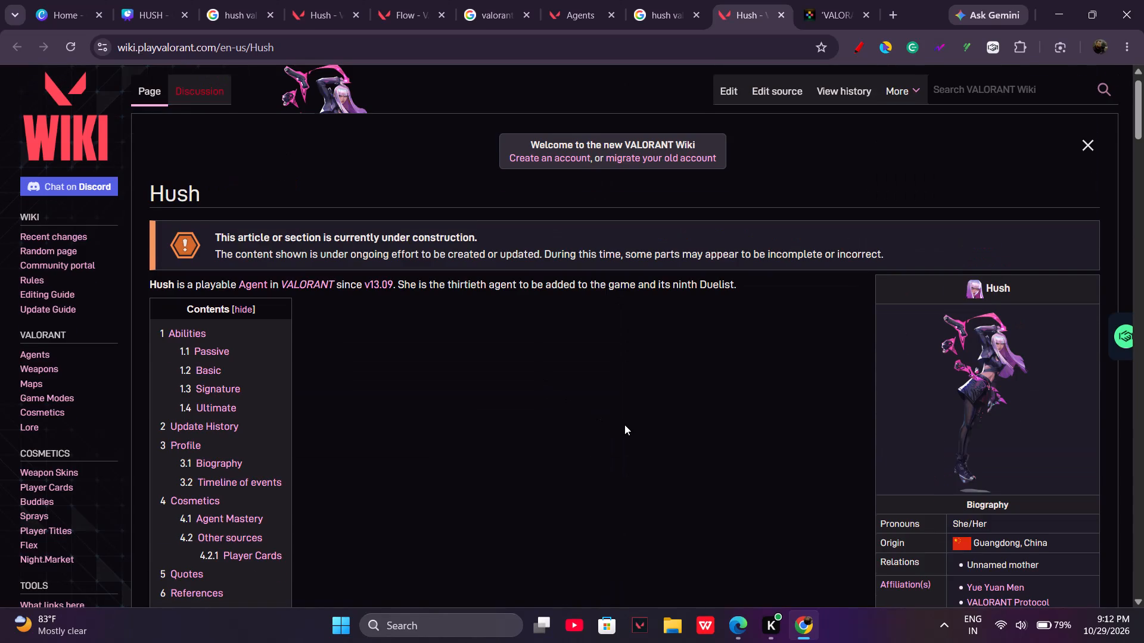
drag(624, 424, 577, 477)
drag(577, 477, 720, 364)
scroll(720, 364, down, 9)
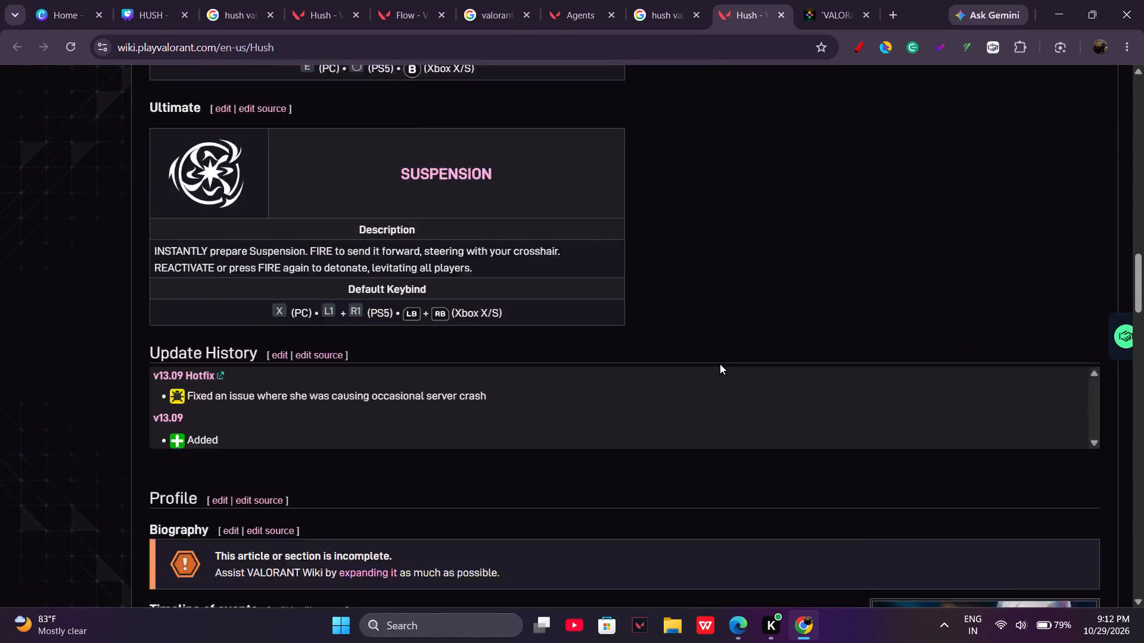
scroll(720, 364, down, 6)
click(984, 340)
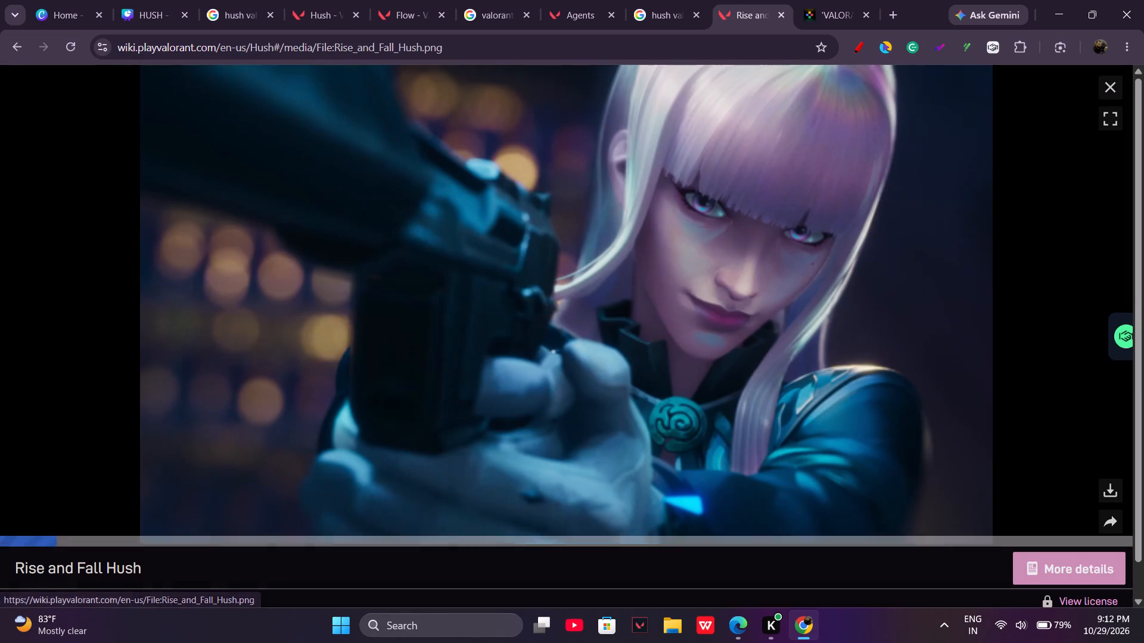
right_click(708, 345)
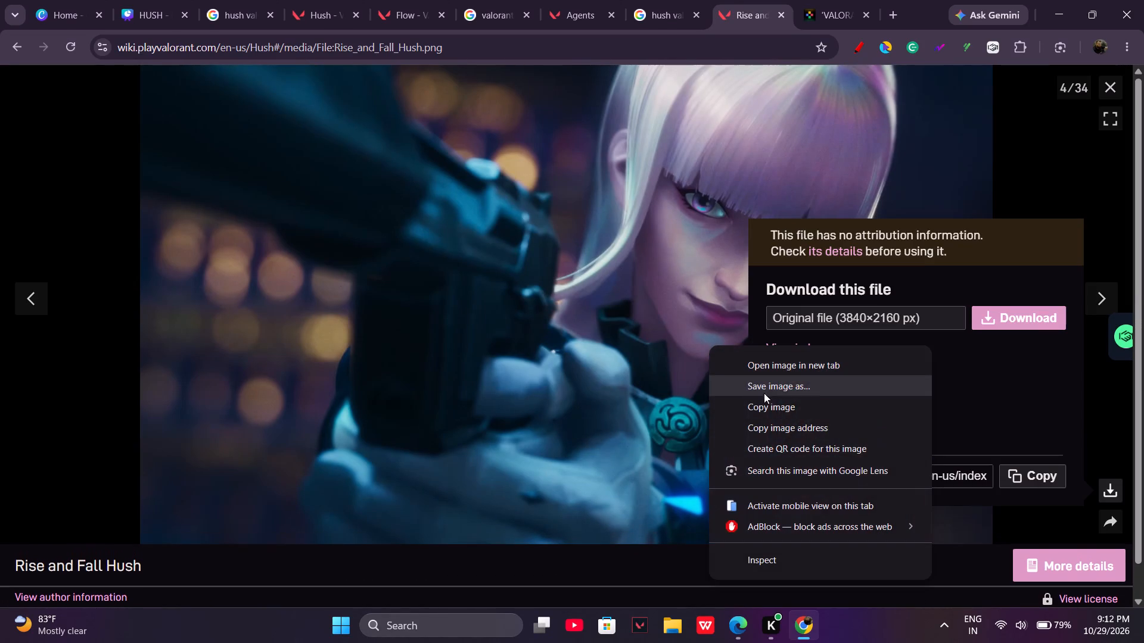
click(770, 408)
Return to the HUSH presentation and add a blank page 8 after page 7.
click(150, 0)
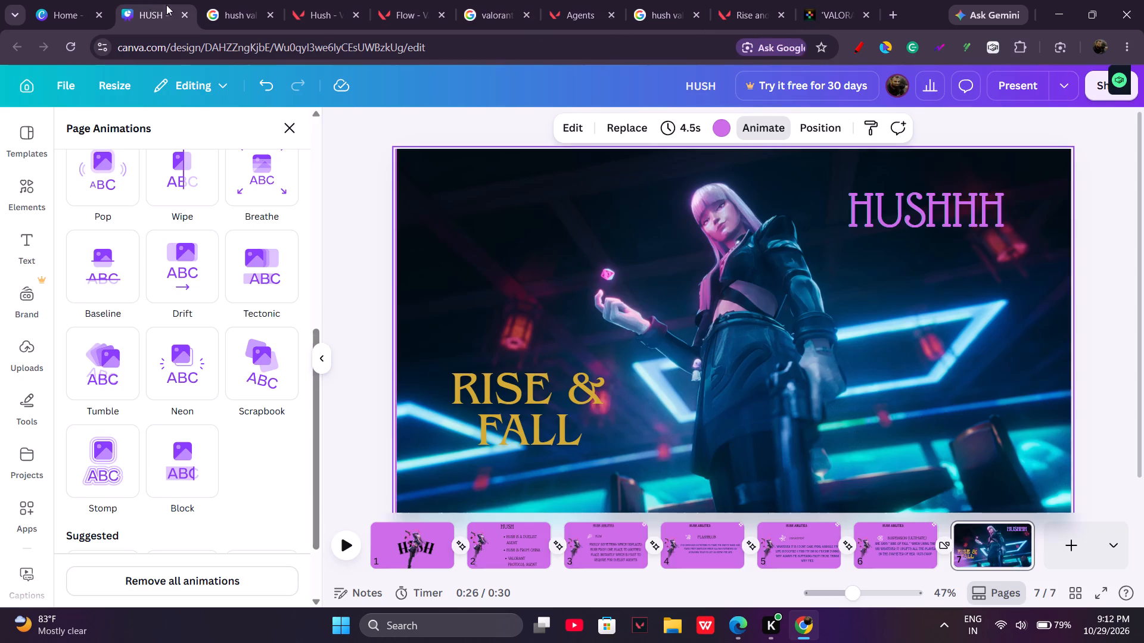
click(1047, 549)
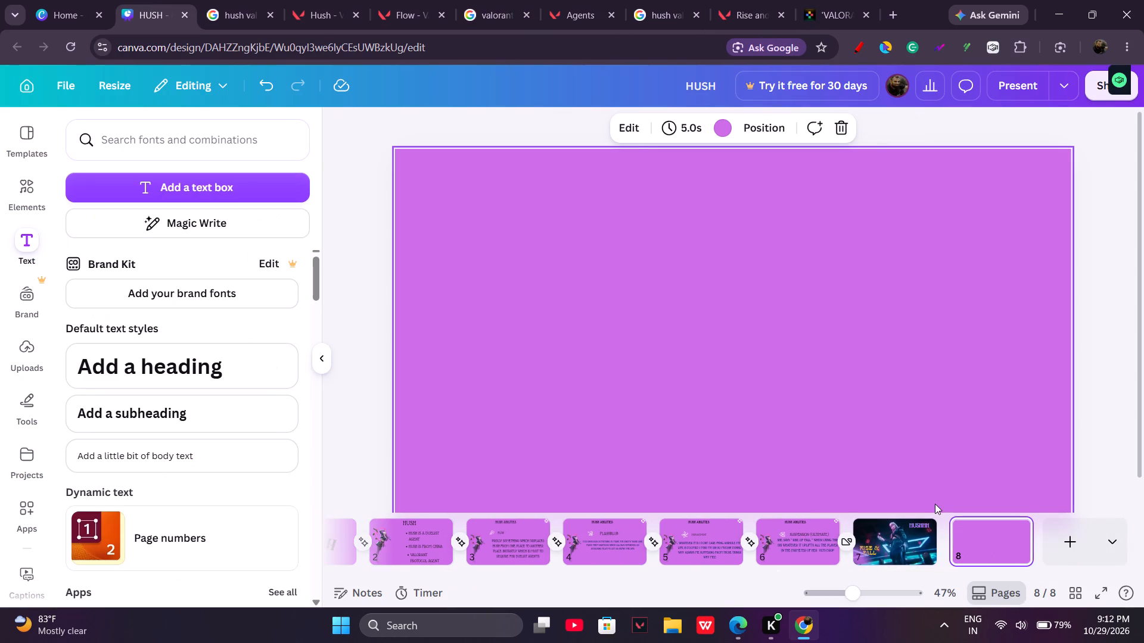
Paste the copied picture of Hush aiming a gun onto blank page 8.
click(859, 462)
right_click(859, 462)
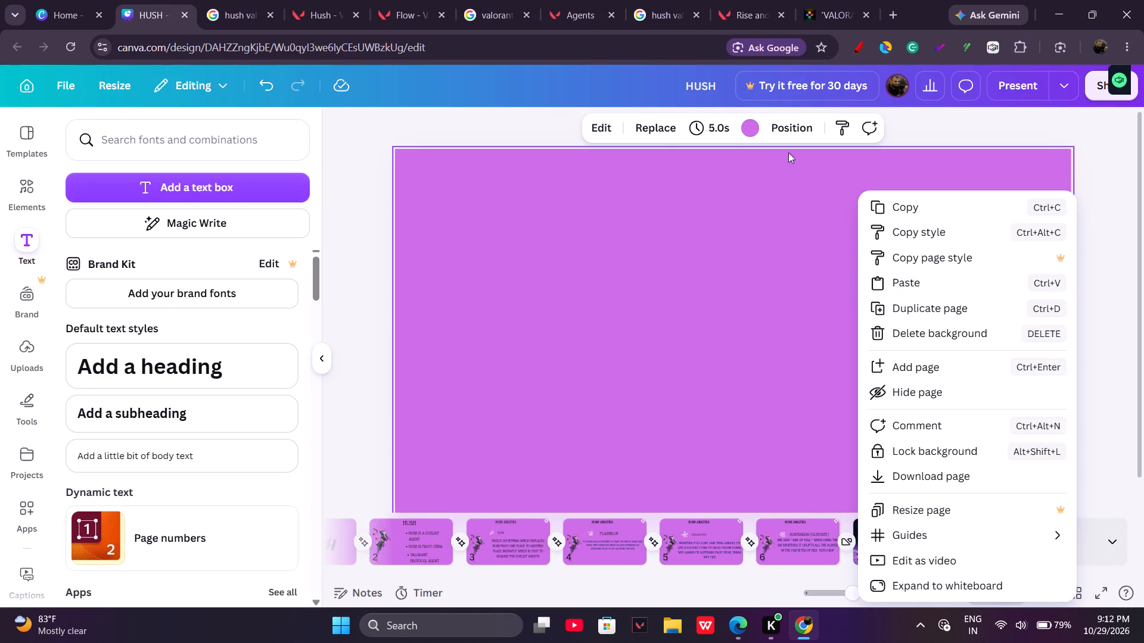
click(654, 126)
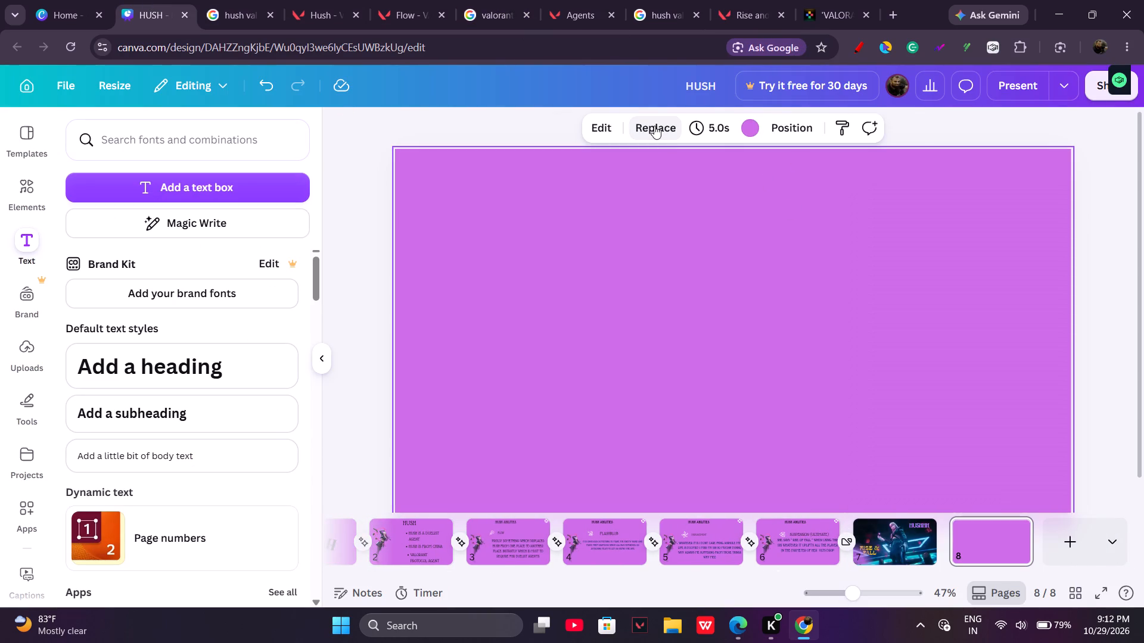
click(654, 126)
key(ctrl+b)
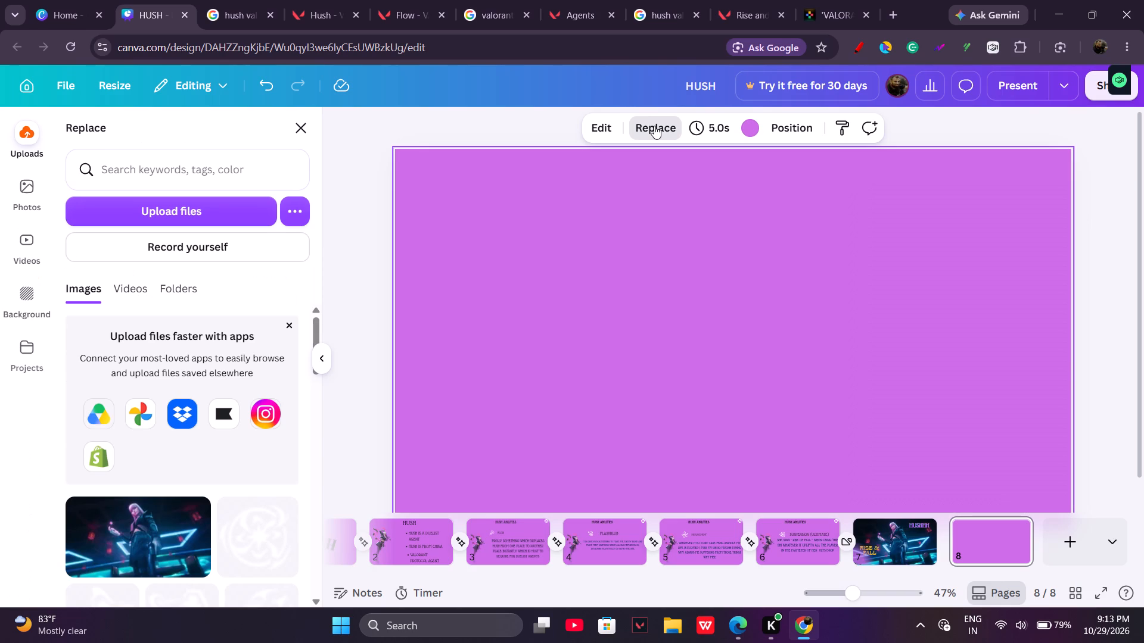
key(ctrl+v)
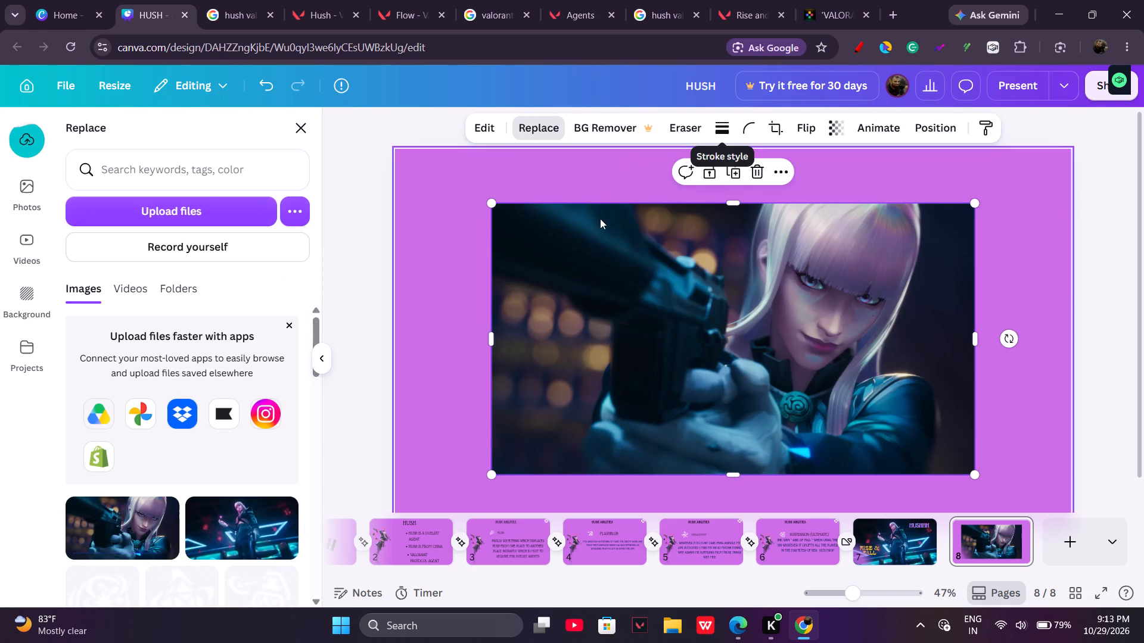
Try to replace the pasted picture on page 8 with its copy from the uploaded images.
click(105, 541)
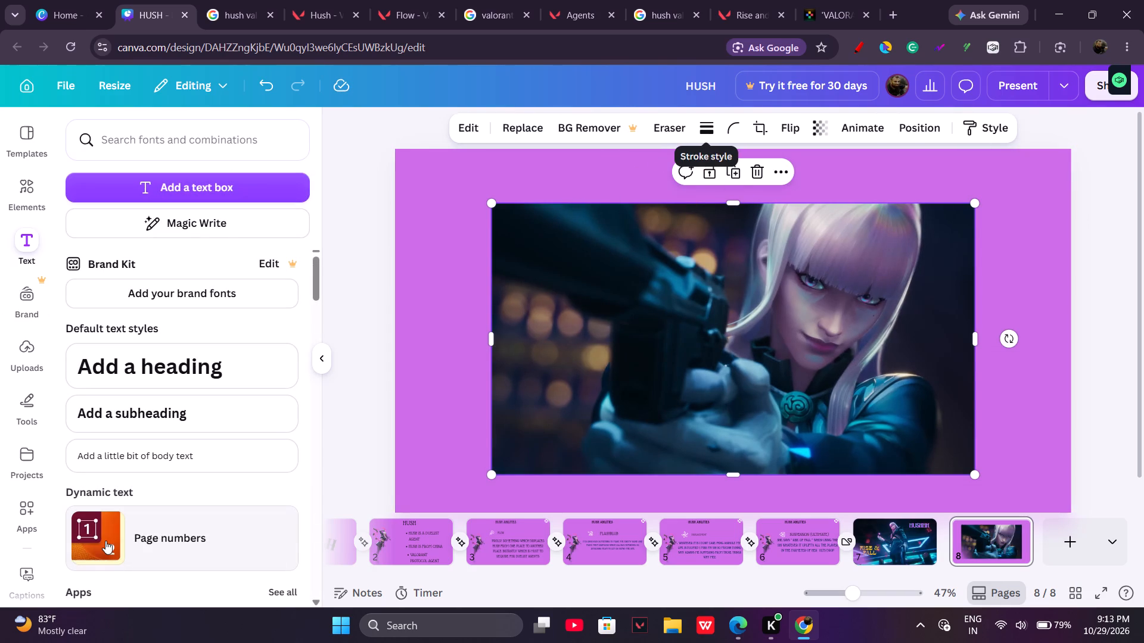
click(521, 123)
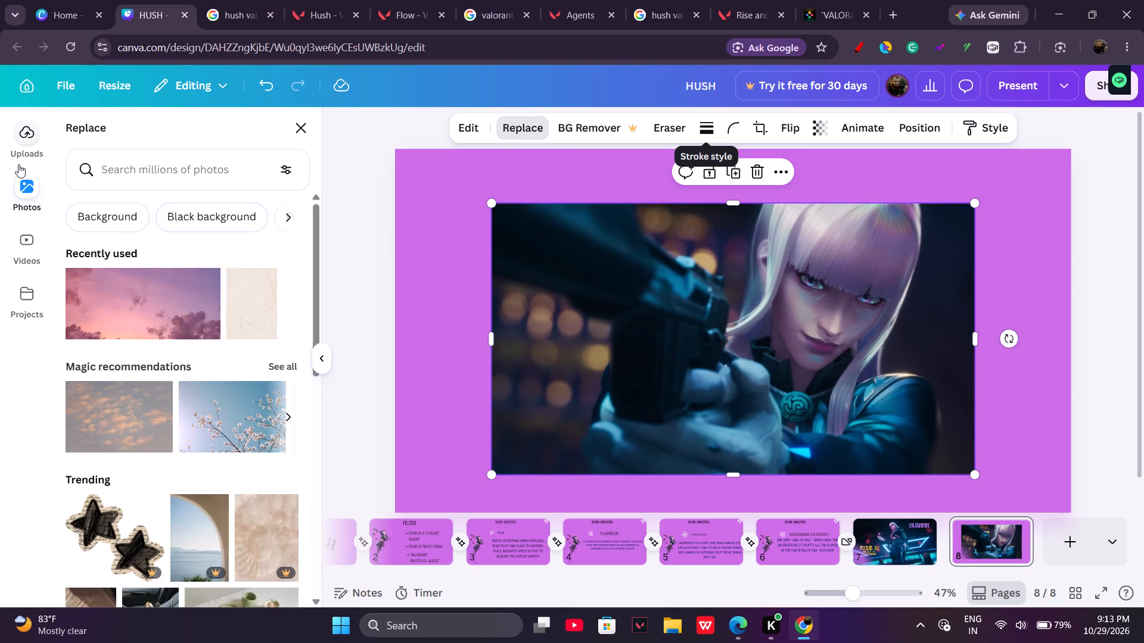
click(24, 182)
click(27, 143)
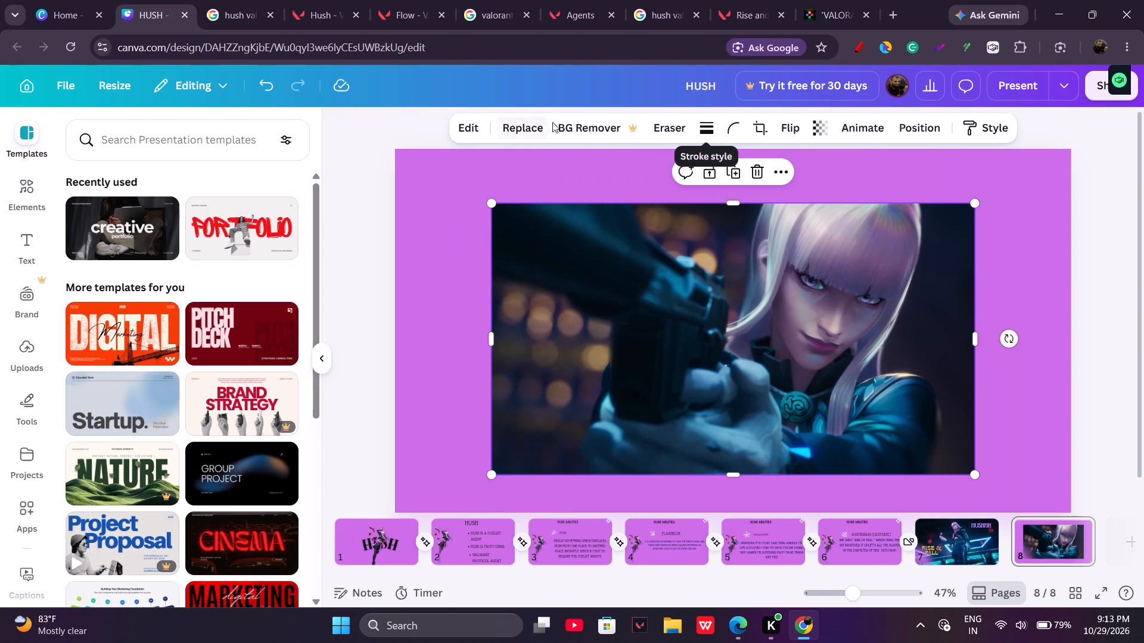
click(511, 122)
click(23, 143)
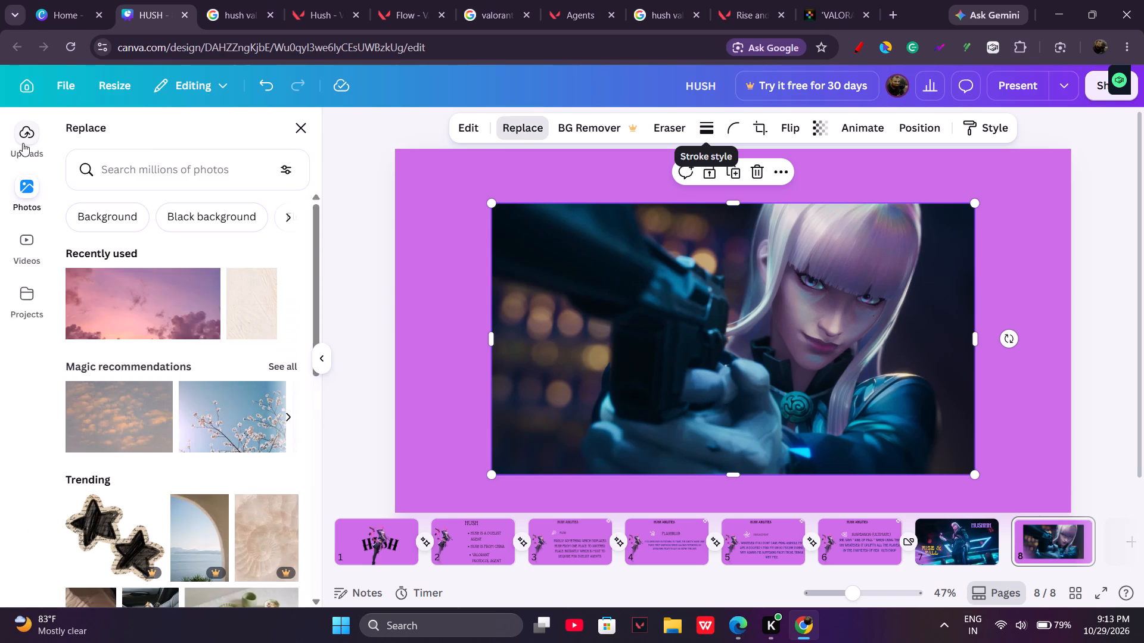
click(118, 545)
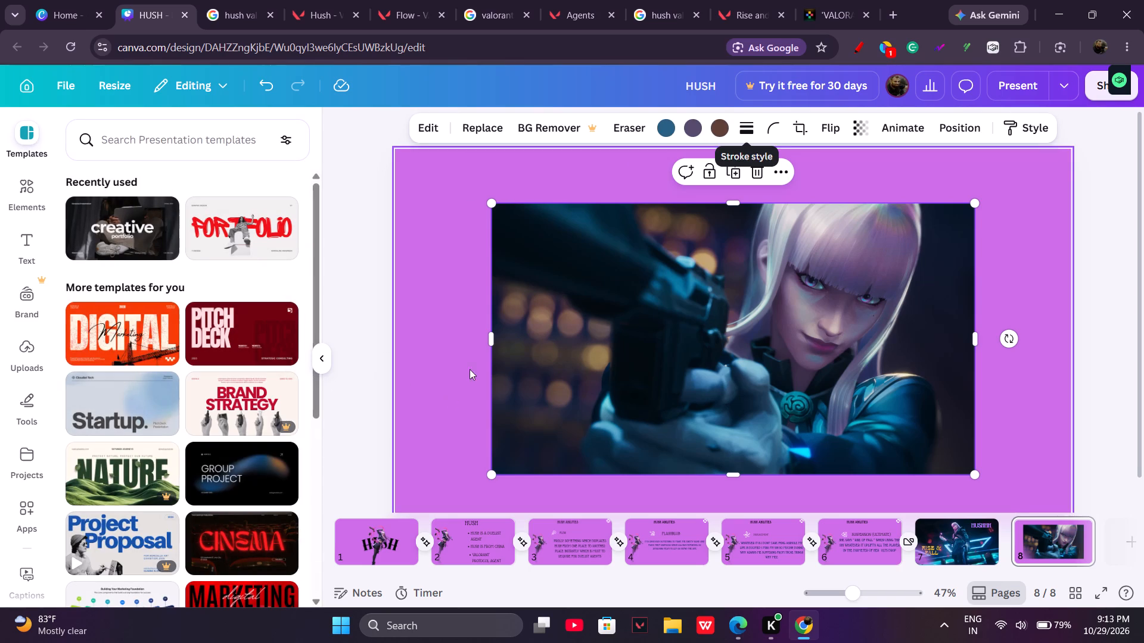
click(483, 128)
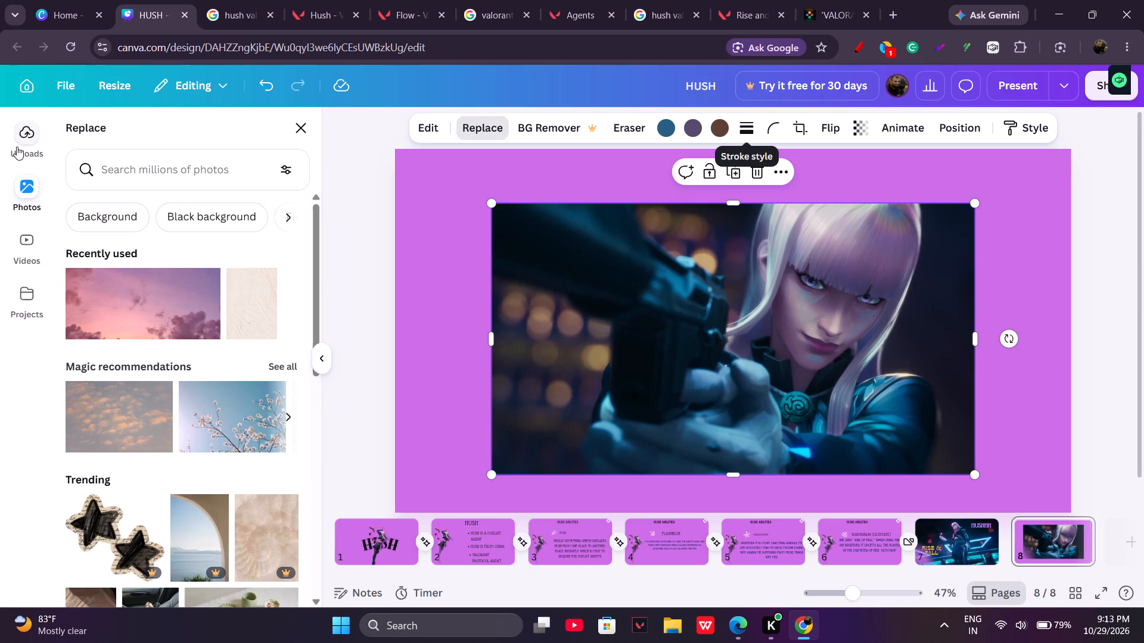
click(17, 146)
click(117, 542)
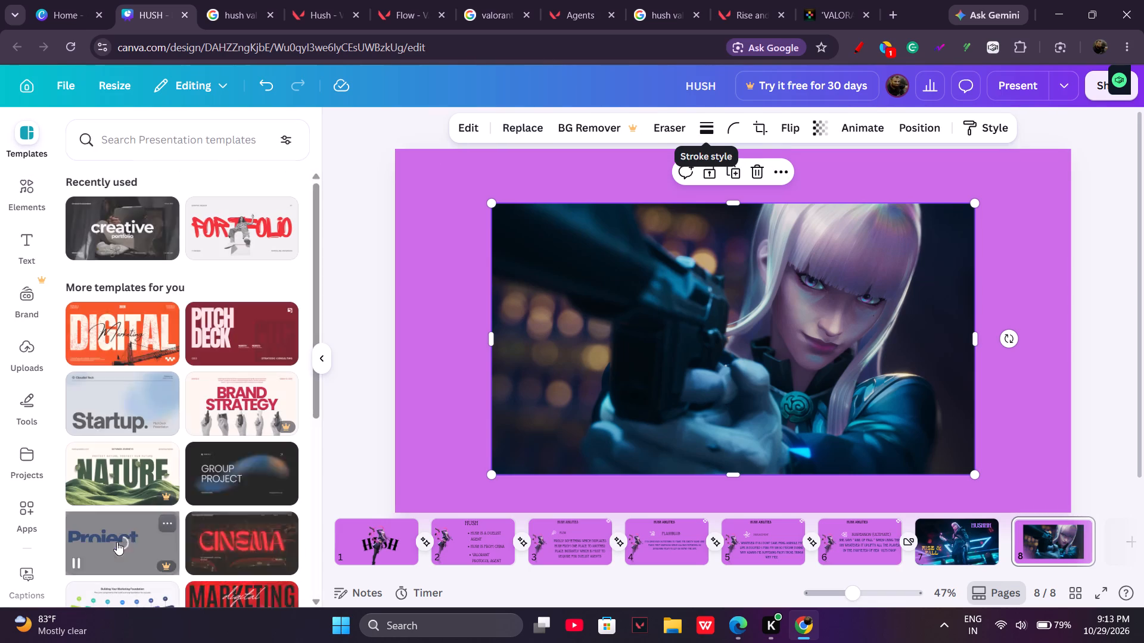
Enlarge the Hush picture from its corners to about 1,933 by 1,087 so it covers all of page 8.
drag(490, 201, 408, 154)
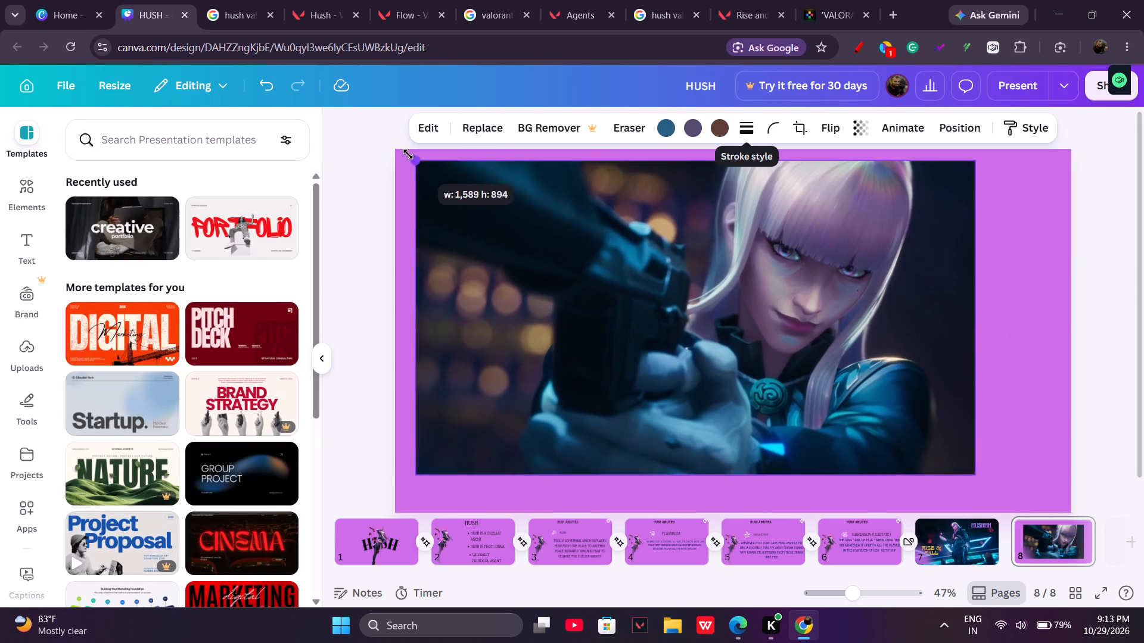
drag(408, 154, 395, 147)
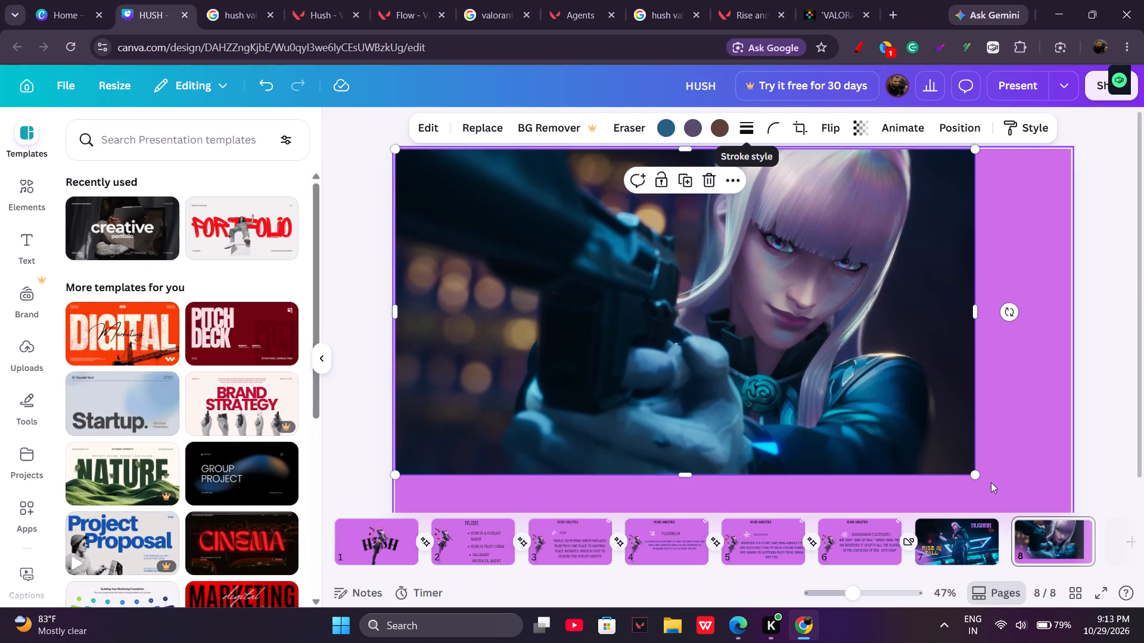
drag(976, 473, 1086, 512)
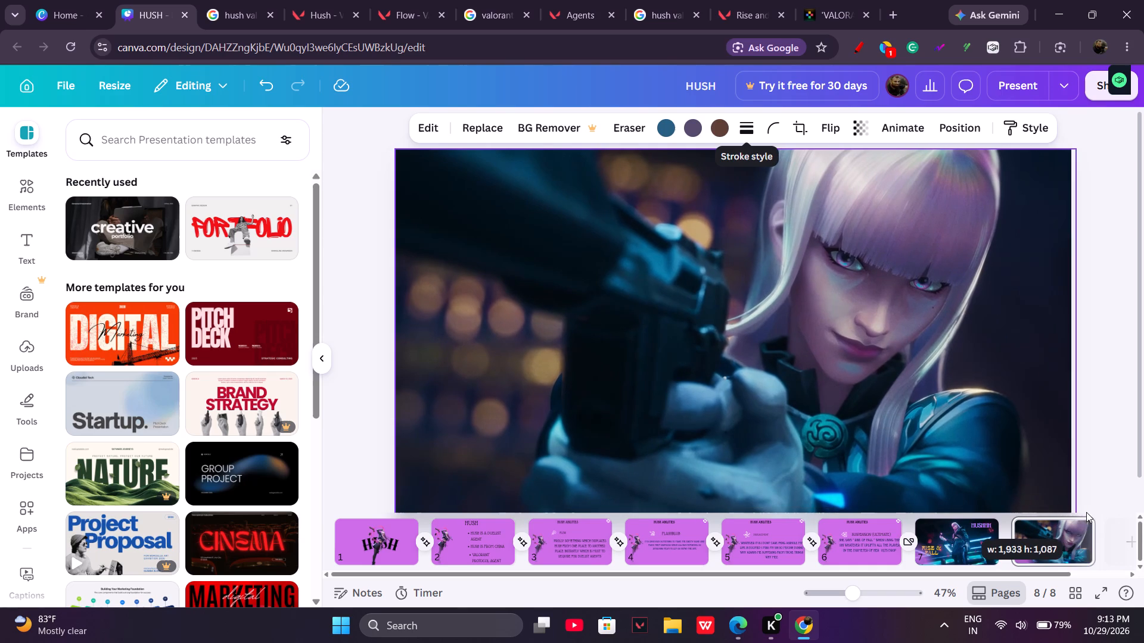
drag(1086, 512, 1084, 512)
Switch to Spotify in Microsoft Edge, skip to the following song, and return to the HUSH presentation.
click(744, 616)
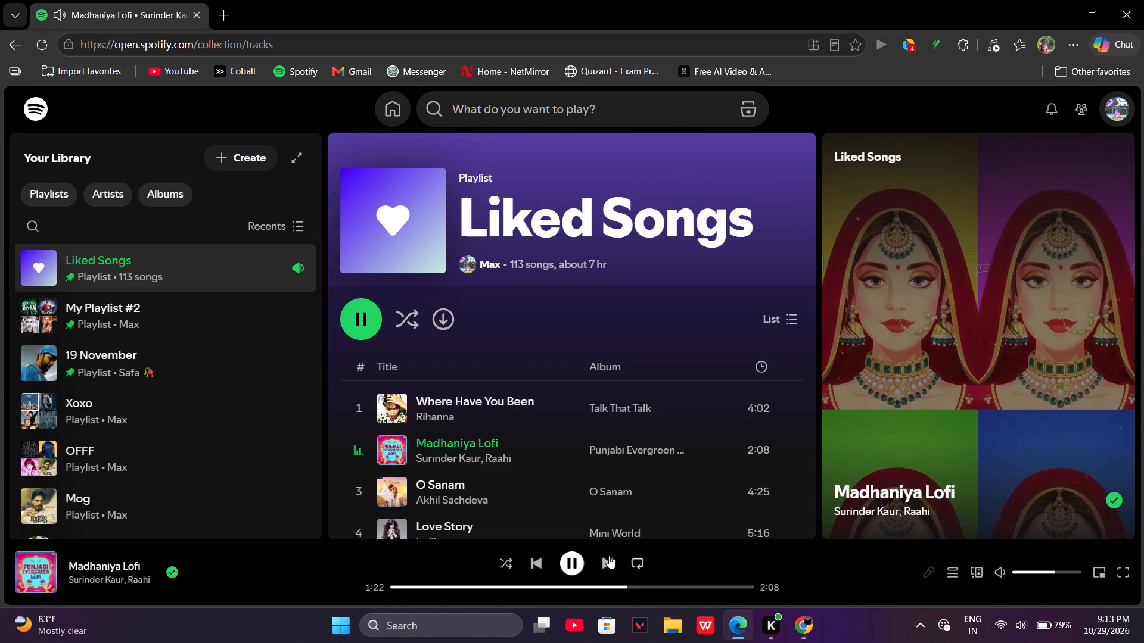
click(609, 555)
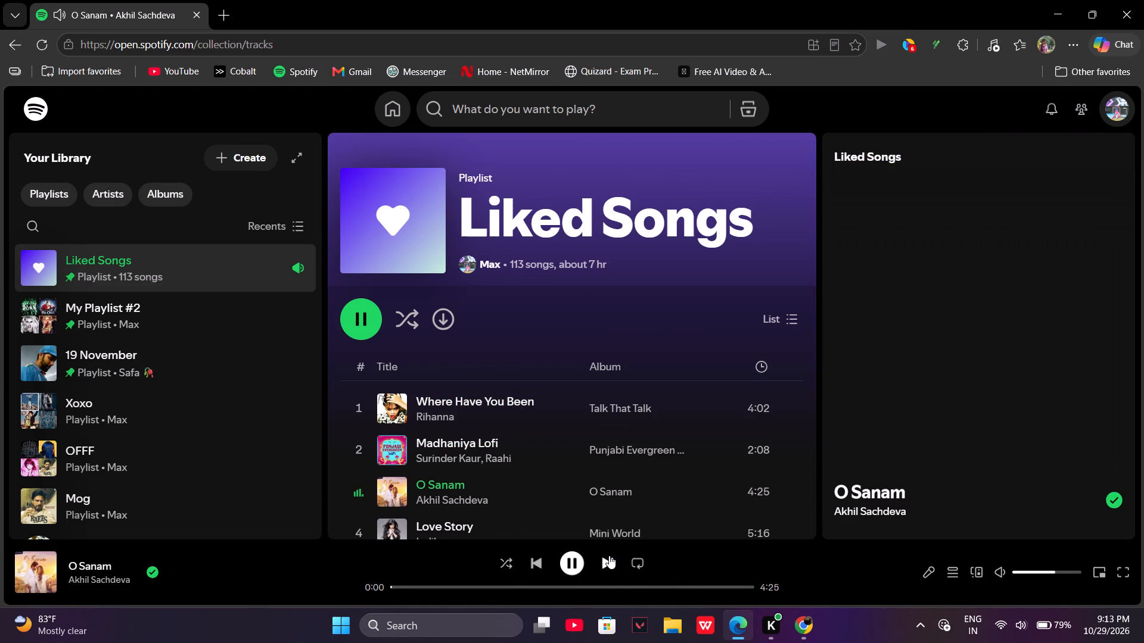
click(1069, 0)
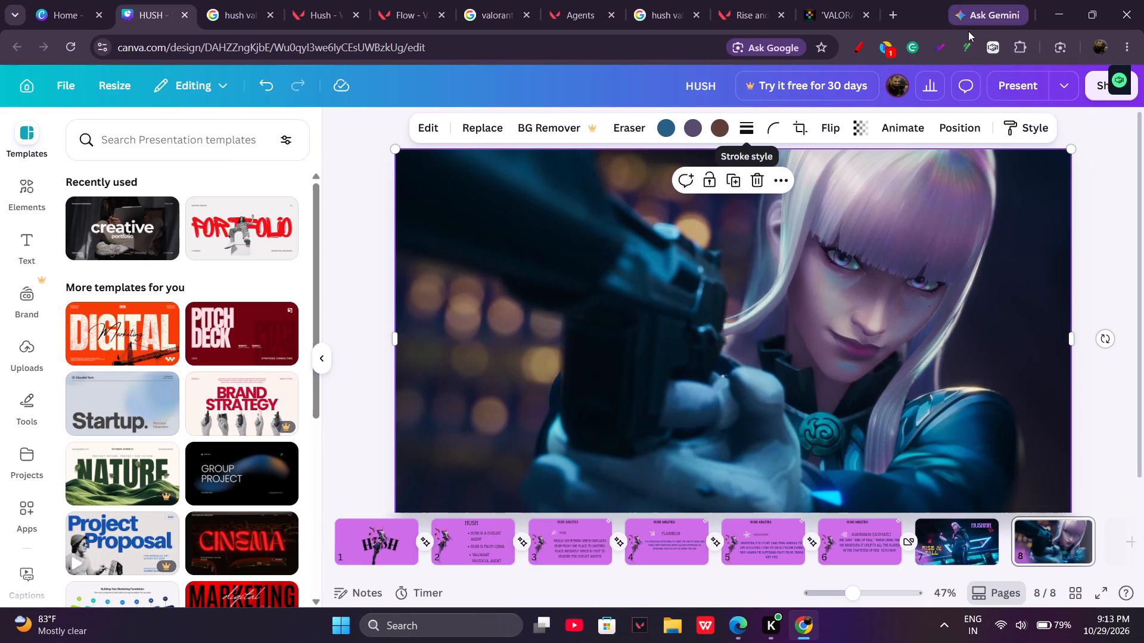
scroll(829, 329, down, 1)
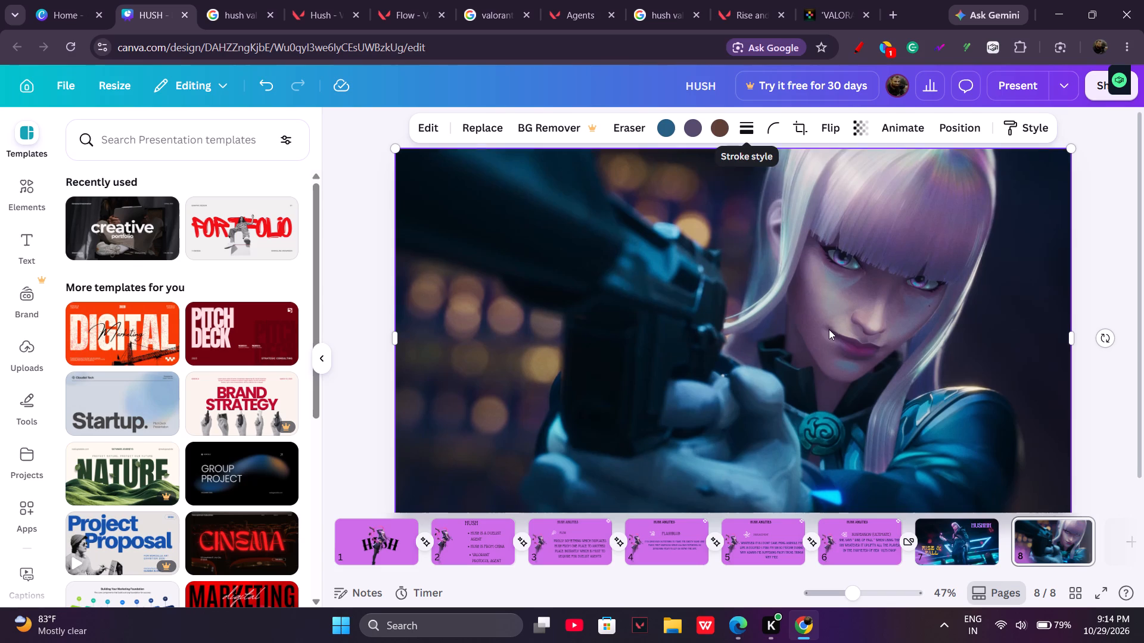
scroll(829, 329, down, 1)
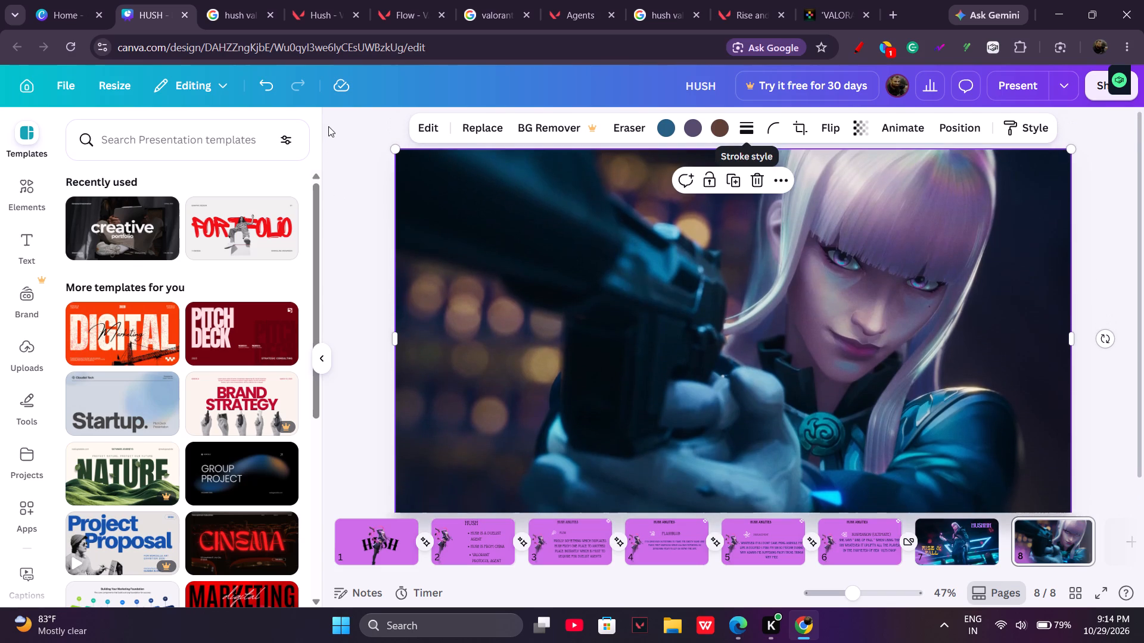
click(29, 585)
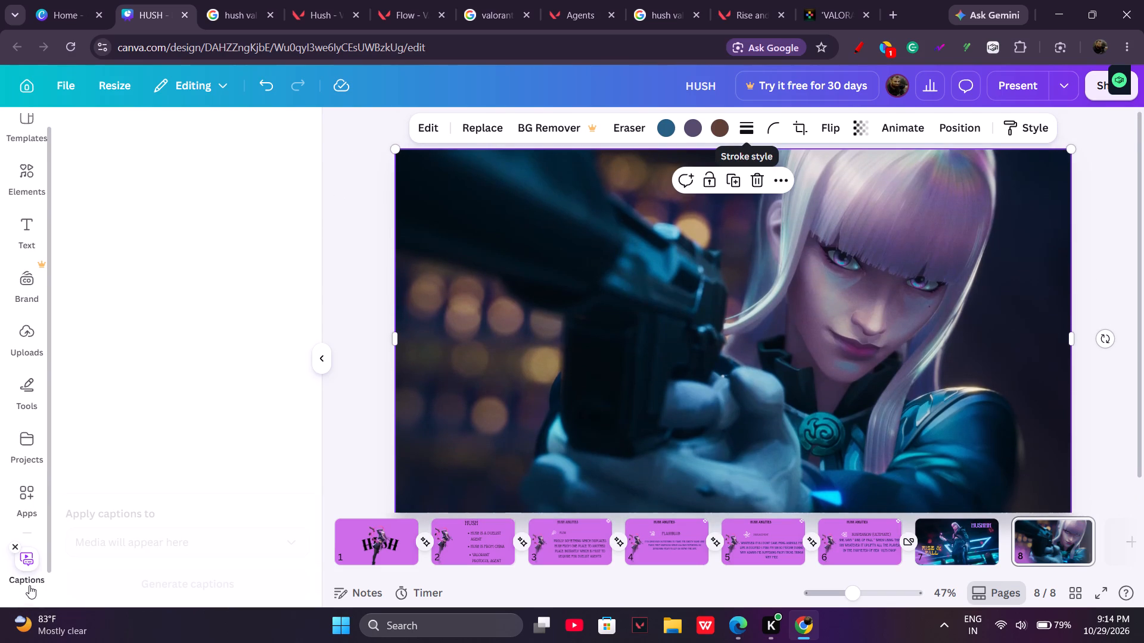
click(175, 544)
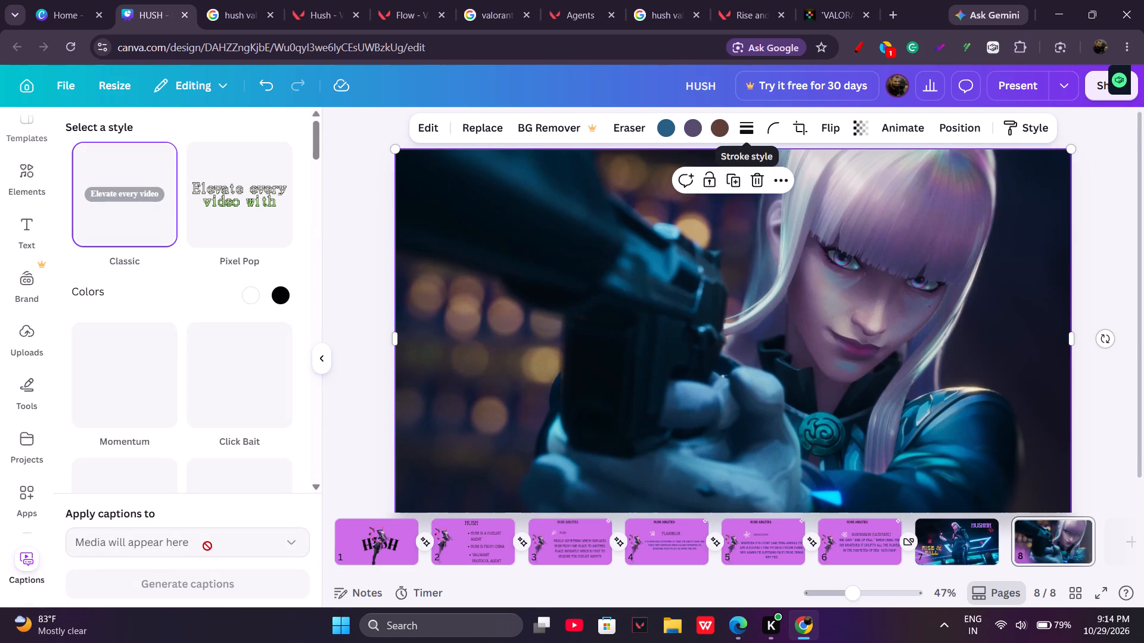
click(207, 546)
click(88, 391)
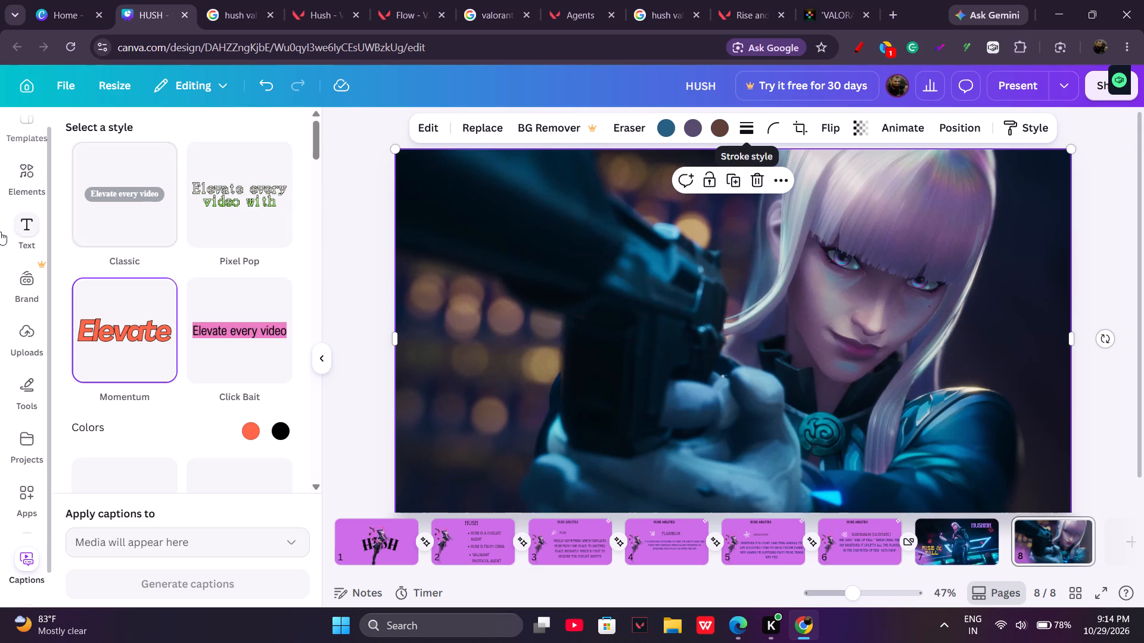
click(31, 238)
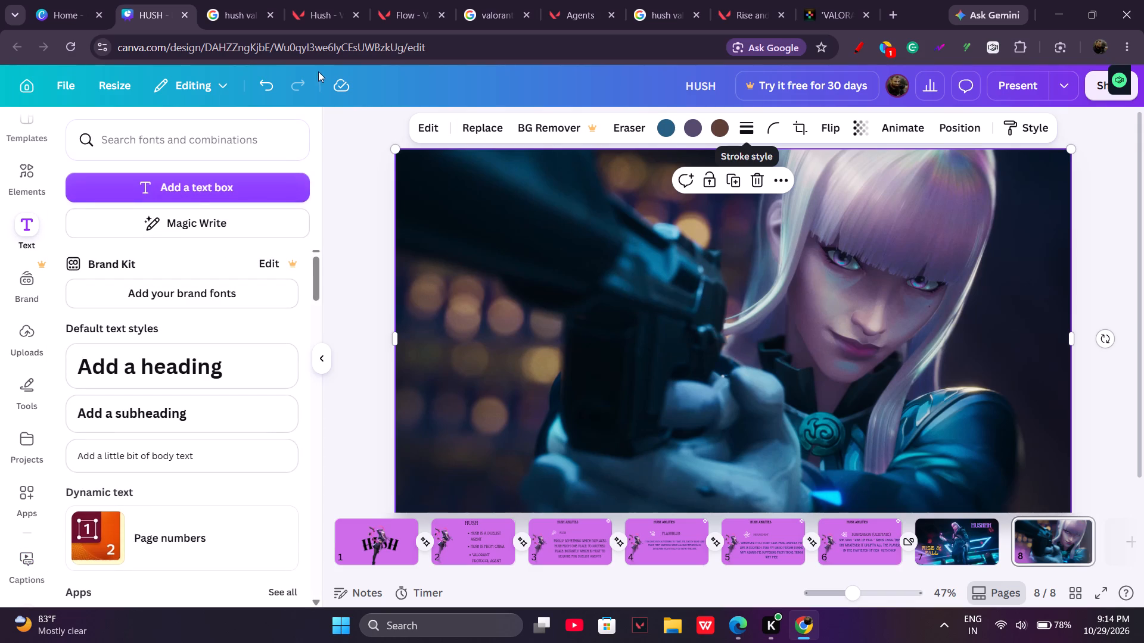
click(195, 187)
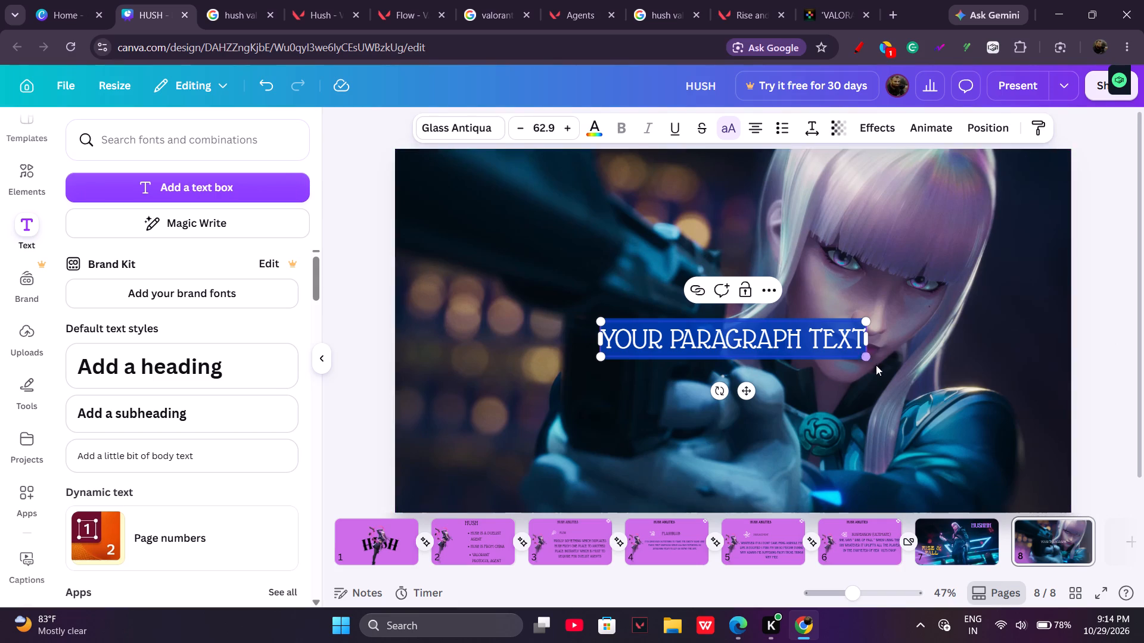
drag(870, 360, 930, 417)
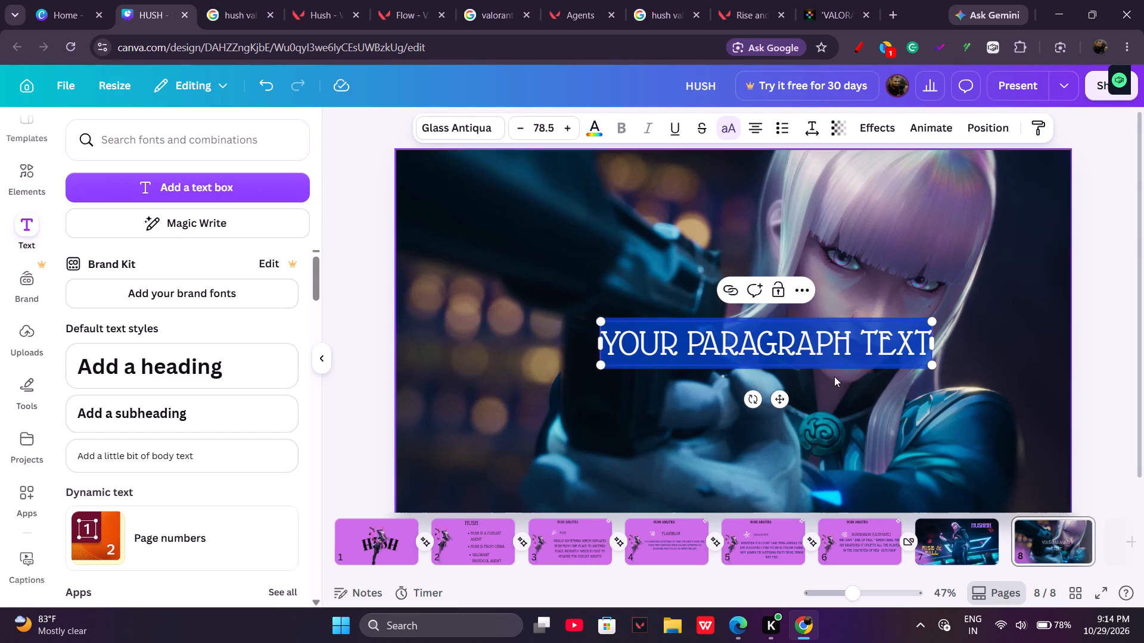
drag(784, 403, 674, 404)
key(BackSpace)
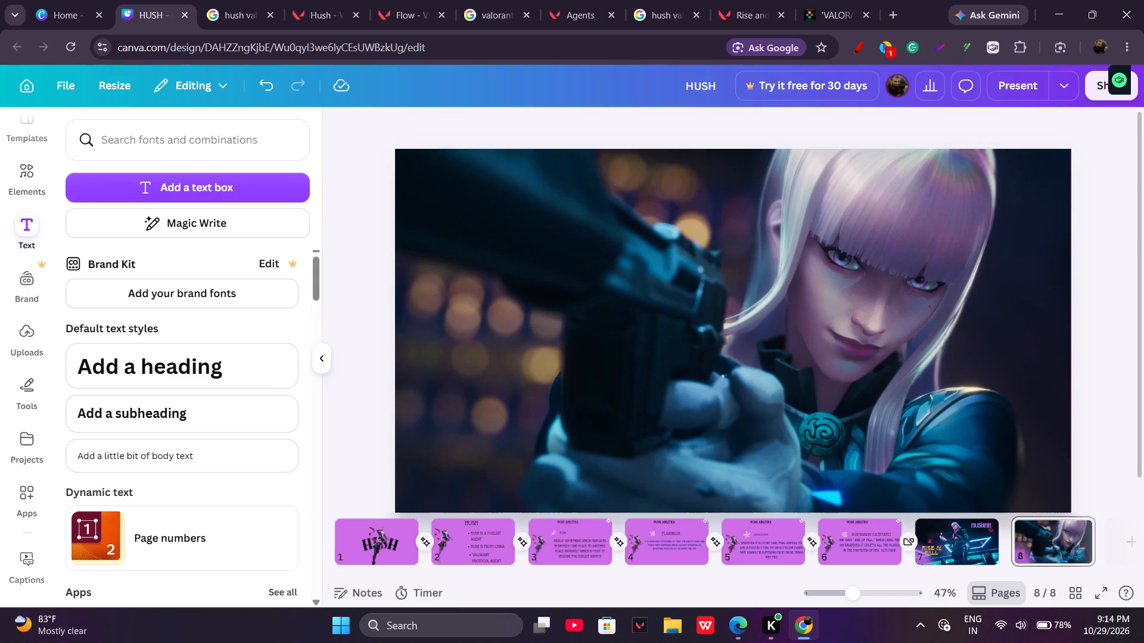
Add a text box on page 8 and replace its placeholder text with "HELLLOWWW".
click(141, 187)
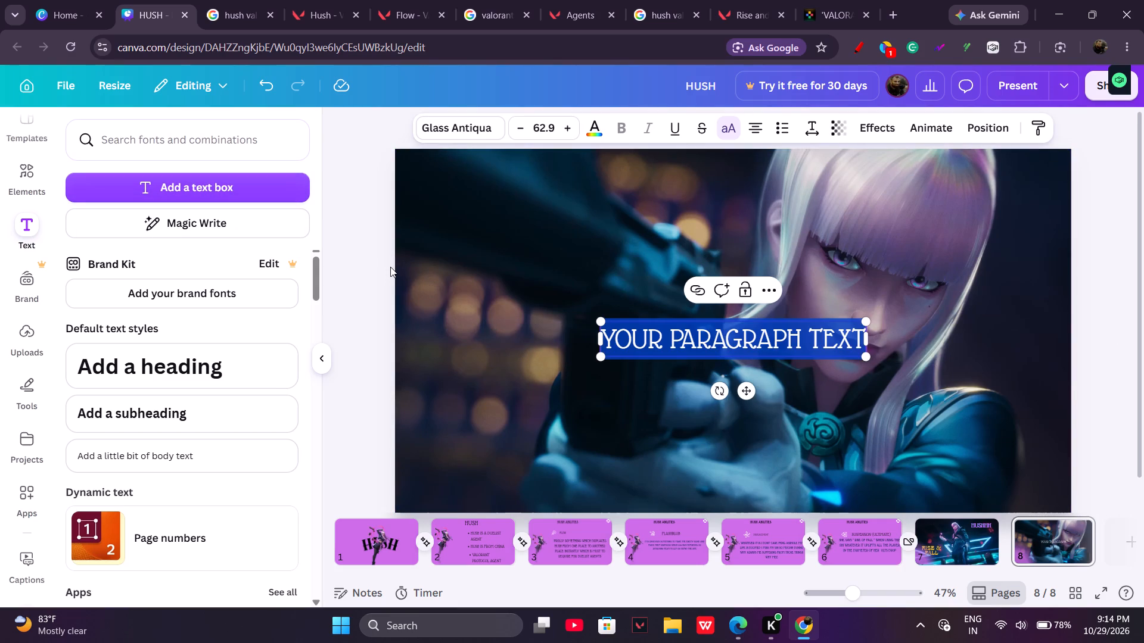
click(860, 339)
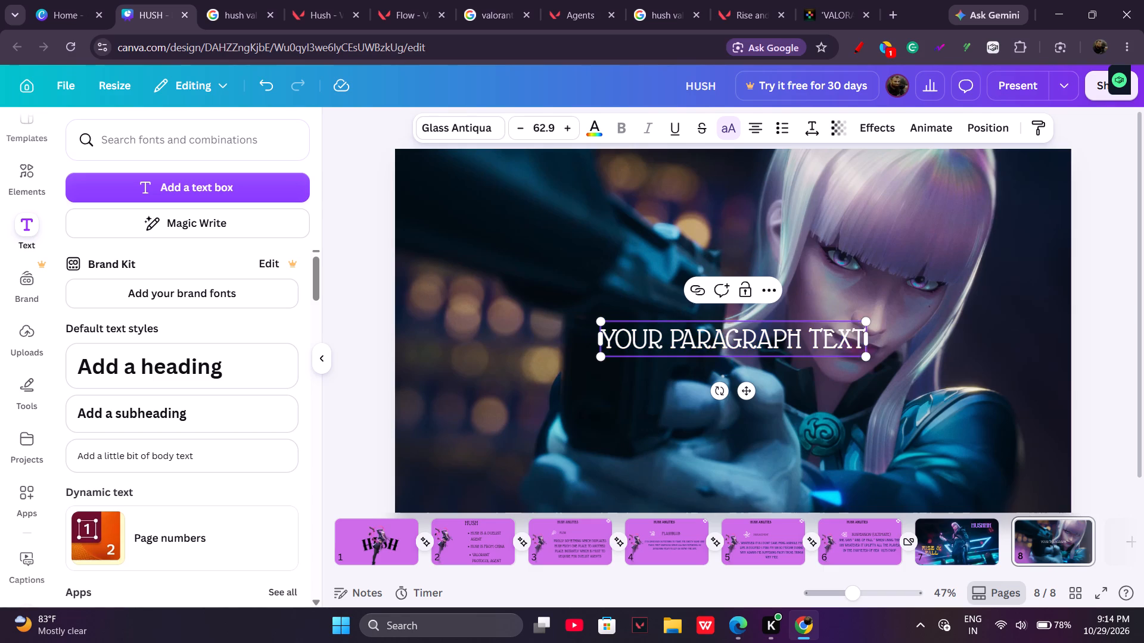
key(BackSpace)
key(BackSpace)
key(BackSpace)
key(BackSpace)
key(BackSpace)
key(BackSpace)
key(BackSpace)
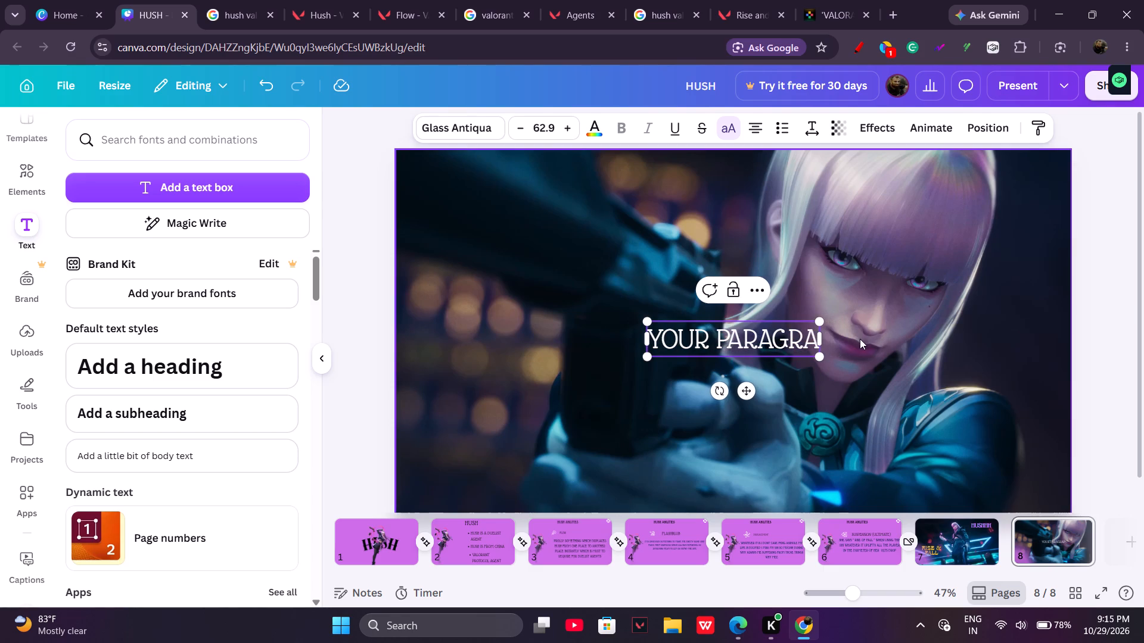
key(BackSpace)
key(BackSpace)
key(BackSpace)
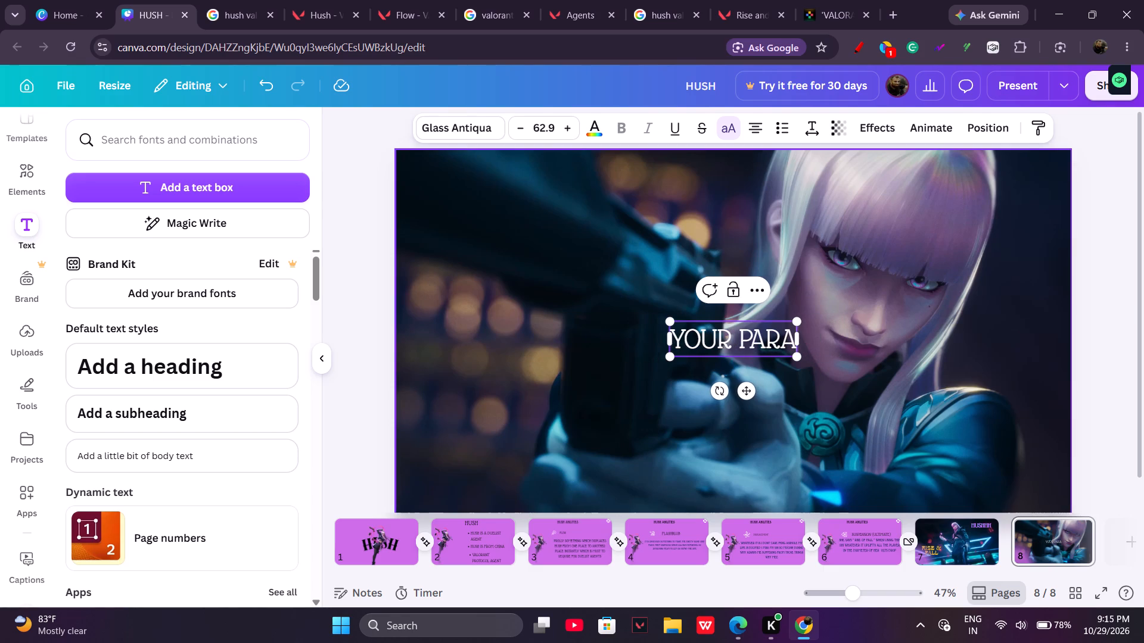
key(BackSpace)
key(BackSpace)
key(BackSpace)
key(BackSpace)
key(BackSpace)
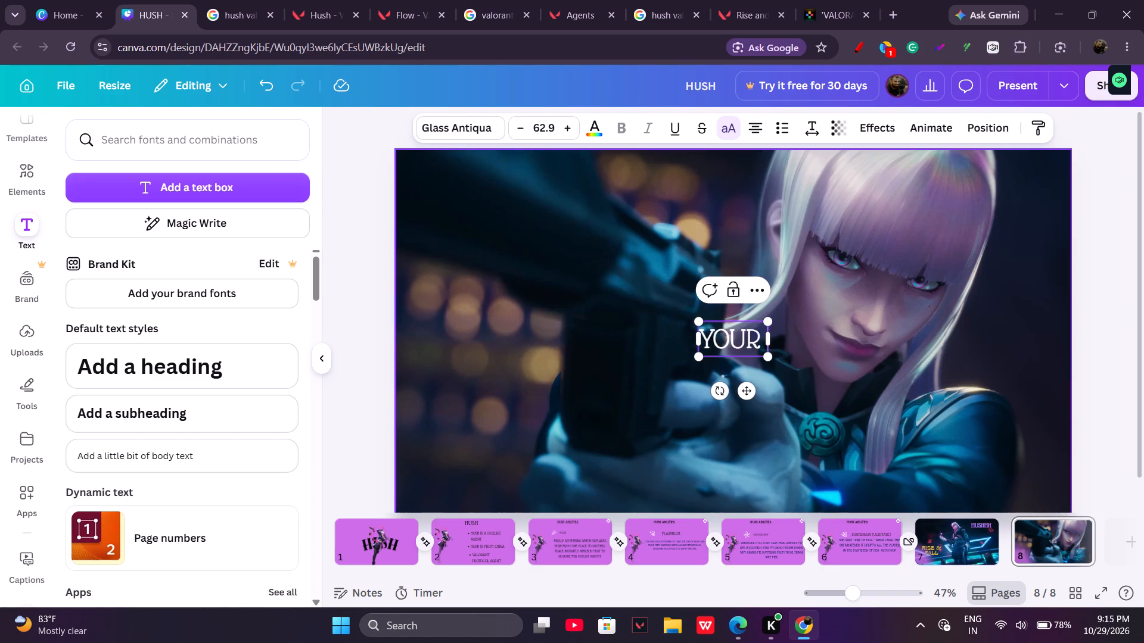
key(BackSpace)
key(BackSpace)
key(BackSpace)
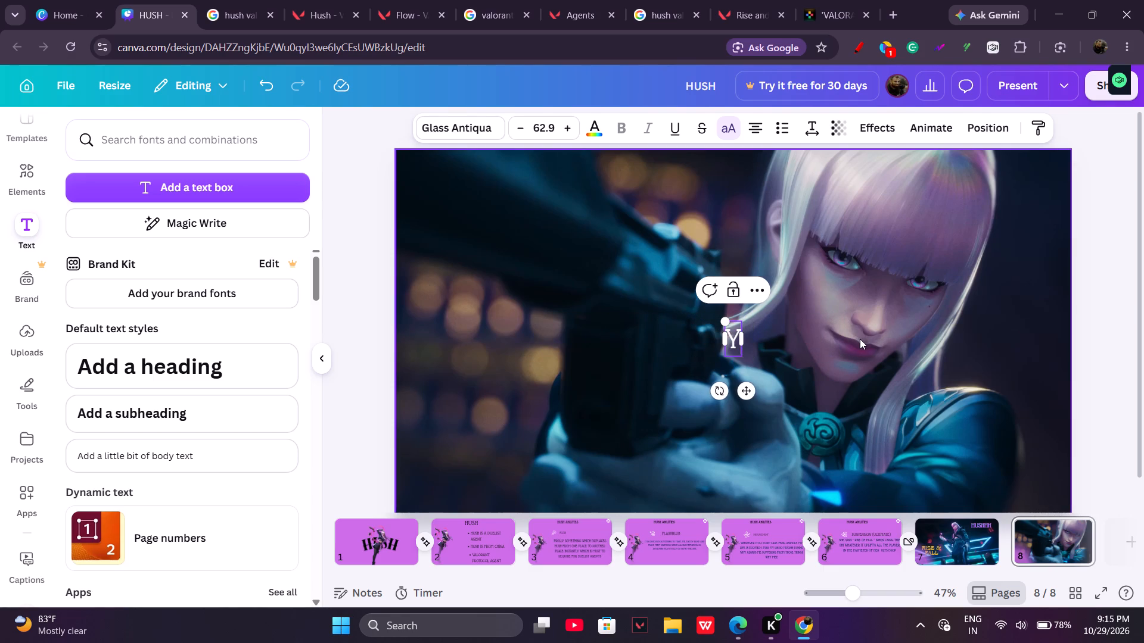
key(BackSpace)
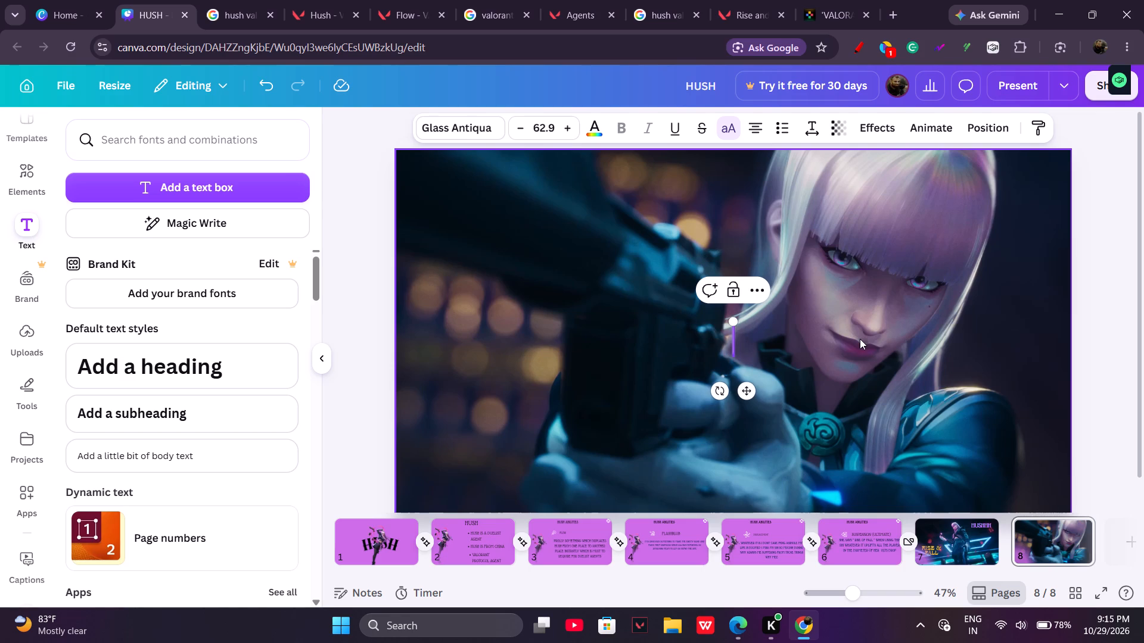
key(h)
key(BackSpace)
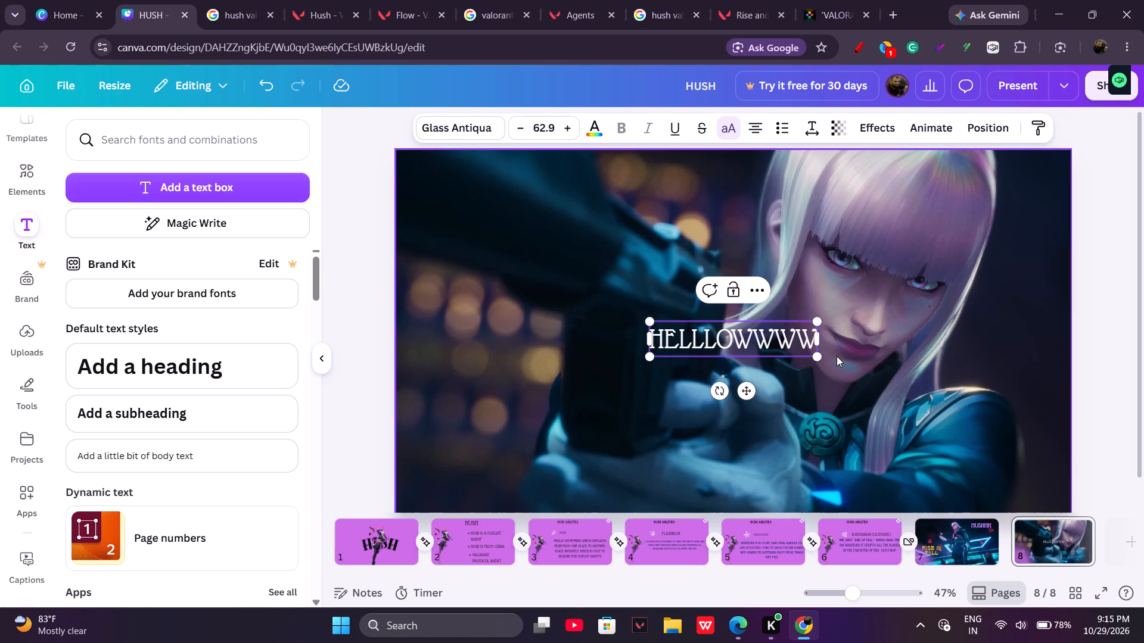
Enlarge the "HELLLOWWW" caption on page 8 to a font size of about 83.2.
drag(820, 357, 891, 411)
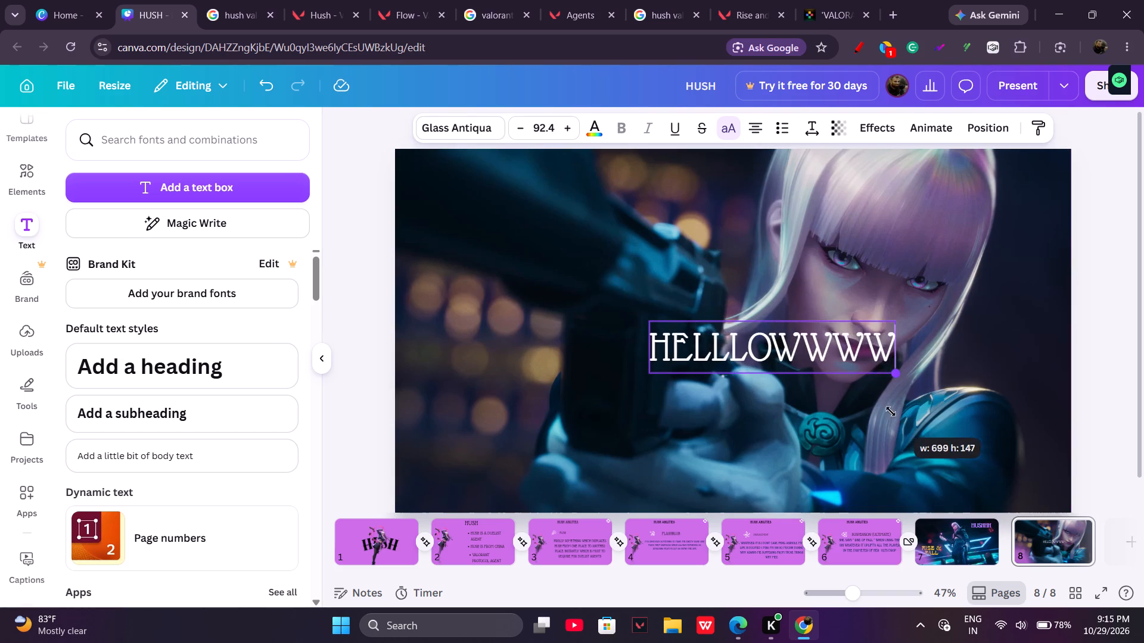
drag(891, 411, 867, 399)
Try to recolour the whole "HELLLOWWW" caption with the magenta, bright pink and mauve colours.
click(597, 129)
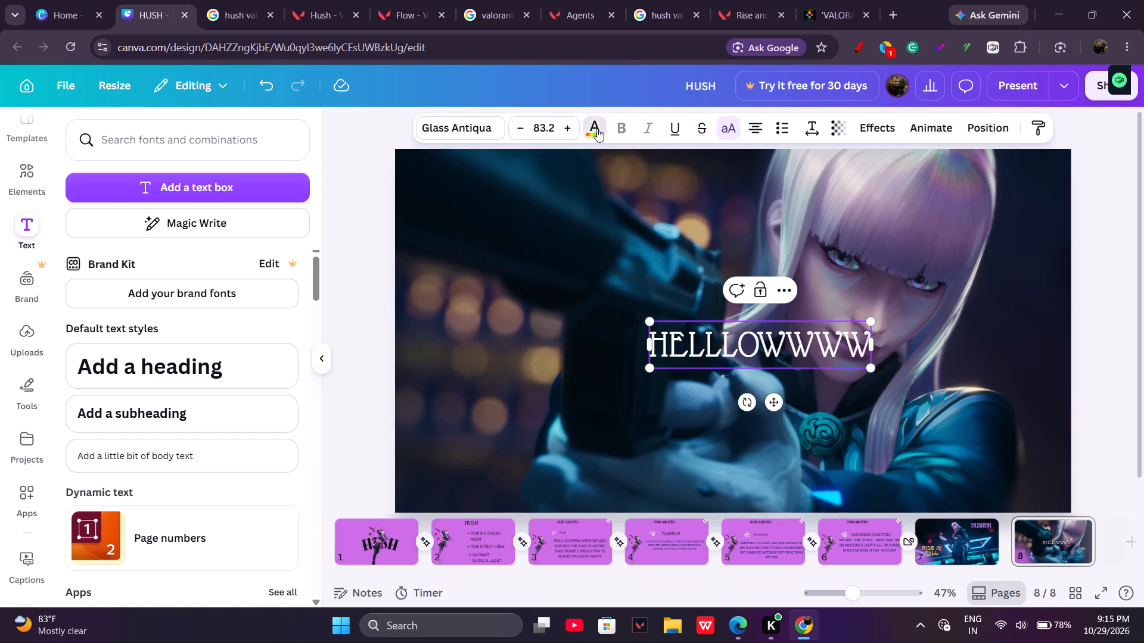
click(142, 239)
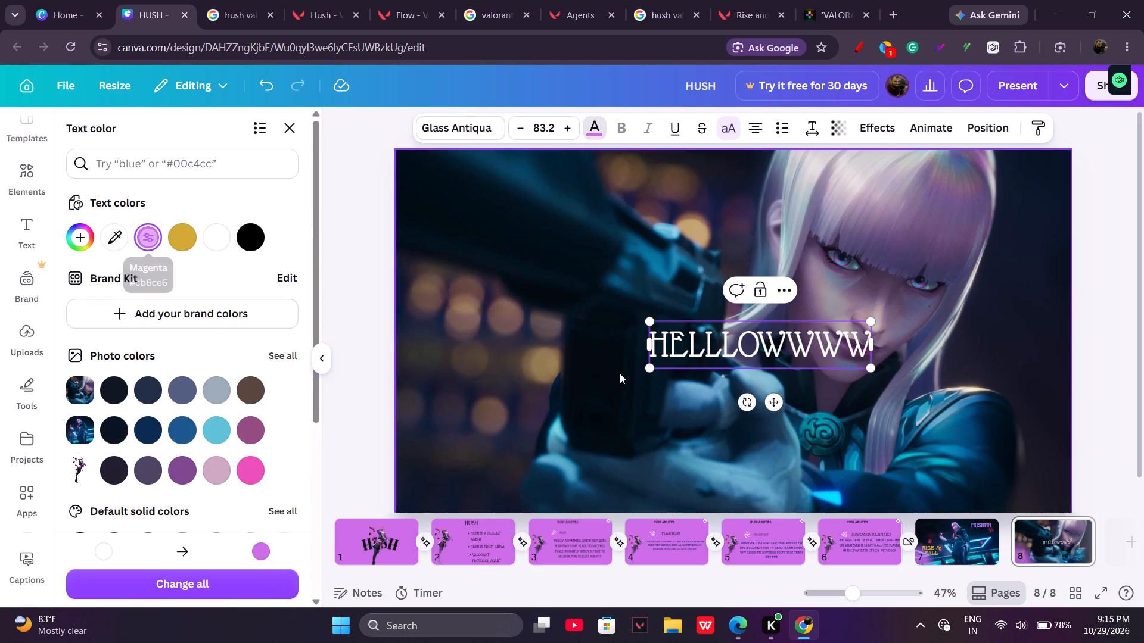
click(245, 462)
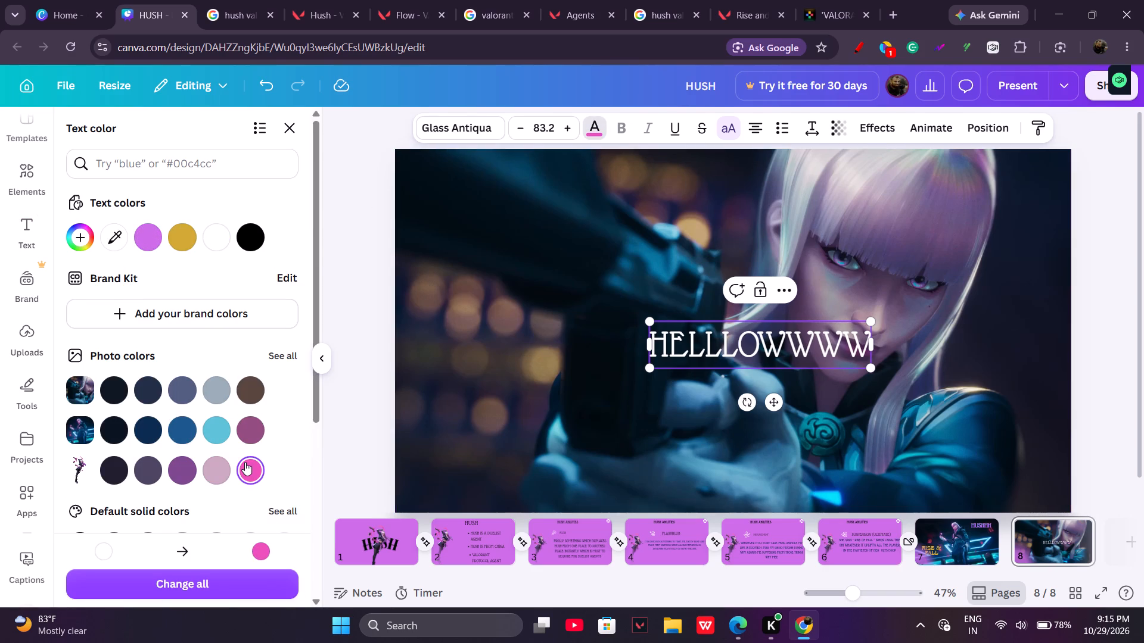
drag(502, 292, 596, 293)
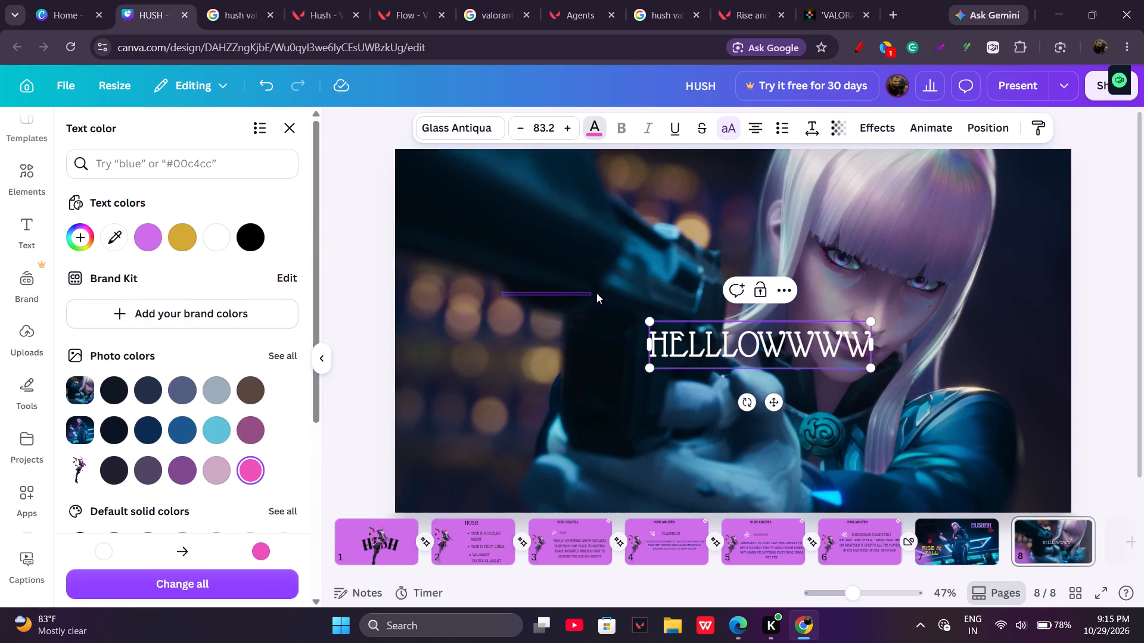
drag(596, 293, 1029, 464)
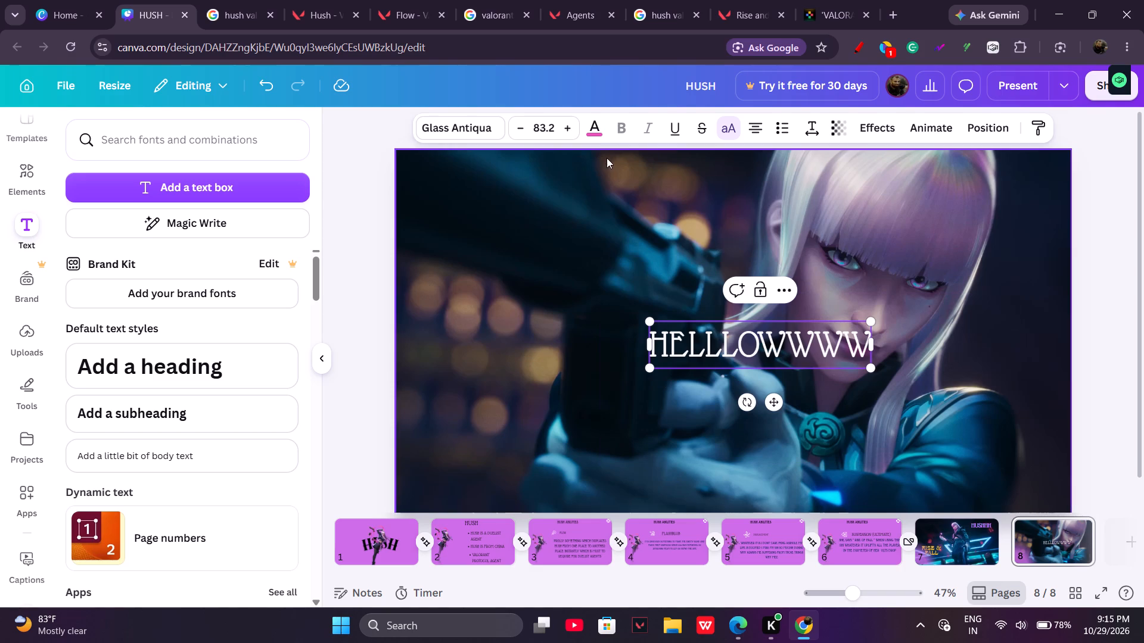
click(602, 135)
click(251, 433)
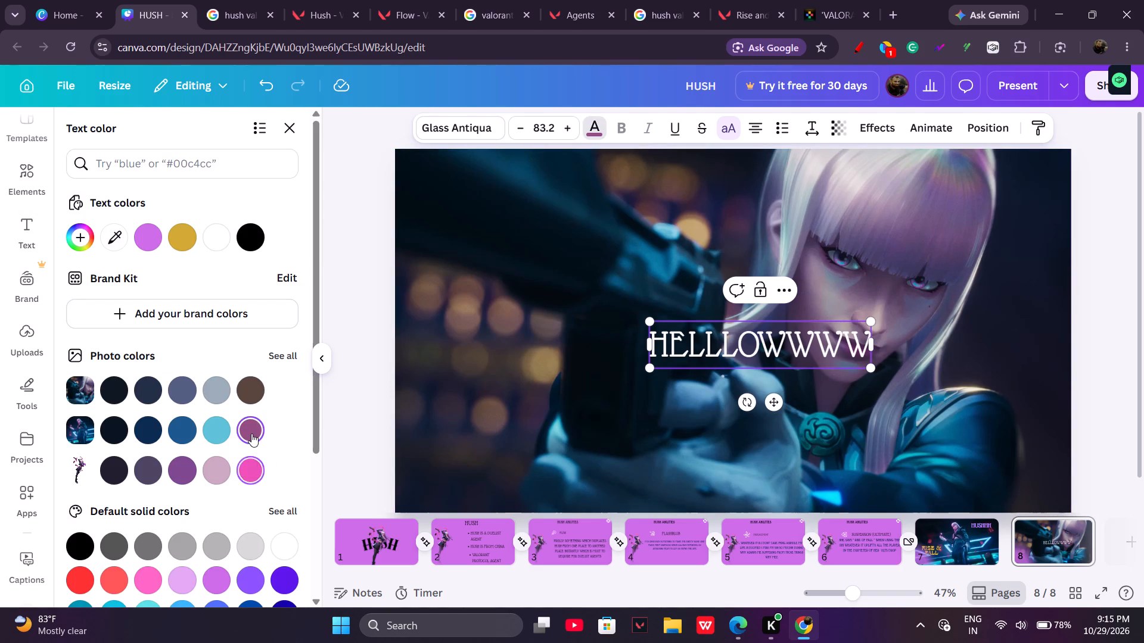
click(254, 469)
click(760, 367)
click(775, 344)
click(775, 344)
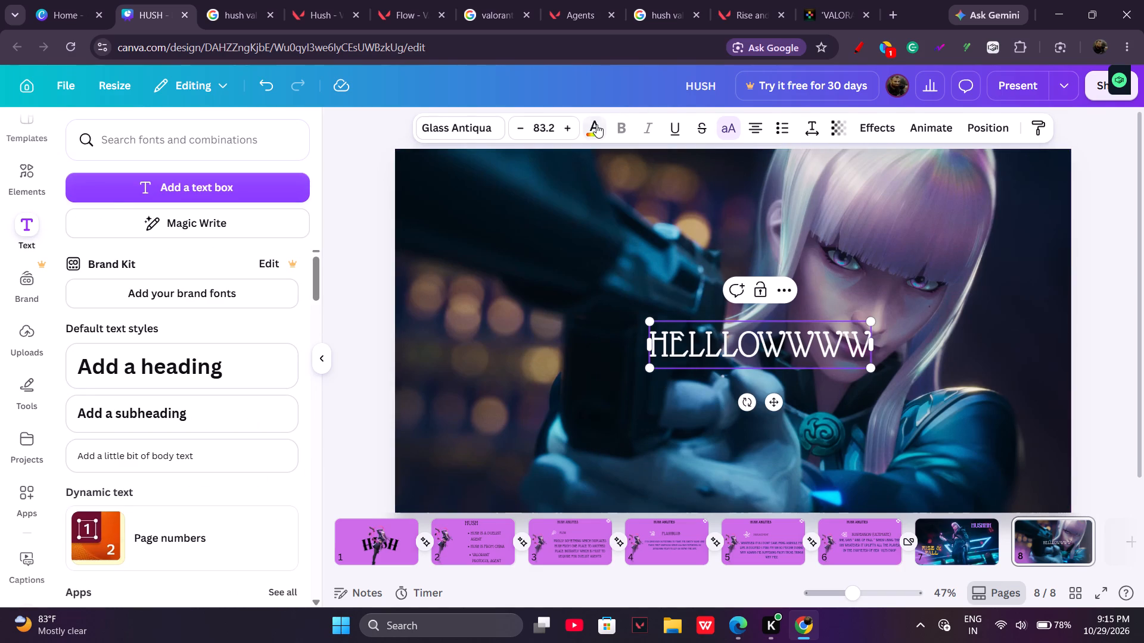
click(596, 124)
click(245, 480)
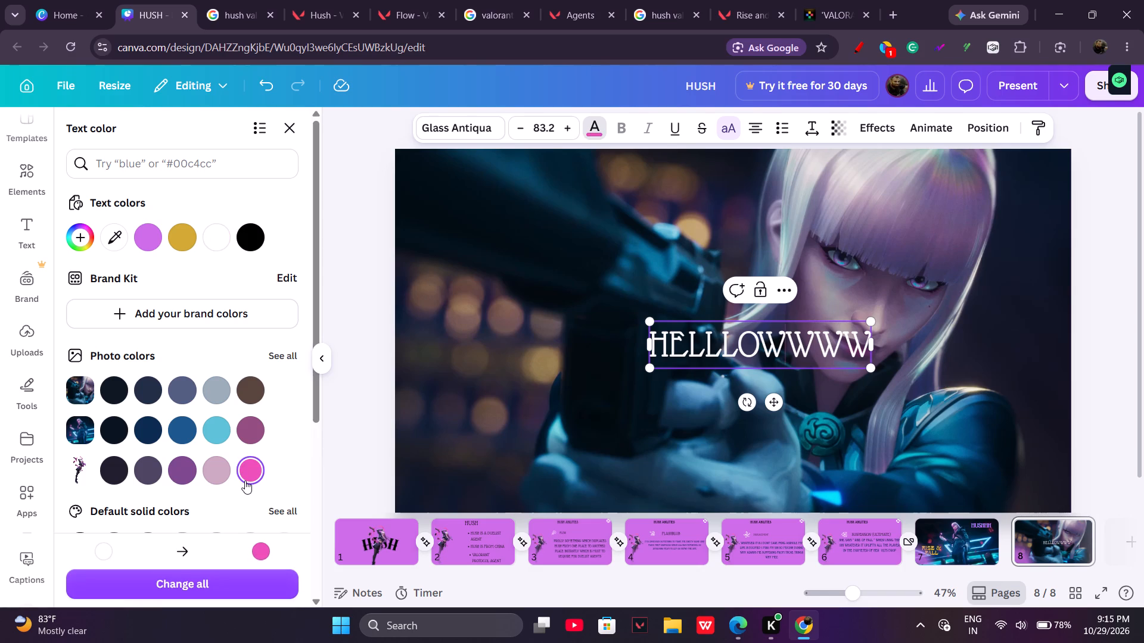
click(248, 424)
Colour the letters "HELLLOW" of the page 8 caption bright pink, using the colour from the Hush figure photo.
drag(797, 342, 643, 345)
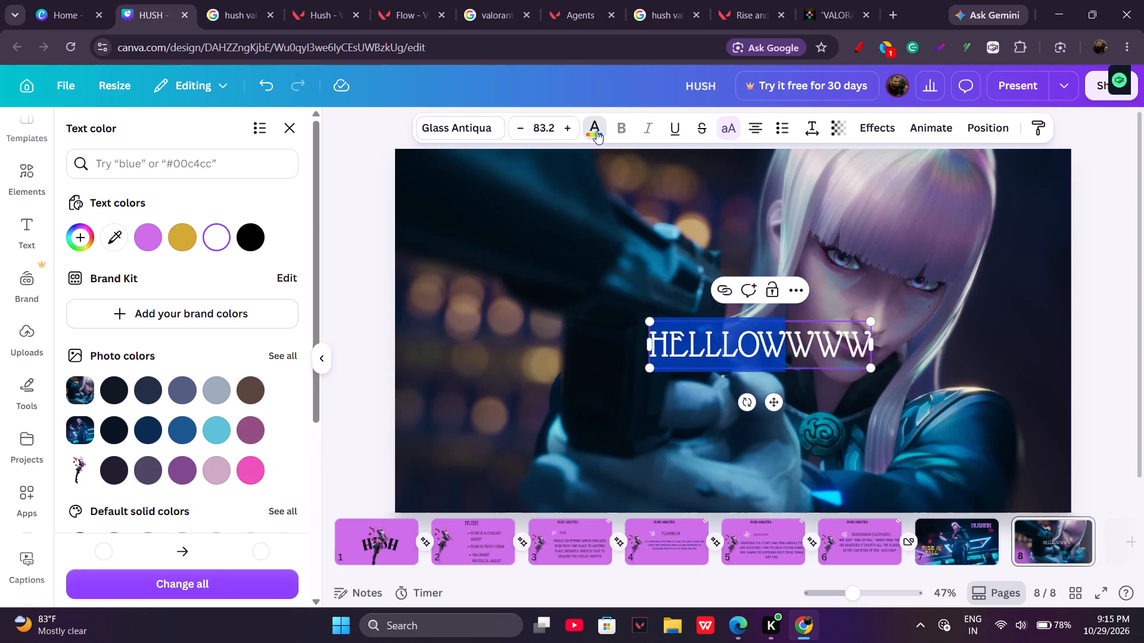
click(596, 131)
click(596, 131)
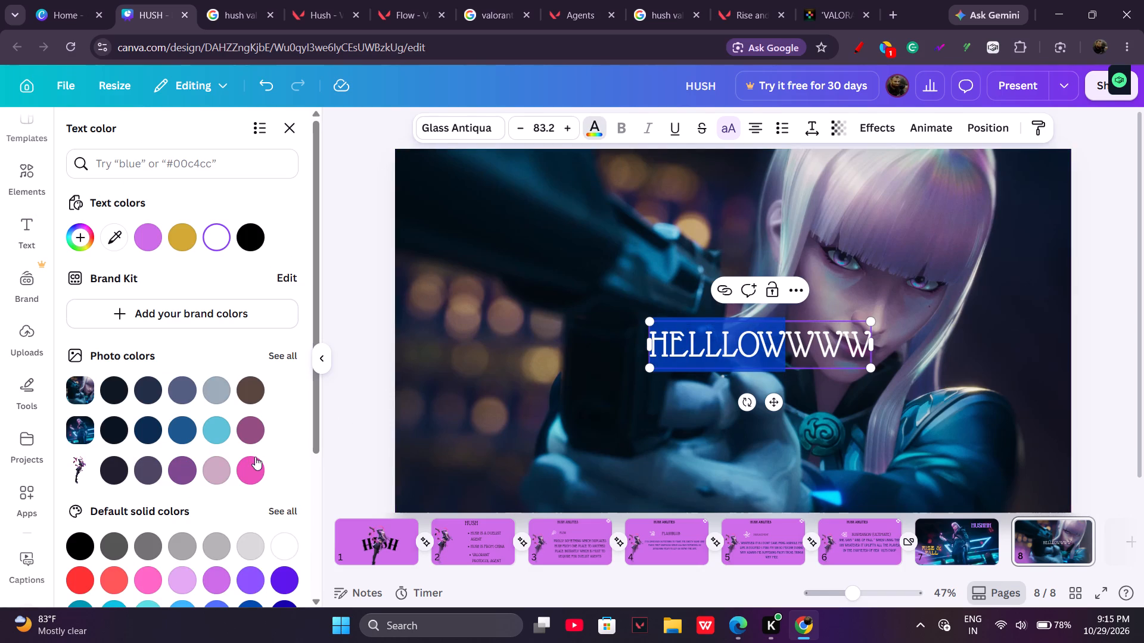
click(255, 457)
click(255, 413)
click(411, 348)
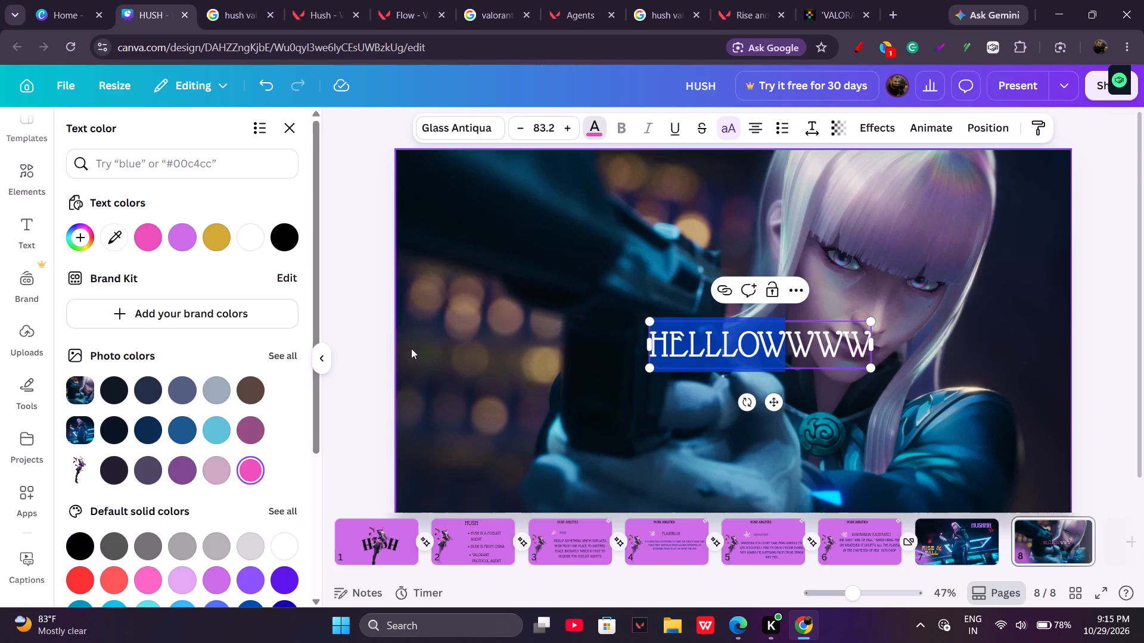
Shrink the "HELLLOWWW" caption to a font size of about 62.8 and place it in the upper-left corner of page 8.
drag(828, 351, 718, 348)
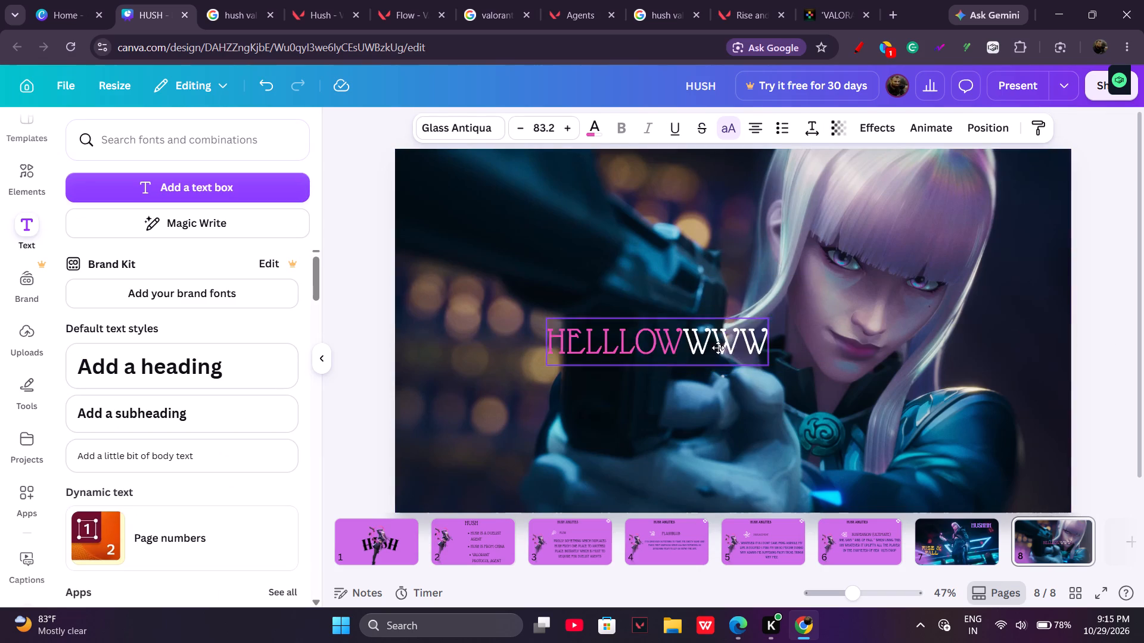
drag(718, 348, 654, 333)
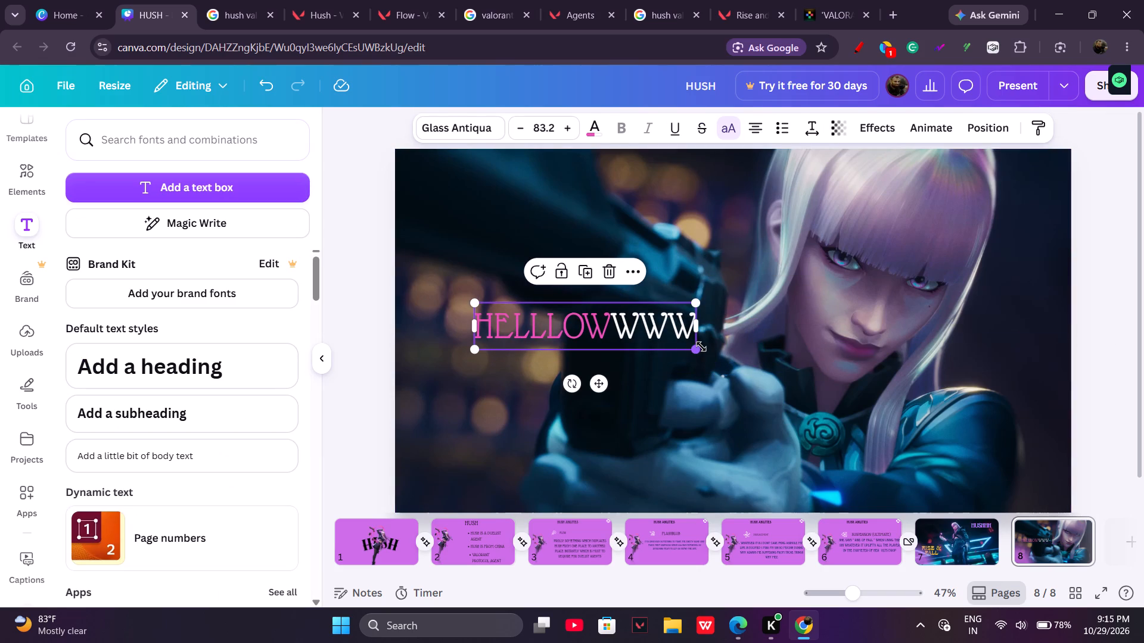
drag(701, 347, 650, 321)
drag(605, 312, 549, 151)
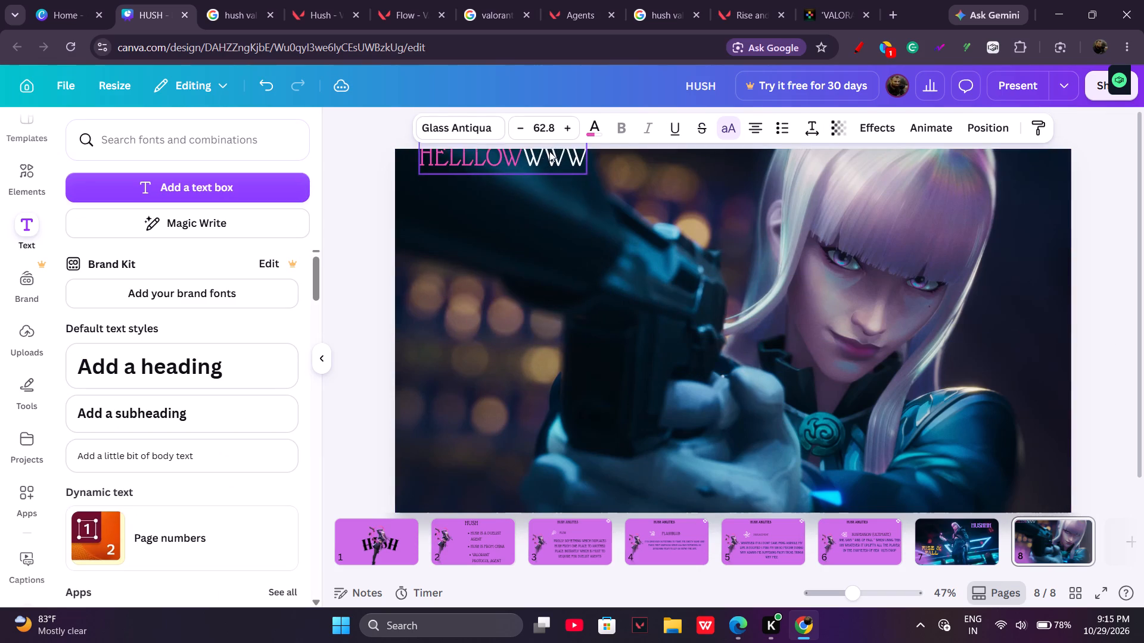
drag(549, 151, 546, 175)
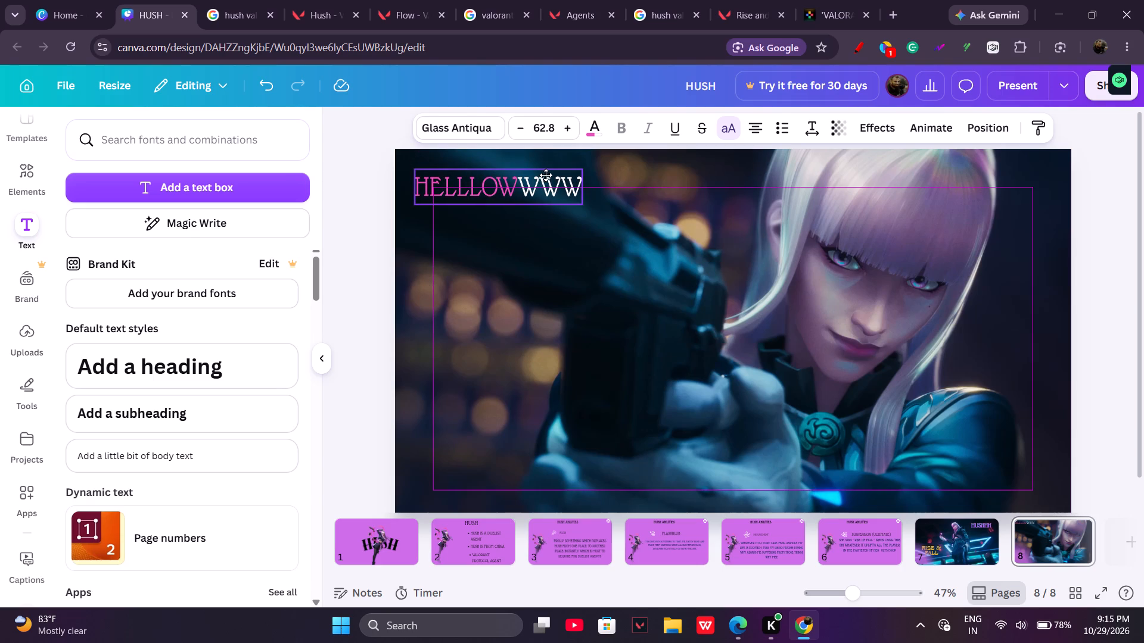
drag(546, 175, 549, 177)
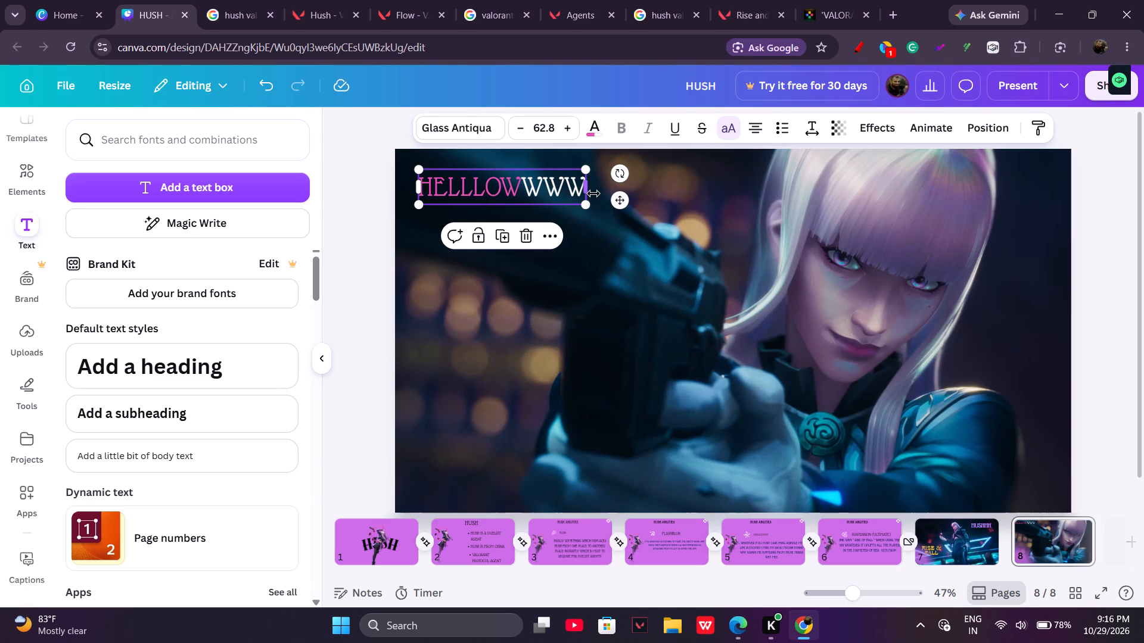
click(616, 229)
click(548, 190)
click(614, 201)
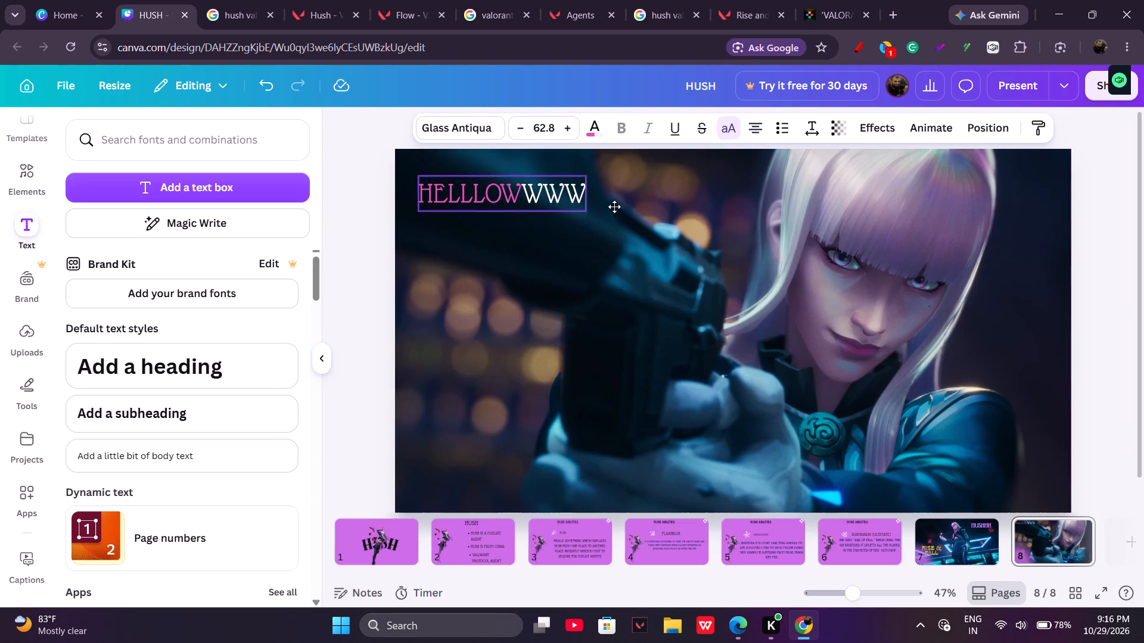
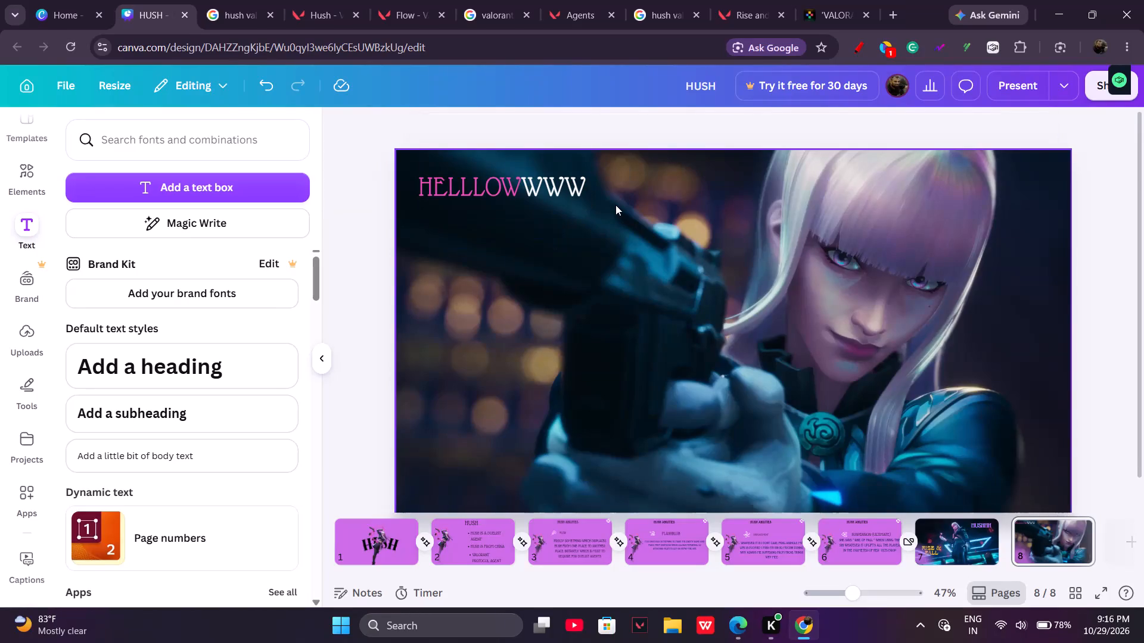
Add a text box to page 8, widen it so its placeholder fits on one line, and move it to mid-page.
click(615, 205)
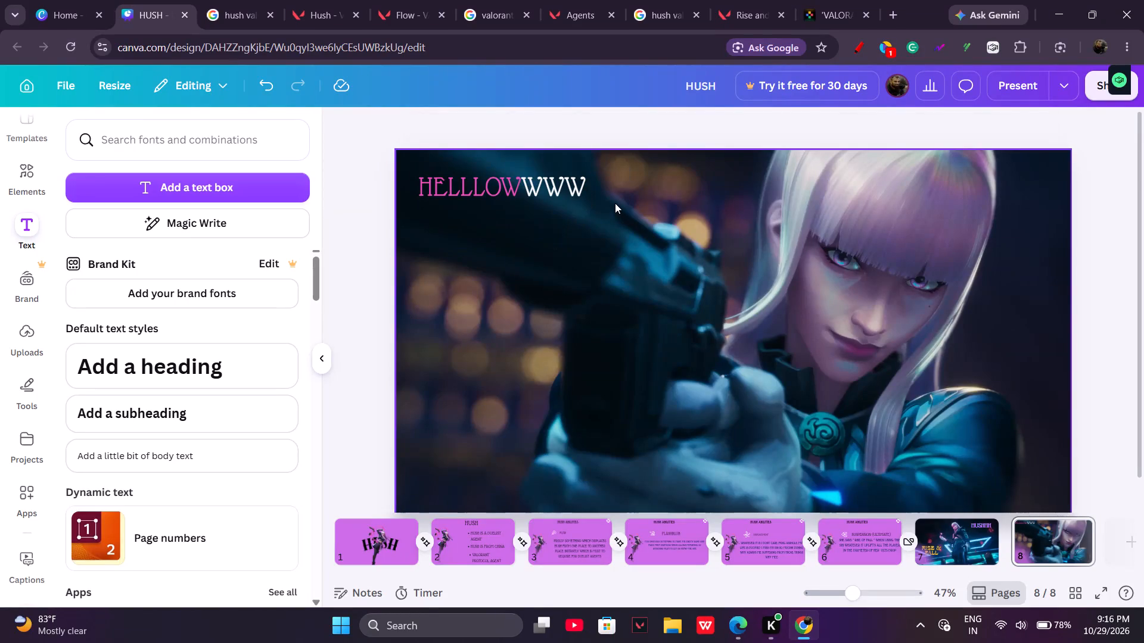
click(538, 171)
click(618, 203)
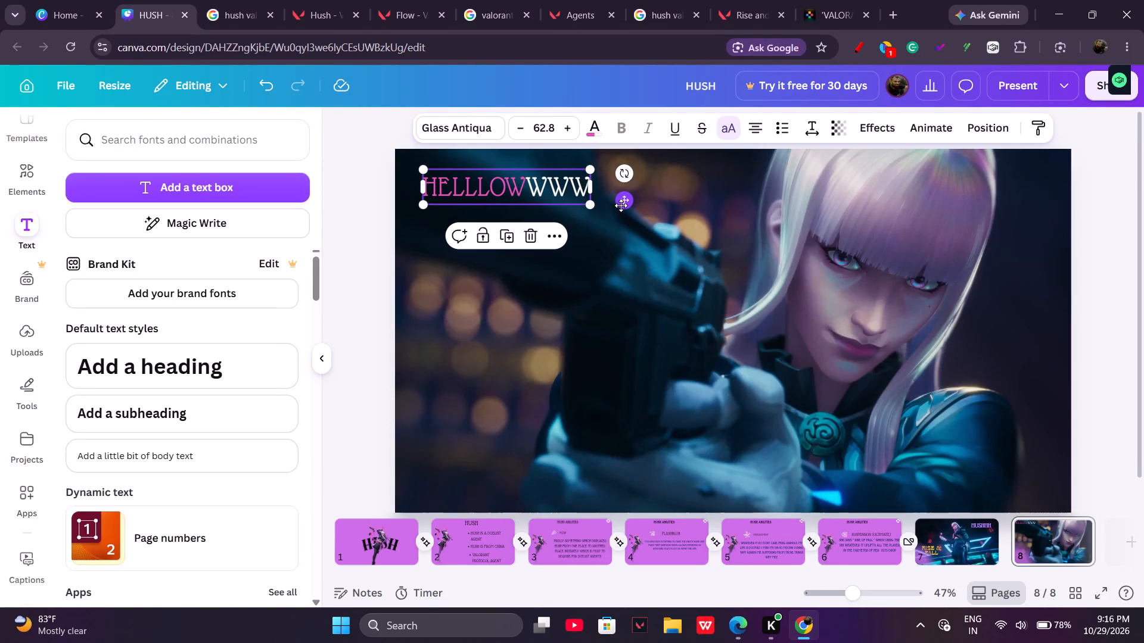
click(186, 183)
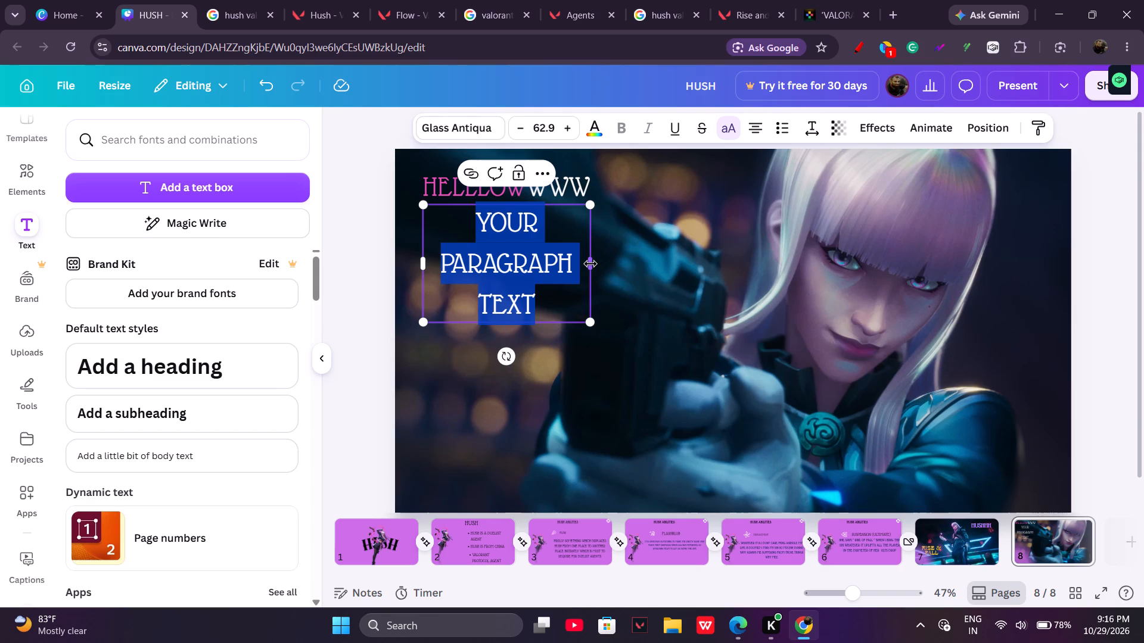
drag(592, 263, 729, 265)
drag(589, 271, 627, 311)
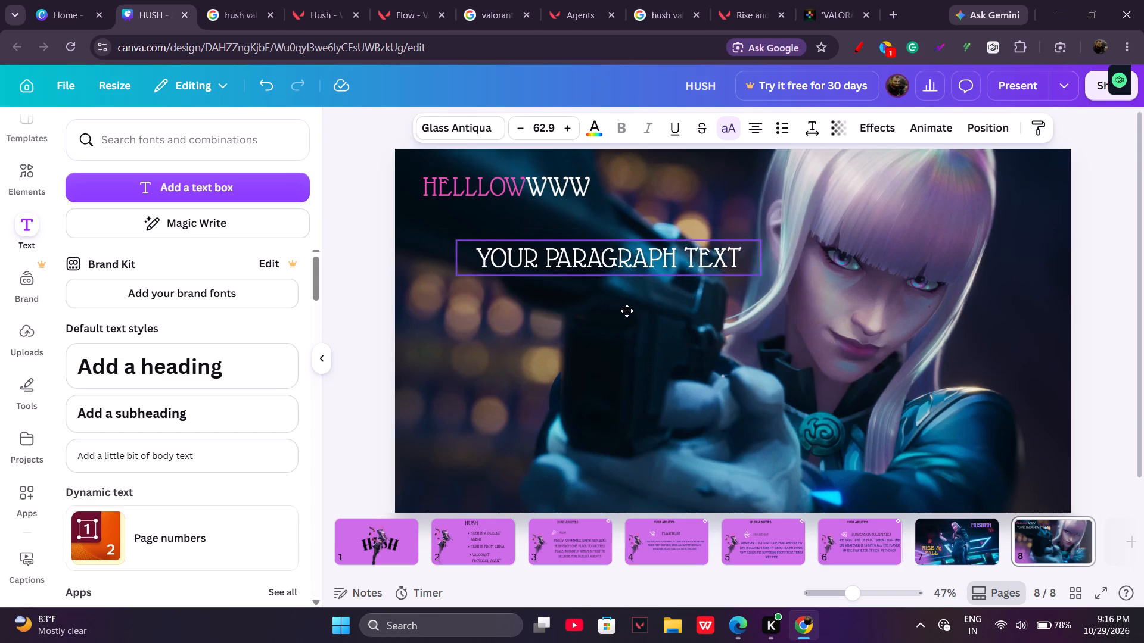
drag(627, 311, 671, 371)
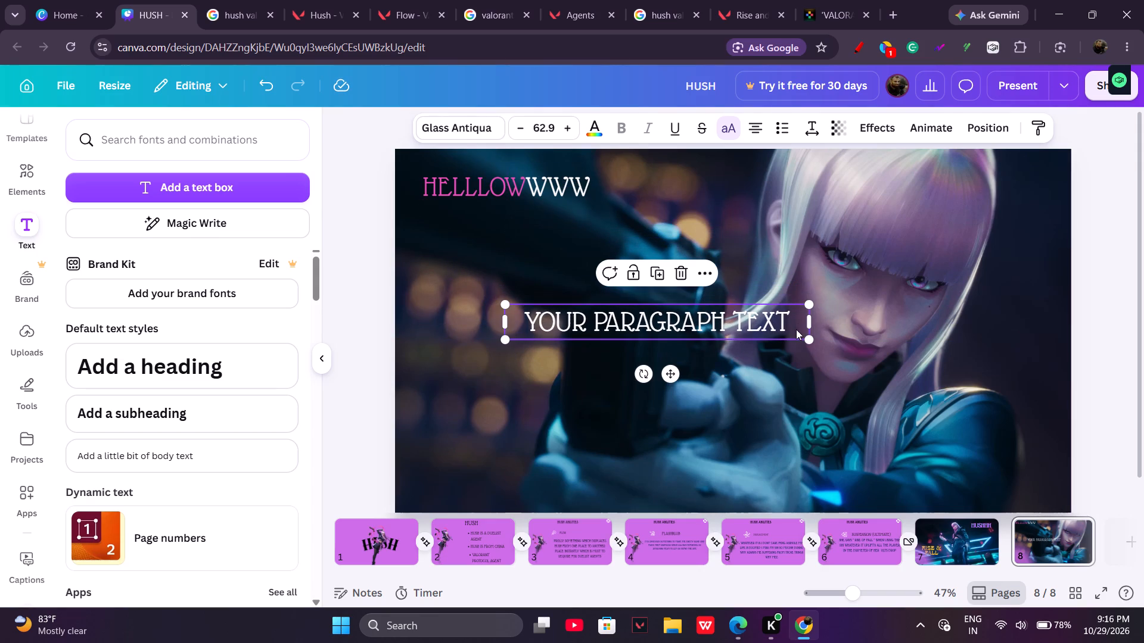
Replace the new text box's placeholder text with "CHINESE BADDIE".
click(791, 321)
key(BackSpace)
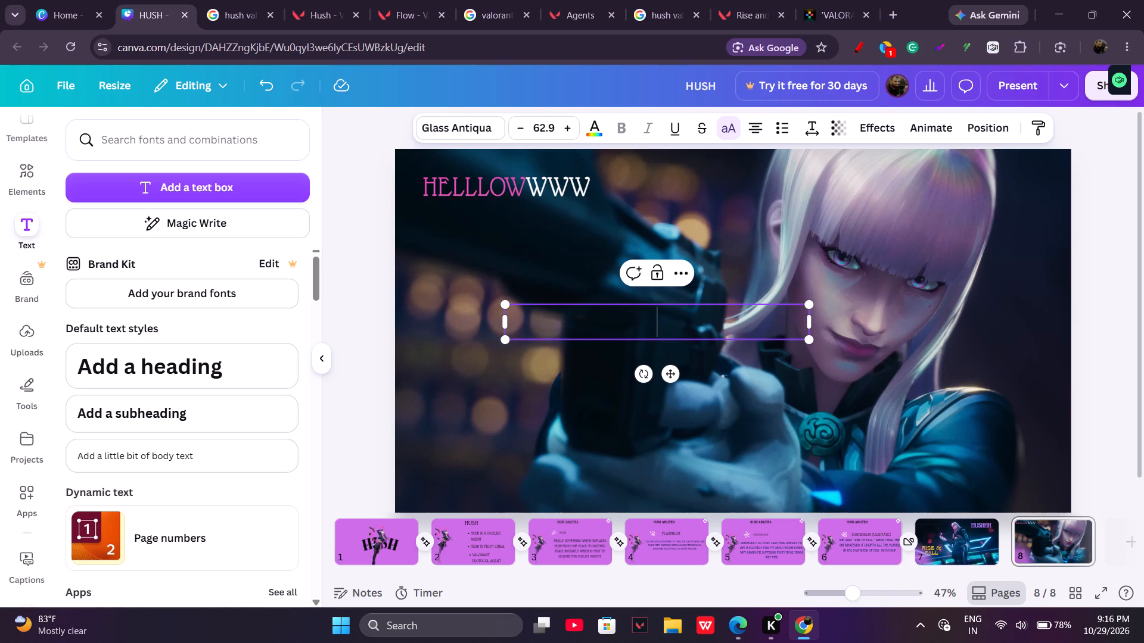
text(chinese)
key(space)
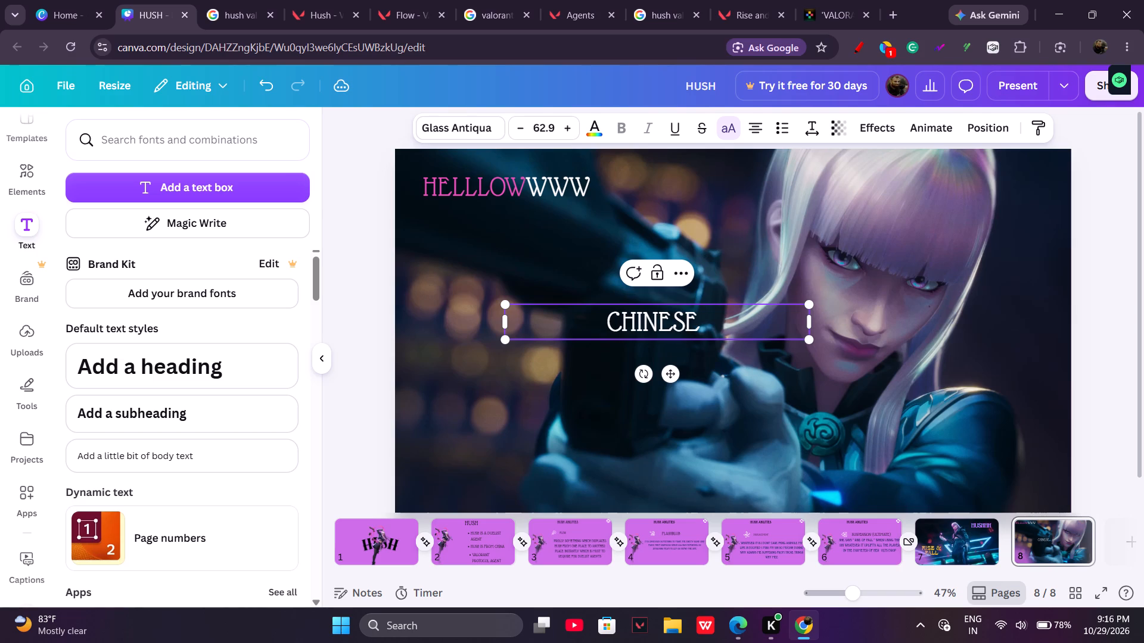
text(baddie)
key(space)
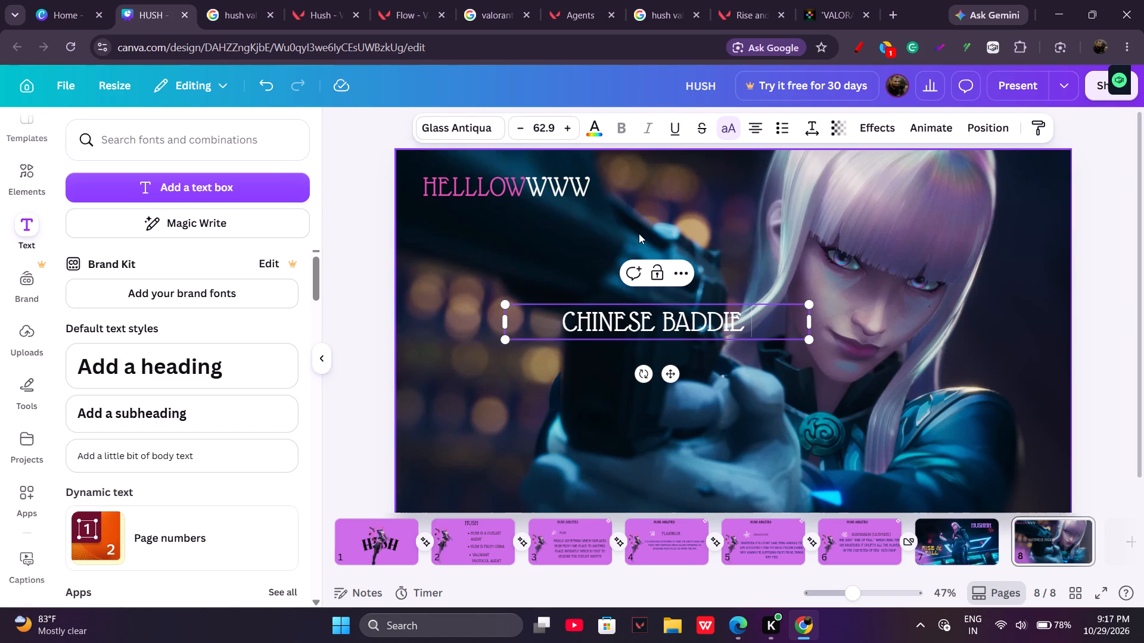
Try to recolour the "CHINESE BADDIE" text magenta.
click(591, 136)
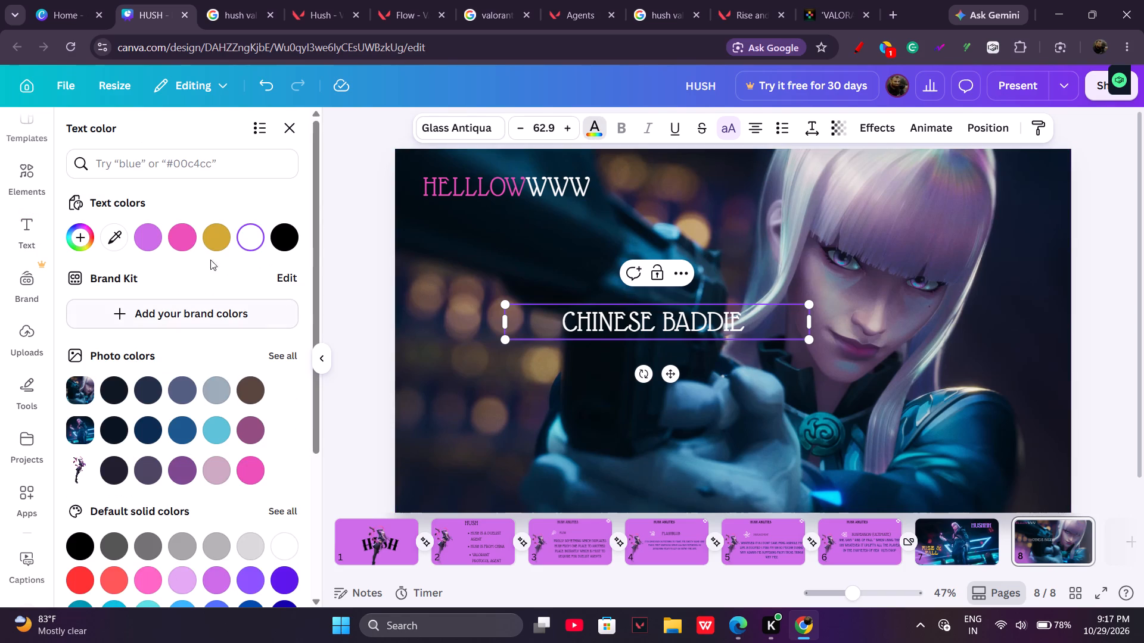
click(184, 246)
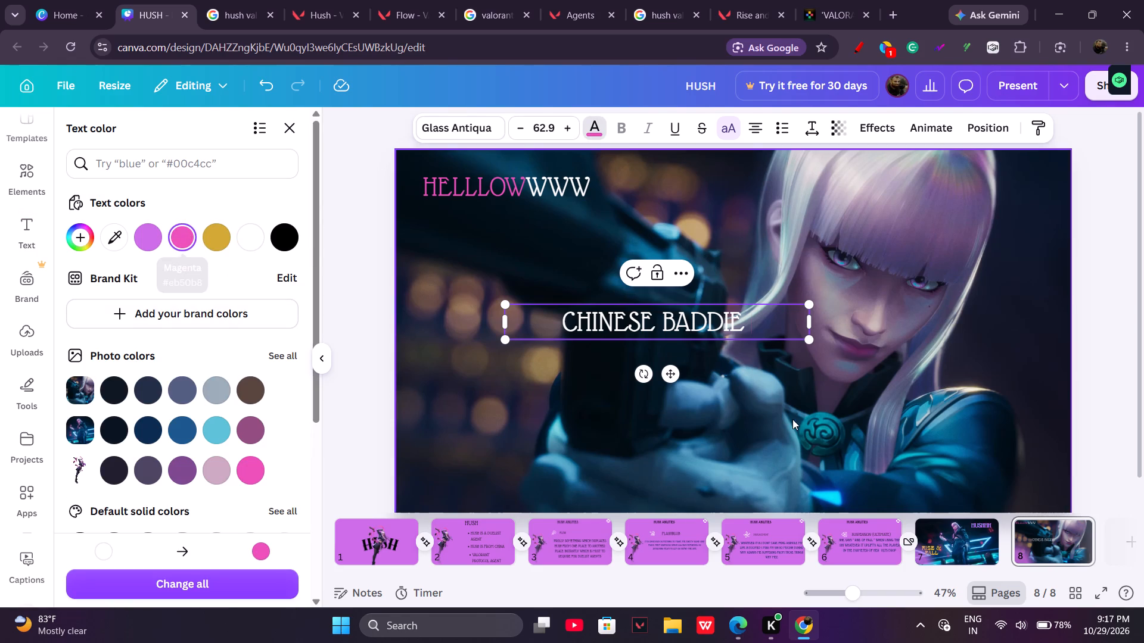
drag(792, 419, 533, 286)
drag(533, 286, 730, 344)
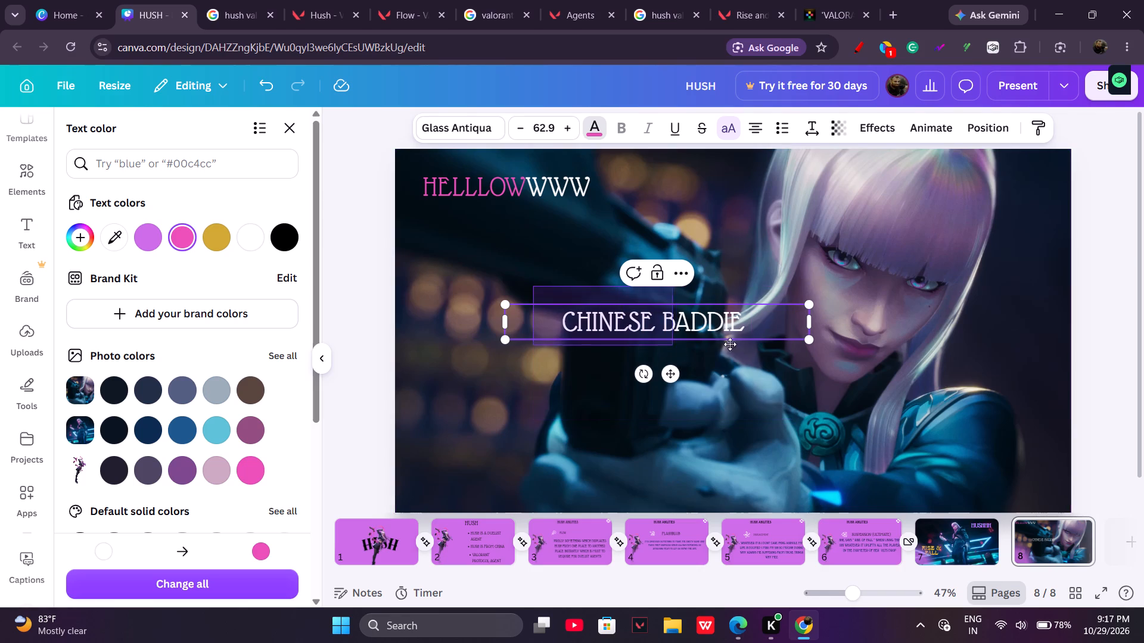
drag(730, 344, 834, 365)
Recolour the whole "CHINESE BADDIE" text azure blue, using the photo colours of the page 7 image.
drag(779, 318, 524, 324)
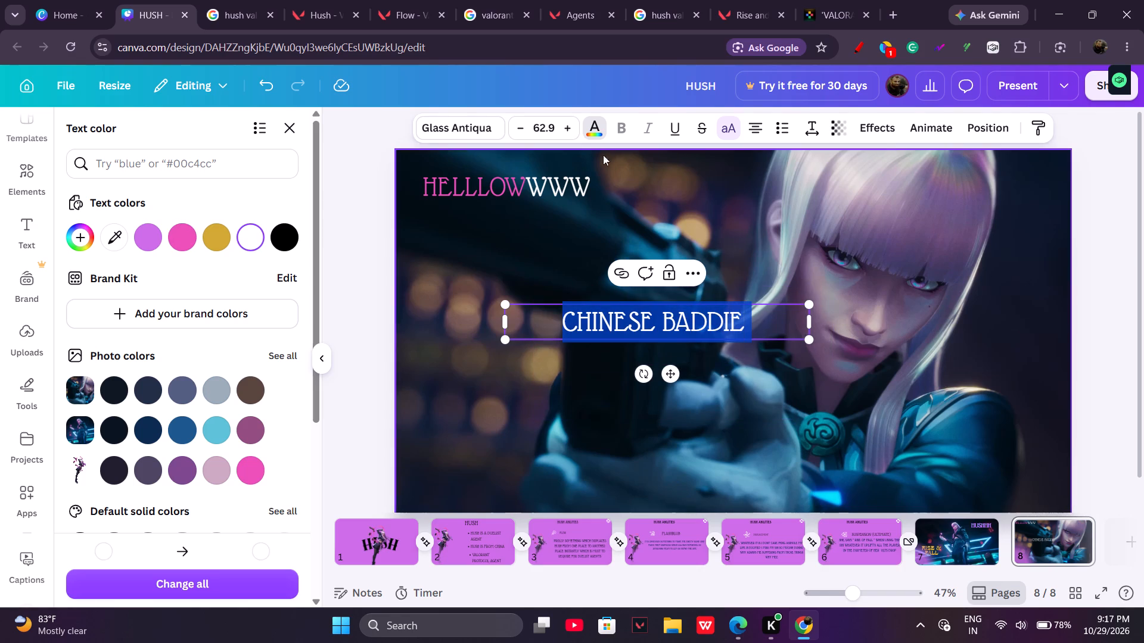
click(600, 127)
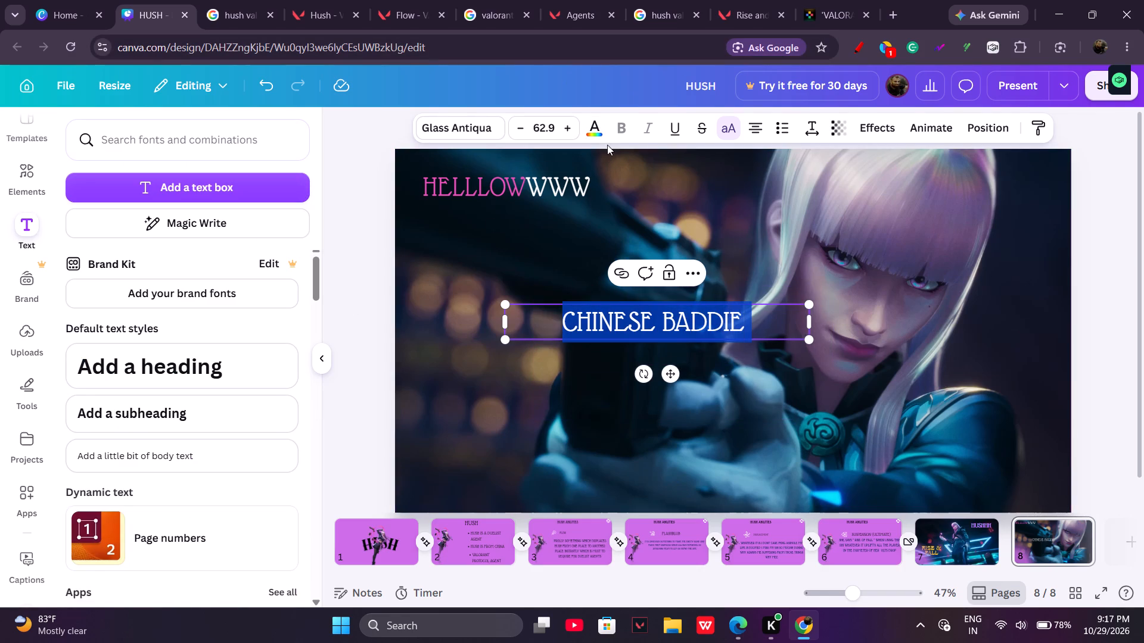
click(594, 130)
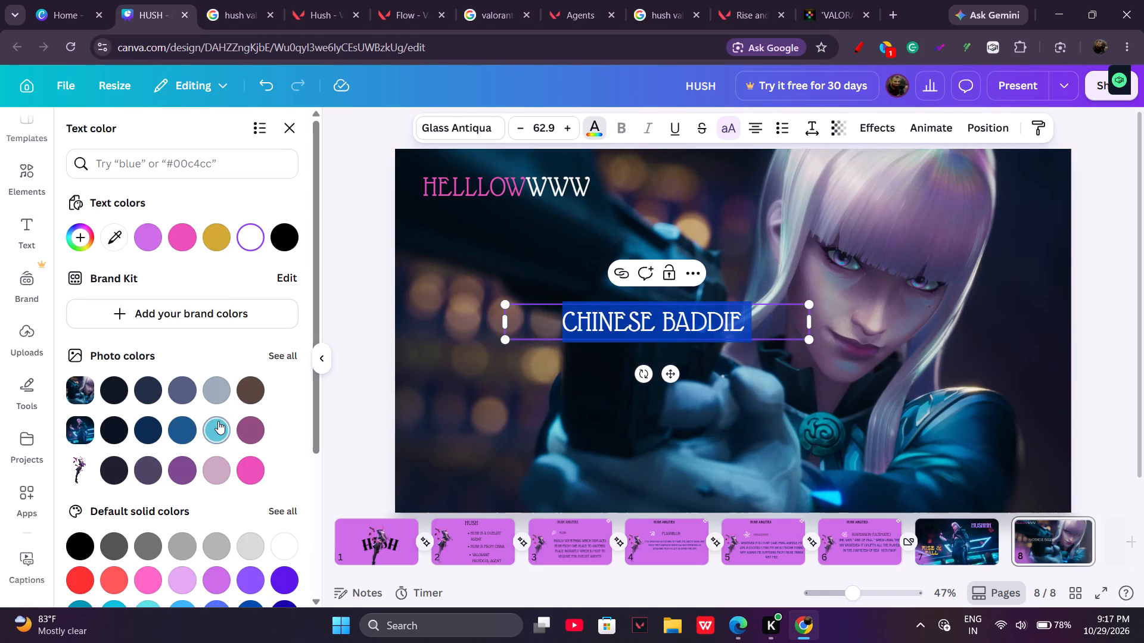
click(209, 431)
click(188, 469)
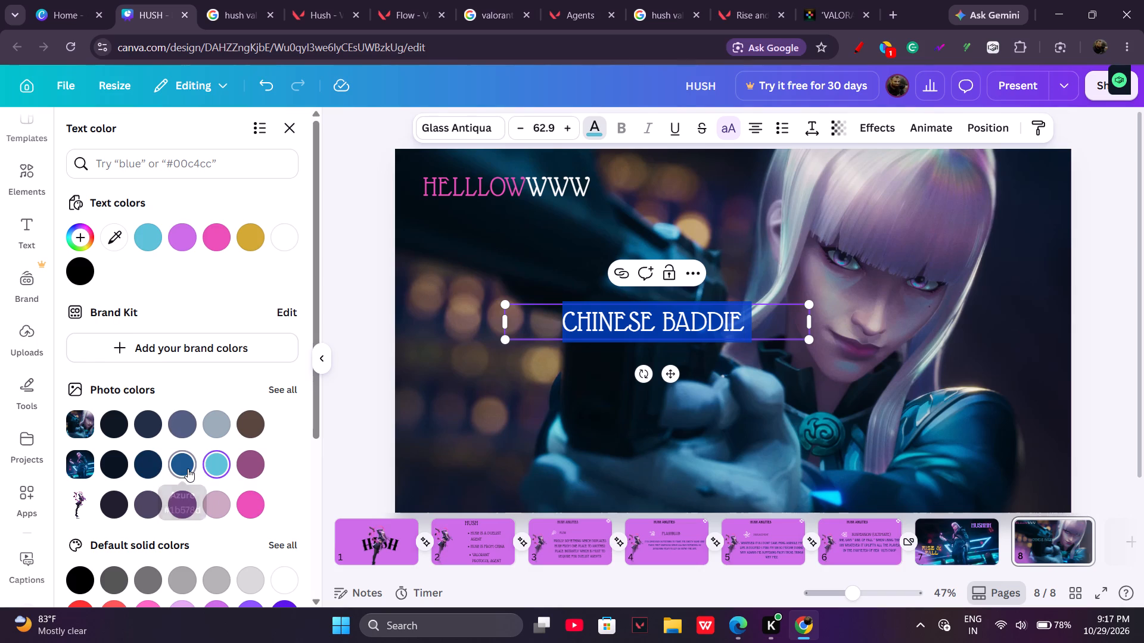
click(390, 435)
click(548, 418)
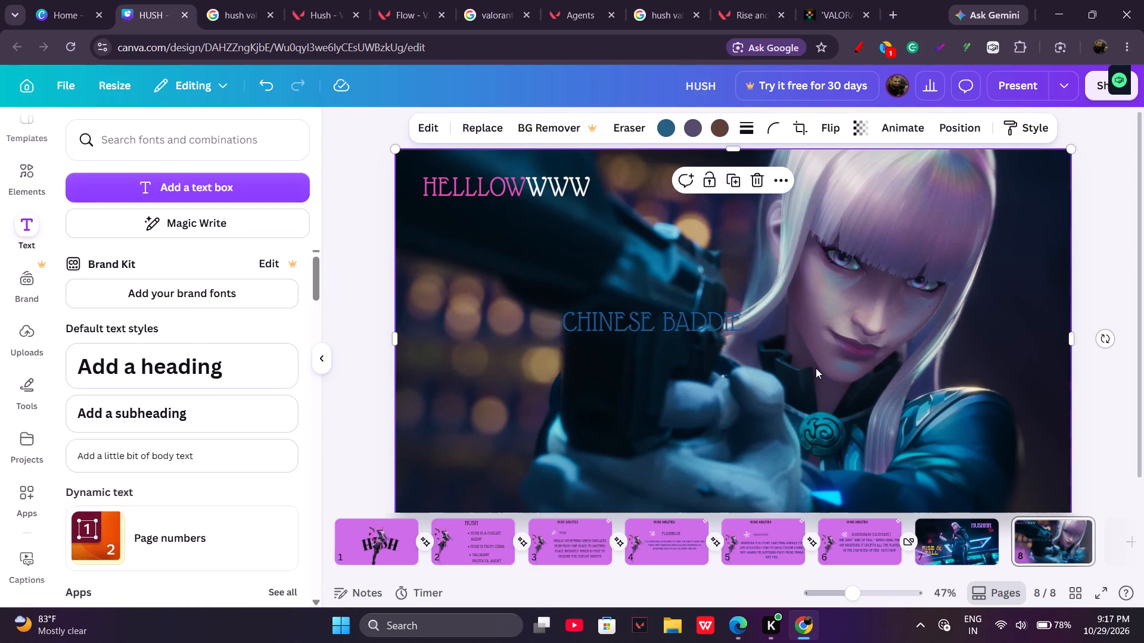
Move the "CHINESE BADDIE" text directly beneath the "HELLLOWWW" heading, roughly lined up with its start.
drag(695, 329, 551, 246)
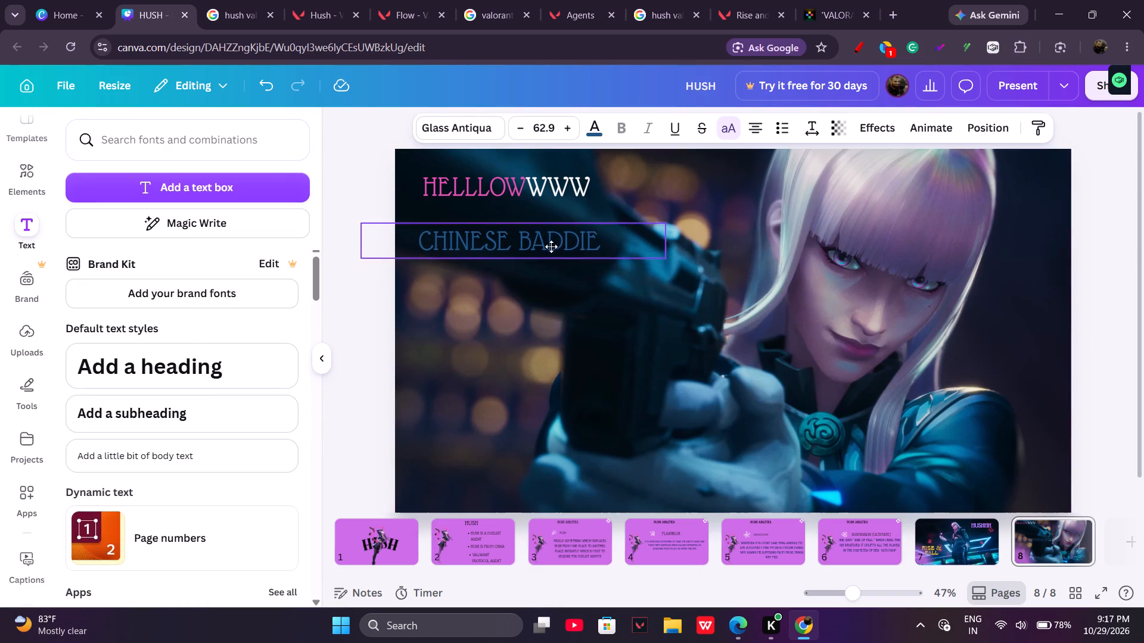
drag(551, 246, 554, 230)
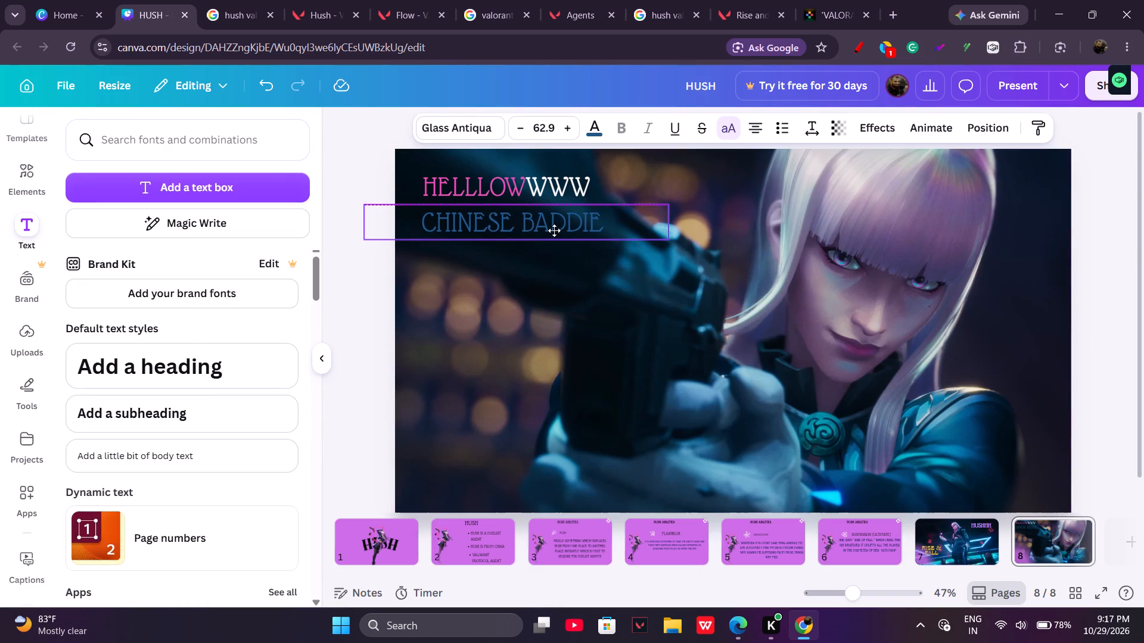
drag(554, 230, 551, 232)
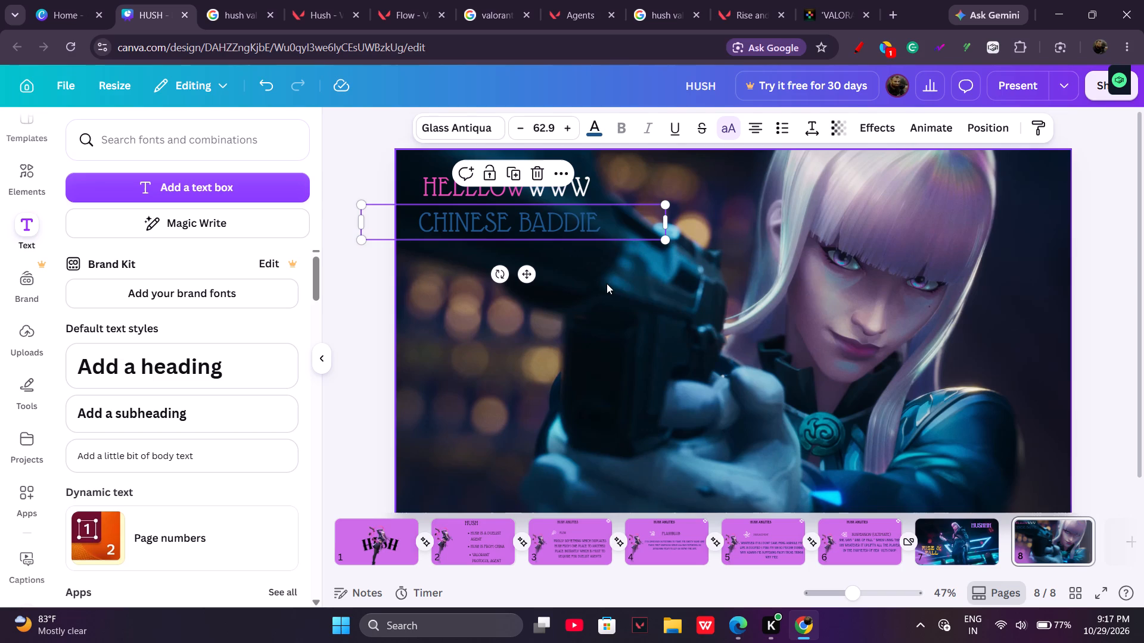
click(663, 165)
Apply the Echo text effect to the "HELLLOWWW" heading.
click(586, 181)
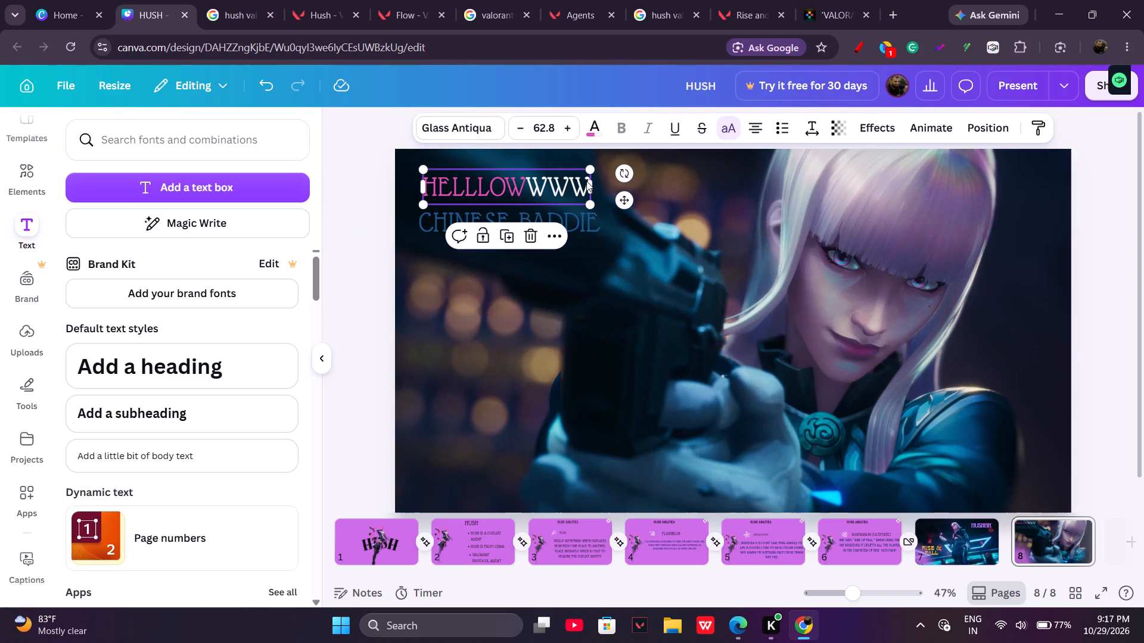
click(893, 121)
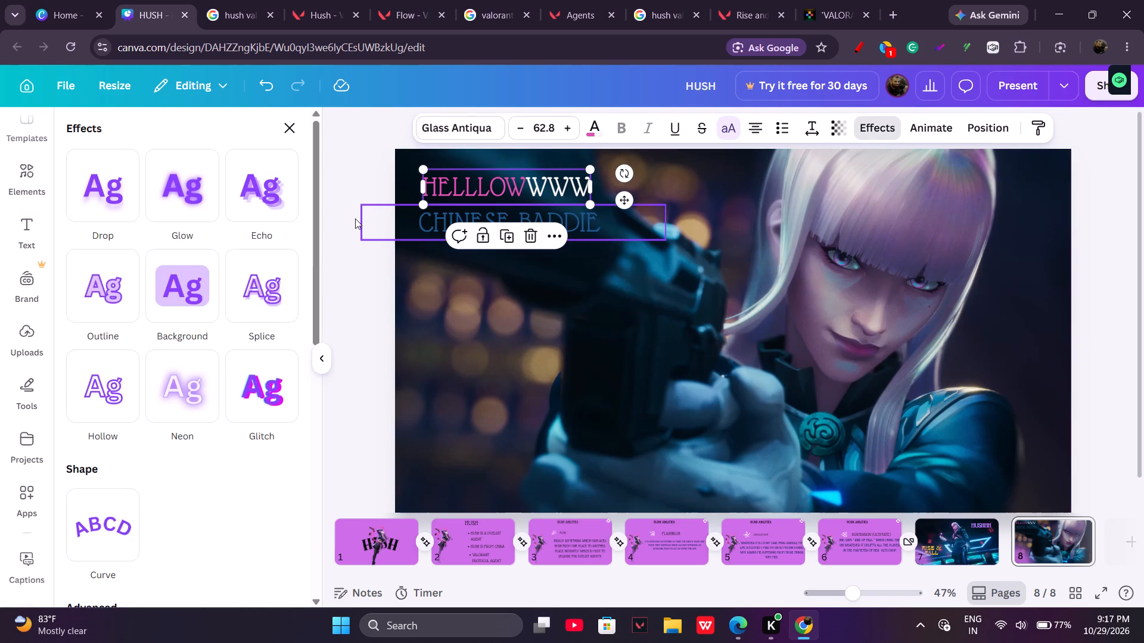
click(273, 208)
click(462, 360)
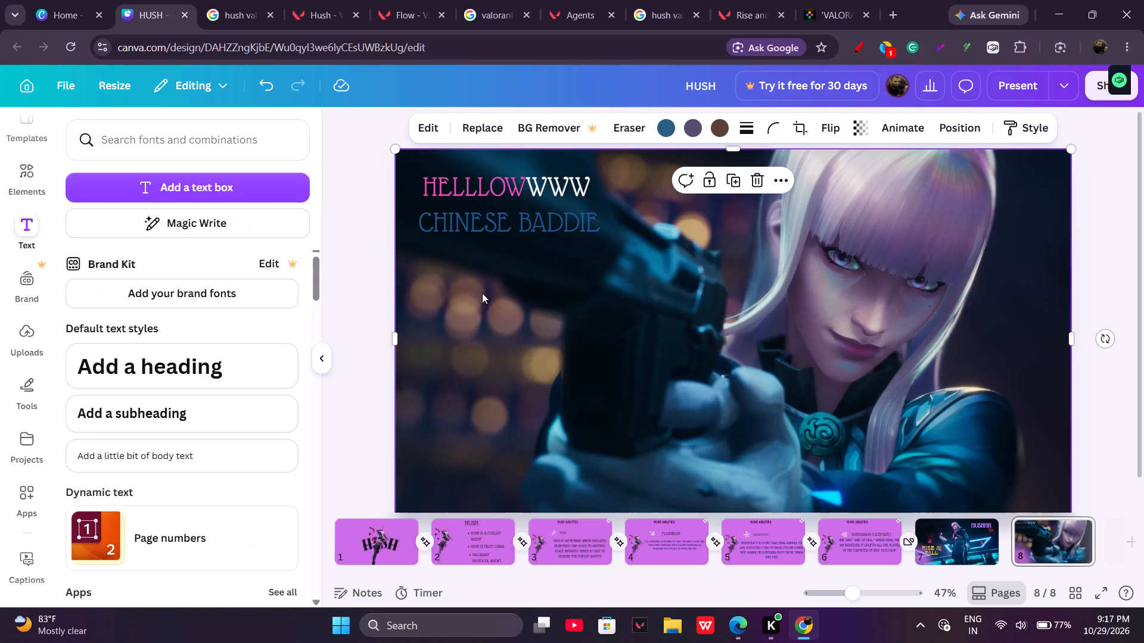
Apply the Echo text effect to the "CHINESE BADDIE" text.
click(475, 235)
click(884, 119)
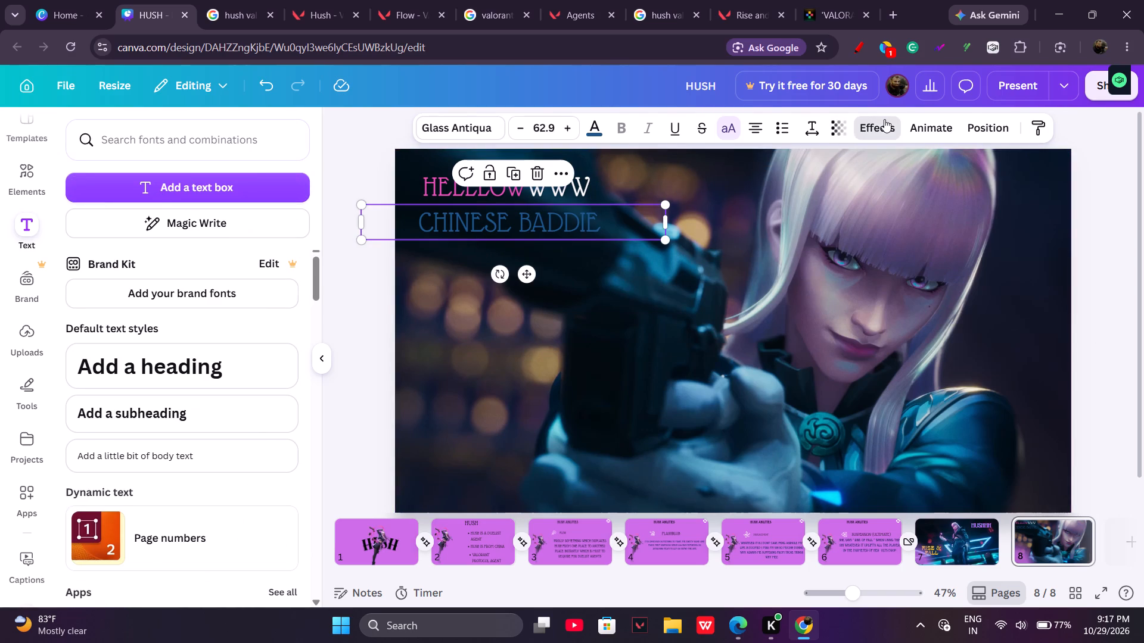
click(276, 194)
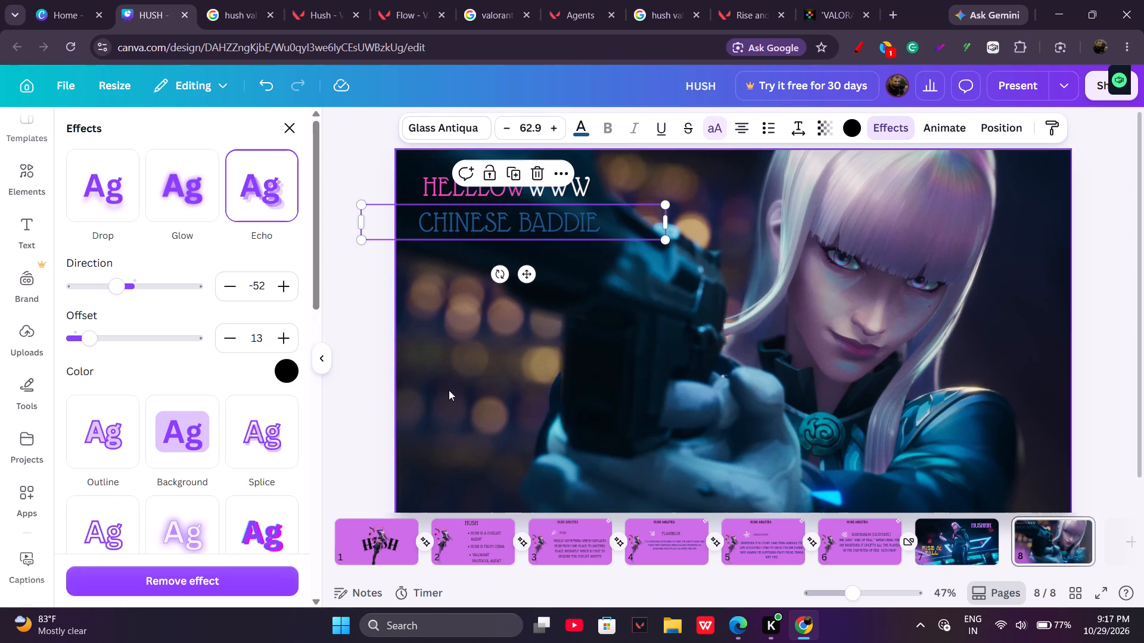
click(449, 390)
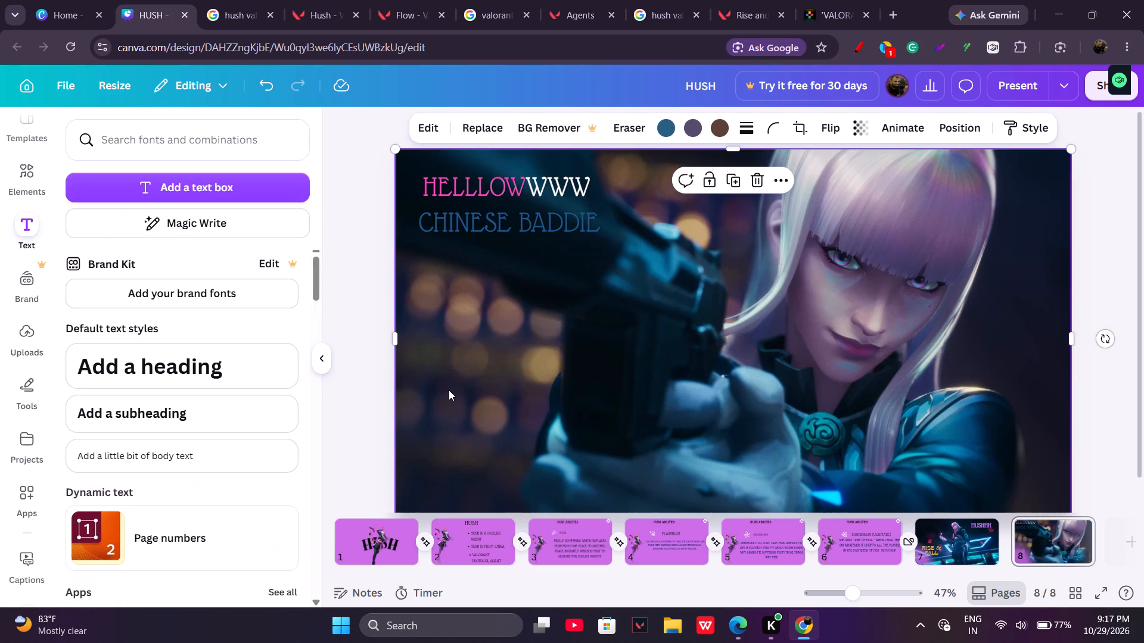
Apply the Flow transition between pages 7 and 8.
double_click(1008, 554)
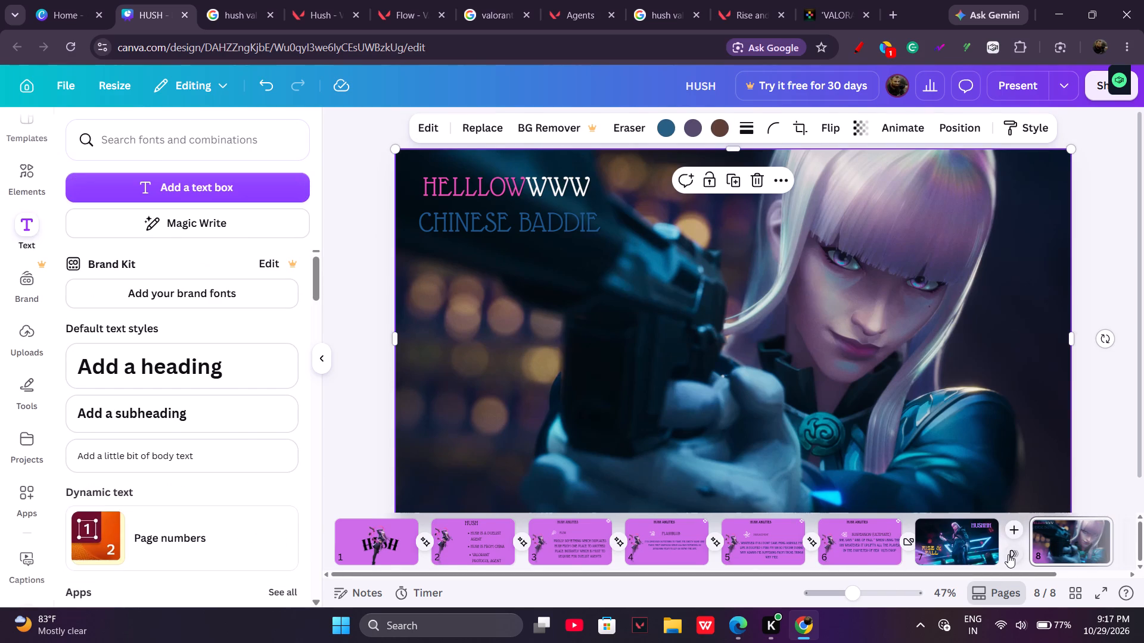
click(186, 389)
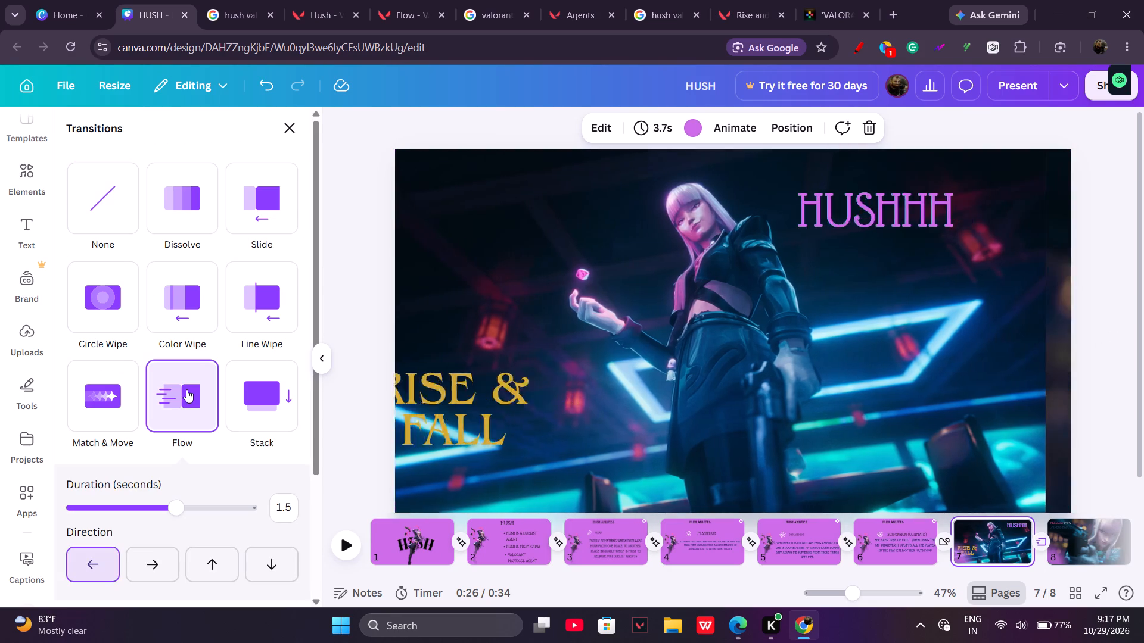
click(401, 542)
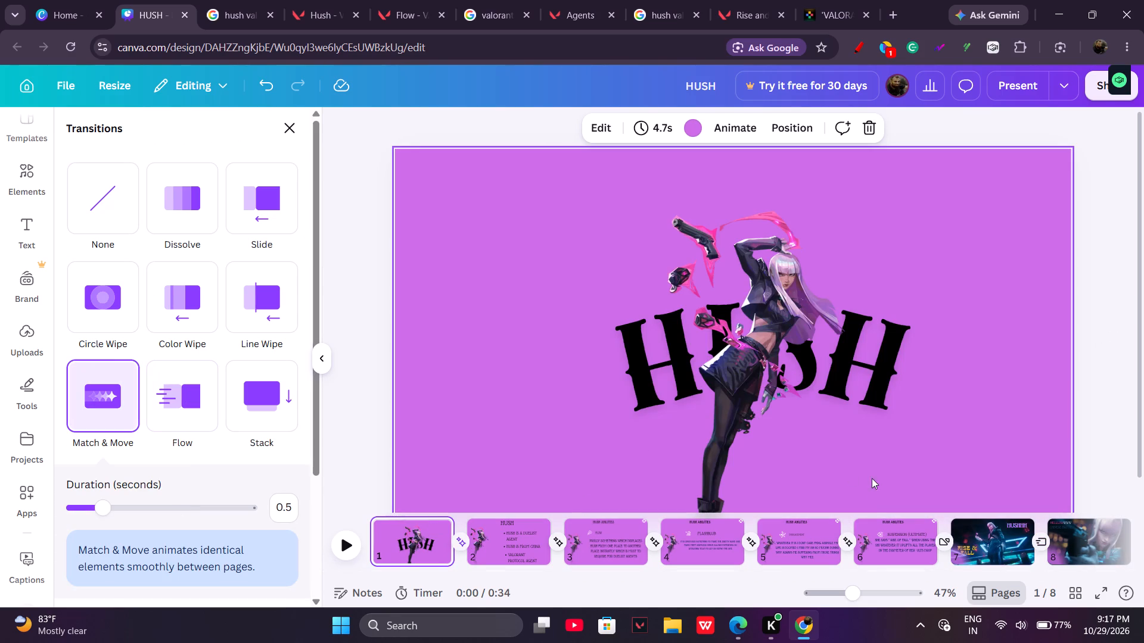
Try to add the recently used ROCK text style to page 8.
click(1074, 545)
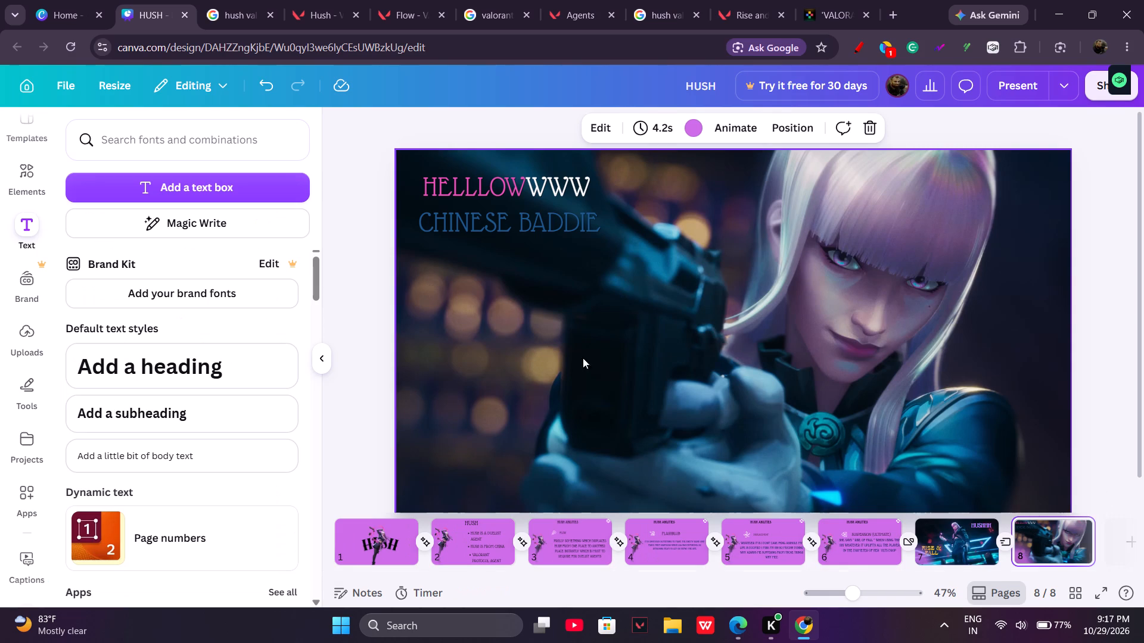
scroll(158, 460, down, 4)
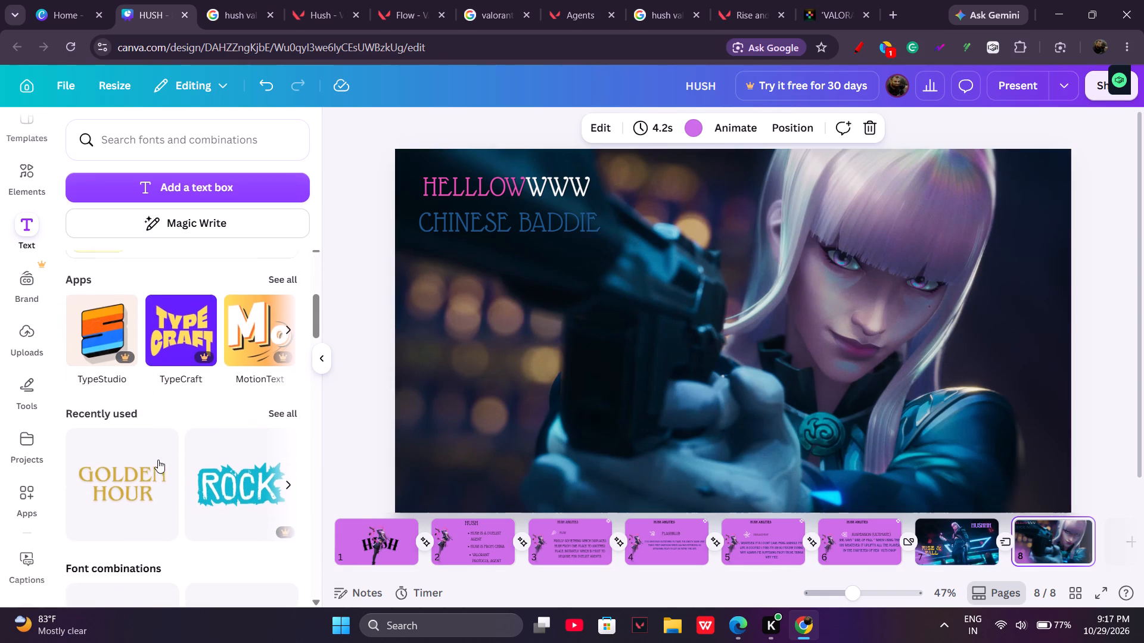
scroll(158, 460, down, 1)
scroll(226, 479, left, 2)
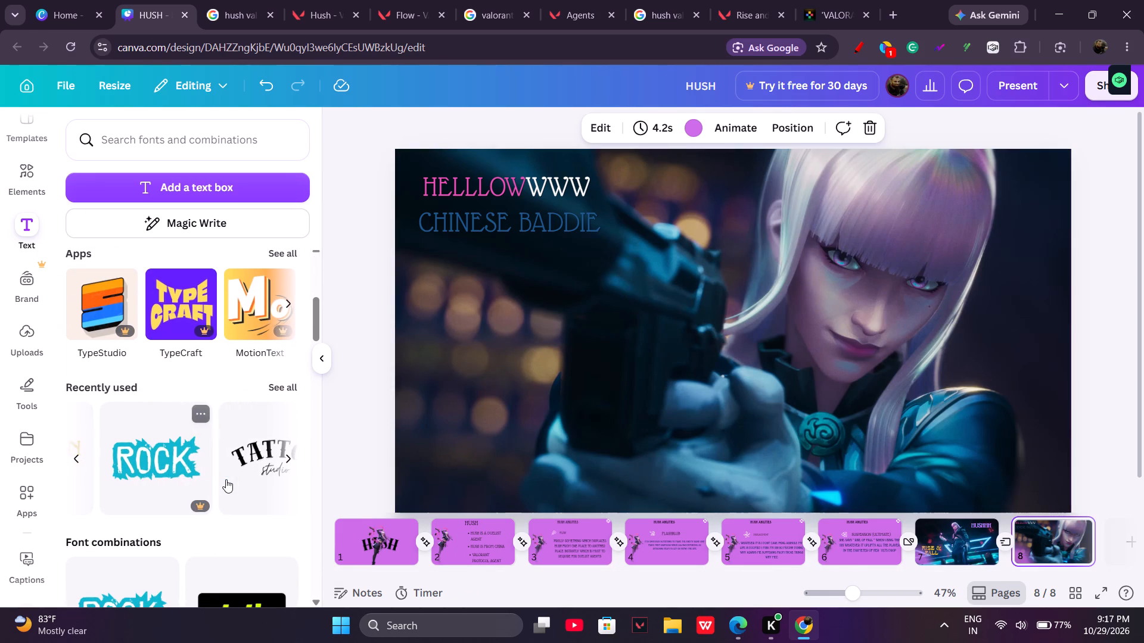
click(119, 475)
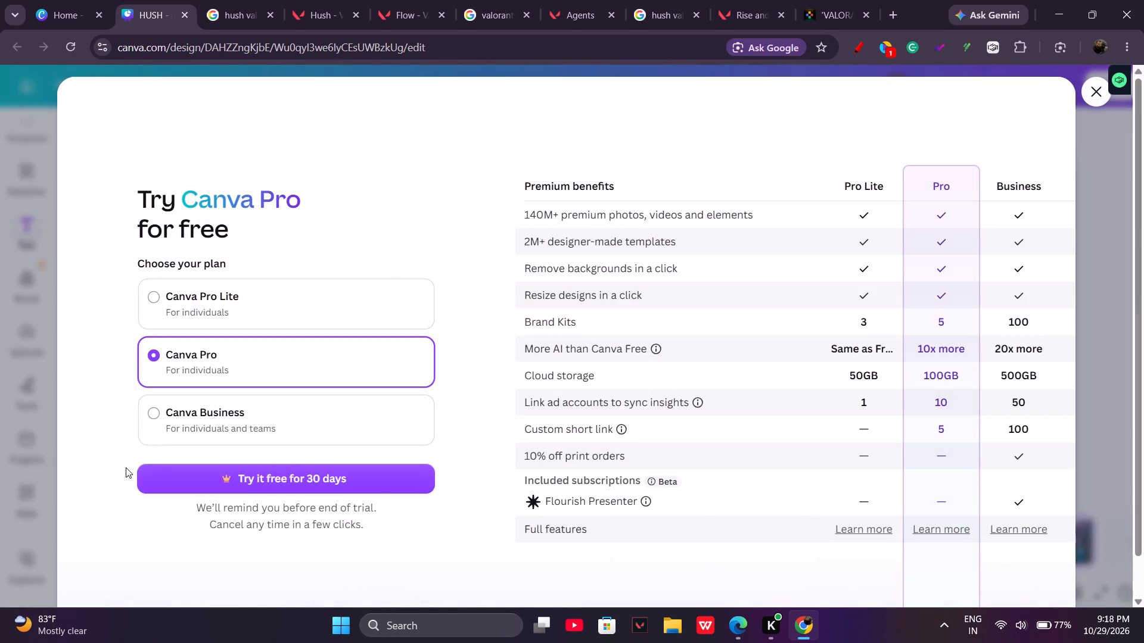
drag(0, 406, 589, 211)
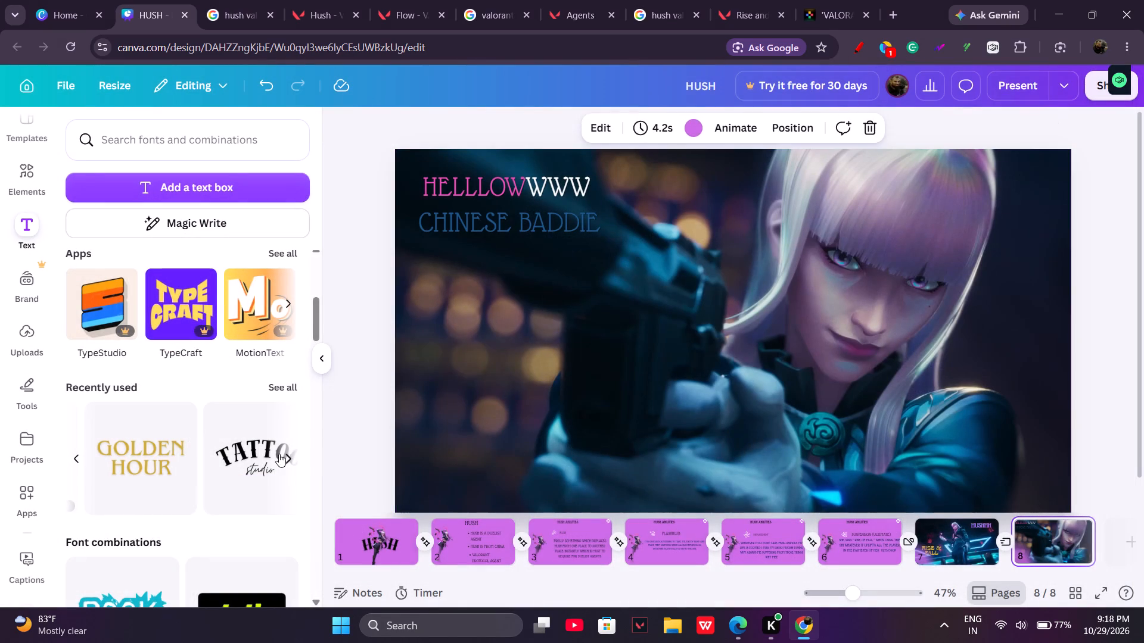
Browse the font combinations and add the Happy BIRTHDAY one to page 8.
scroll(229, 477, left, 4)
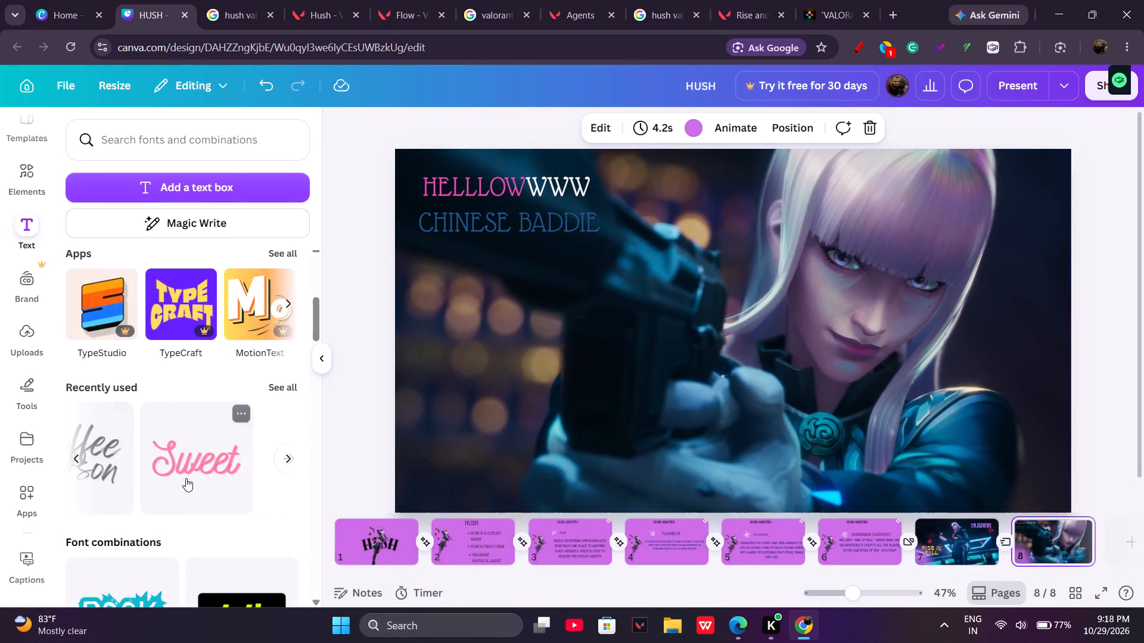
scroll(186, 478, left, 2)
scroll(166, 471, down, 2)
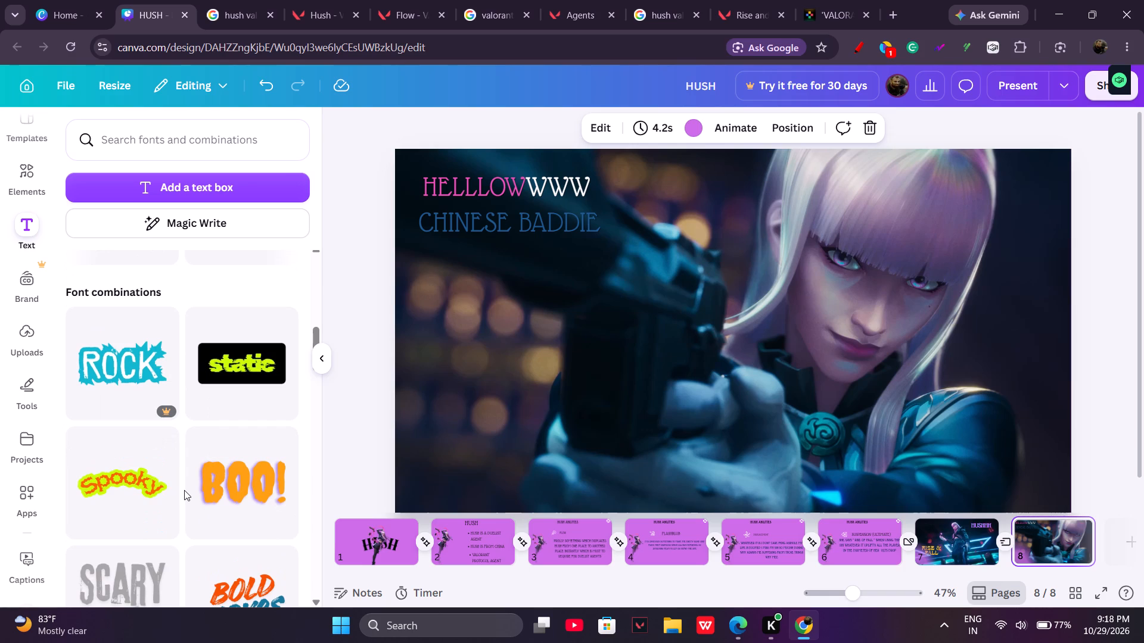
scroll(184, 490, down, 1)
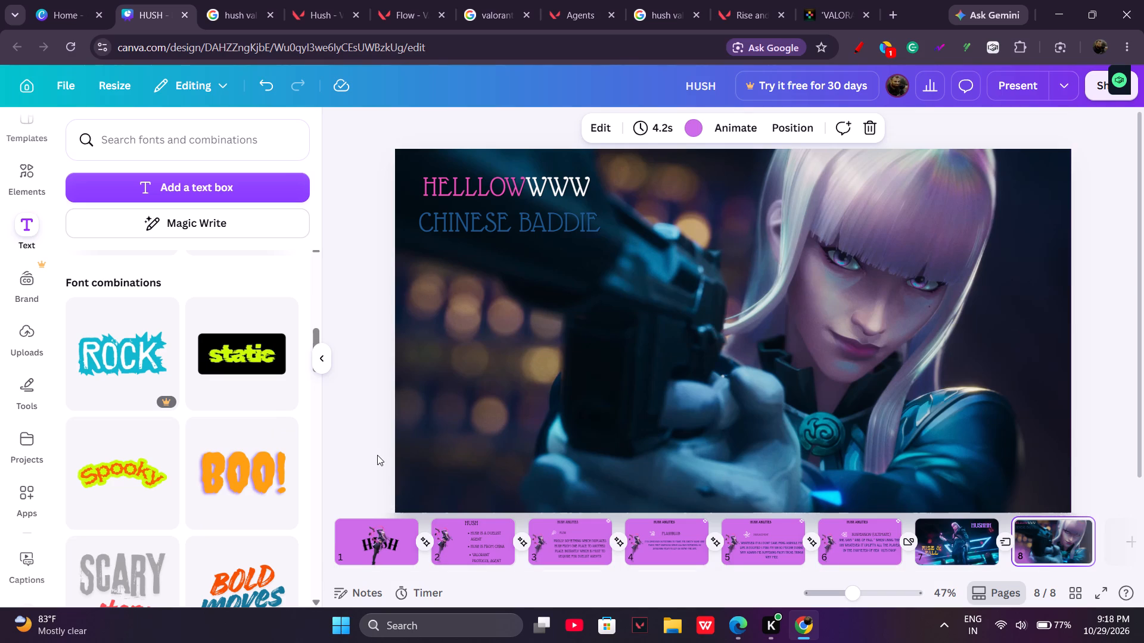
scroll(113, 464, down, 1)
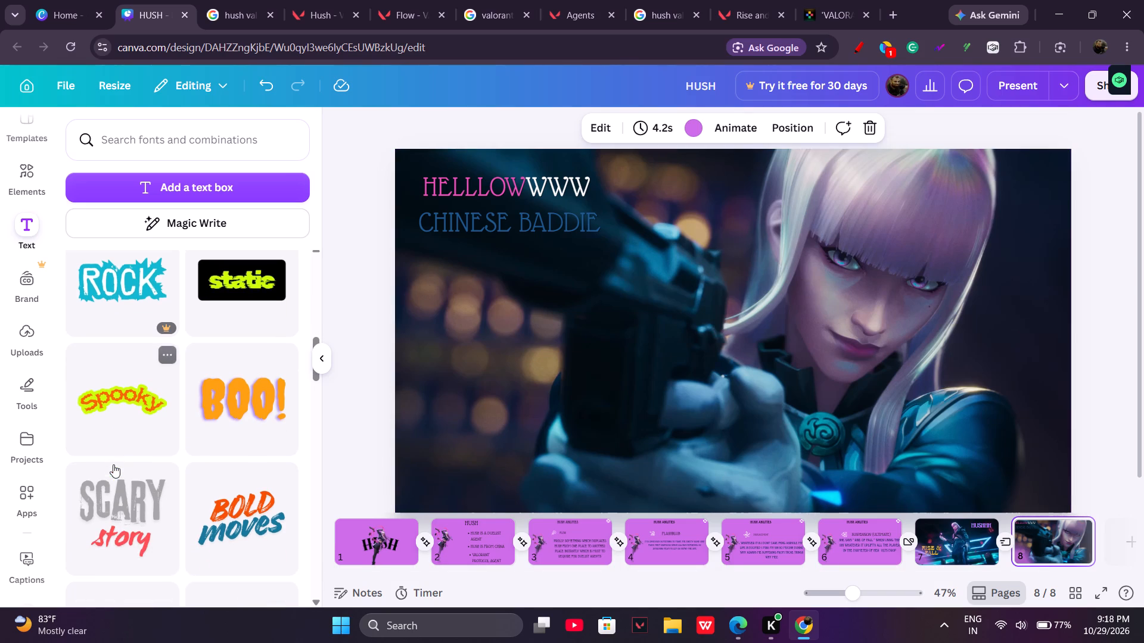
scroll(121, 529, down, 2)
click(266, 449)
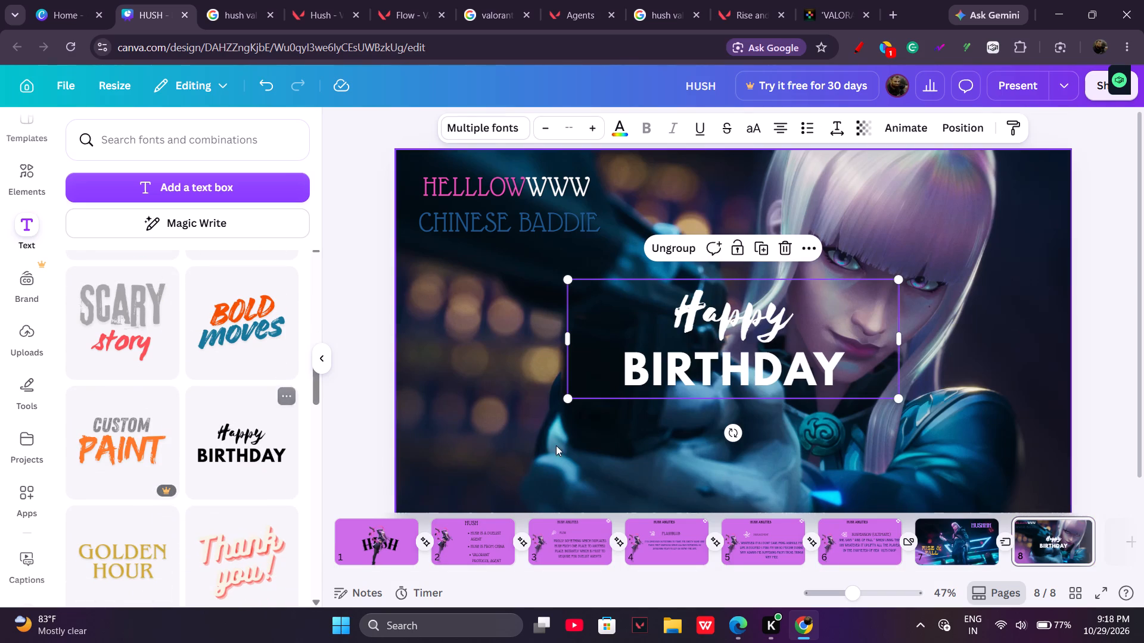
Delete the BIRTHDAY line from the added combination and replace the word Happy with "Hushhhhh".
click(861, 383)
key(BackSpace)
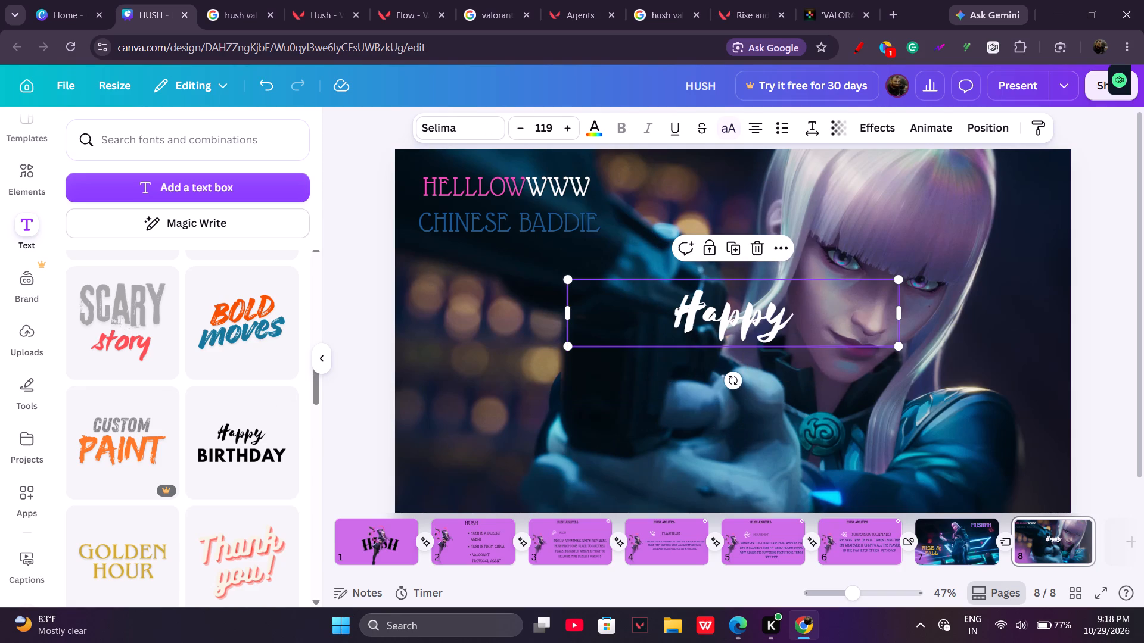
click(791, 282)
key(BackSpace)
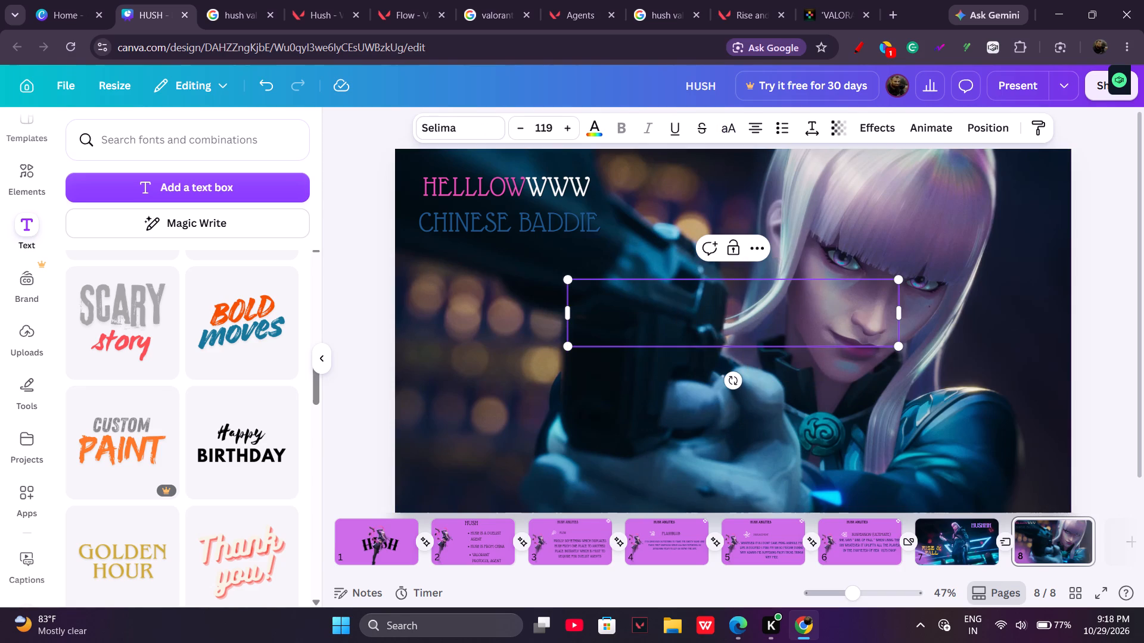
text(hhhh)
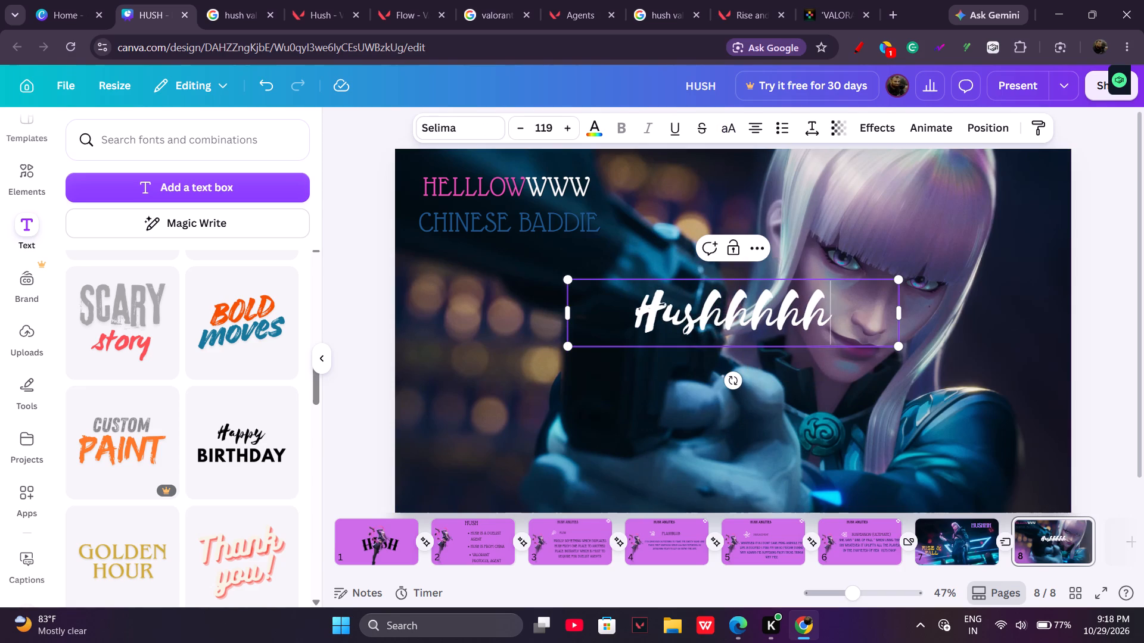
Colour the whole "Hushhhhh" text medium blue using a shade from the photo colours.
click(590, 136)
click(257, 423)
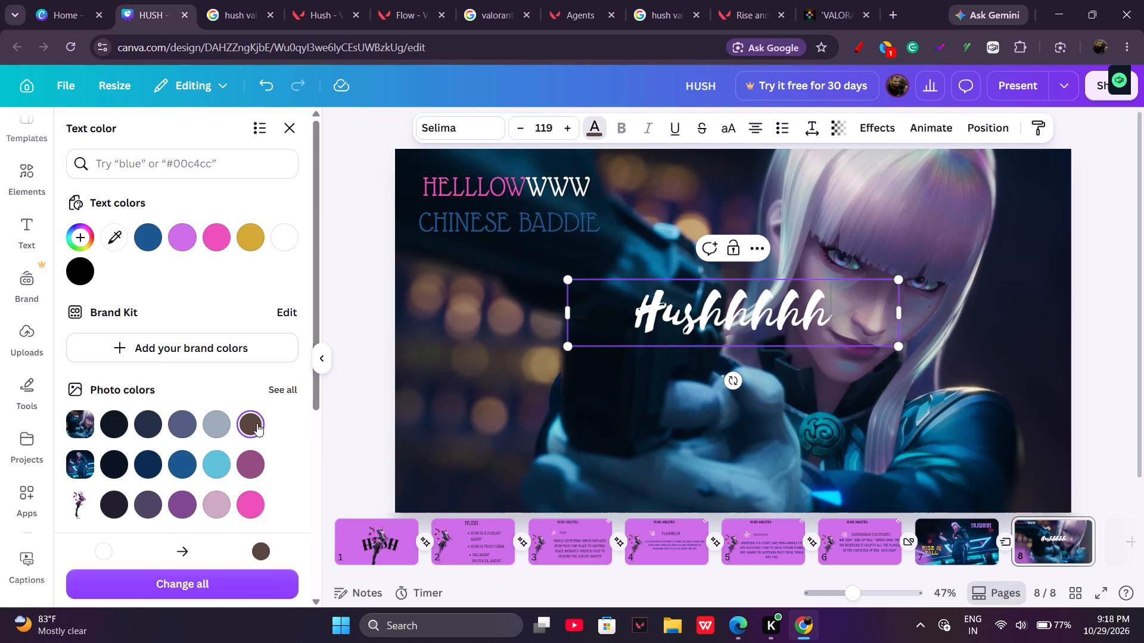
drag(237, 457, 249, 469)
click(249, 469)
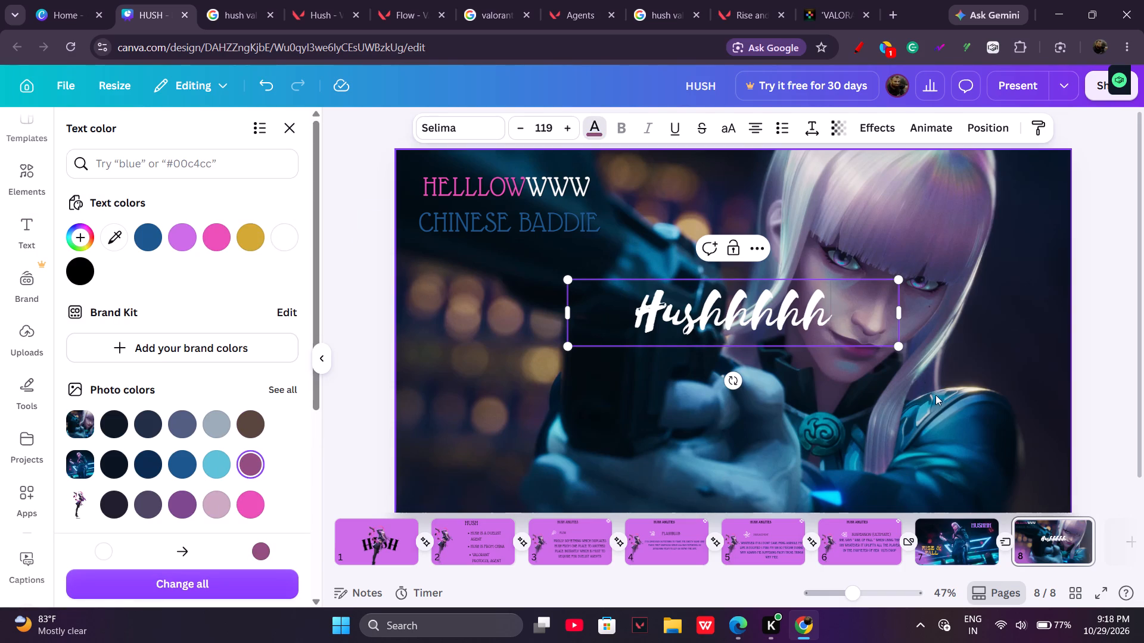
drag(928, 413, 596, 285)
drag(639, 310, 912, 320)
click(183, 455)
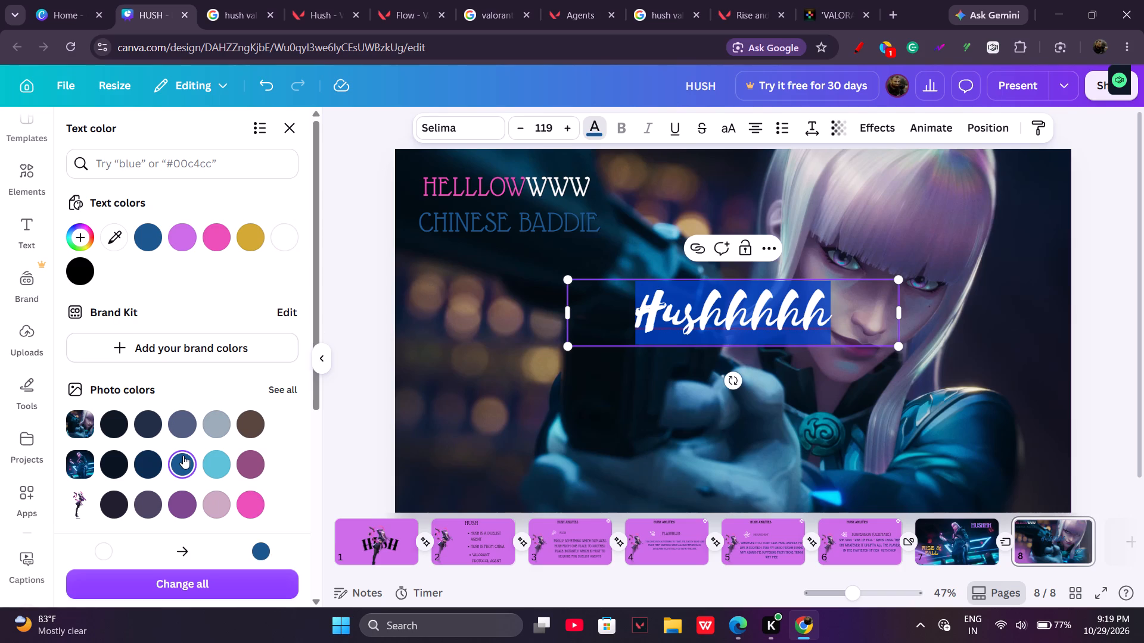
click(436, 433)
Shrink the "Hushhhhh" text to size 81.3 and place it over the character's hair near the page's top edge.
drag(689, 305, 483, 336)
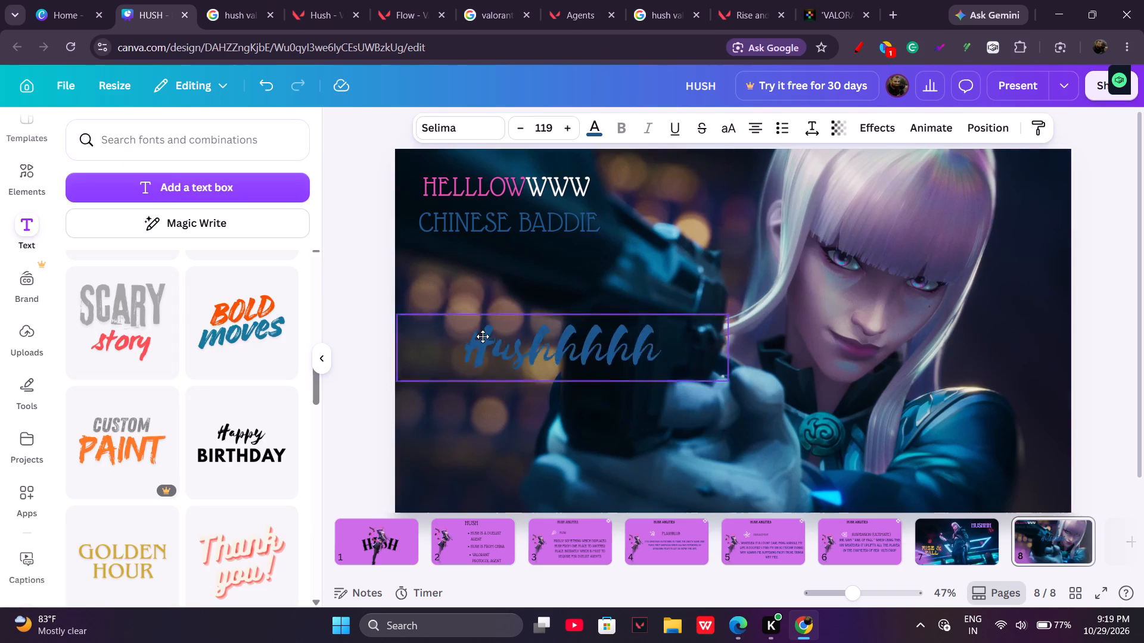
drag(483, 336, 823, 174)
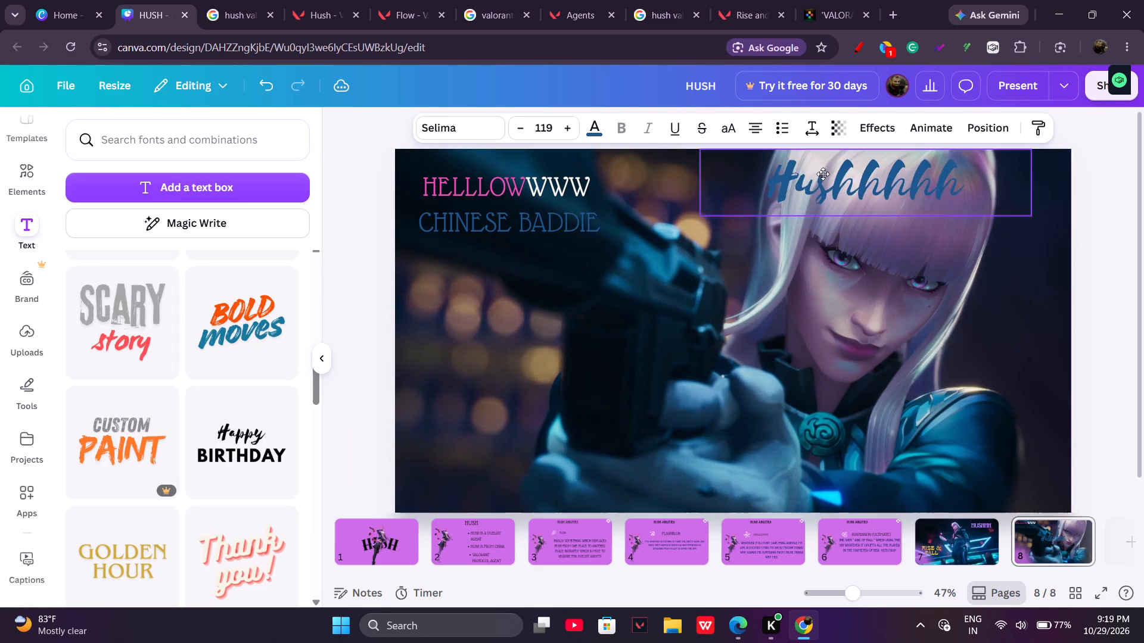
drag(823, 174, 849, 195)
drag(1062, 235, 959, 204)
drag(848, 182, 893, 183)
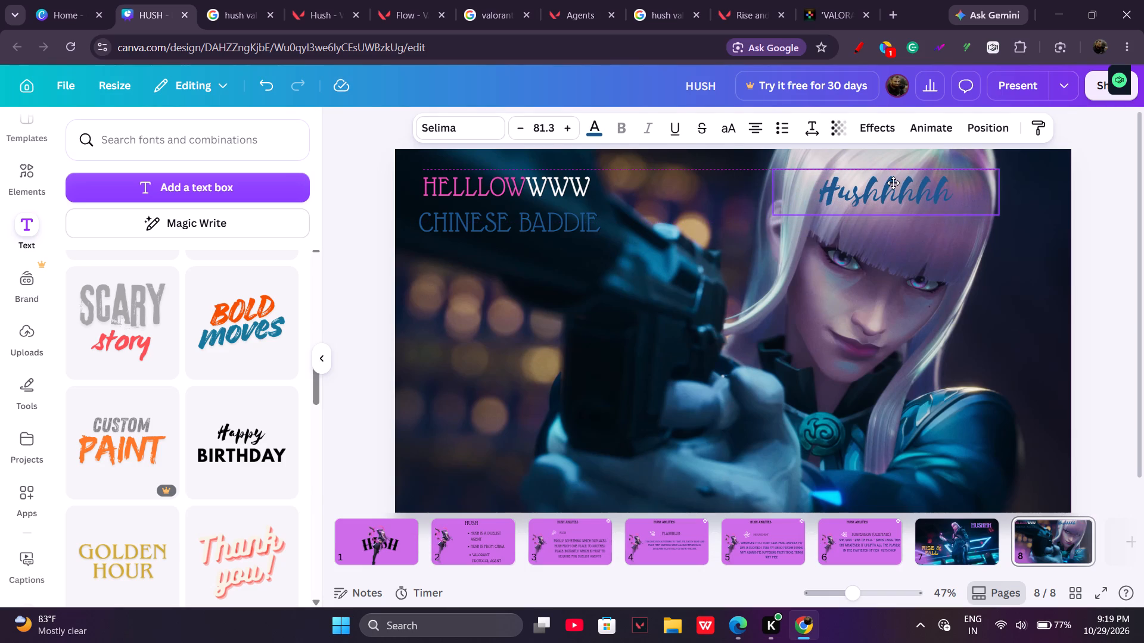
drag(893, 183, 897, 182)
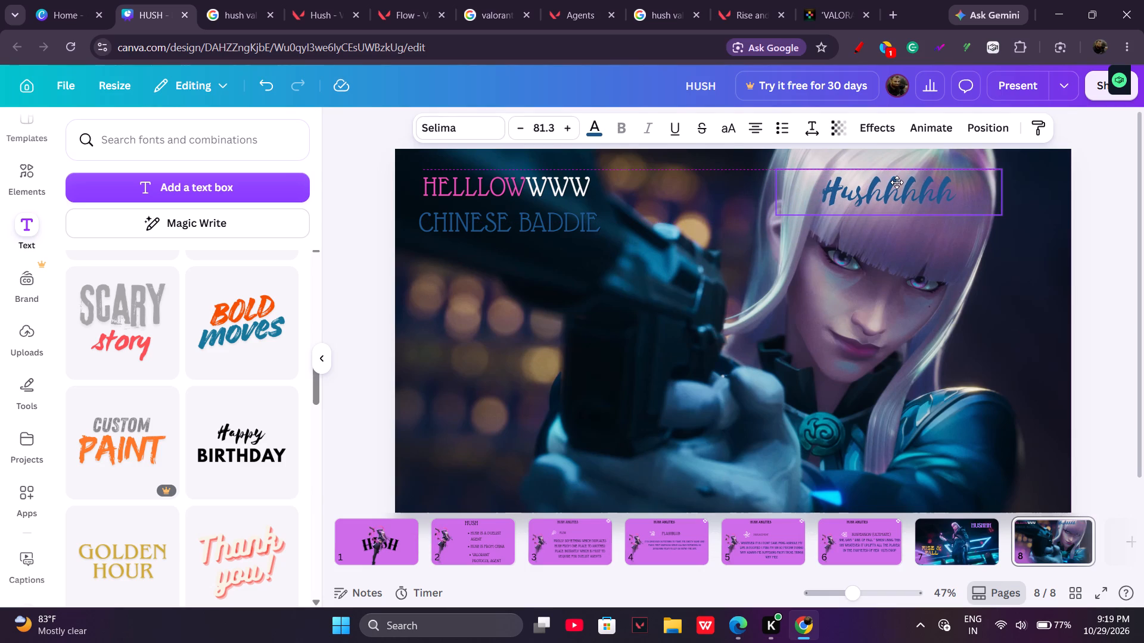
drag(897, 182, 903, 176)
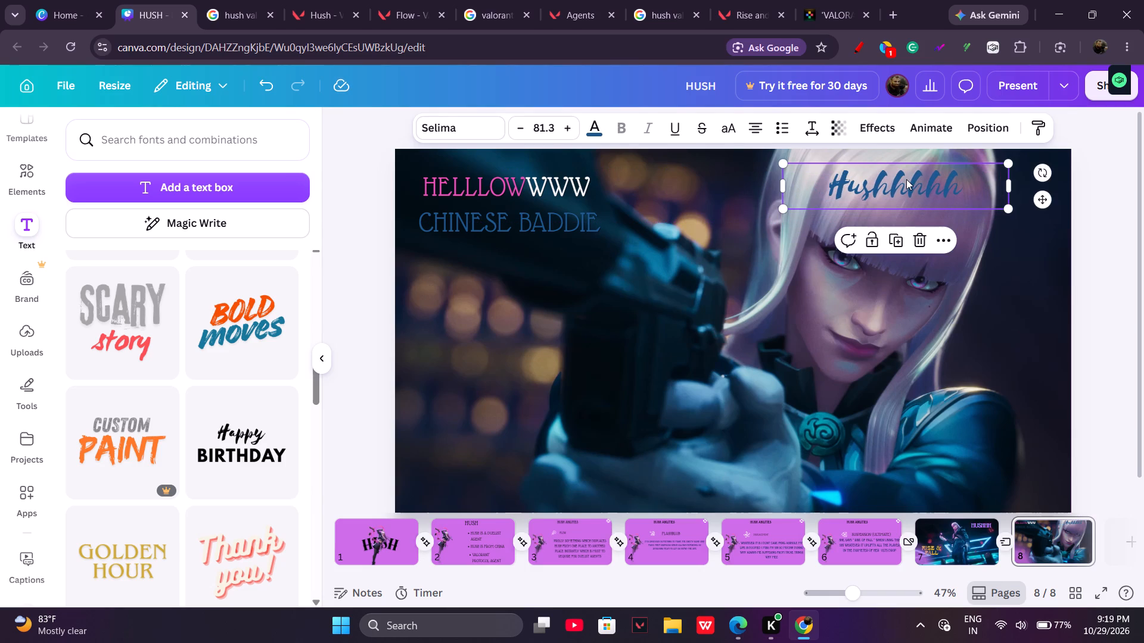
click(899, 183)
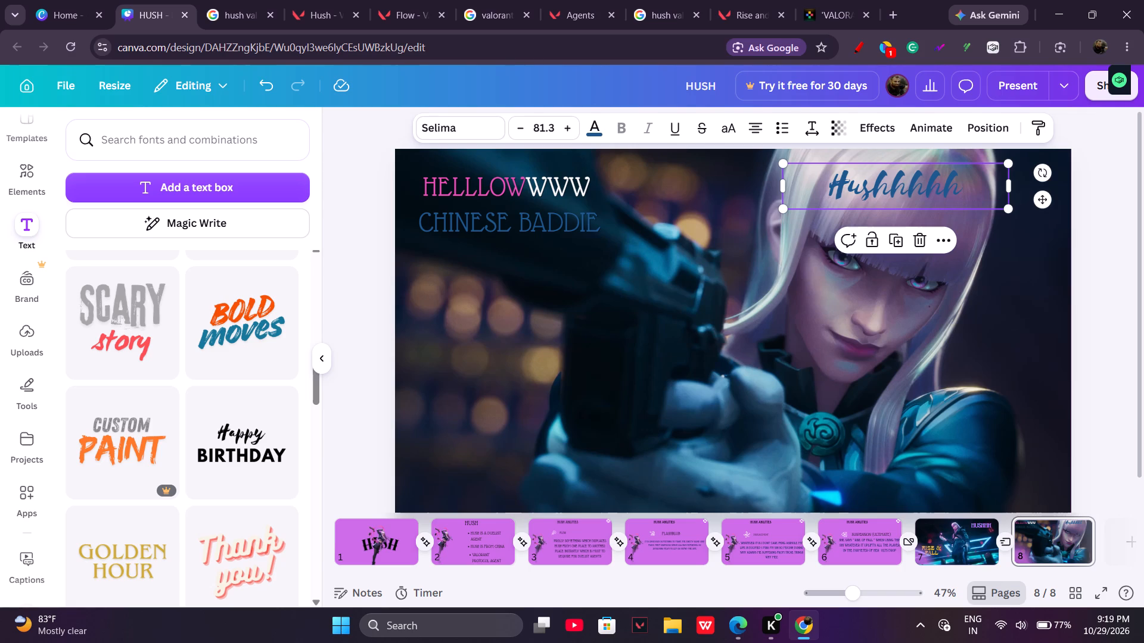
click(897, 184)
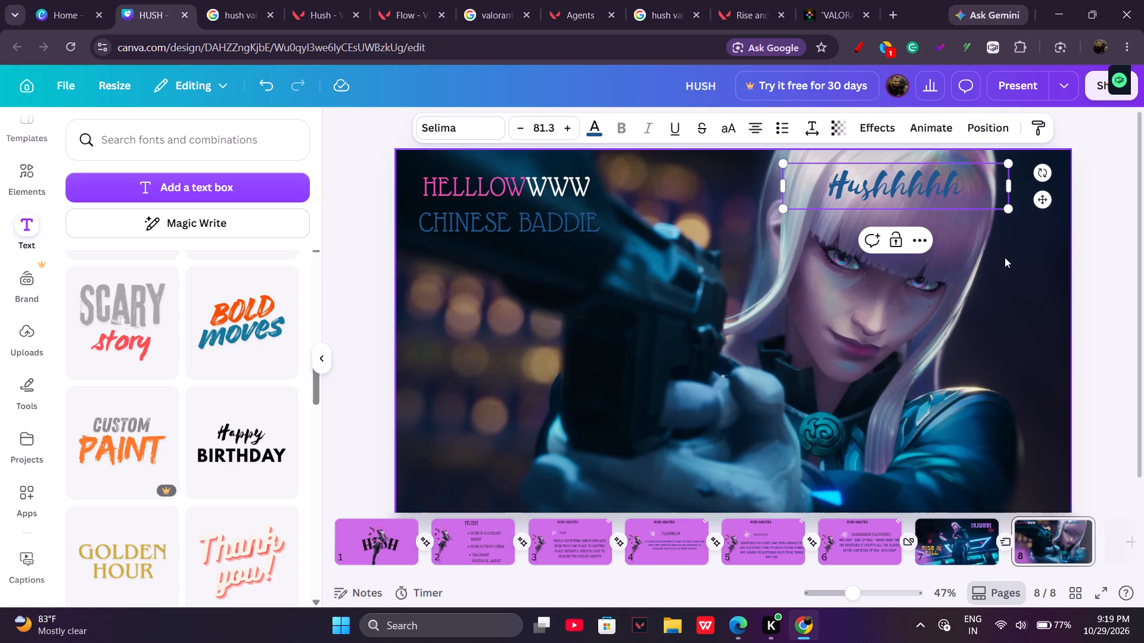
click(1005, 257)
Apply the Splice text effect to the "Hushhhhh" text.
click(924, 164)
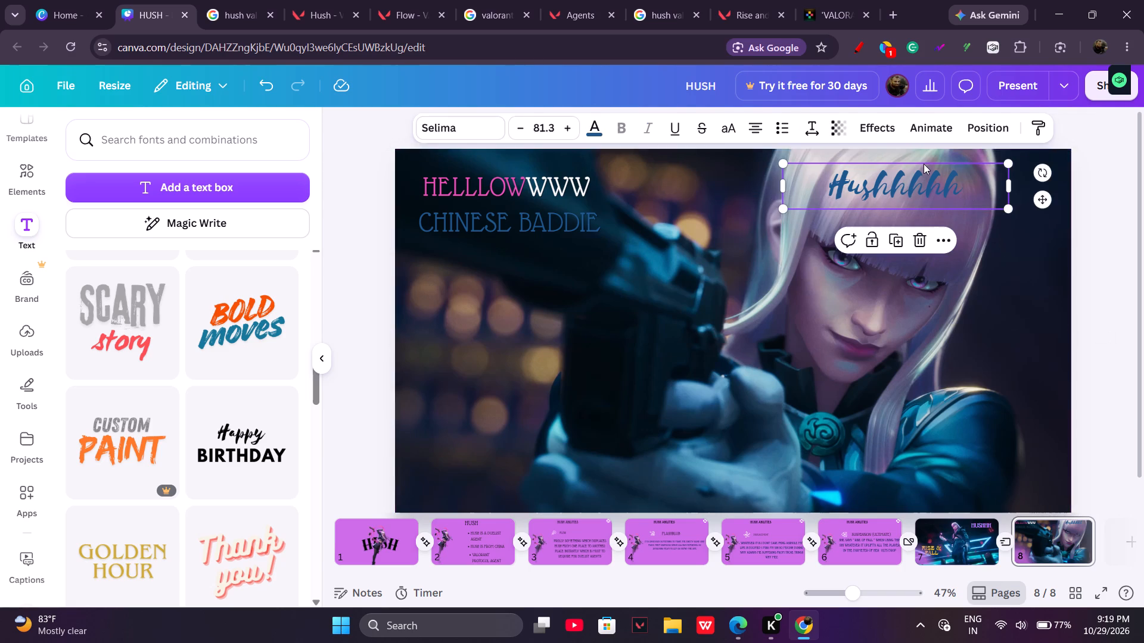
click(888, 139)
click(254, 195)
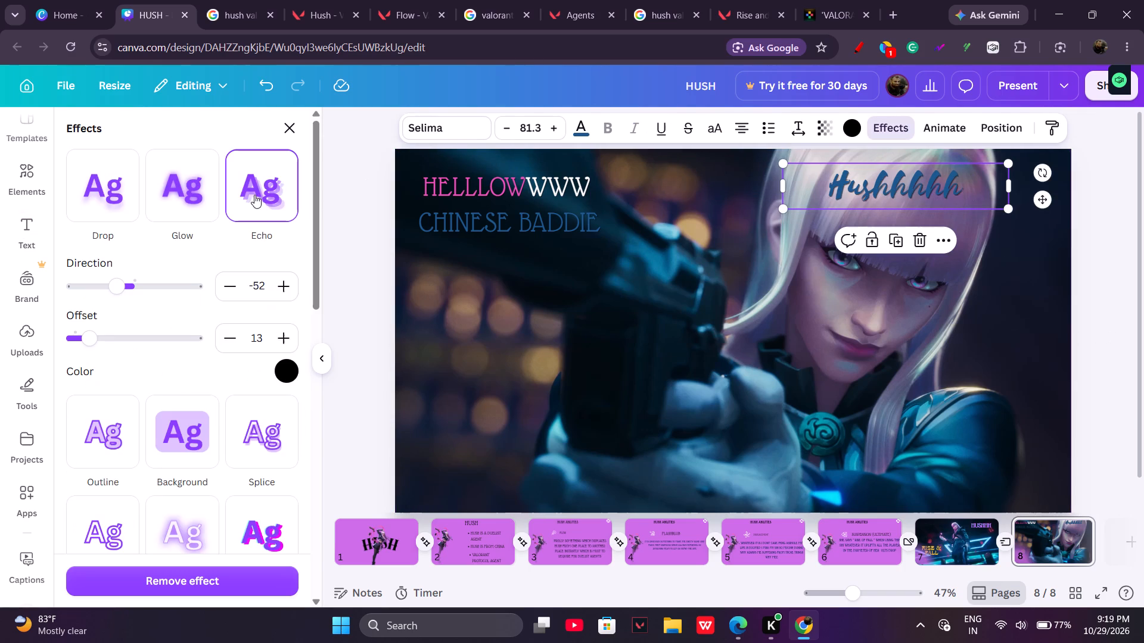
click(262, 423)
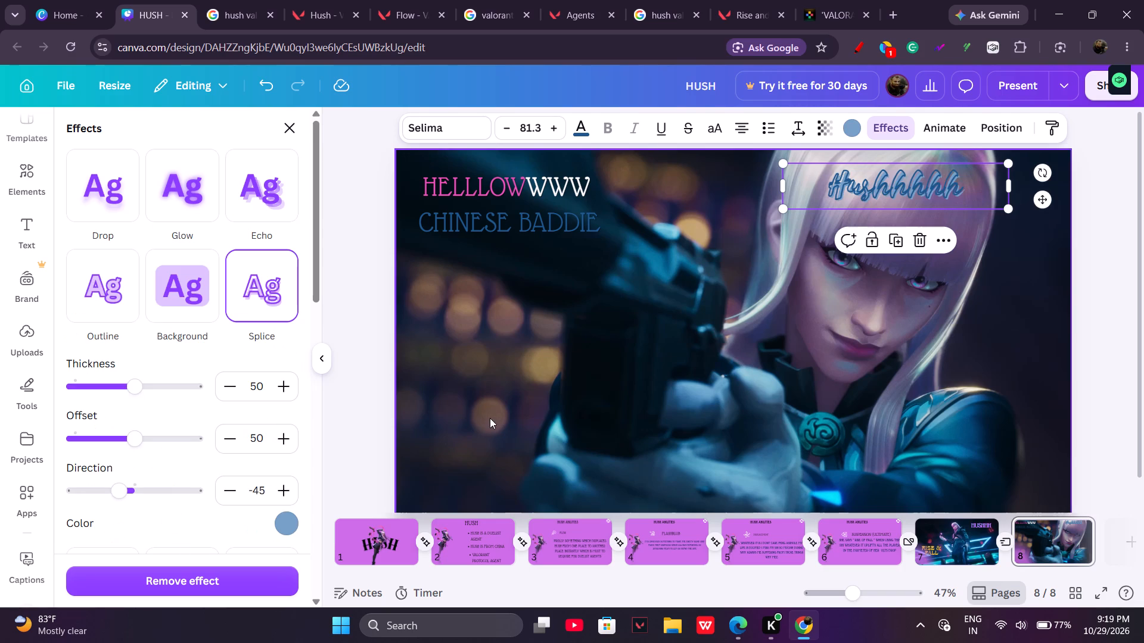
click(614, 323)
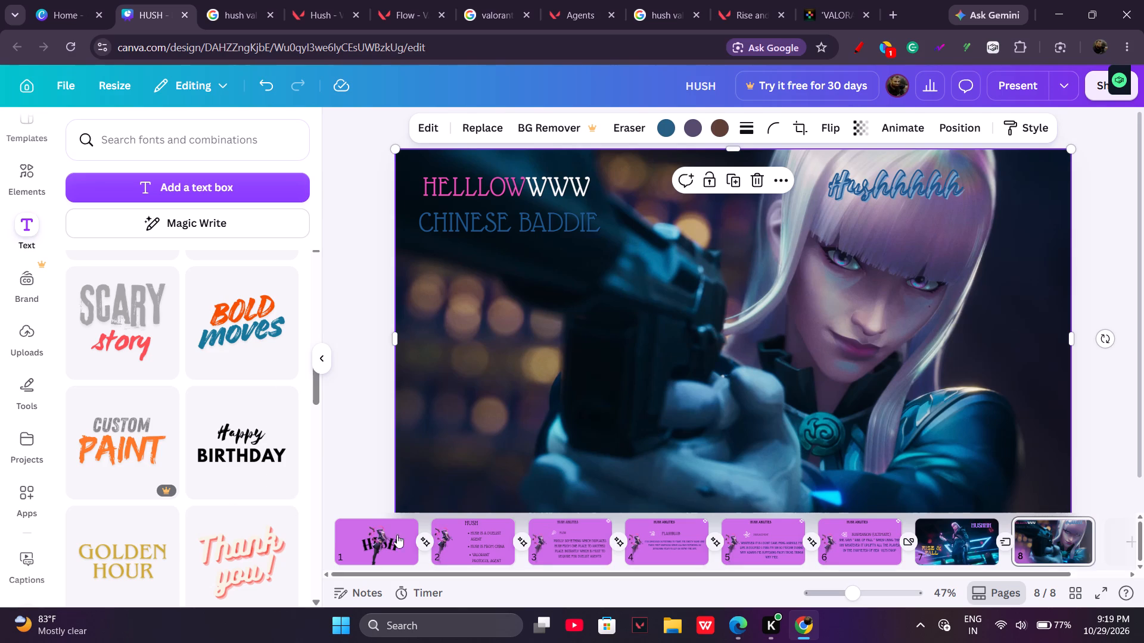
Go through the first pages and set the duration of page 3, the FLOW ability, to 6.0 seconds.
click(367, 530)
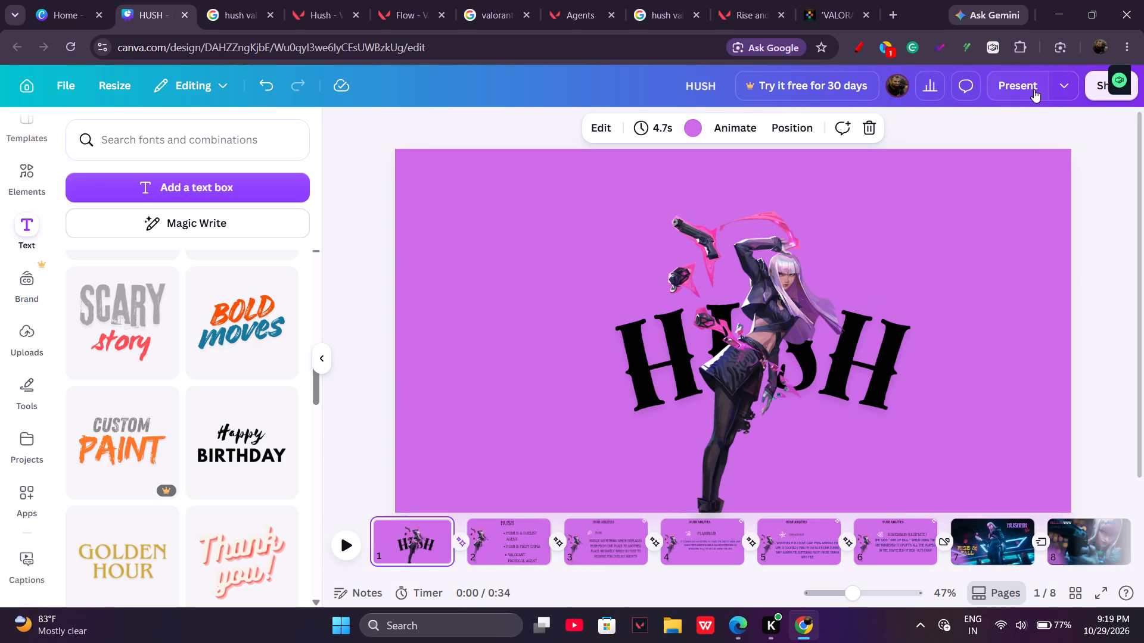
click(491, 518)
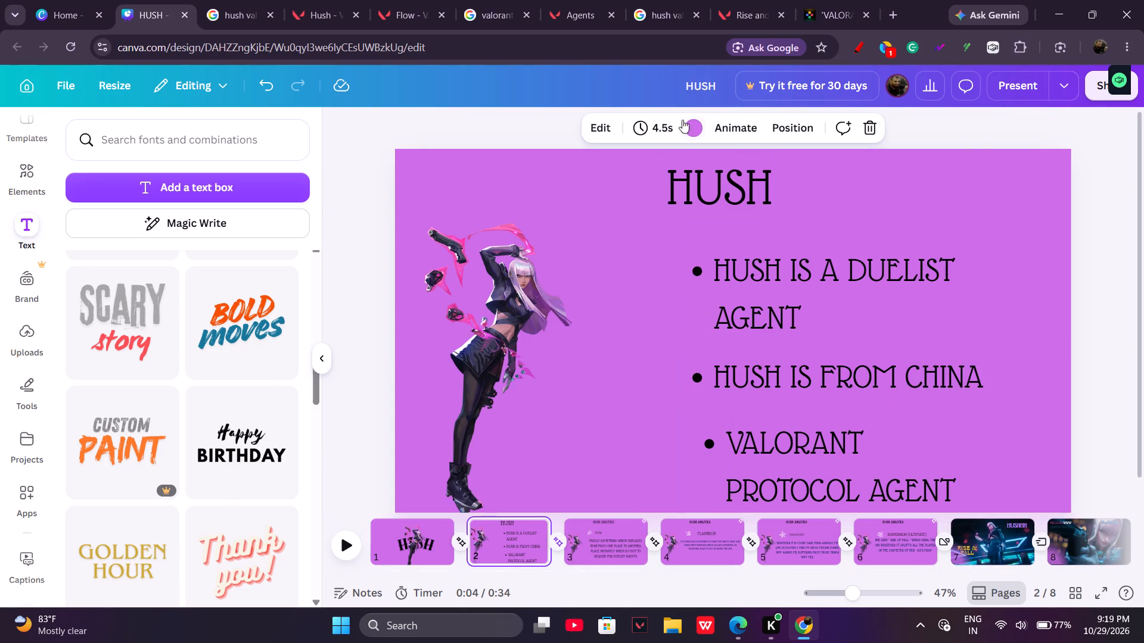
click(599, 572)
click(608, 545)
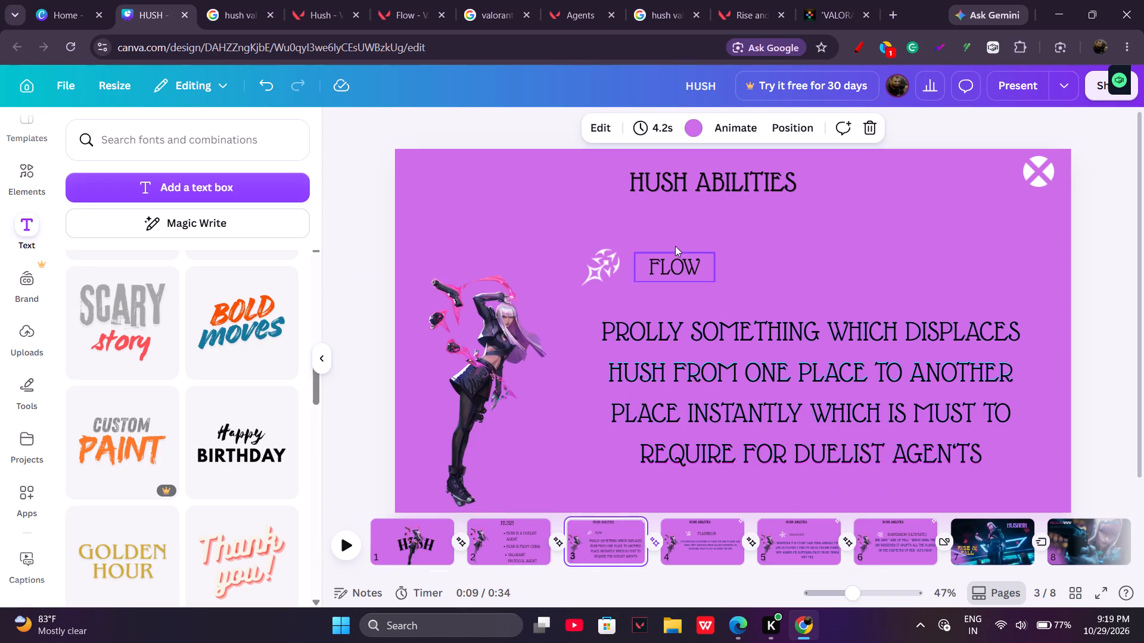
click(667, 133)
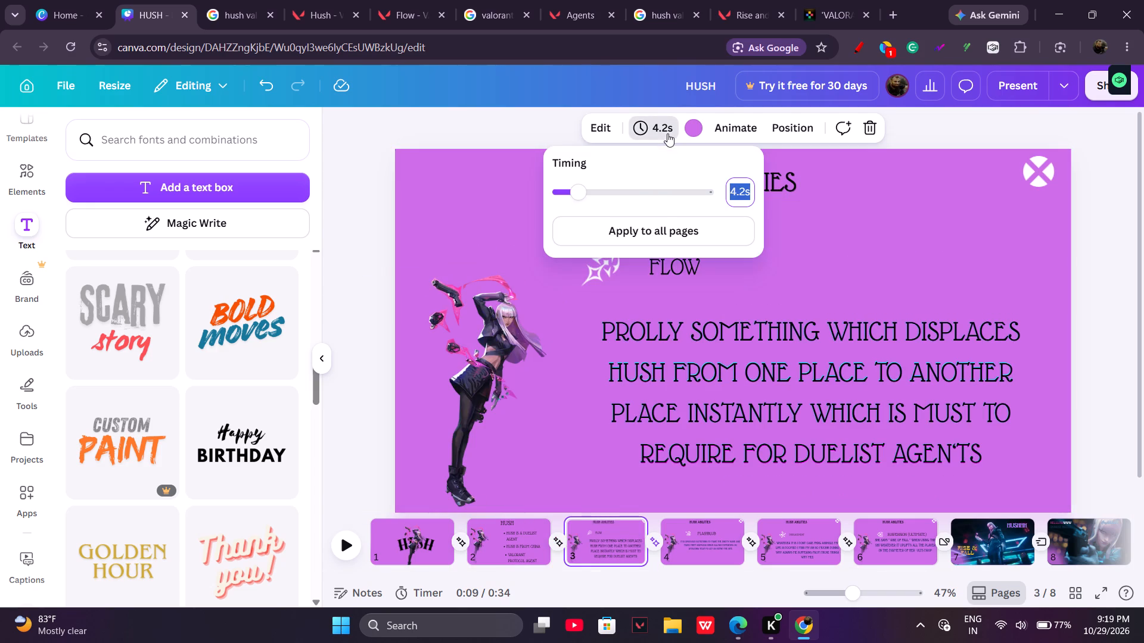
click(583, 186)
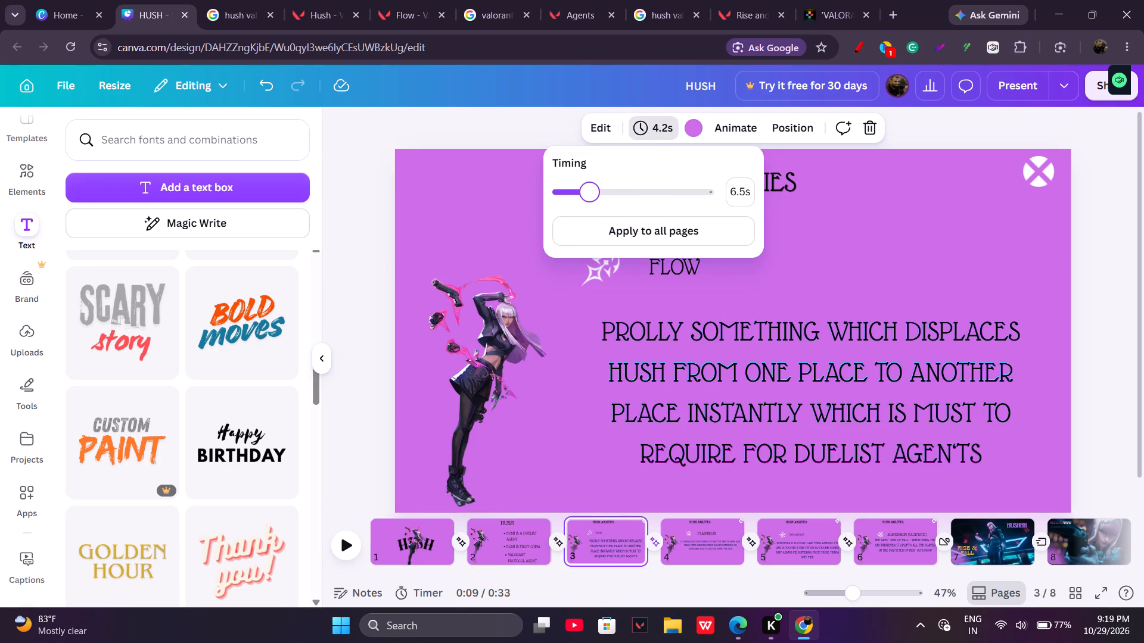
click(507, 228)
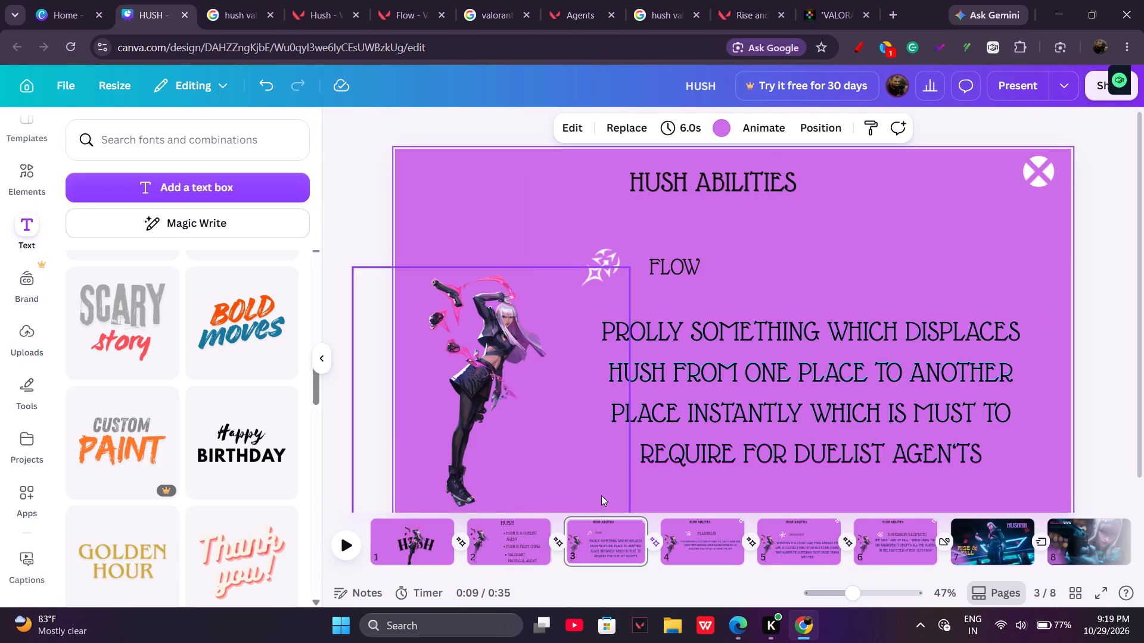
Set the duration of page 4, the FLASHBLUB ability, to 5.0 seconds.
click(694, 532)
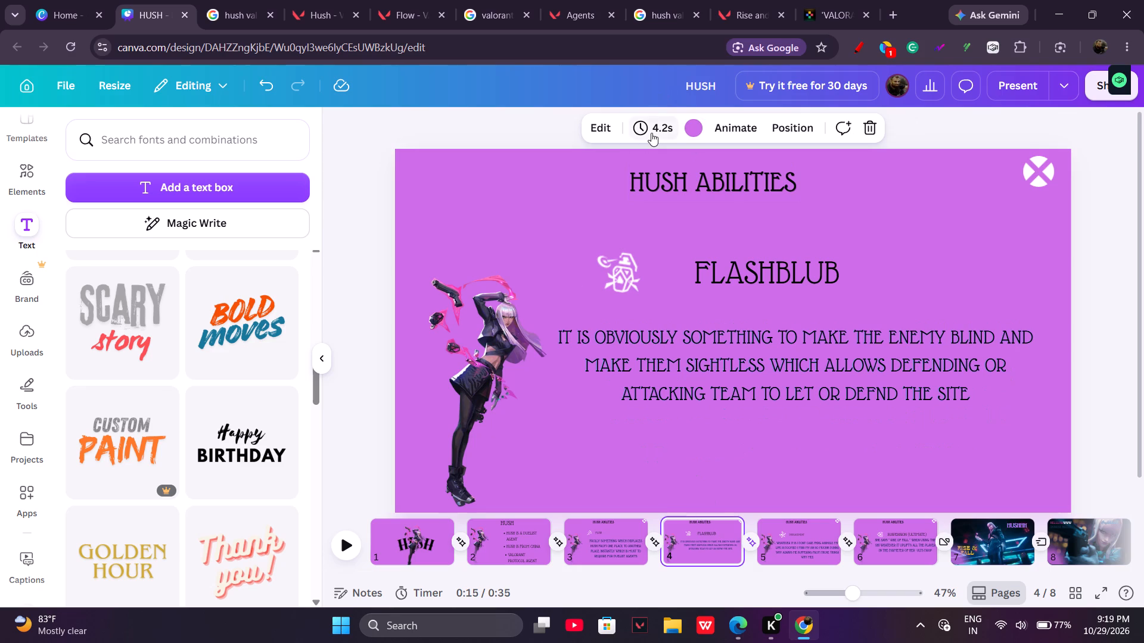
click(651, 133)
click(582, 191)
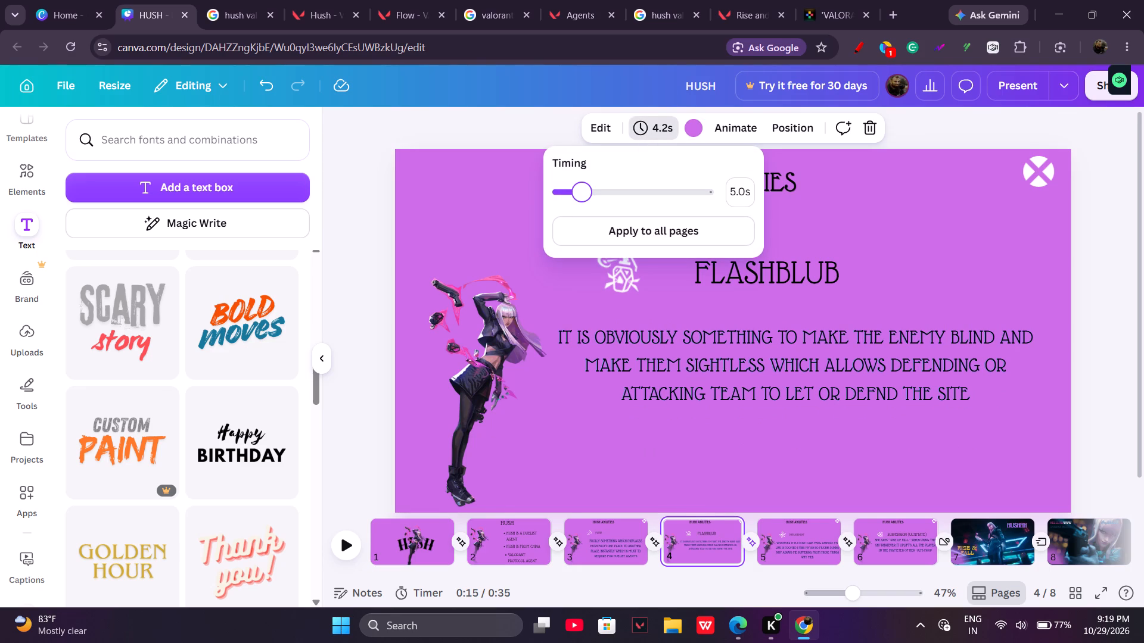
click(468, 217)
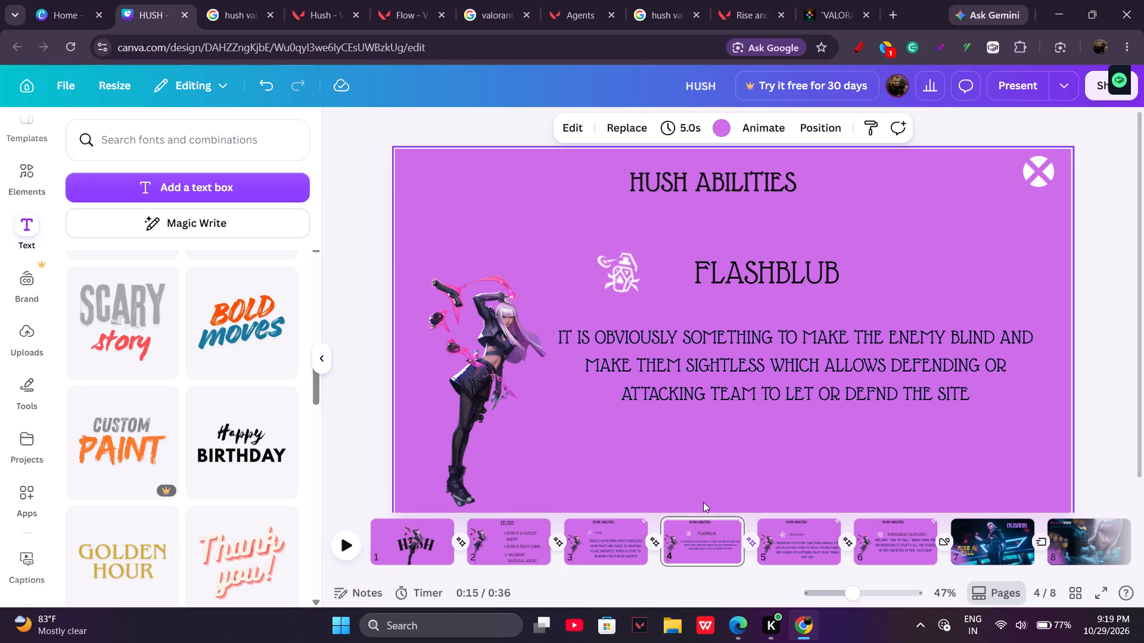
Set the duration of page 5, the DISPLACEMENT ability, to 6.0 seconds.
click(780, 543)
click(664, 138)
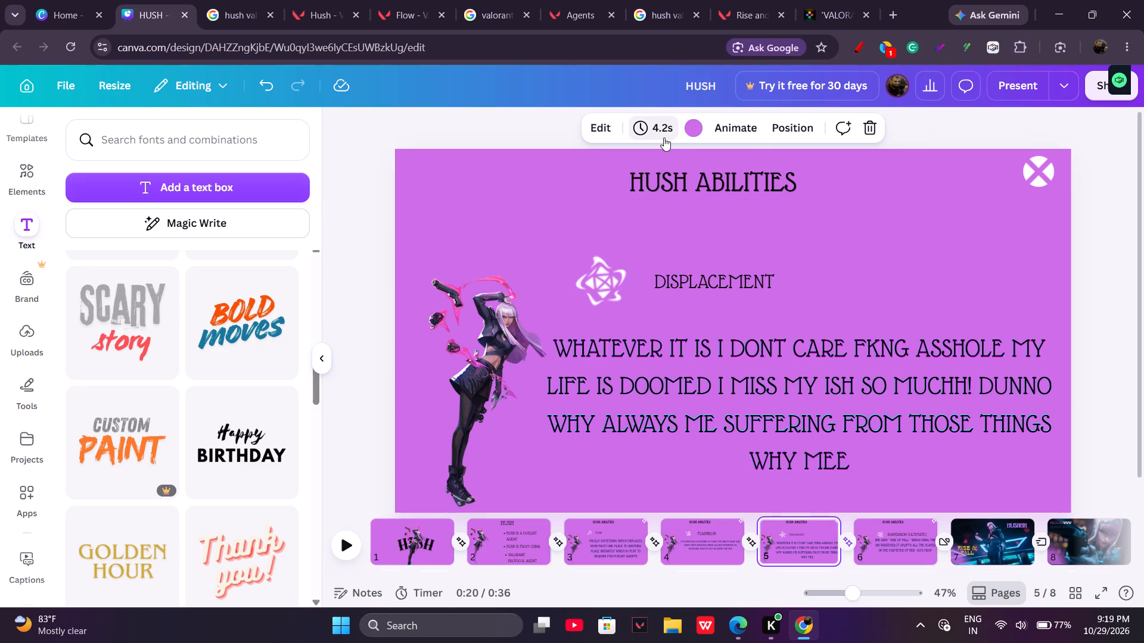
drag(586, 192, 582, 192)
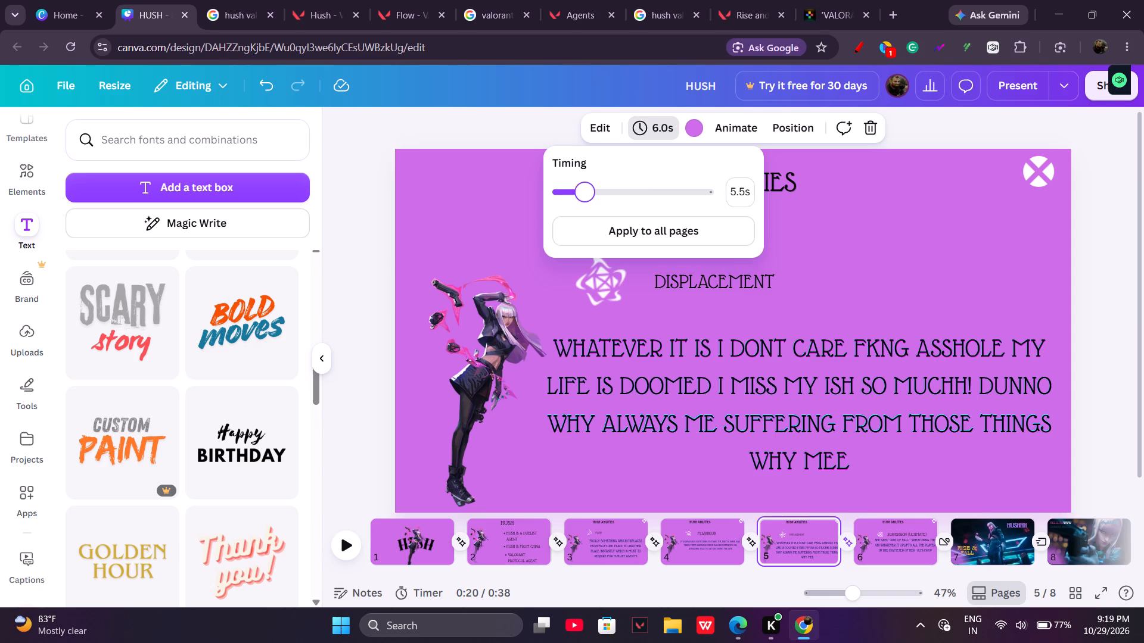
drag(582, 192, 580, 192)
drag(580, 192, 586, 192)
click(838, 226)
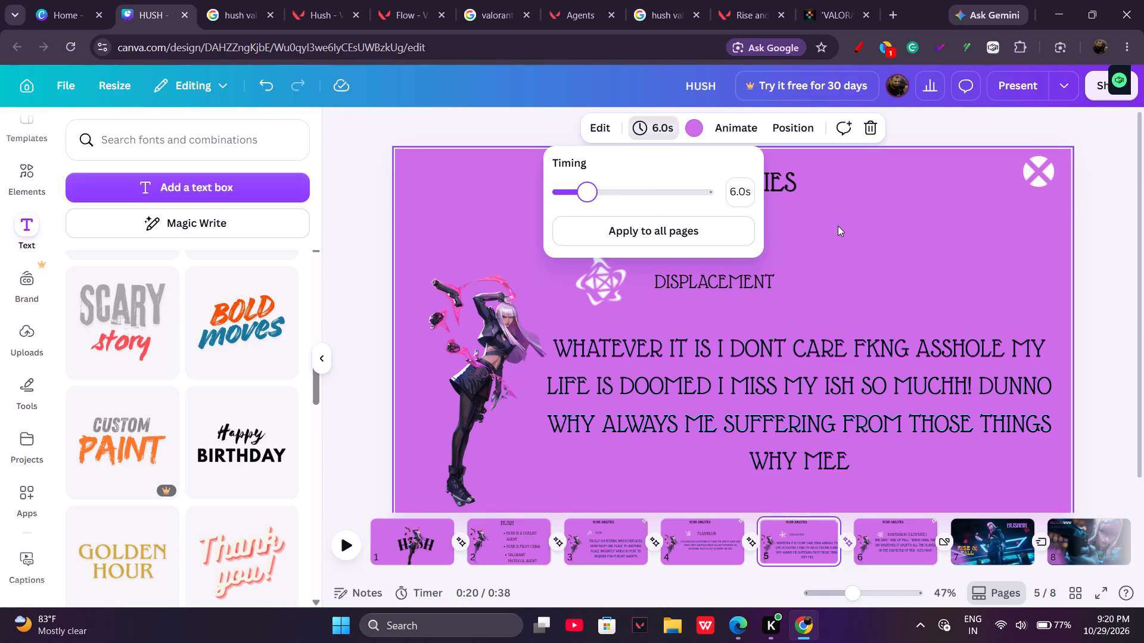
Set the duration of page 6, the SUSPENSION (ULTIMATE) ability, to 6.5 seconds.
click(892, 536)
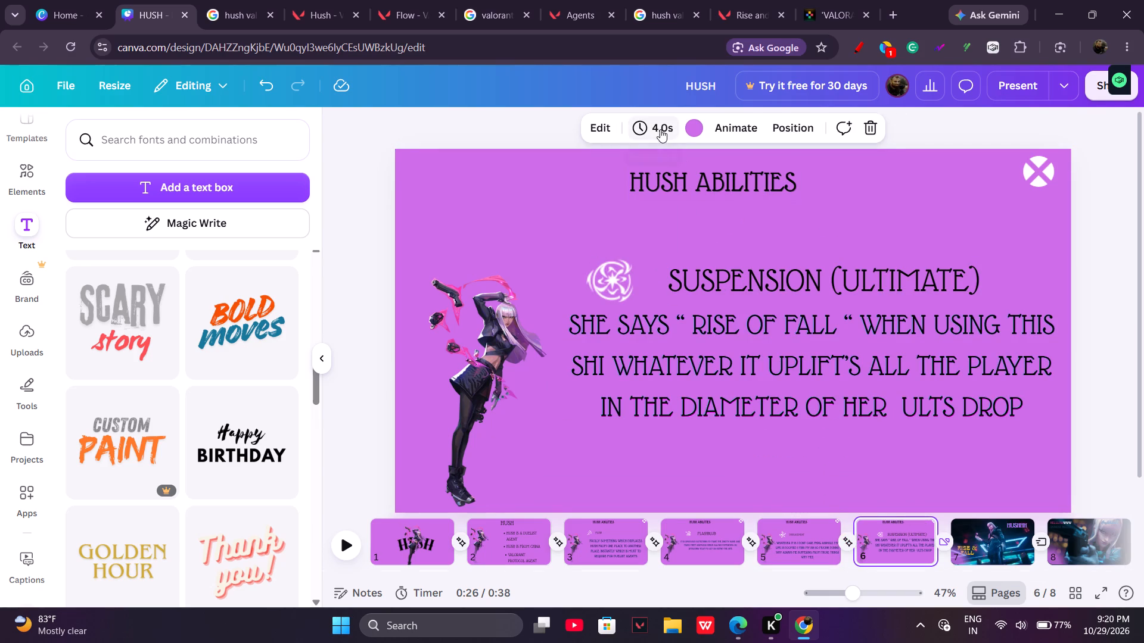
click(652, 127)
drag(574, 193, 581, 194)
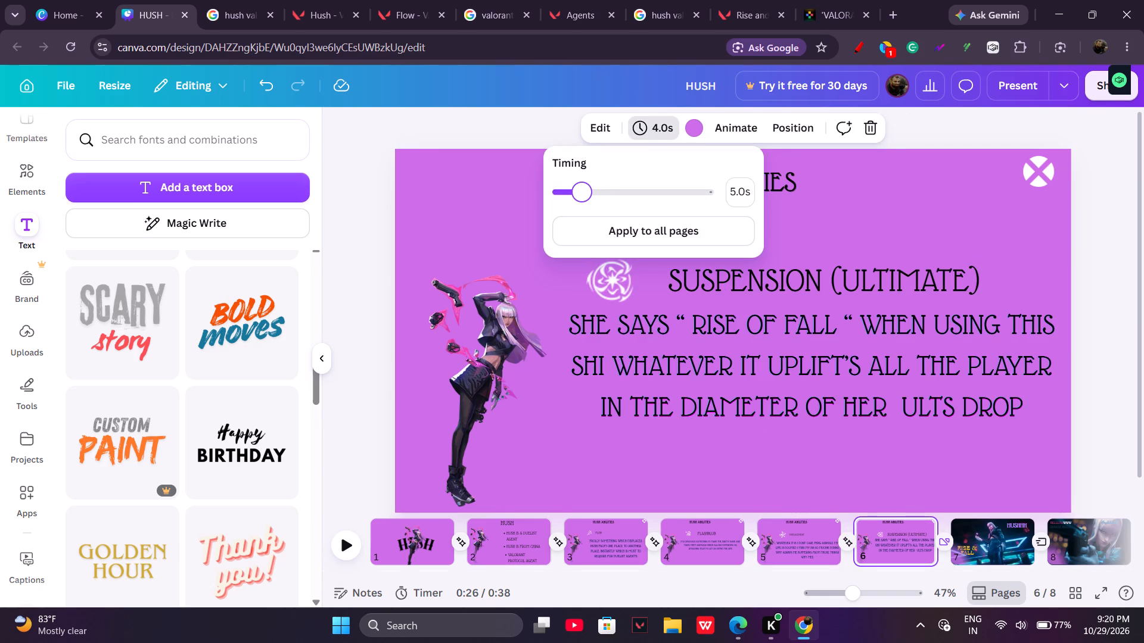
drag(581, 194, 589, 198)
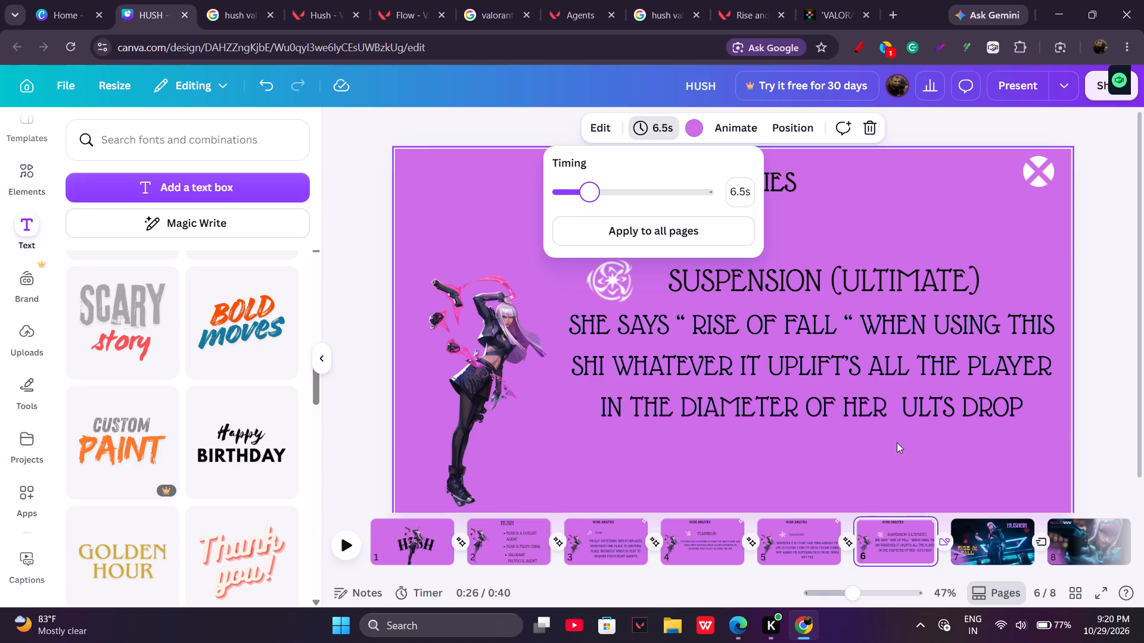
Set the duration of page 7, the "RISE & FALL" page, to 6.0 seconds.
click(977, 558)
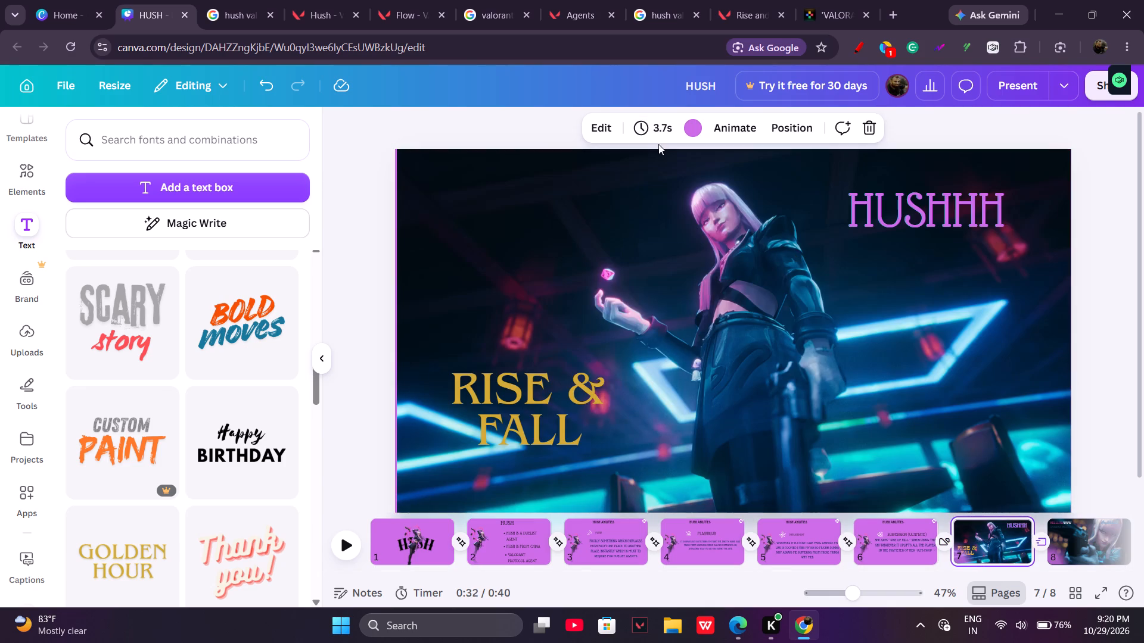
click(657, 133)
drag(574, 193, 575, 193)
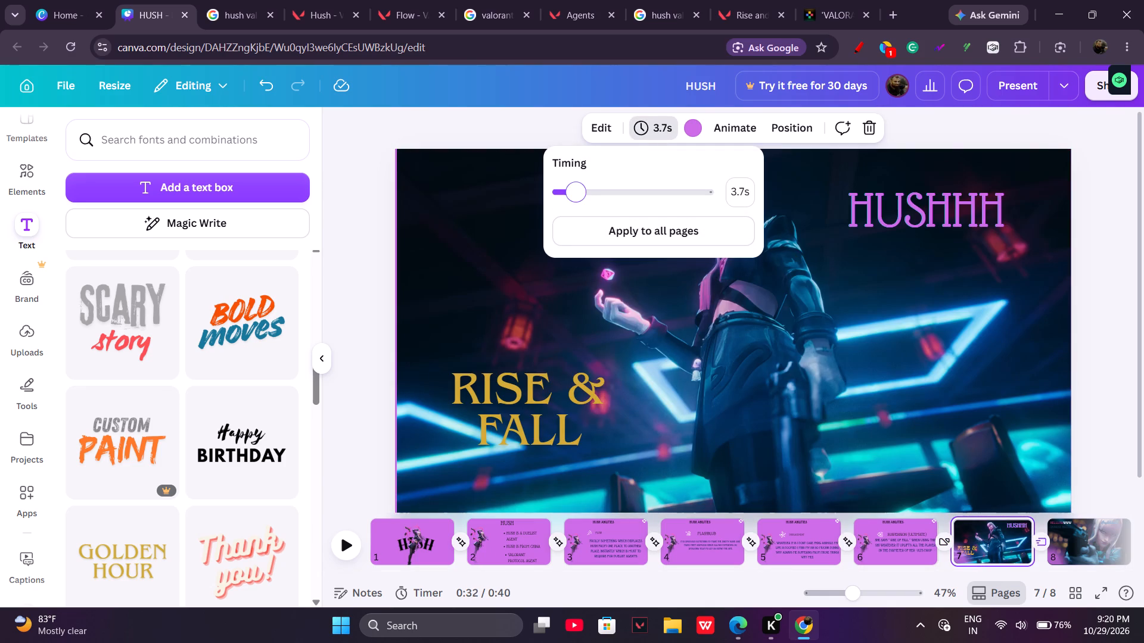
drag(575, 193, 586, 195)
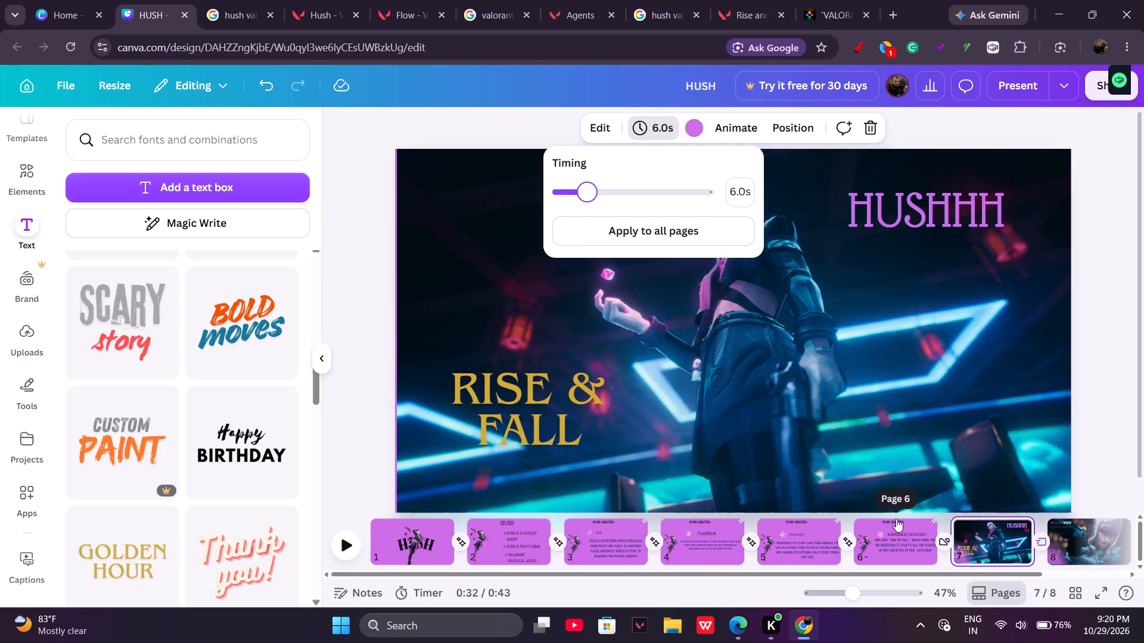
Set the duration of page 8, the "CHINESE BADDIE" page, to 6.5 seconds.
scroll(894, 519, left, 1)
click(1071, 562)
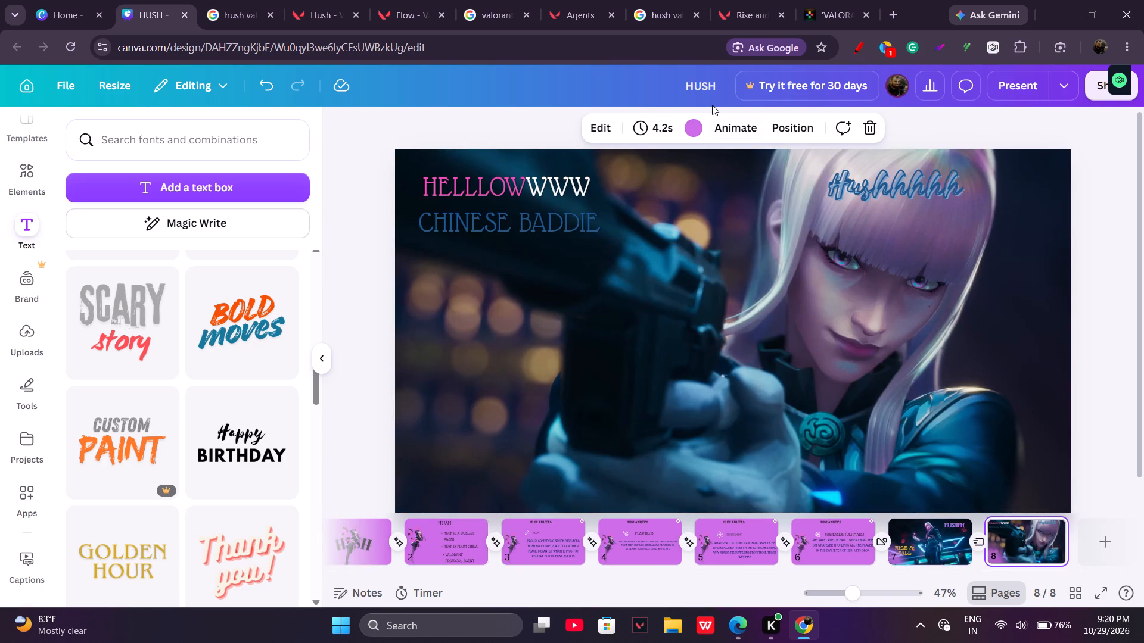
click(664, 120)
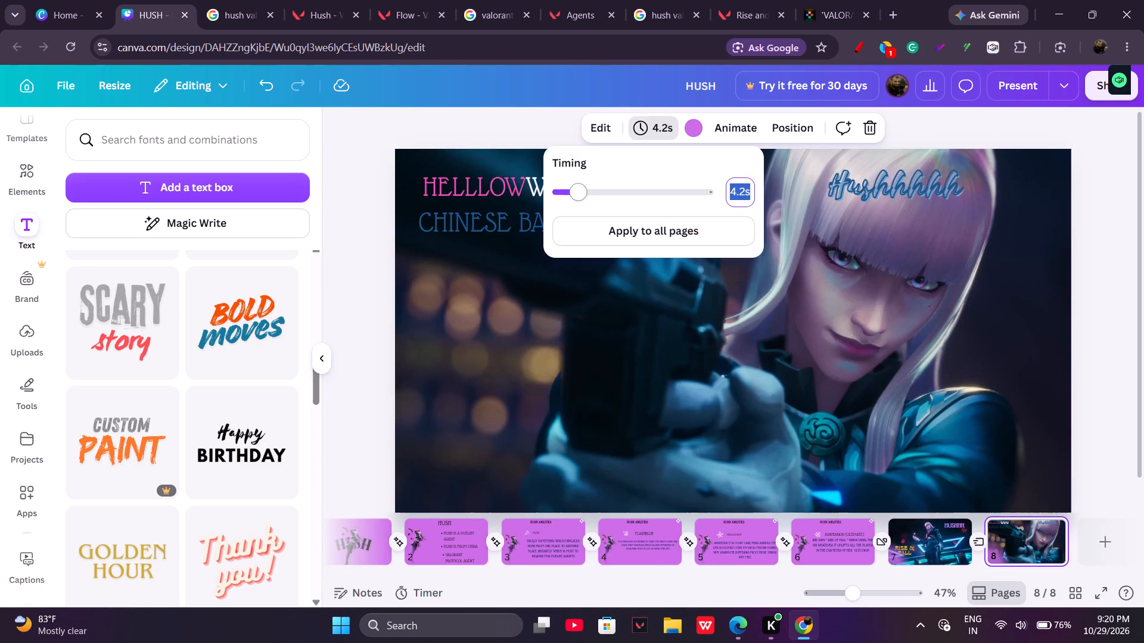
click(584, 186)
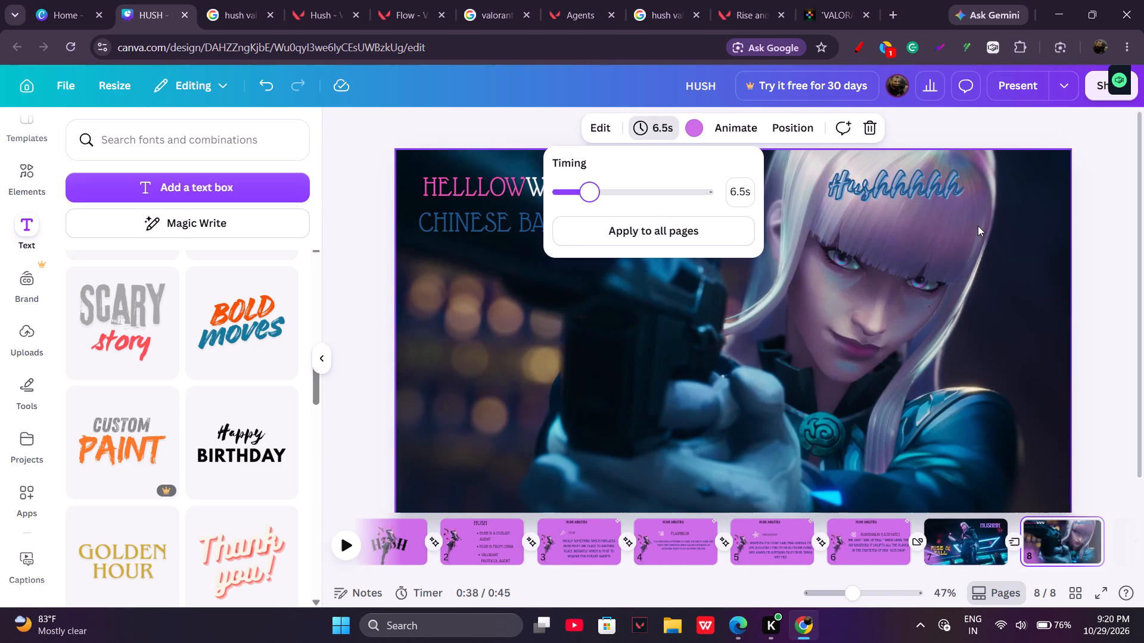
Present the design full screen, review the slides from page 1 through page 8, and return to the editor.
click(1019, 70)
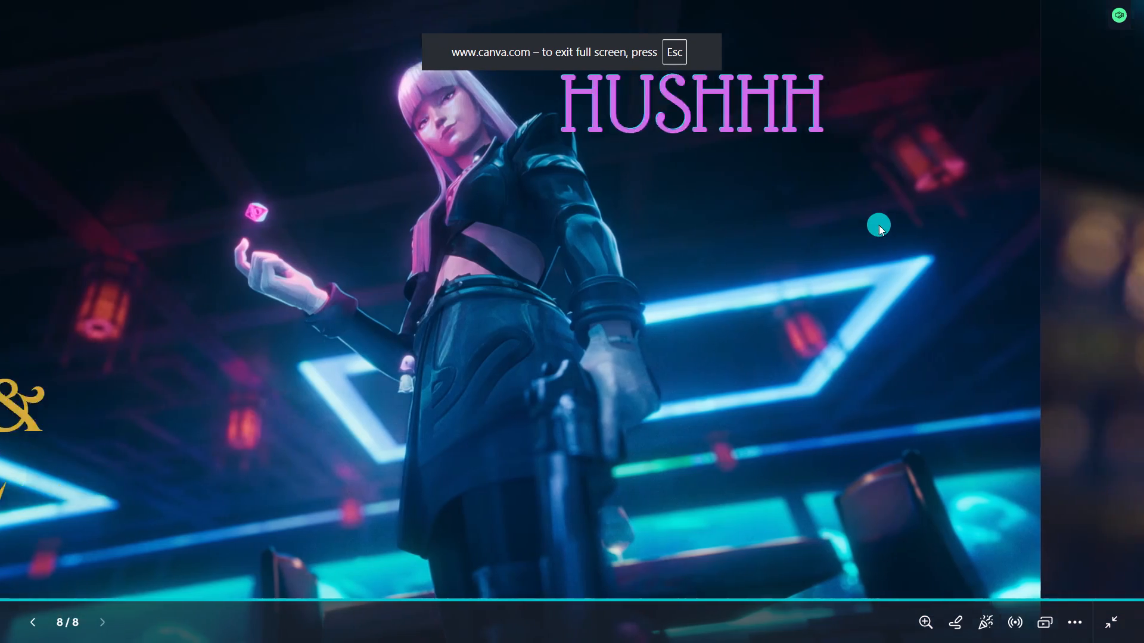
triple_click(35, 627)
triple_click(35, 627)
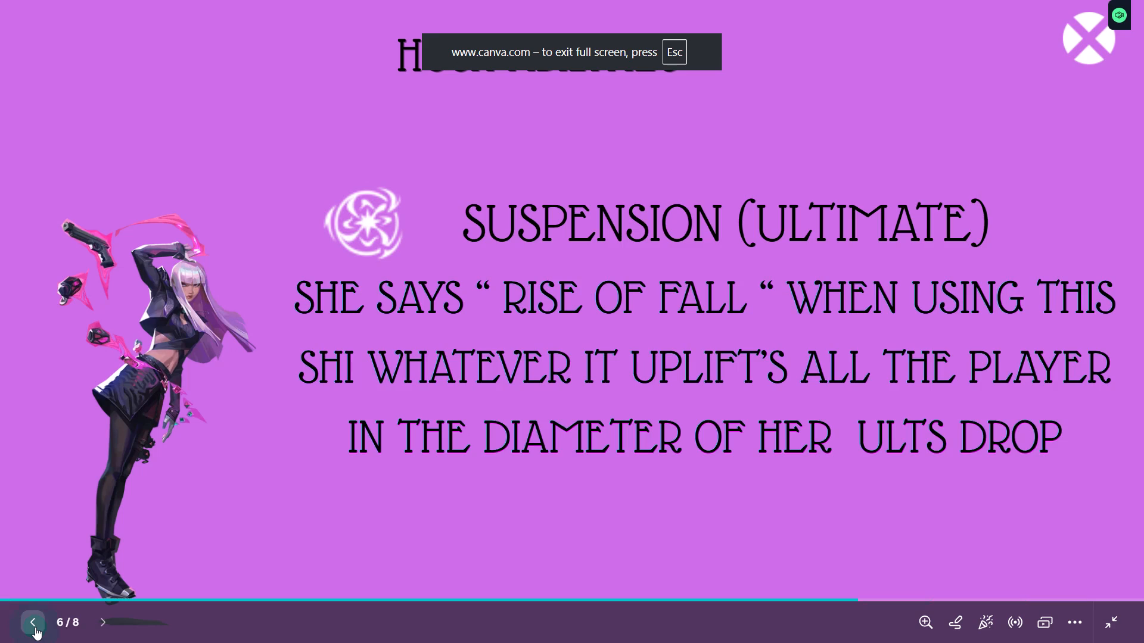
triple_click(35, 627)
triple_click(35, 627)
click(35, 627)
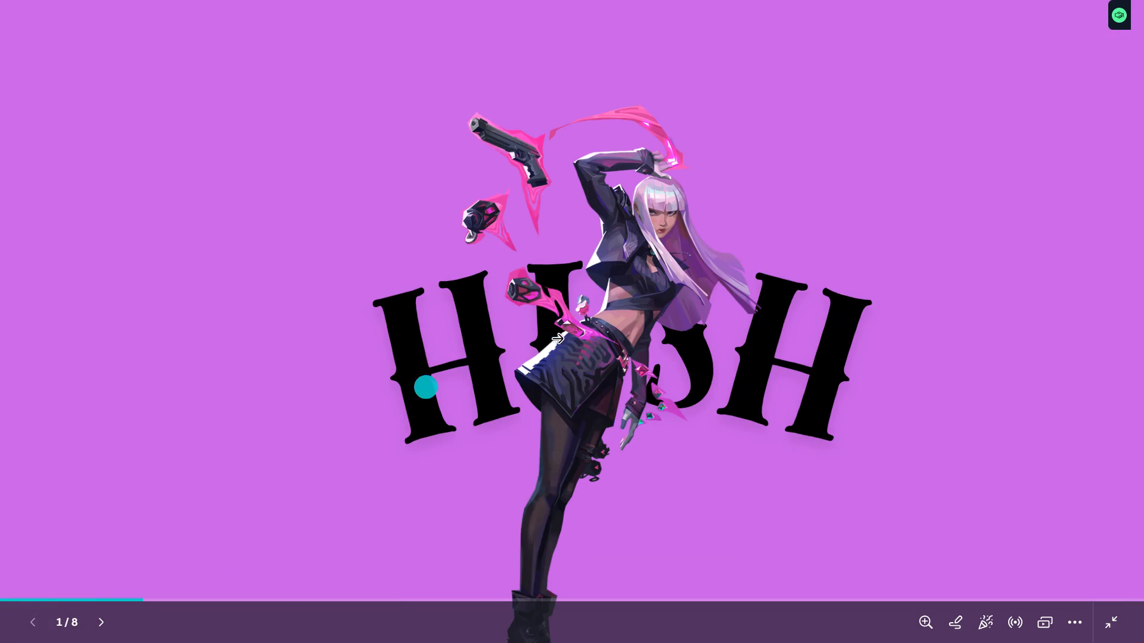
click(1135, 387)
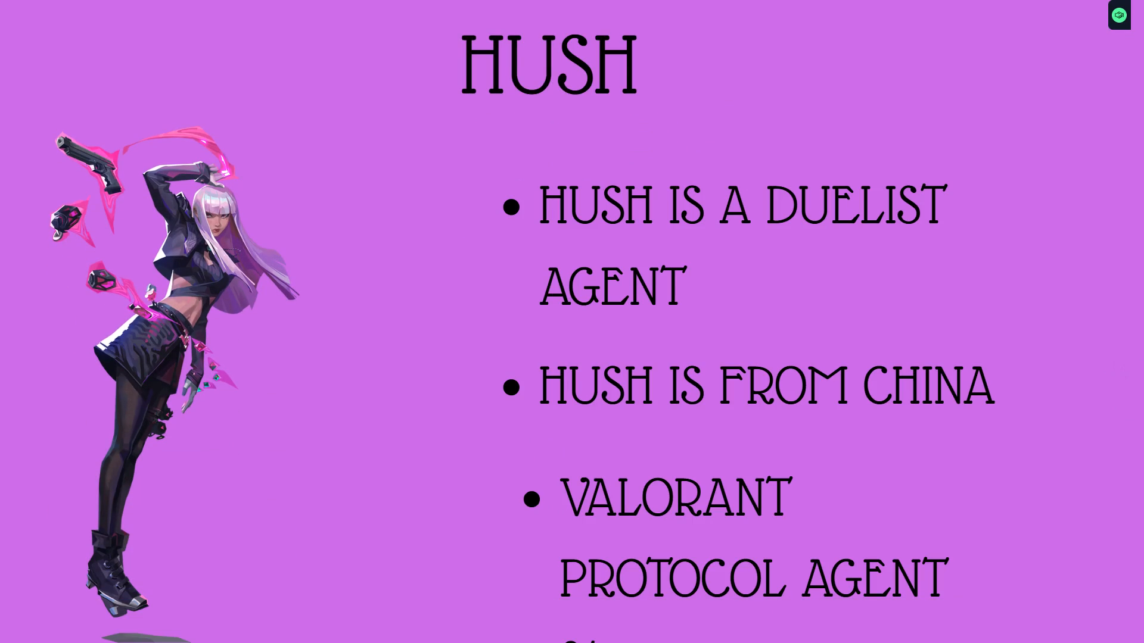
click(1115, 369)
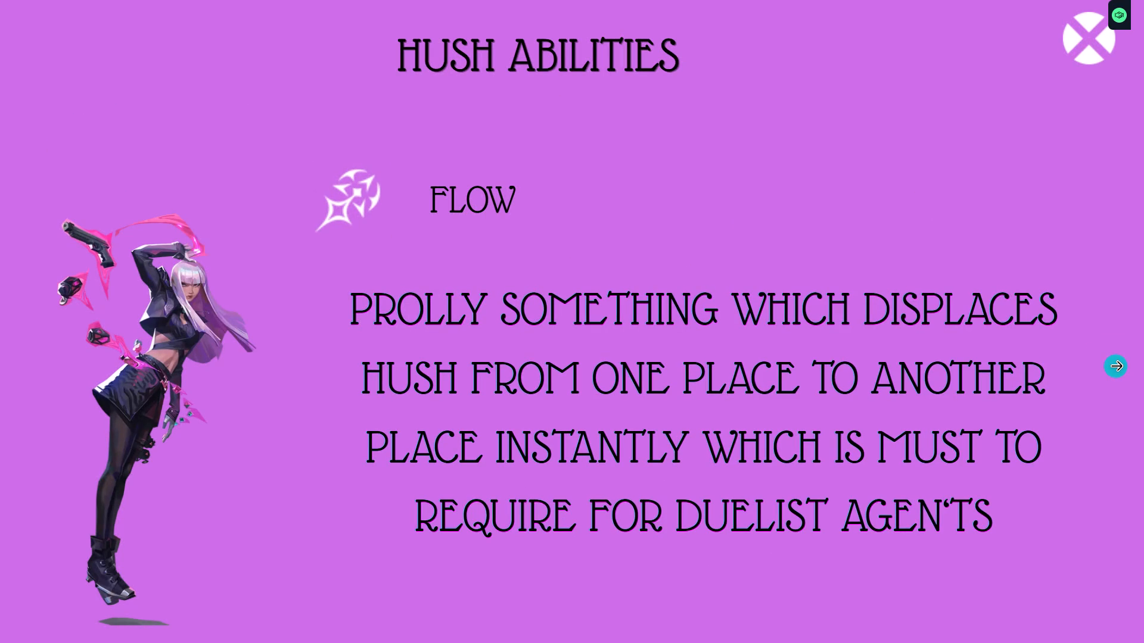
click(1116, 366)
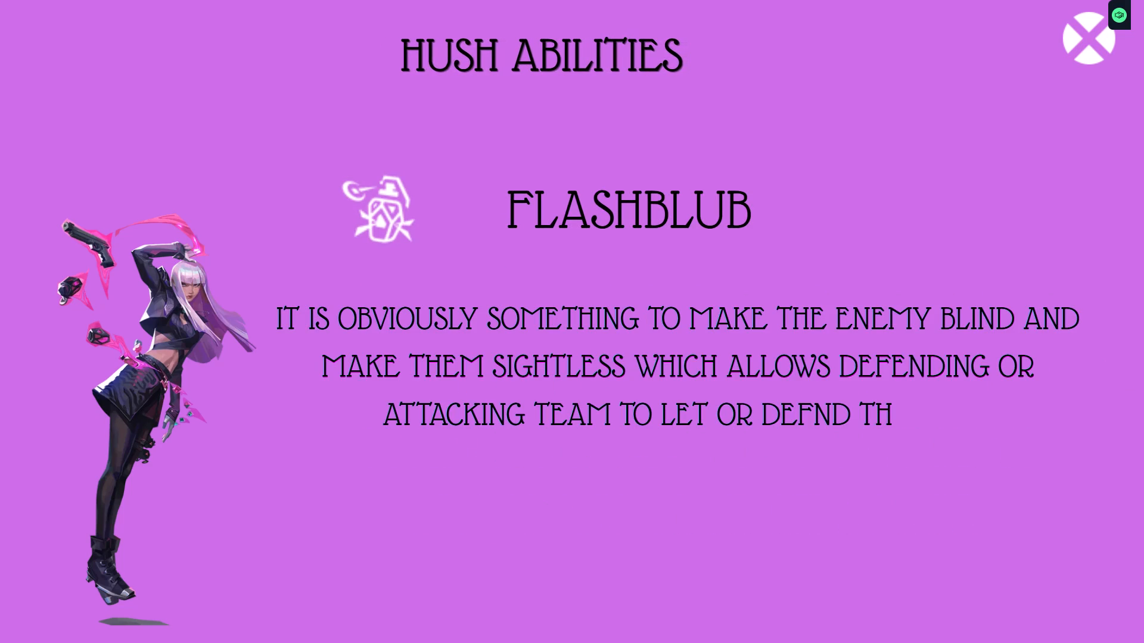
click(1116, 366)
click(1116, 366)
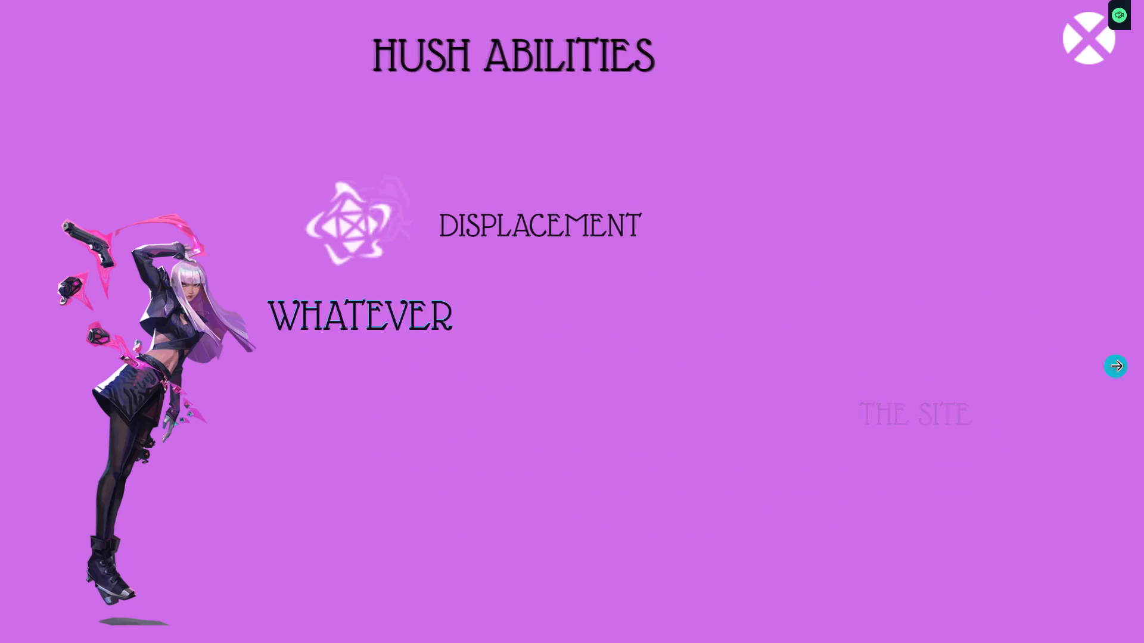
click(1116, 366)
triple_click(1116, 366)
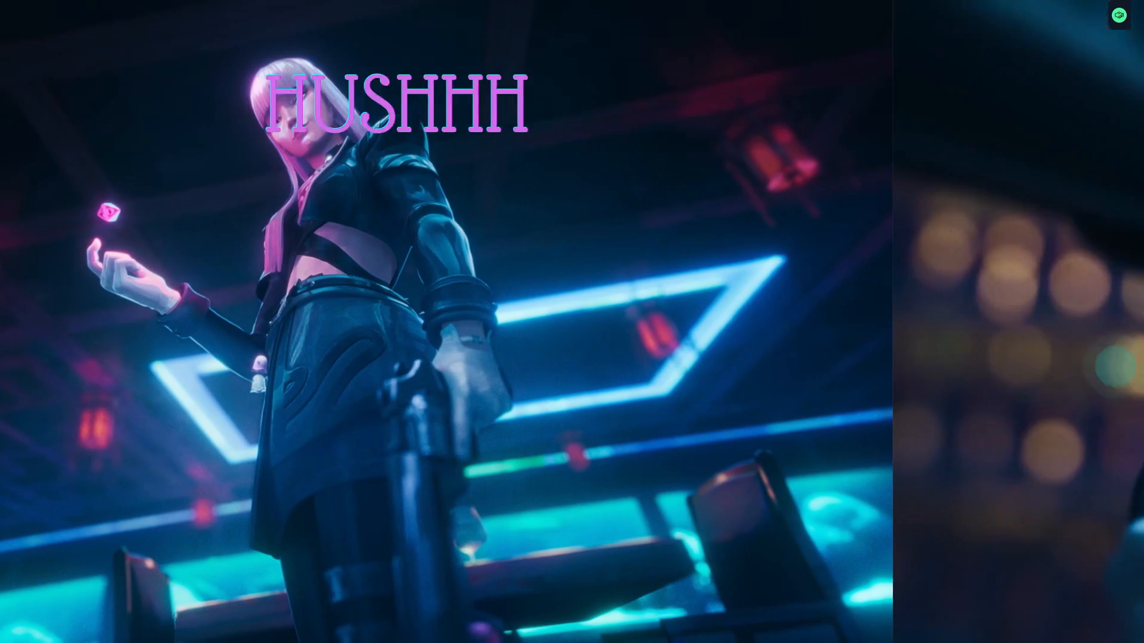
double_click(1116, 366)
double_click(1116, 366)
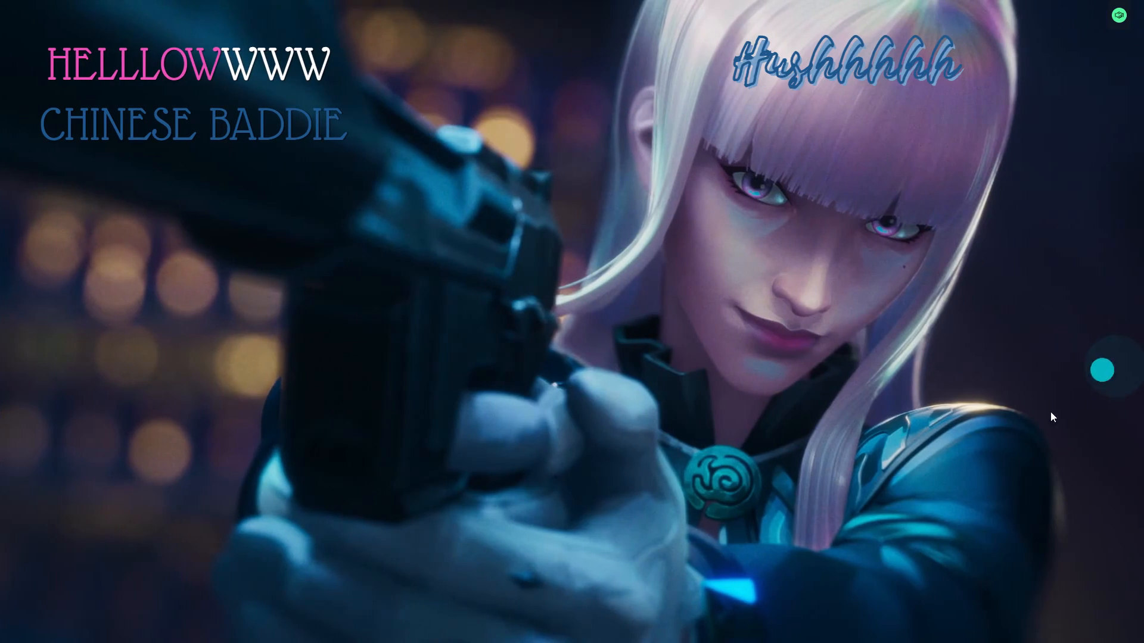
key(Escape)
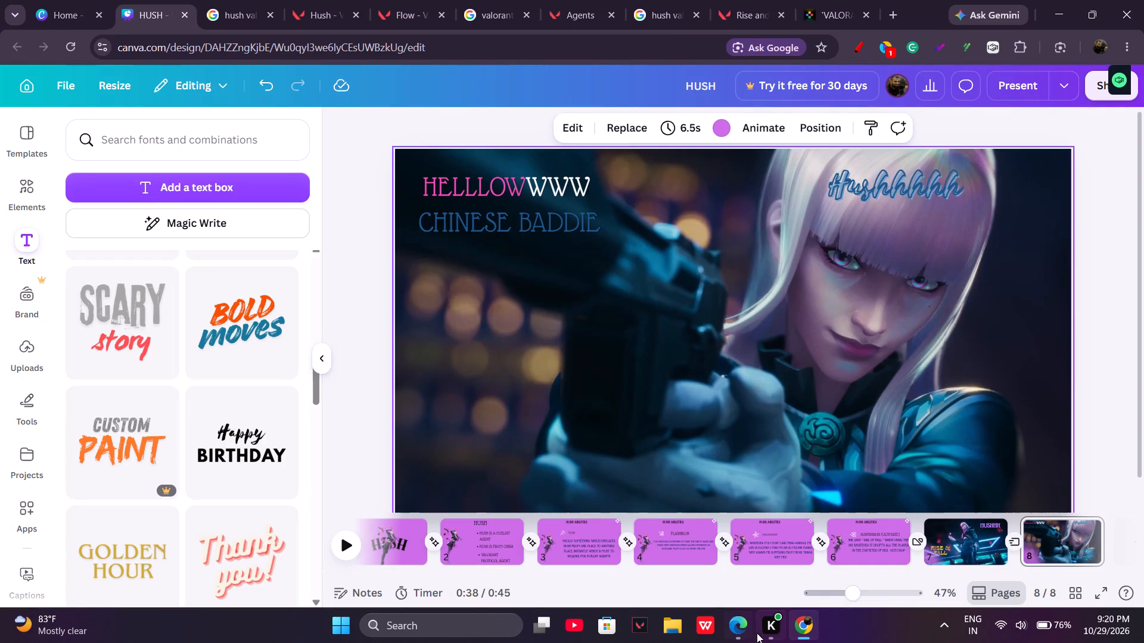